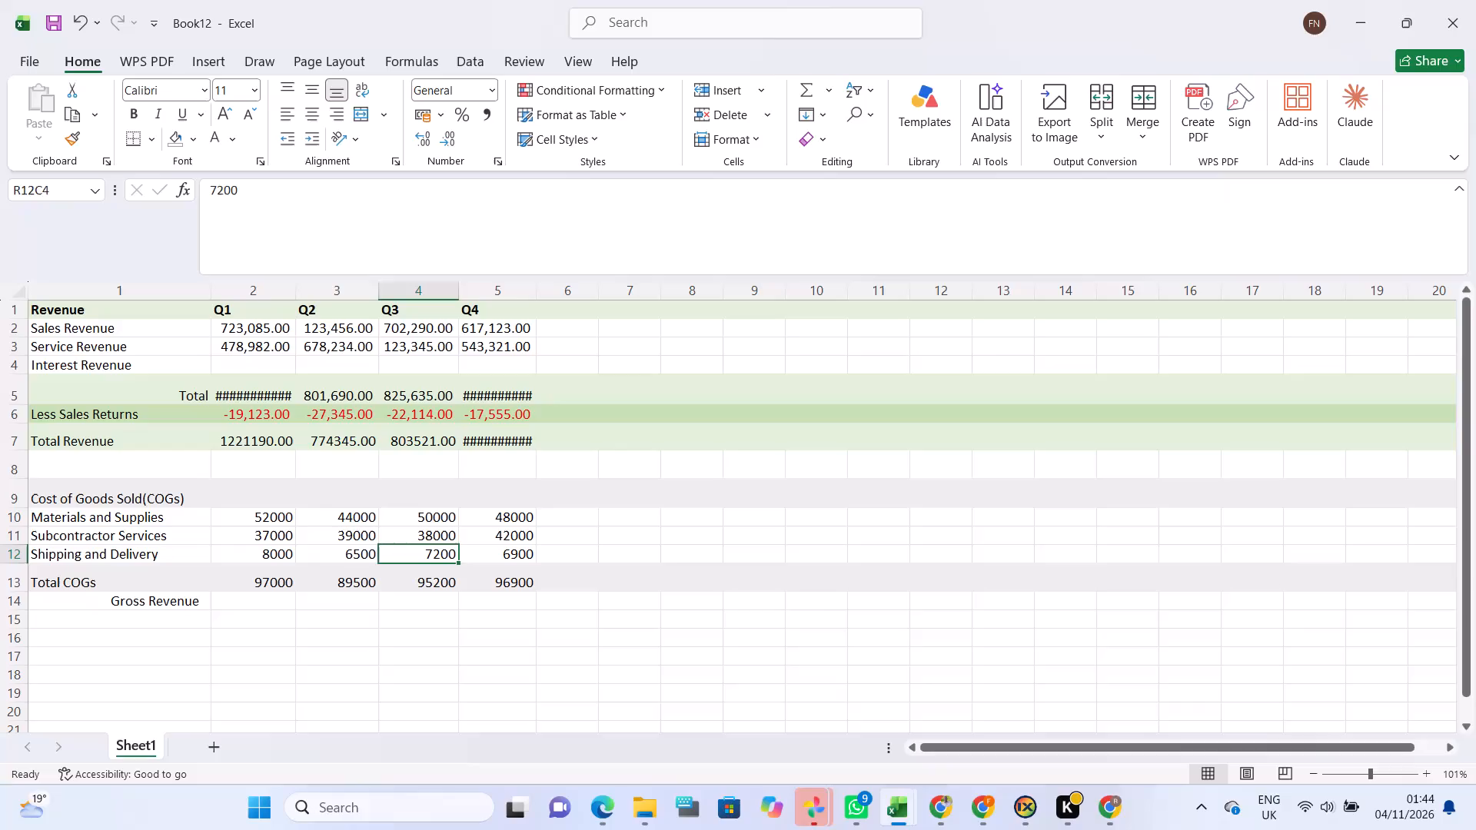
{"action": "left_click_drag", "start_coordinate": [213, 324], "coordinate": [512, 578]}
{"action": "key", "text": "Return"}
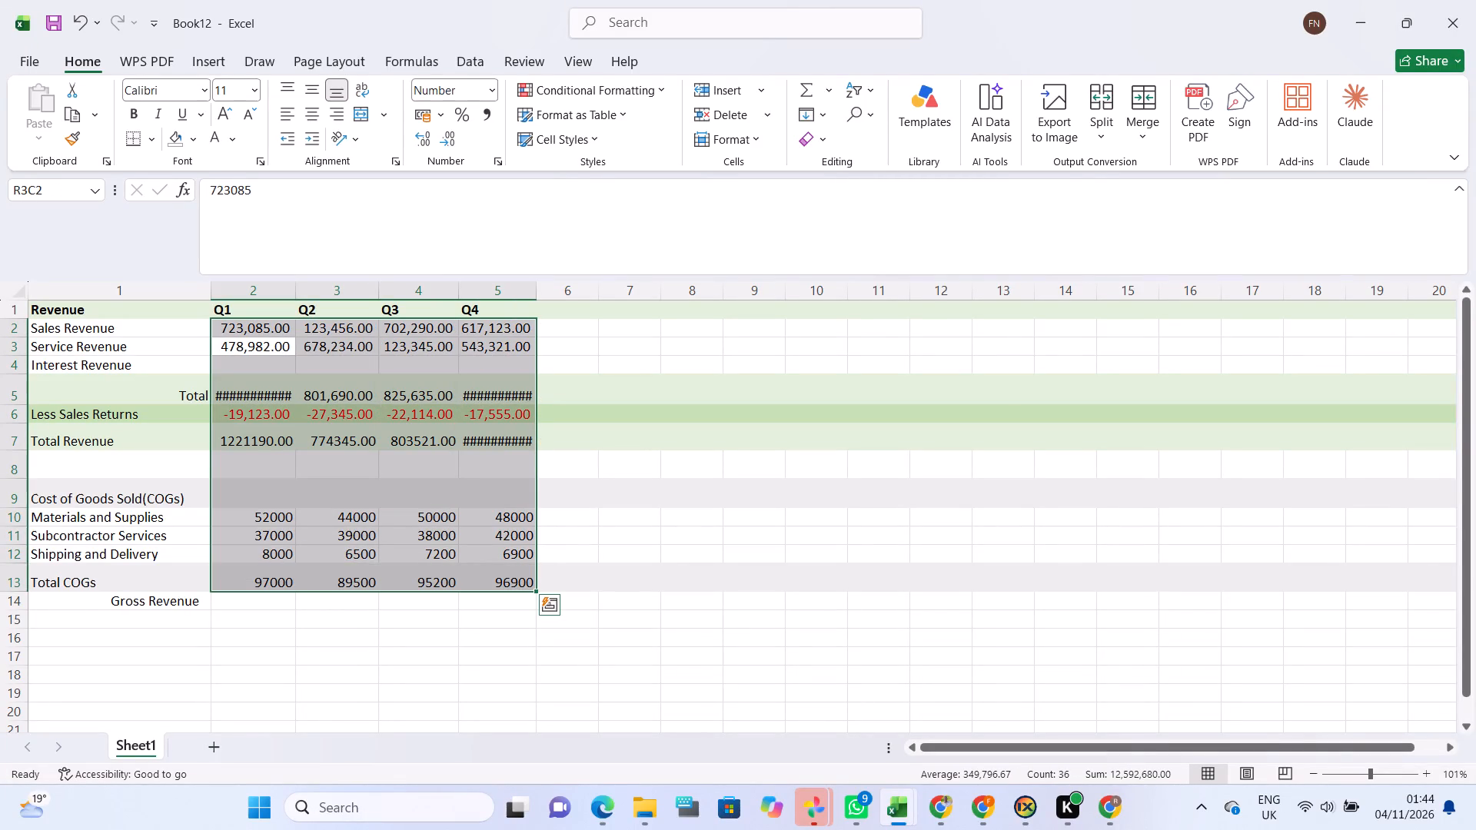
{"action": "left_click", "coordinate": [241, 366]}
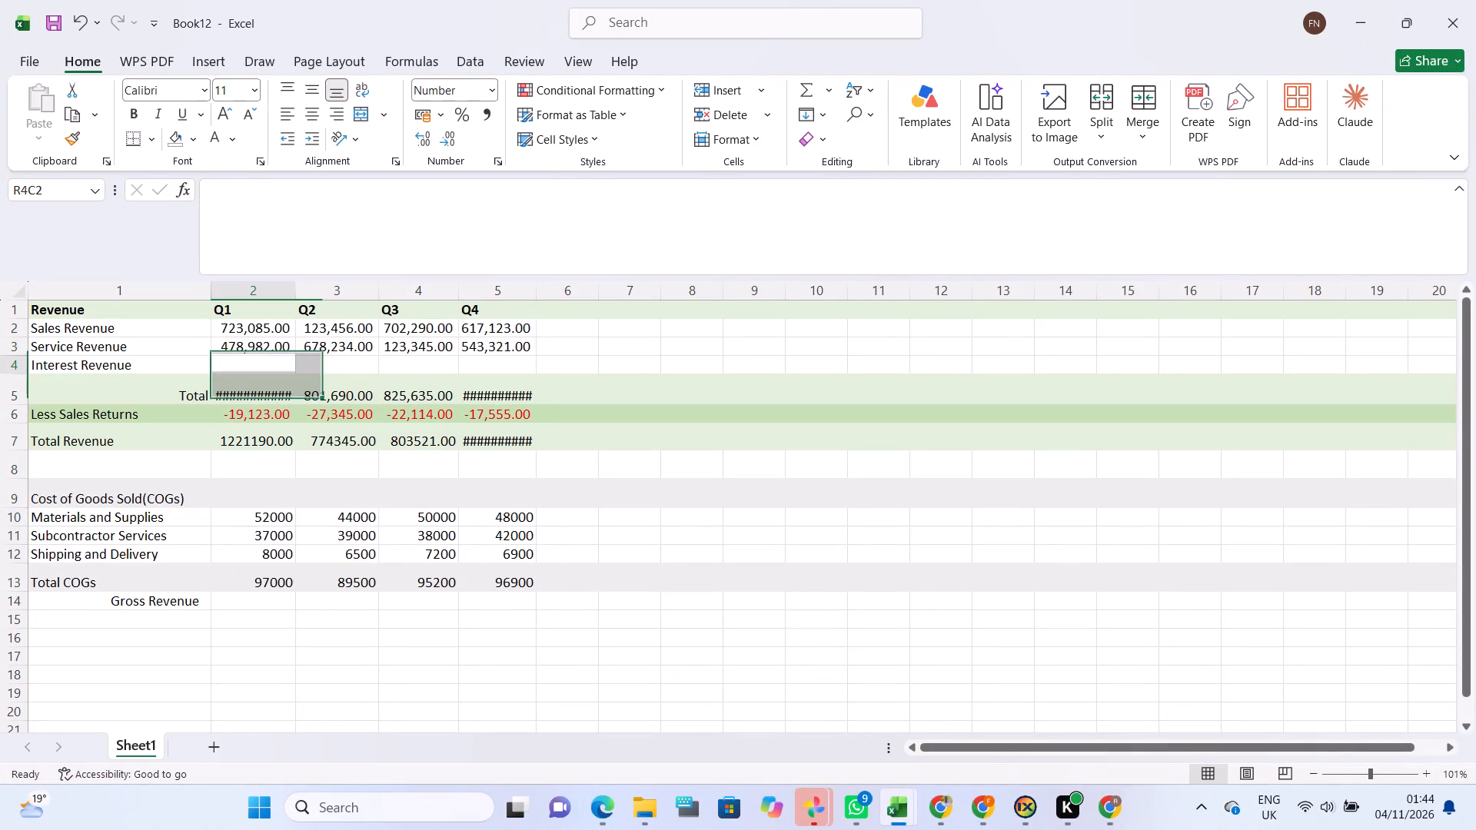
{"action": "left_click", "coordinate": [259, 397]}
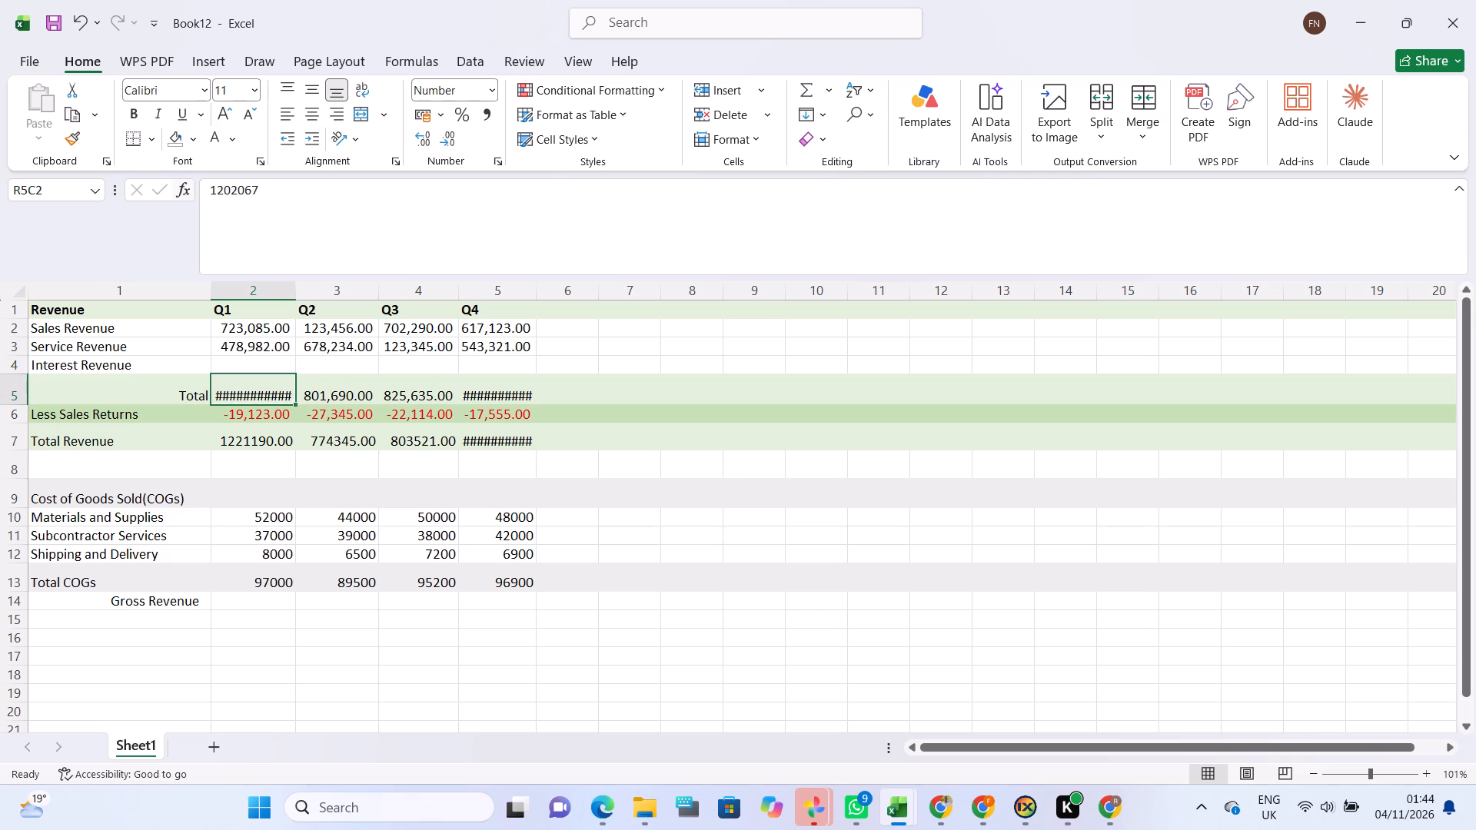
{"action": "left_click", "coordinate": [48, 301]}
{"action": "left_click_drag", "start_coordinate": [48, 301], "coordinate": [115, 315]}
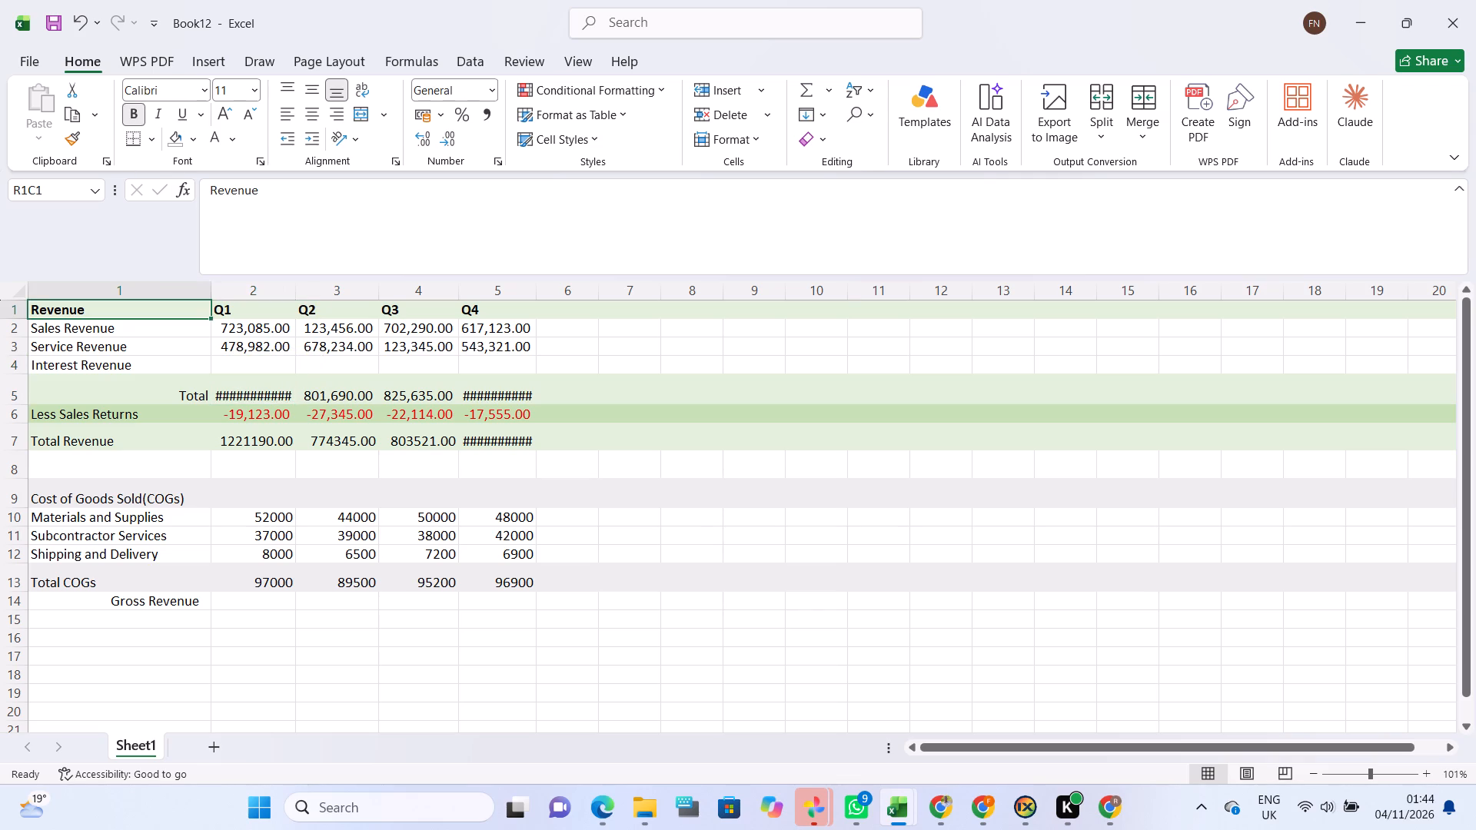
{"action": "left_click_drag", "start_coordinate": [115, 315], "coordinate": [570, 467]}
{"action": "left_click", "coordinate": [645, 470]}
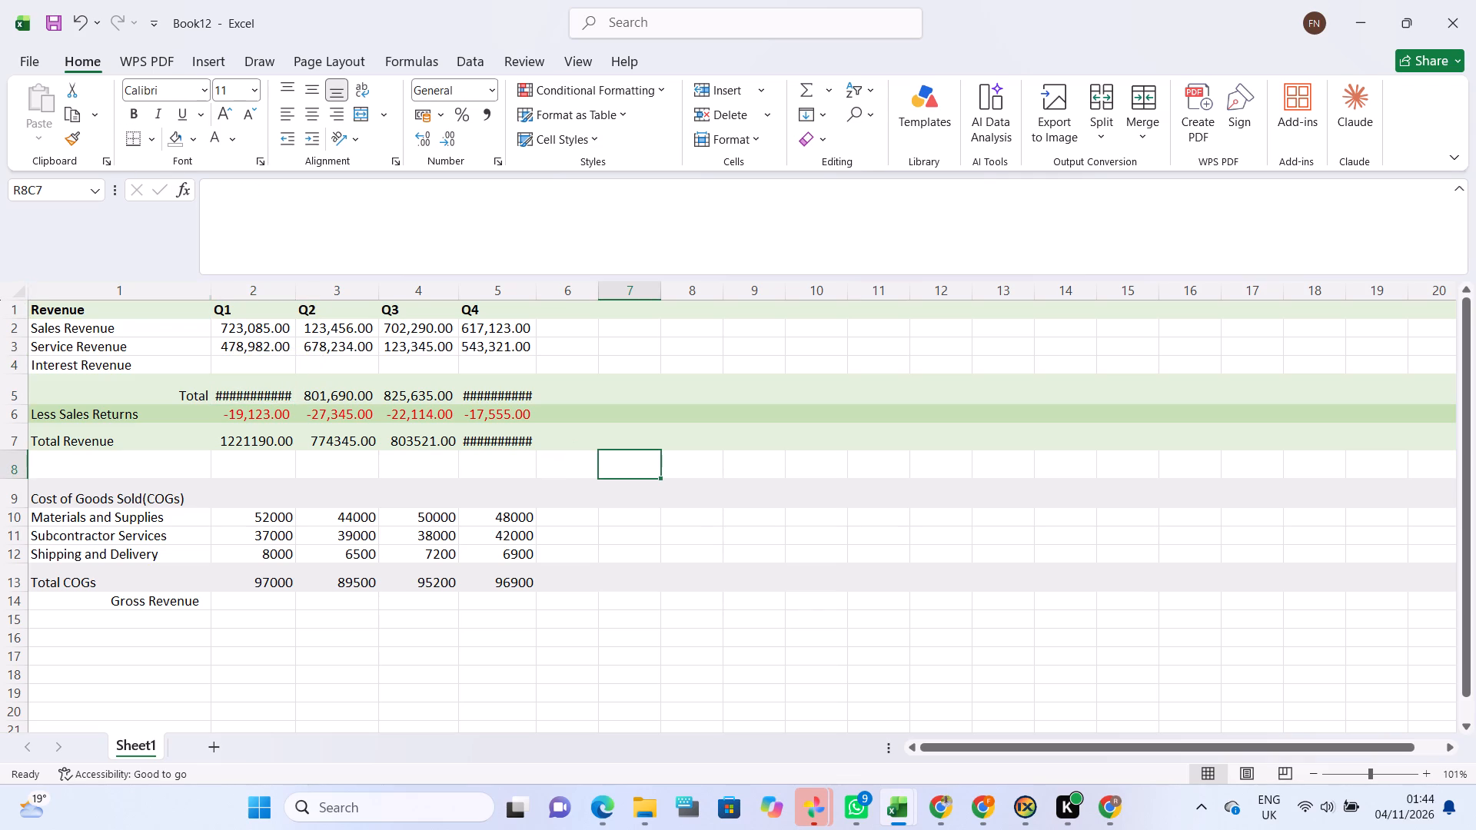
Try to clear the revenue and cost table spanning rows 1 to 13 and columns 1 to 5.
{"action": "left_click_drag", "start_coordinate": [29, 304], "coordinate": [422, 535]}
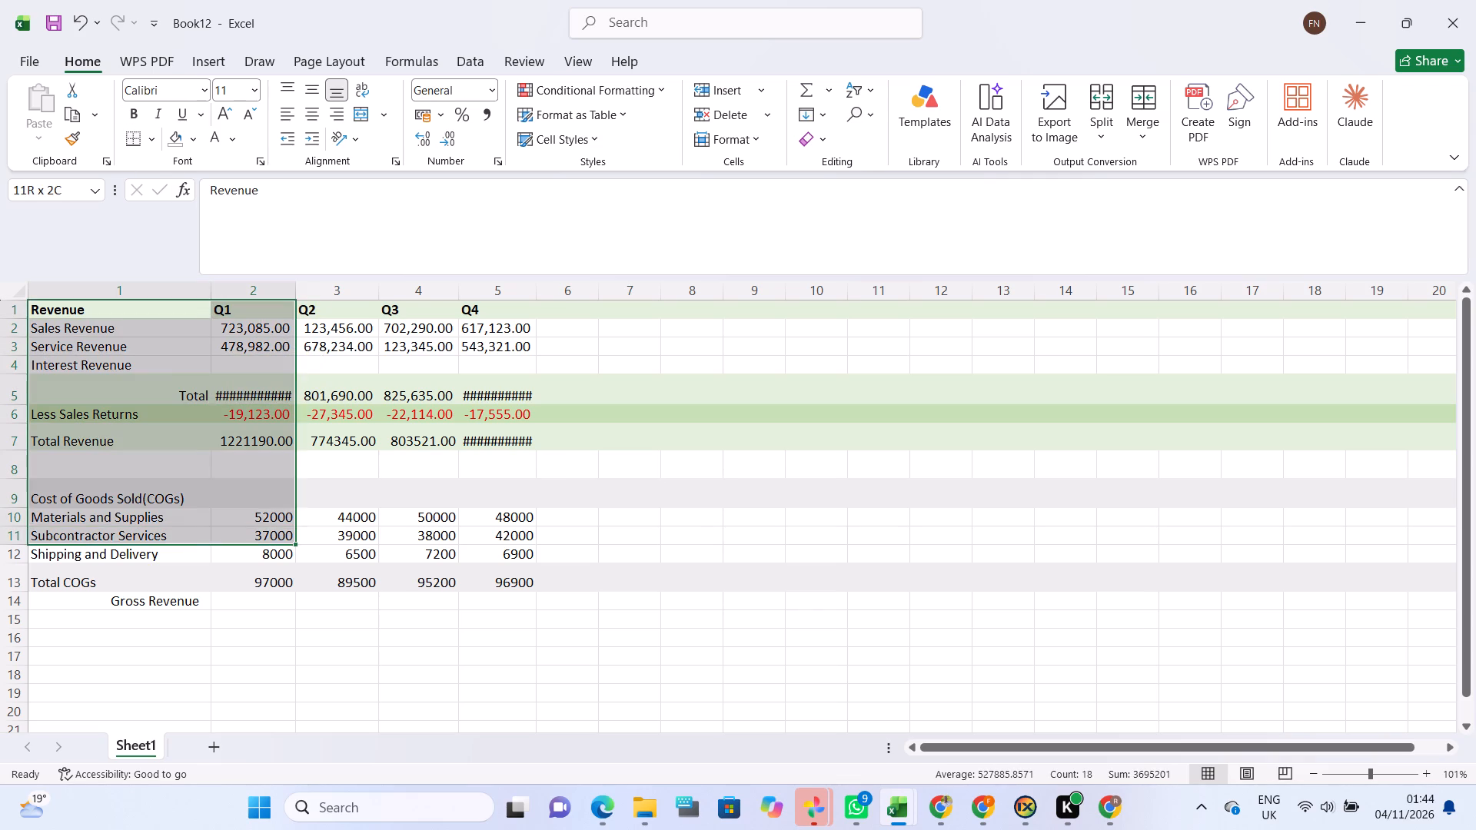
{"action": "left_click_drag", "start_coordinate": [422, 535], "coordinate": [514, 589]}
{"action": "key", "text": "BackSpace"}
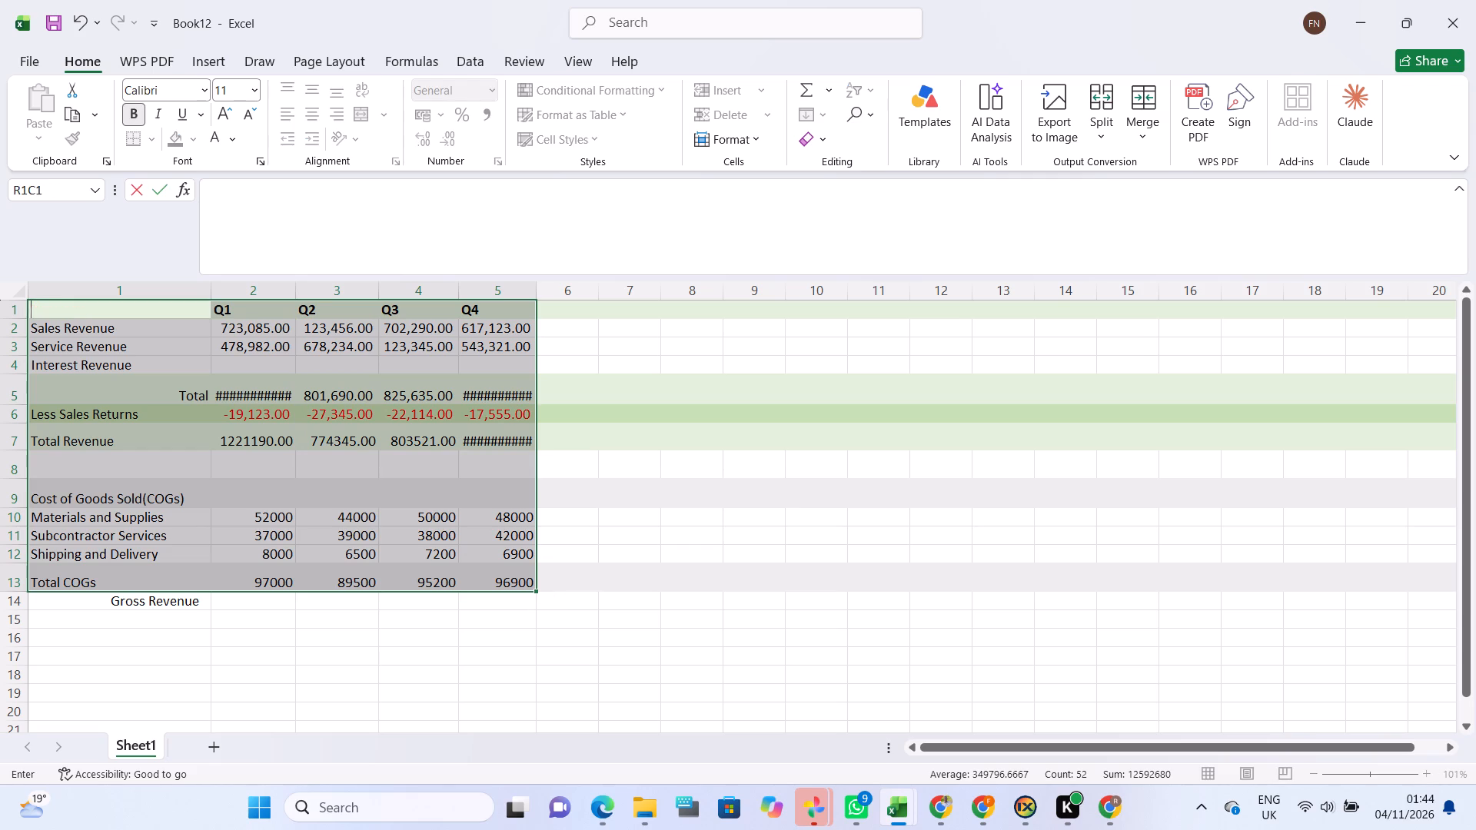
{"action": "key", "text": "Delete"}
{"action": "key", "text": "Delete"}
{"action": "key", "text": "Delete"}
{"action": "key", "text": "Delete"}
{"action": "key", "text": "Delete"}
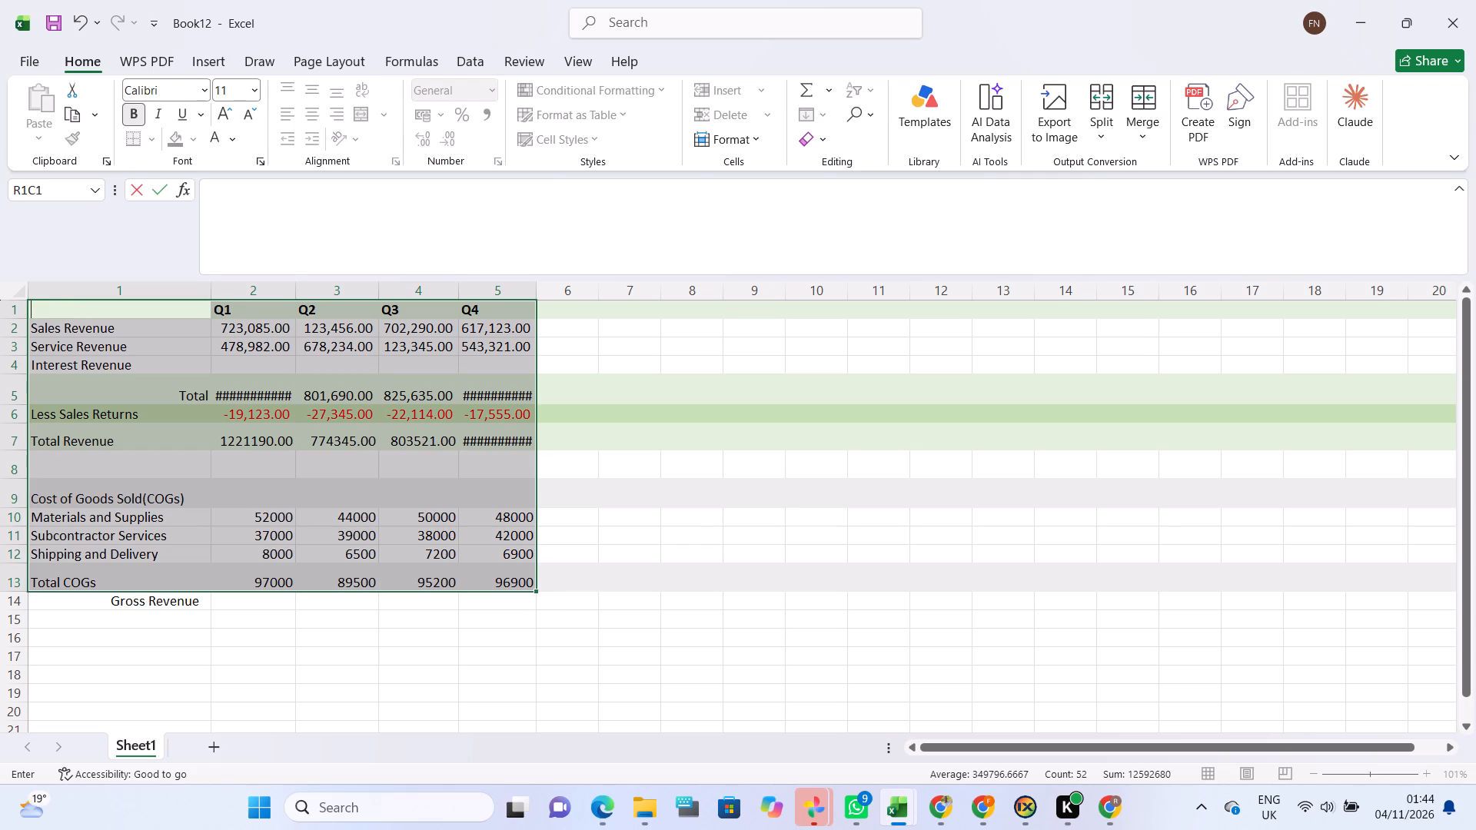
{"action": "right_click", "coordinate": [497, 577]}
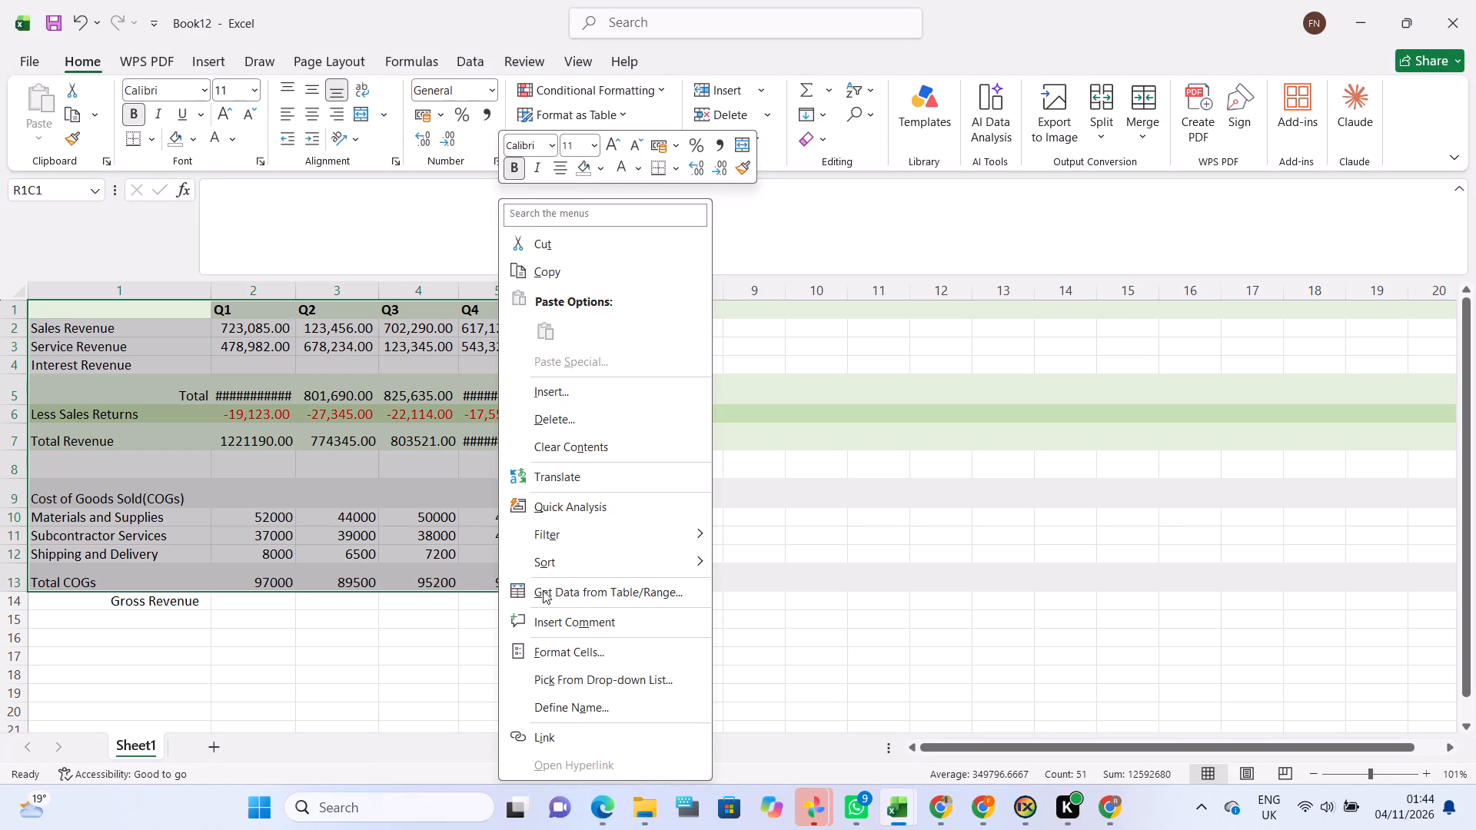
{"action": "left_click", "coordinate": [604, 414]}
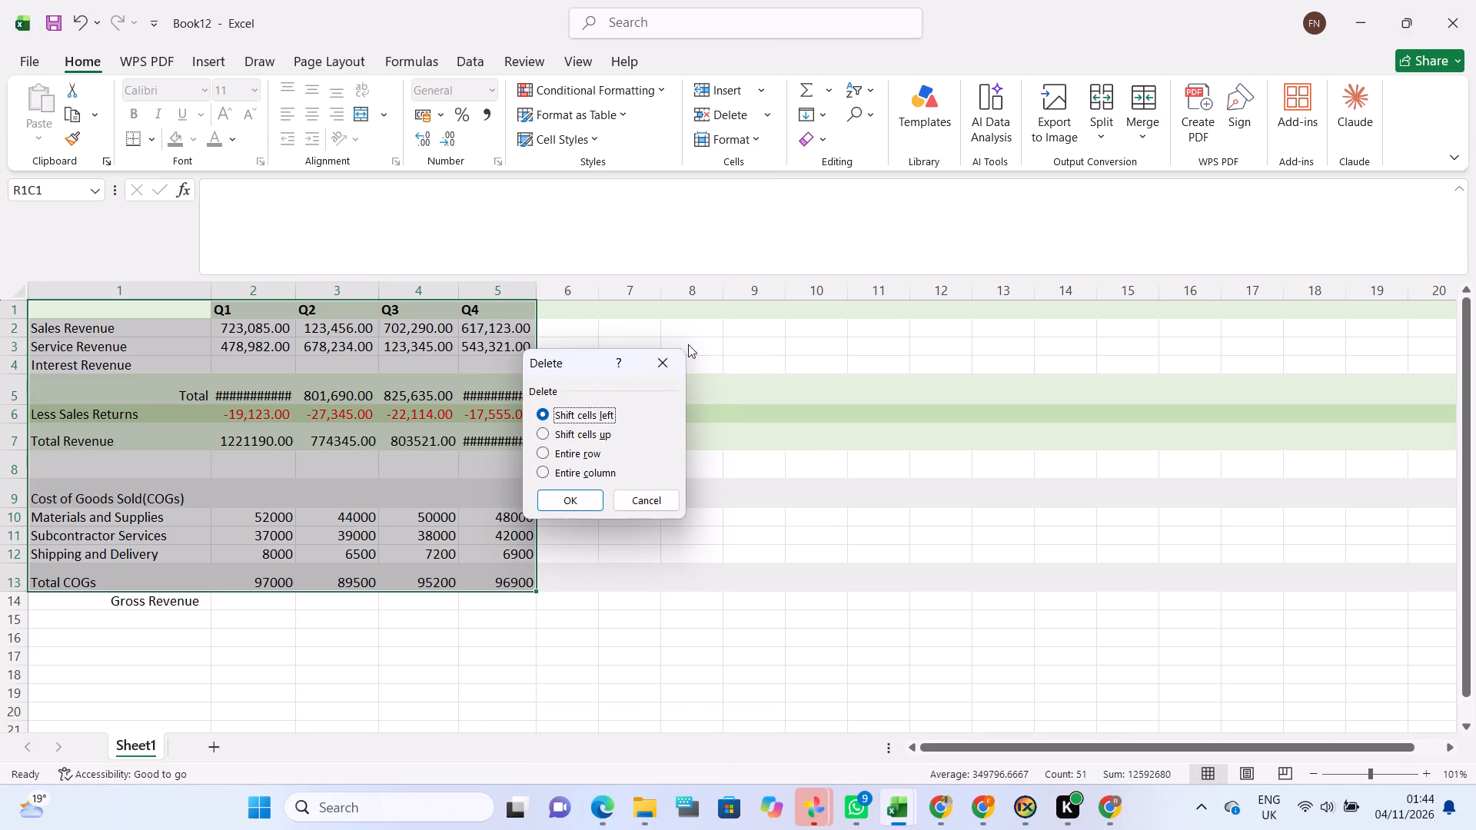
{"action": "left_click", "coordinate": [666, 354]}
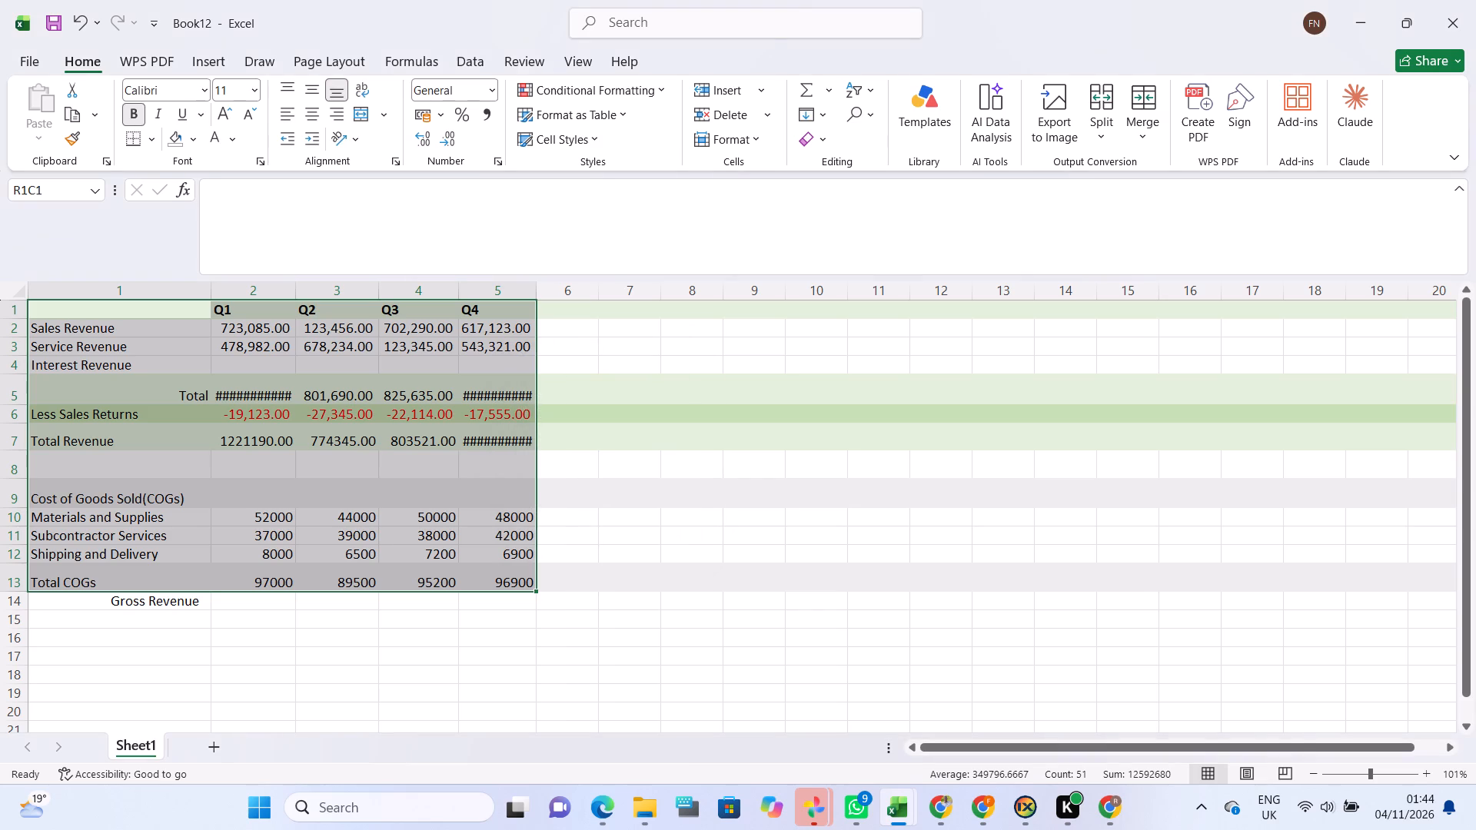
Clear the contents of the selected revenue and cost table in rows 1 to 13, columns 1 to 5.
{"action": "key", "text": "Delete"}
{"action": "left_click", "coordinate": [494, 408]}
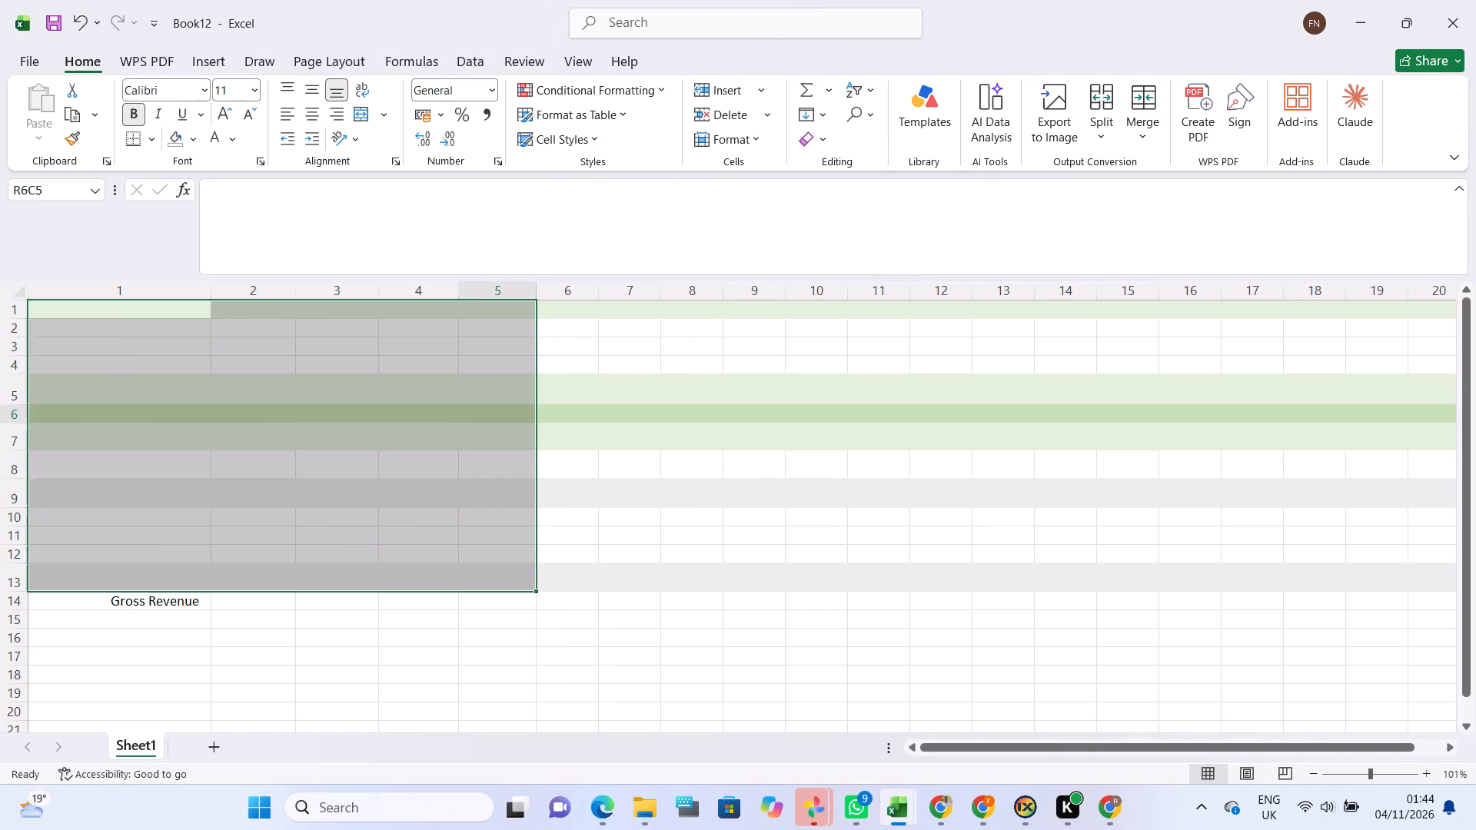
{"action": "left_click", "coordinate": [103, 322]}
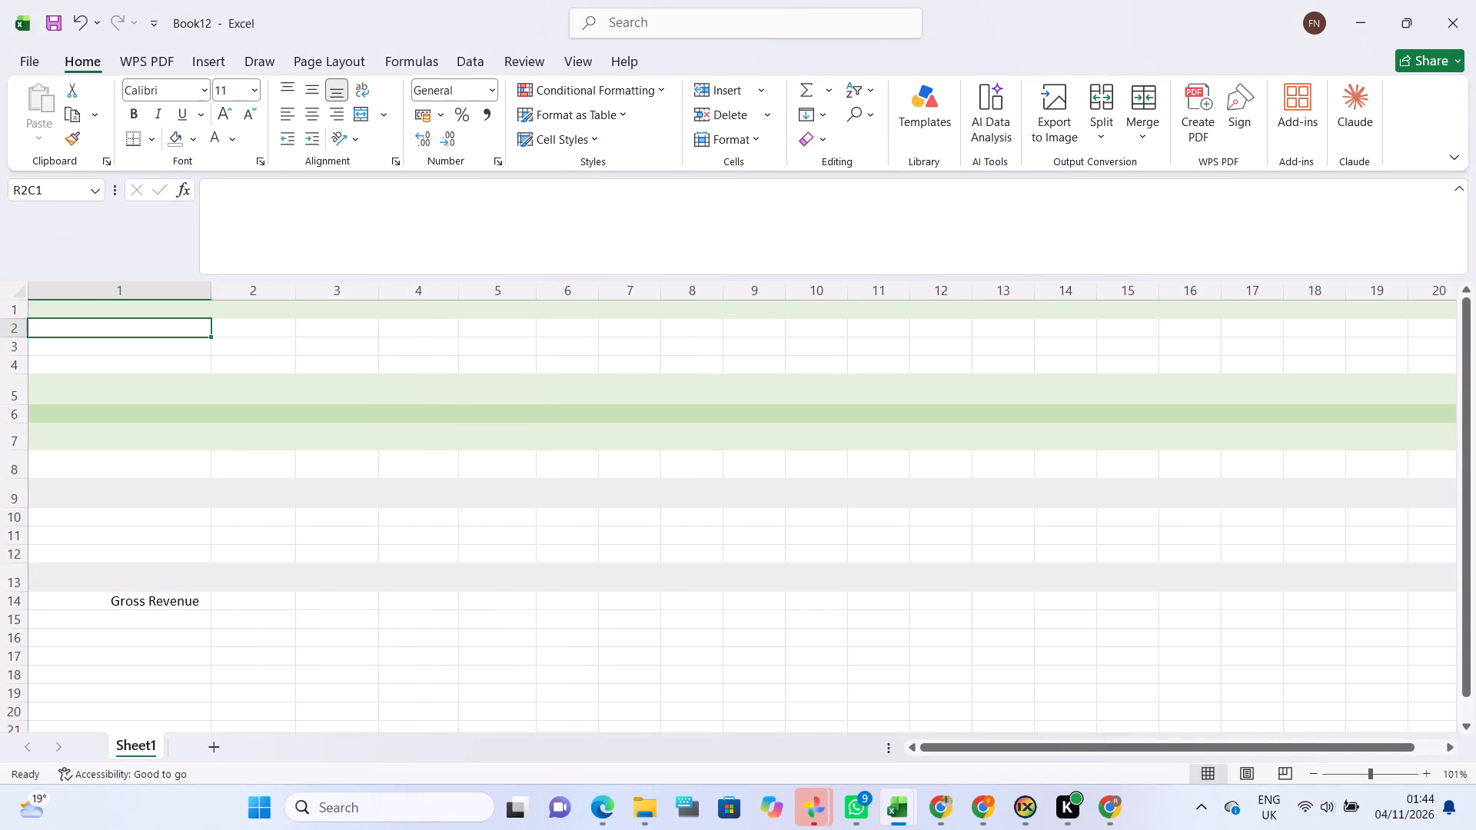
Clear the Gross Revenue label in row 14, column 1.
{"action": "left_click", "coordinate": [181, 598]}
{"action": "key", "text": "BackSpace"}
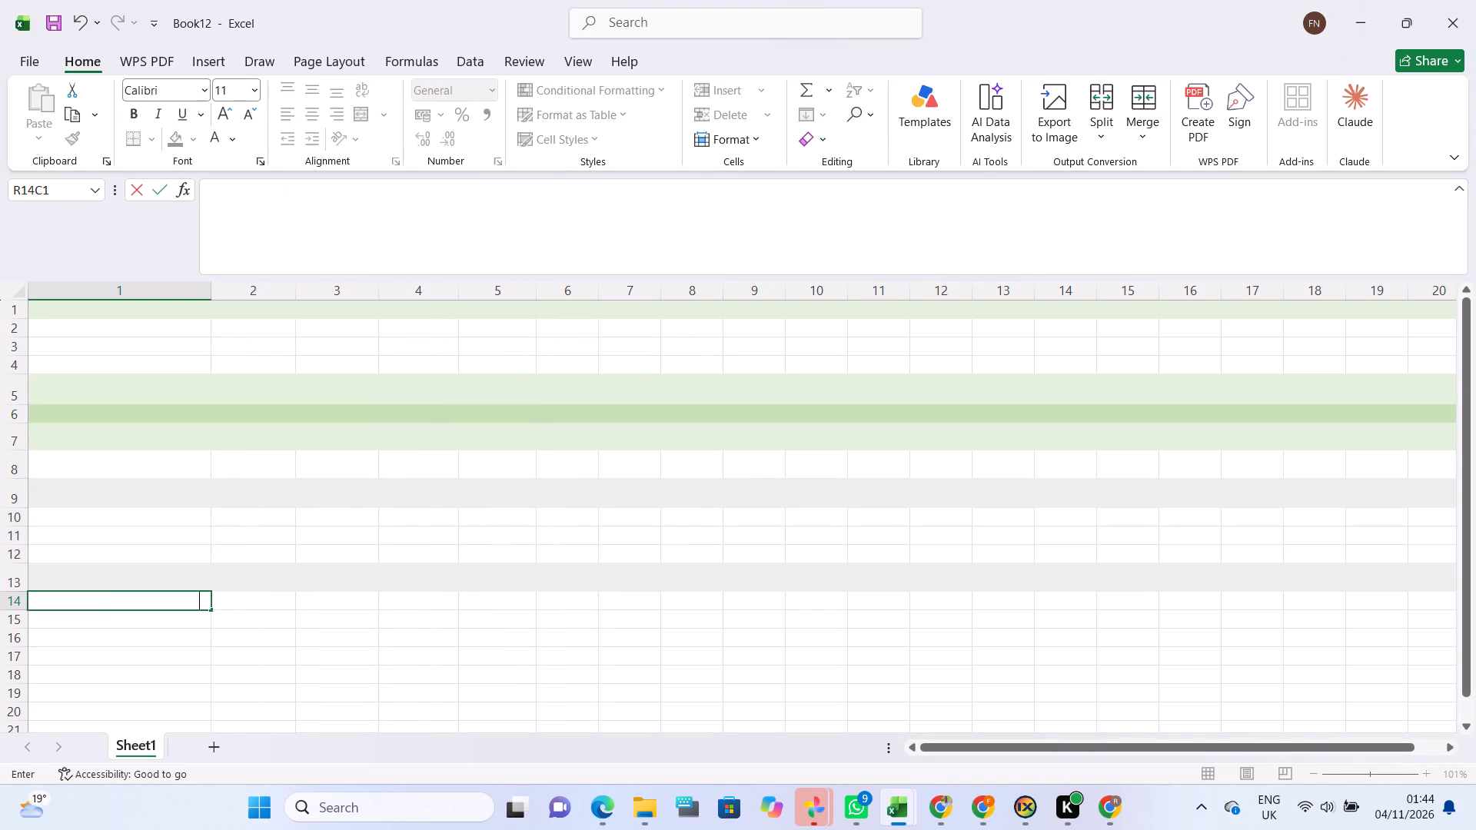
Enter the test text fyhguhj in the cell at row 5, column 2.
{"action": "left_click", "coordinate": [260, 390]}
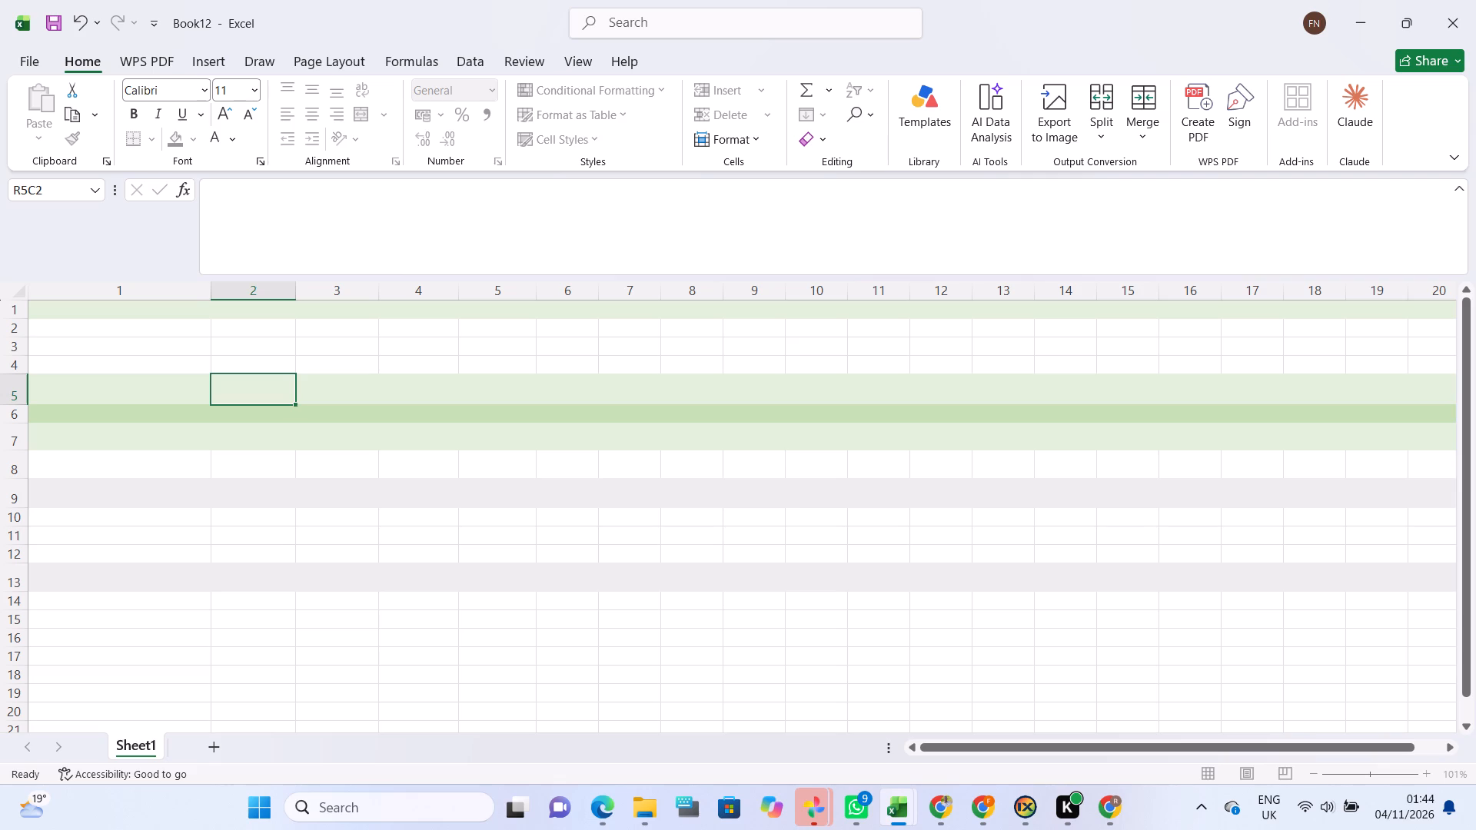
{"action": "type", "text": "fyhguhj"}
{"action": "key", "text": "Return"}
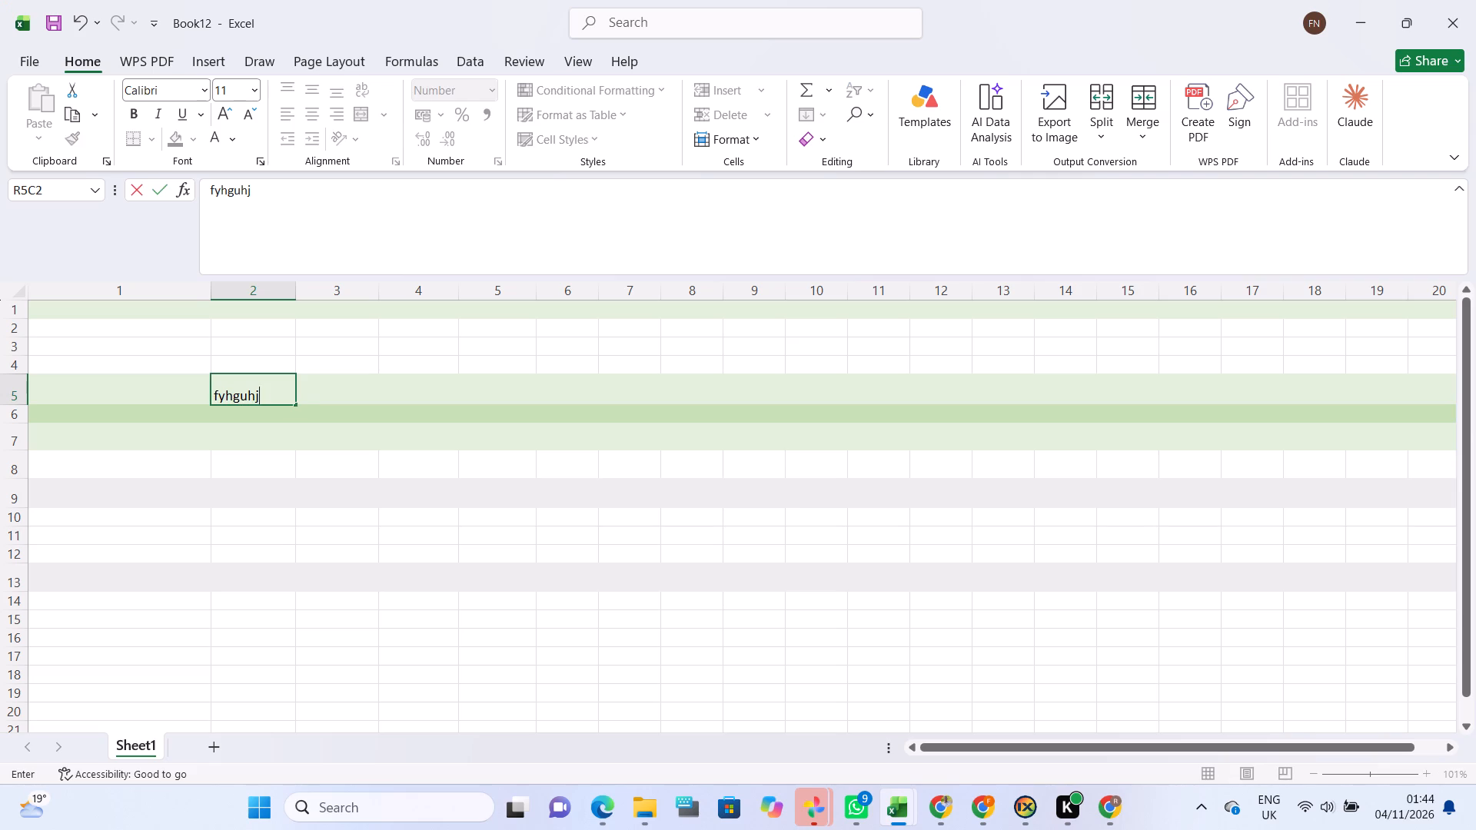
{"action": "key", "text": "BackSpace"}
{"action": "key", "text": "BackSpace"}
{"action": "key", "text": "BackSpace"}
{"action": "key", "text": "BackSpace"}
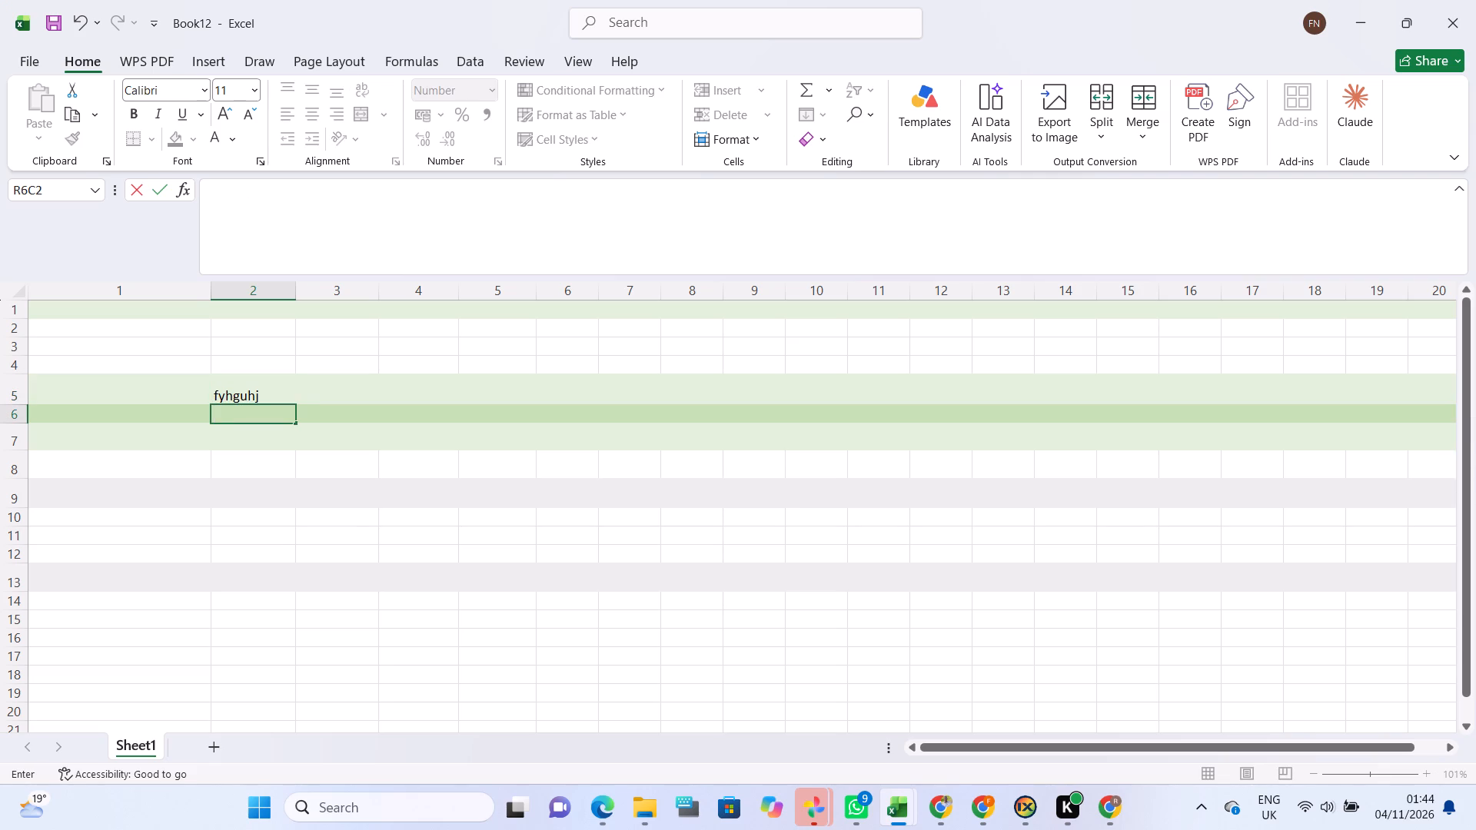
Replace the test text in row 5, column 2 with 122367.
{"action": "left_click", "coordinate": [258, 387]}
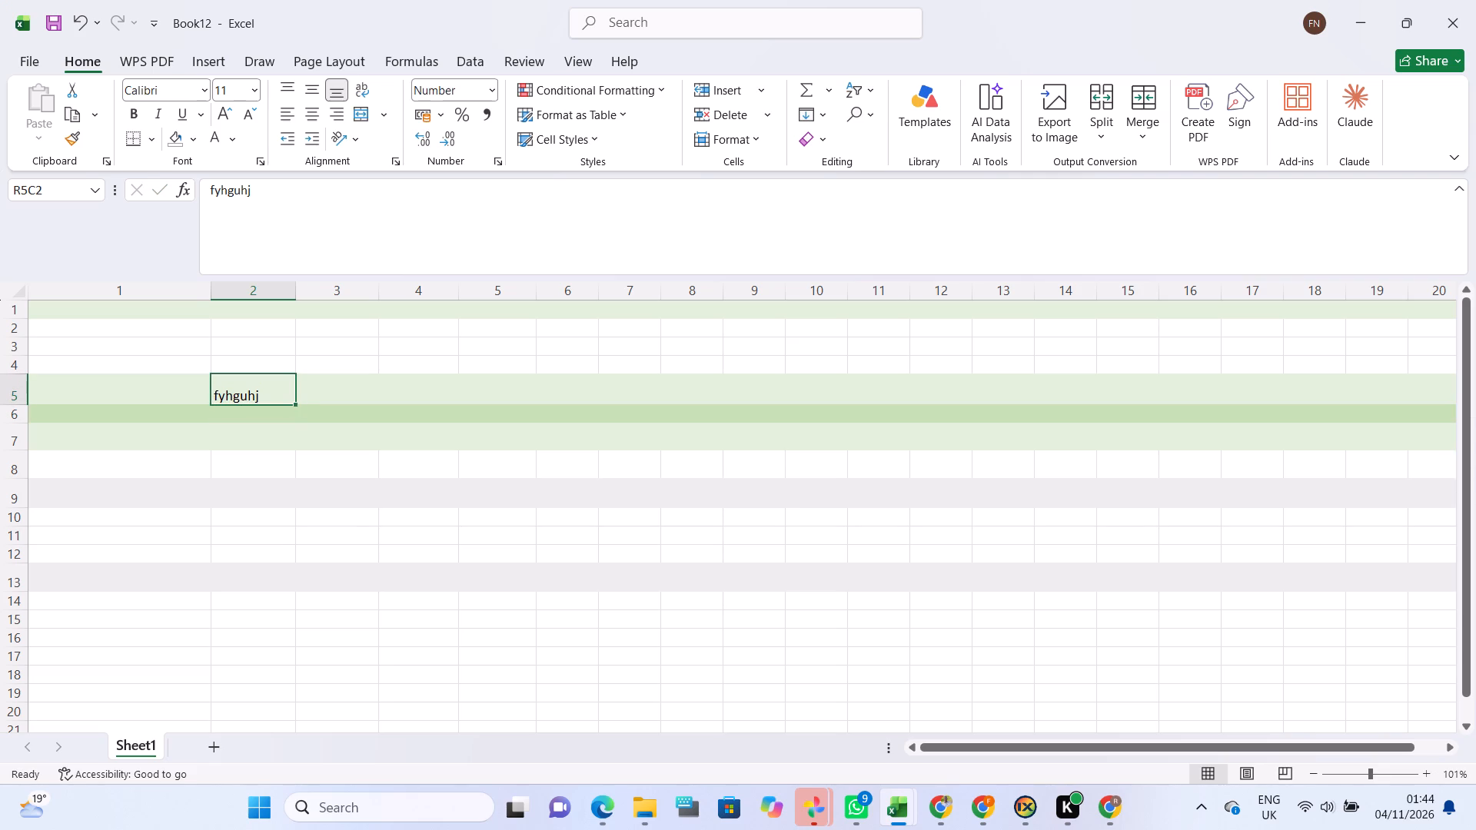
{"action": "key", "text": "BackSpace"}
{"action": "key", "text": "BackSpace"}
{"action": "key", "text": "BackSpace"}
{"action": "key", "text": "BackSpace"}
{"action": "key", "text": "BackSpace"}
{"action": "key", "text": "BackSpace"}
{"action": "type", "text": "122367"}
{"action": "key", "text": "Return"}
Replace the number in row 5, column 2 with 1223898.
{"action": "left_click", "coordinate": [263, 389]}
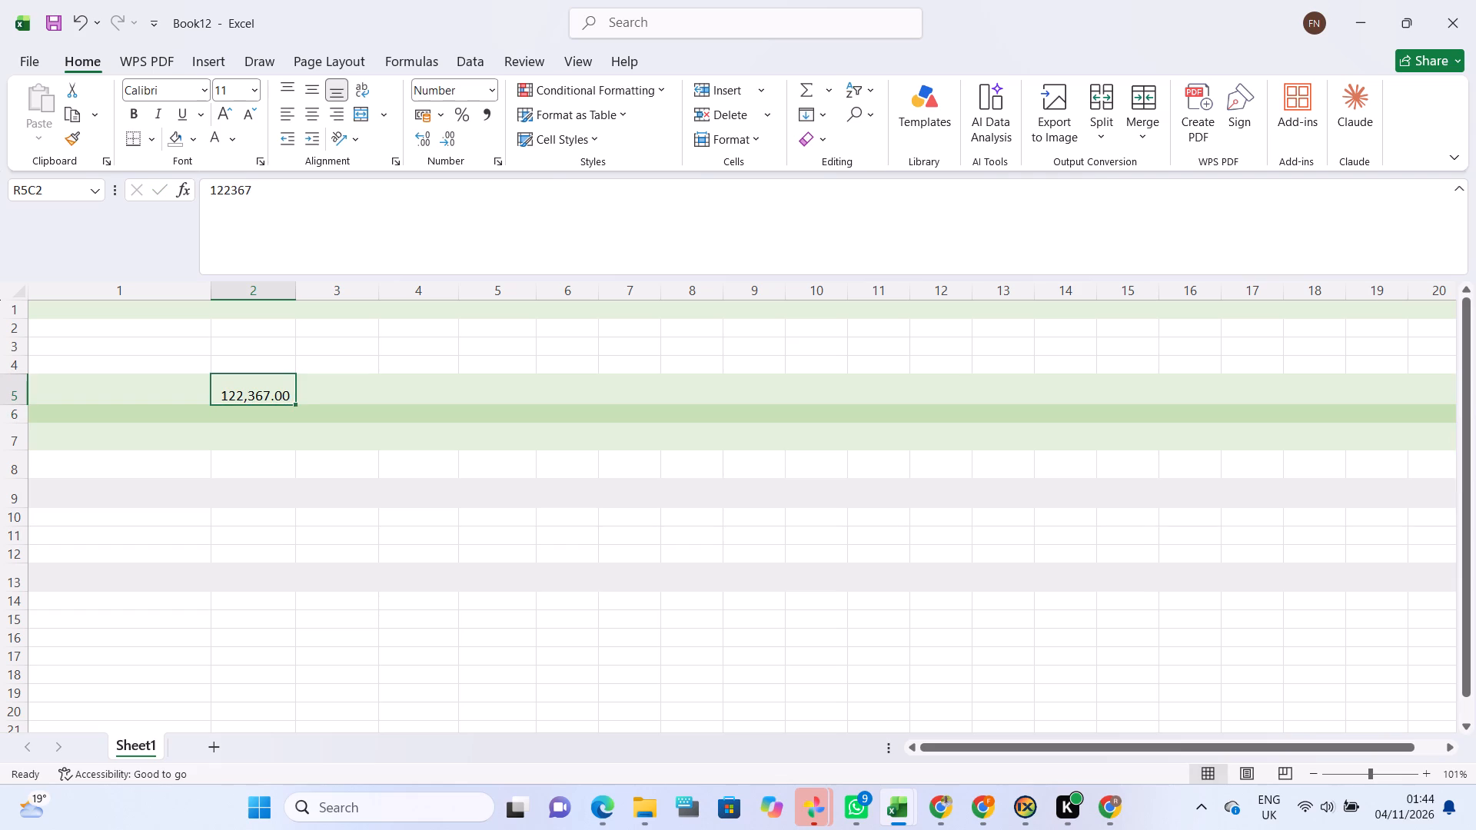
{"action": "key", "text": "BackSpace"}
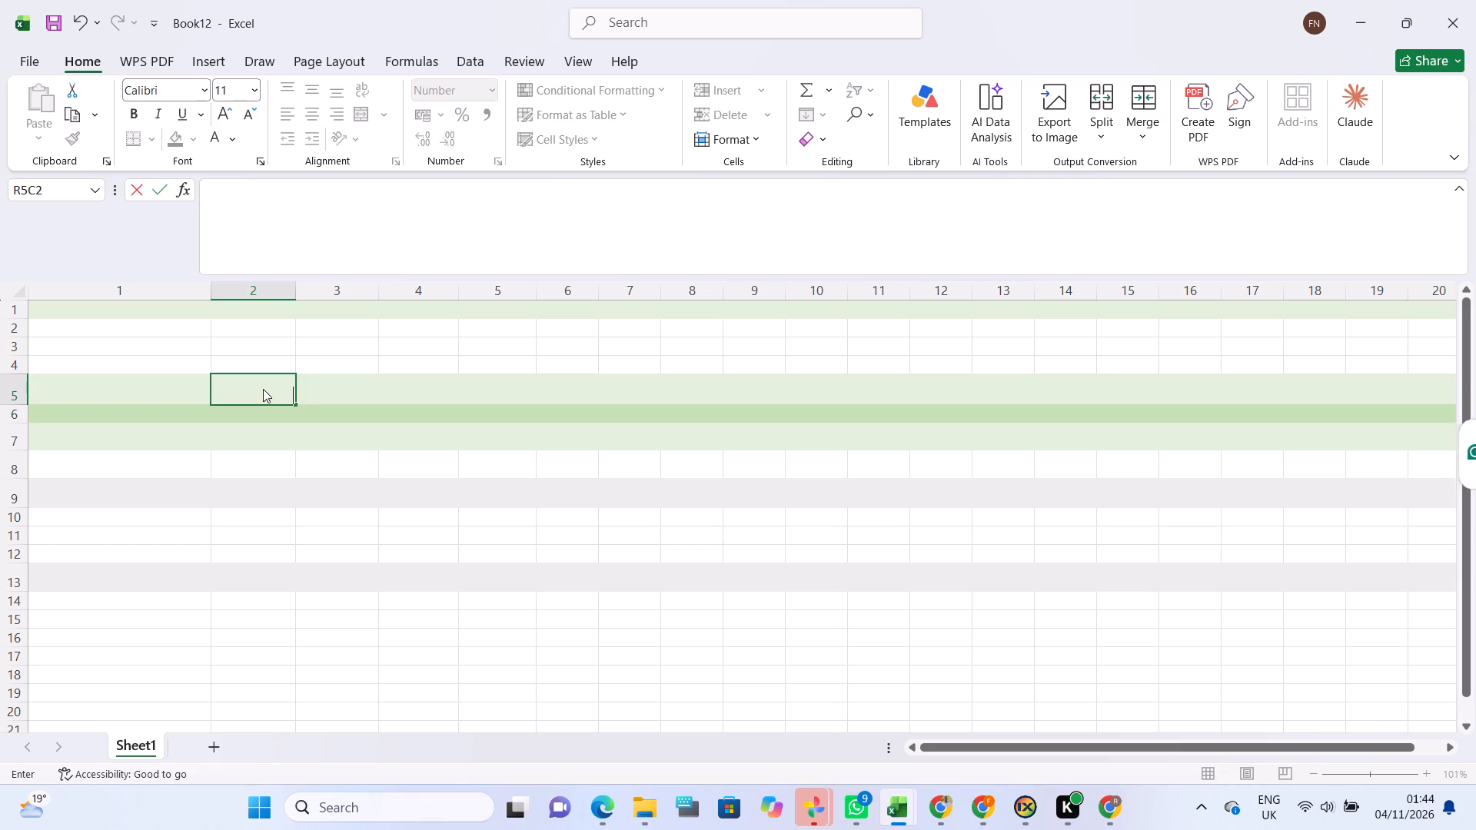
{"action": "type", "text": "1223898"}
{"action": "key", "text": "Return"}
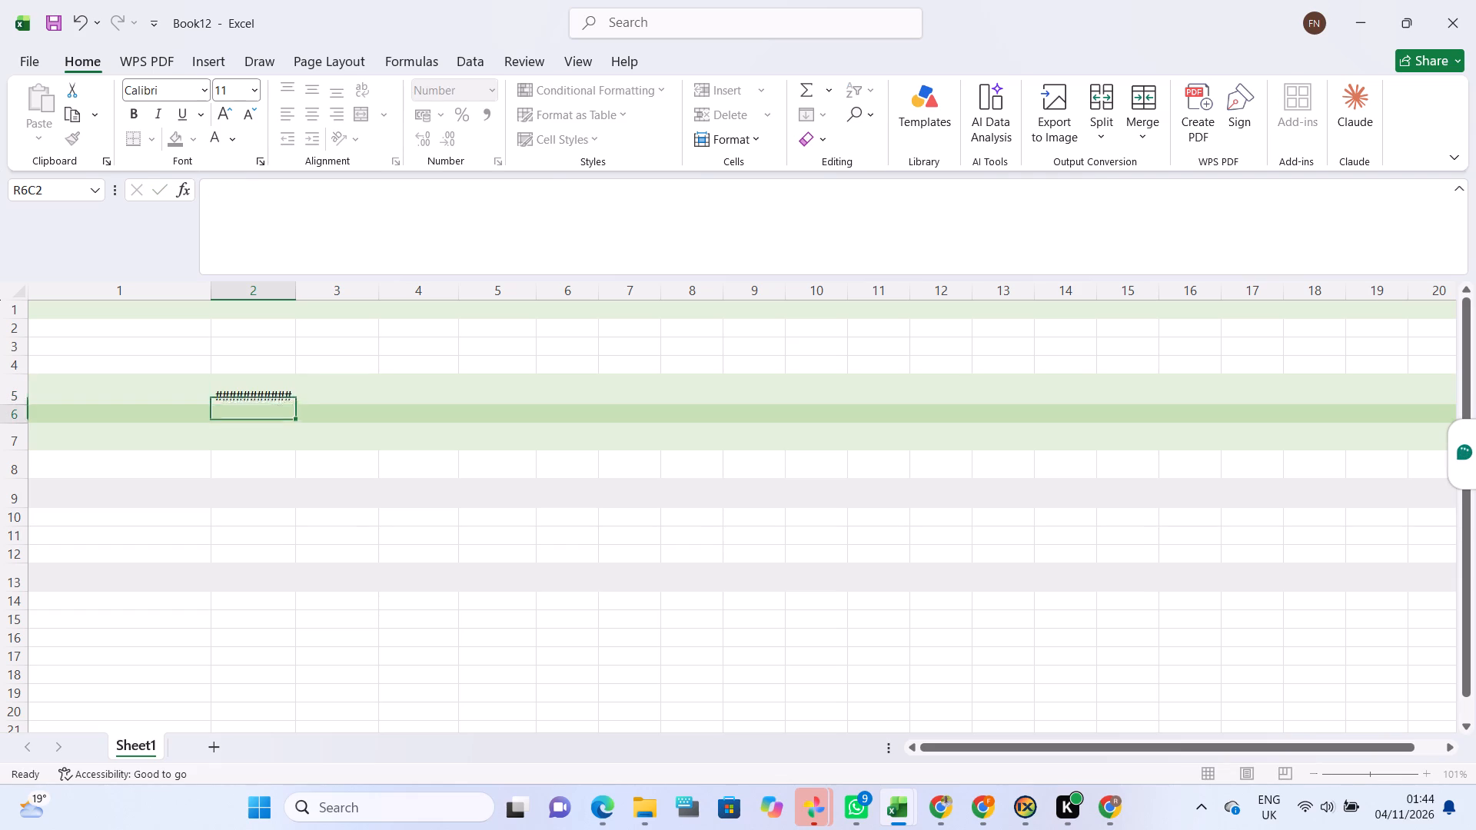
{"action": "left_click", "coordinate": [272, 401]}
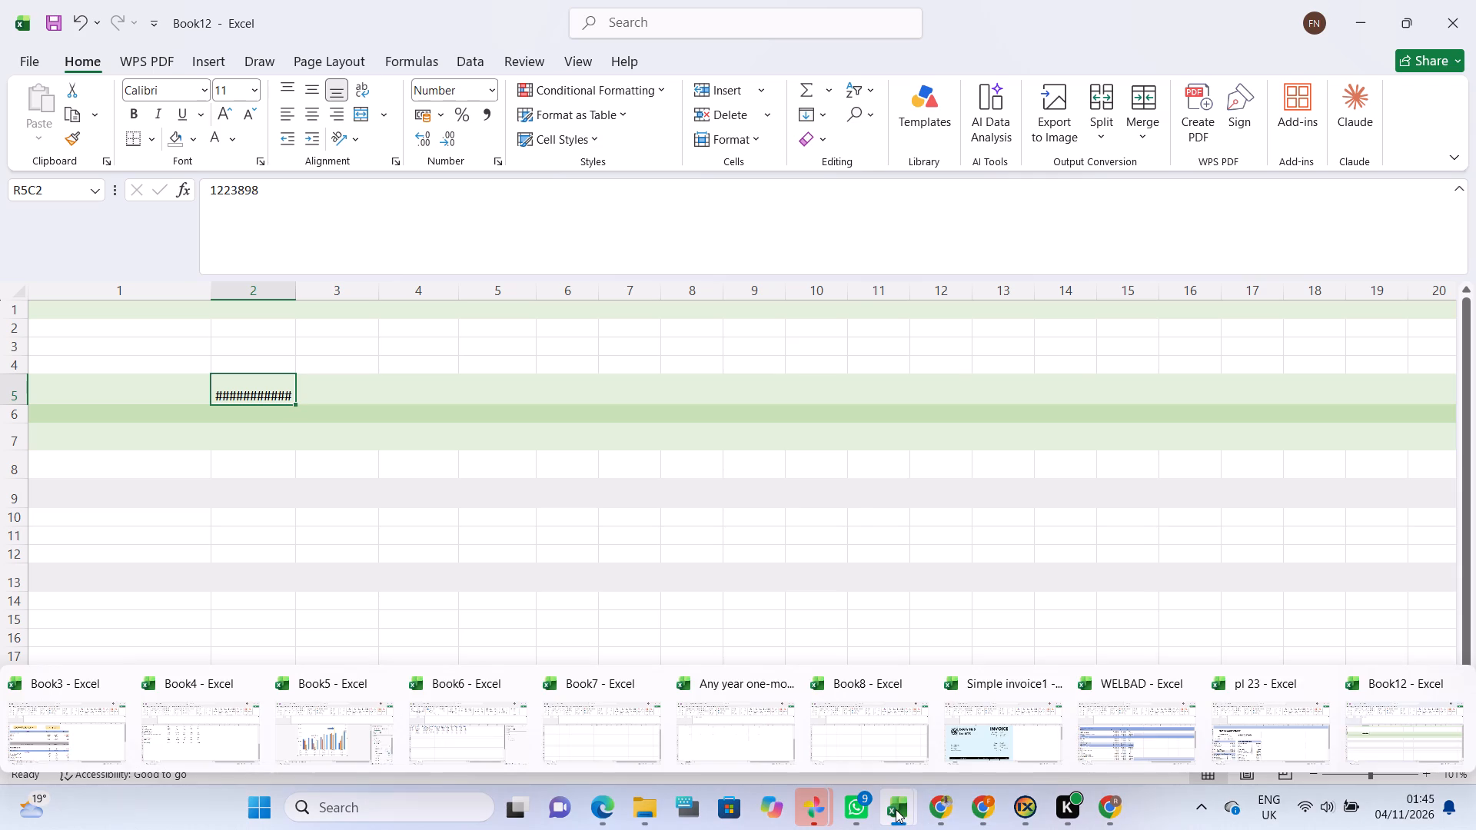
Close the Book12 workbook without saving its changes.
{"action": "left_click", "coordinate": [1453, 688]}
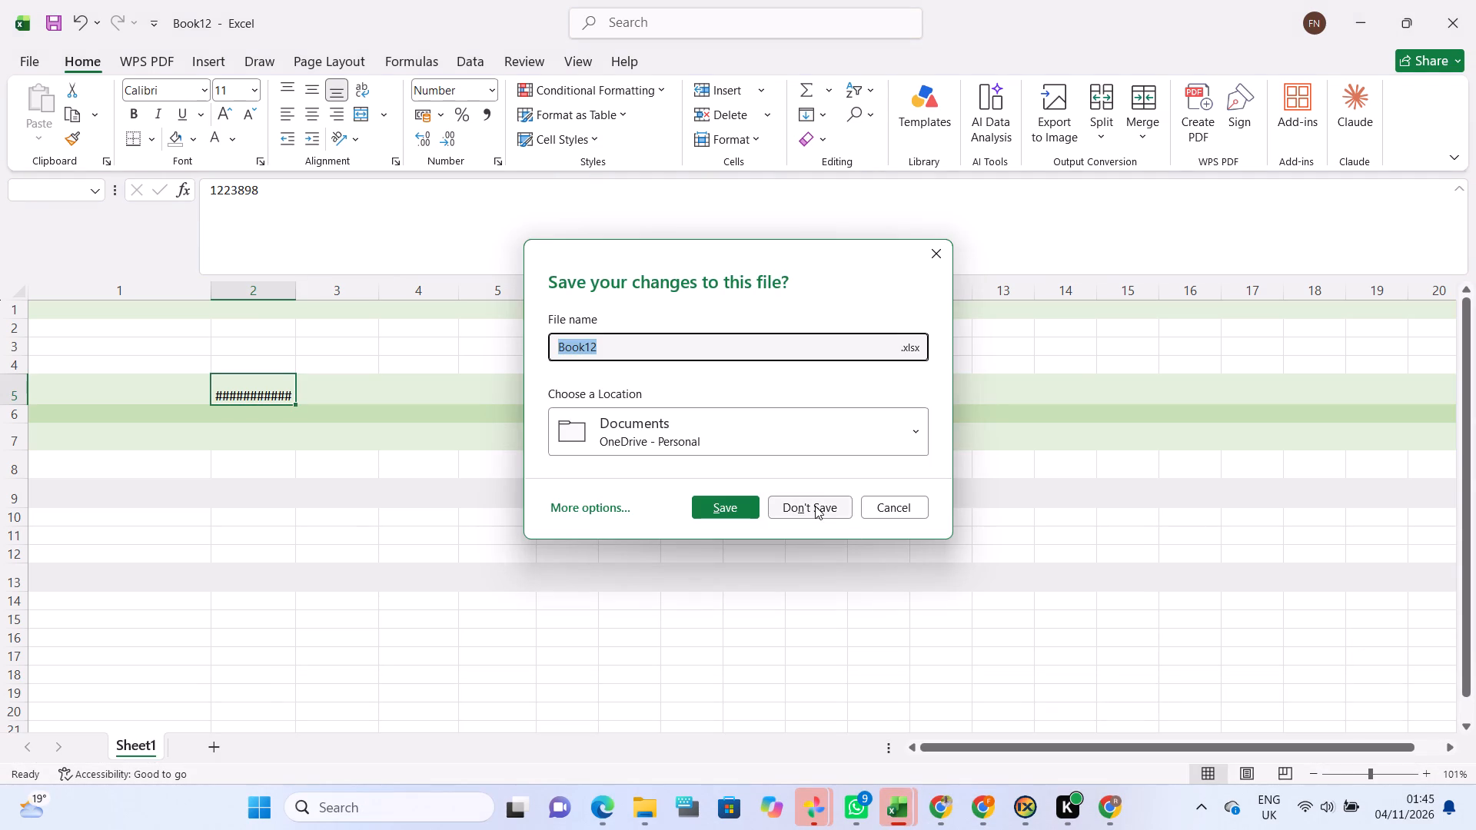
{"action": "left_click", "coordinate": [815, 506]}
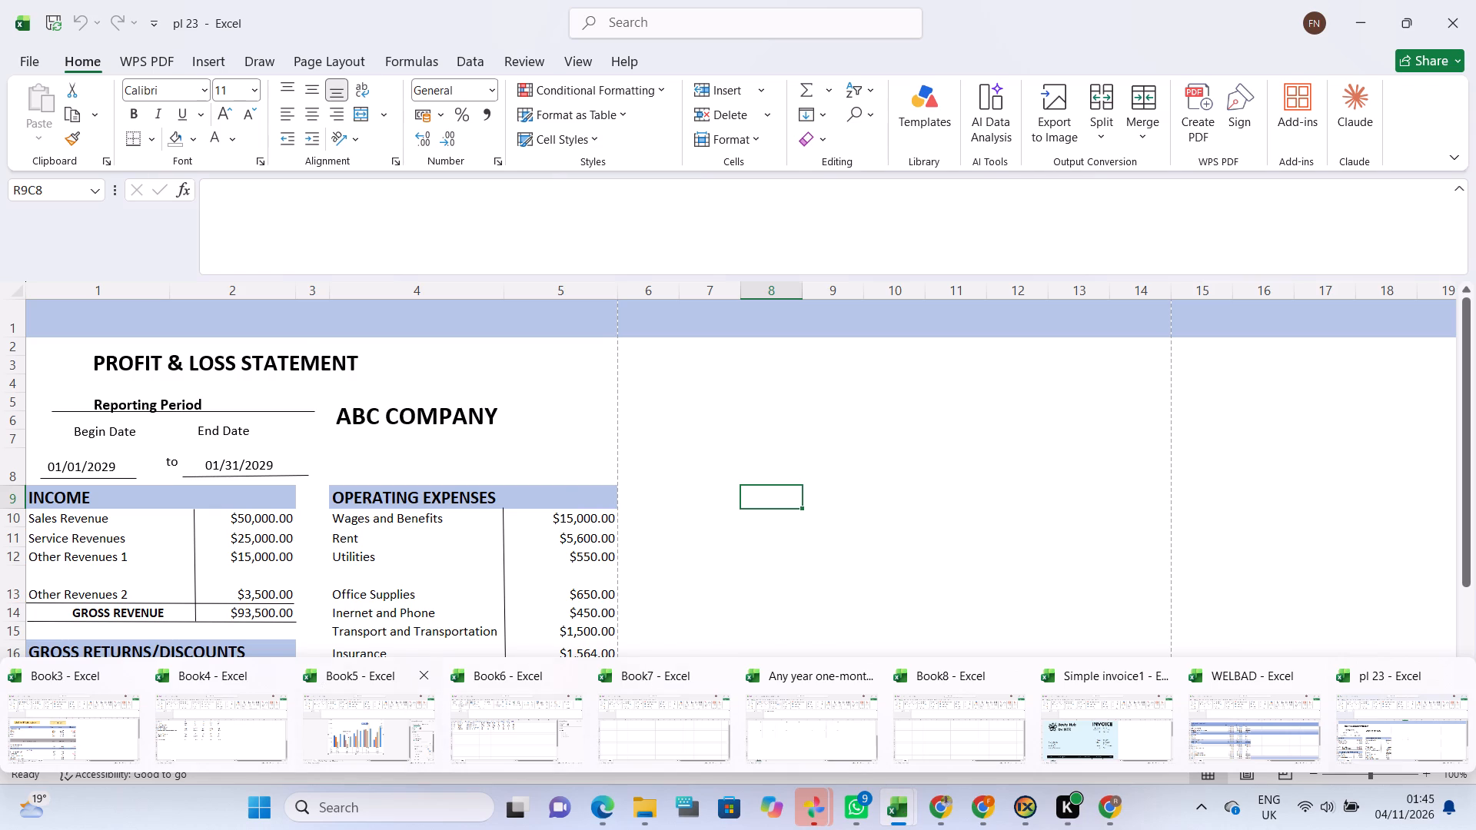
Create a new blank workbook.
{"action": "left_click", "coordinate": [25, 57]}
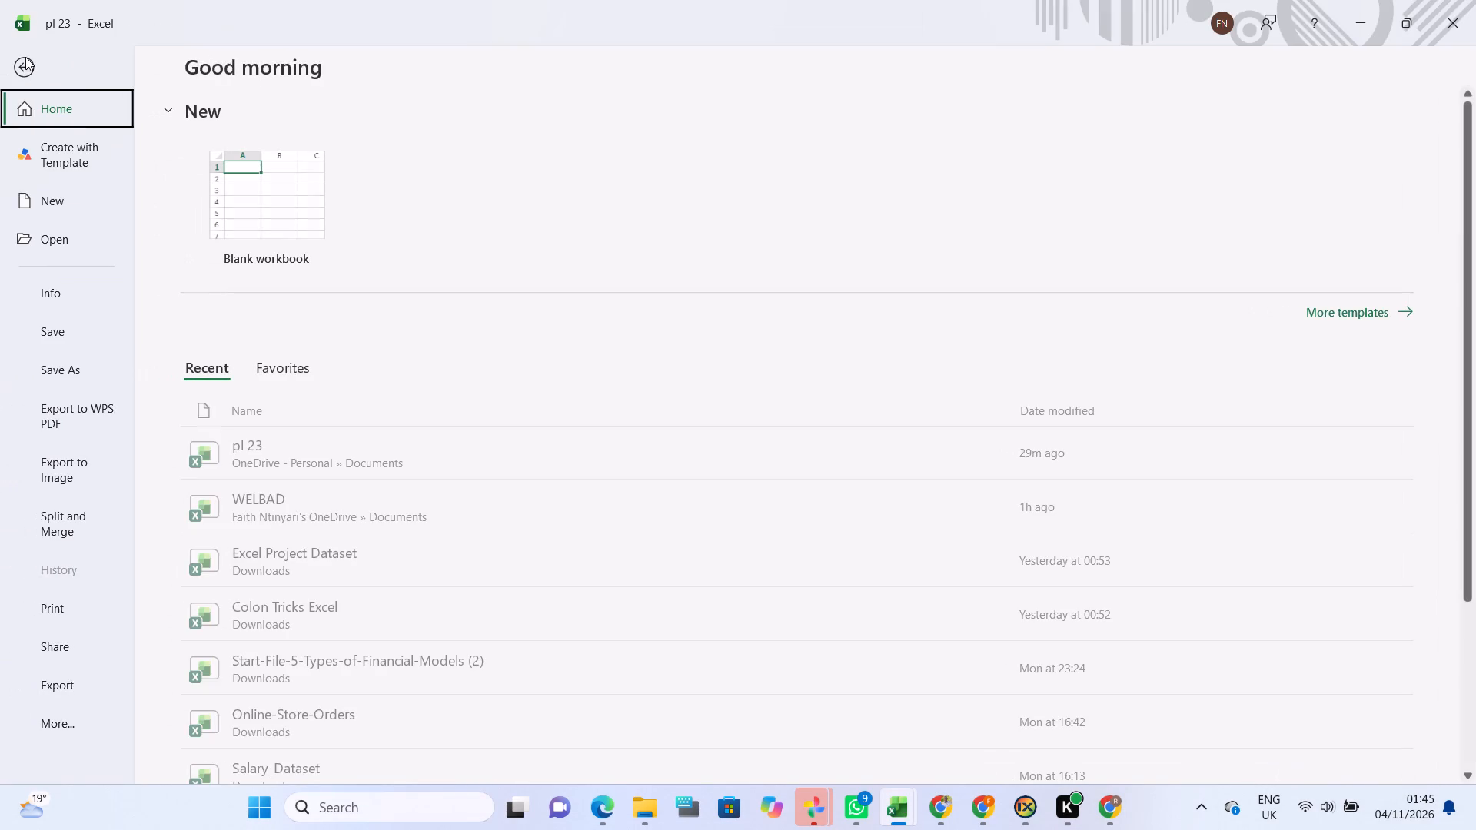
{"action": "left_click", "coordinate": [246, 221]}
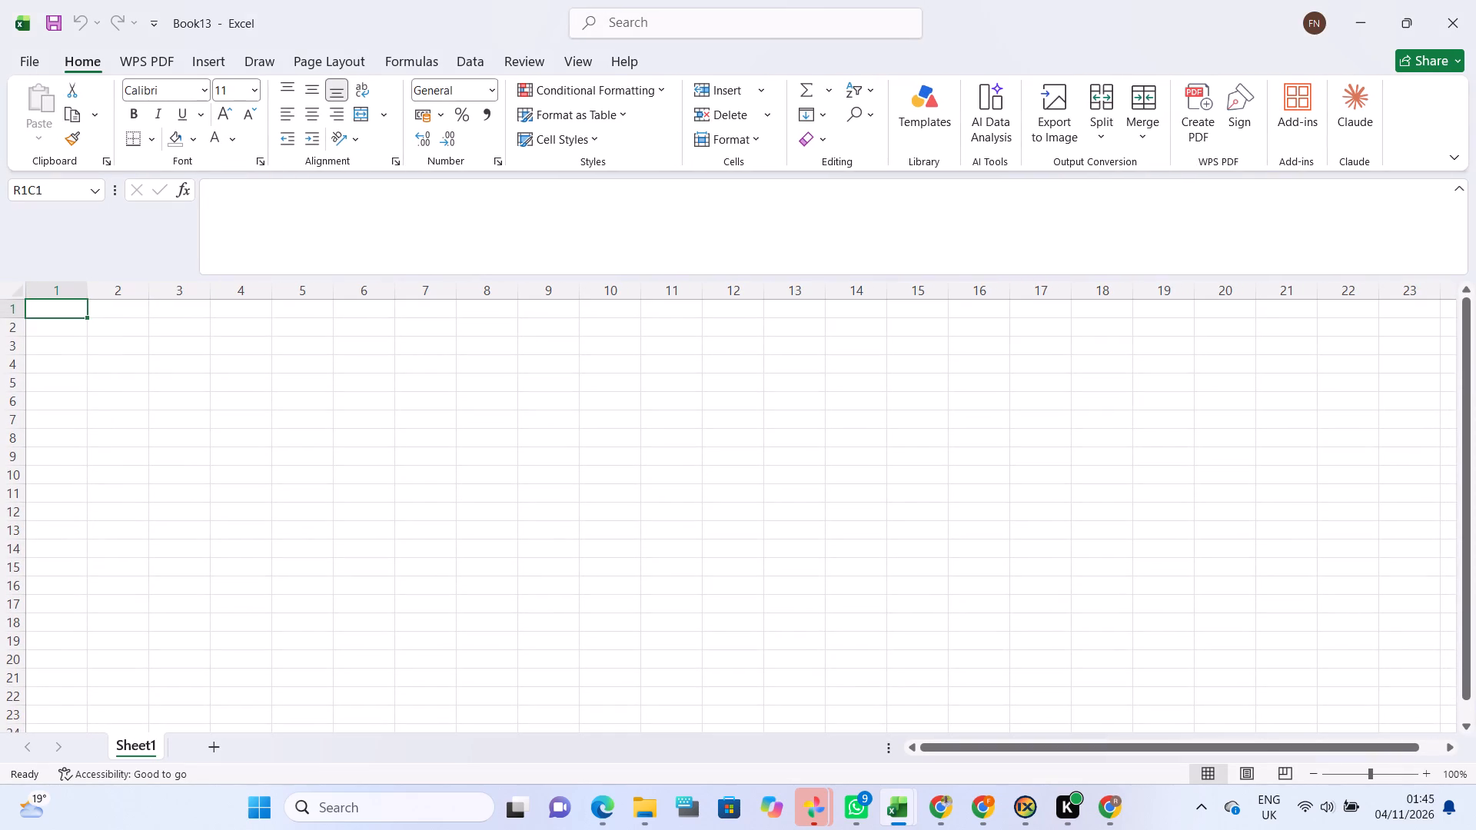
Enter the headers Revenue, Q1, Q2, Q3 and Q4 across row 1, columns 1 to 5.
{"action": "type", "text": "venue"}
{"action": "key", "text": "Right"}
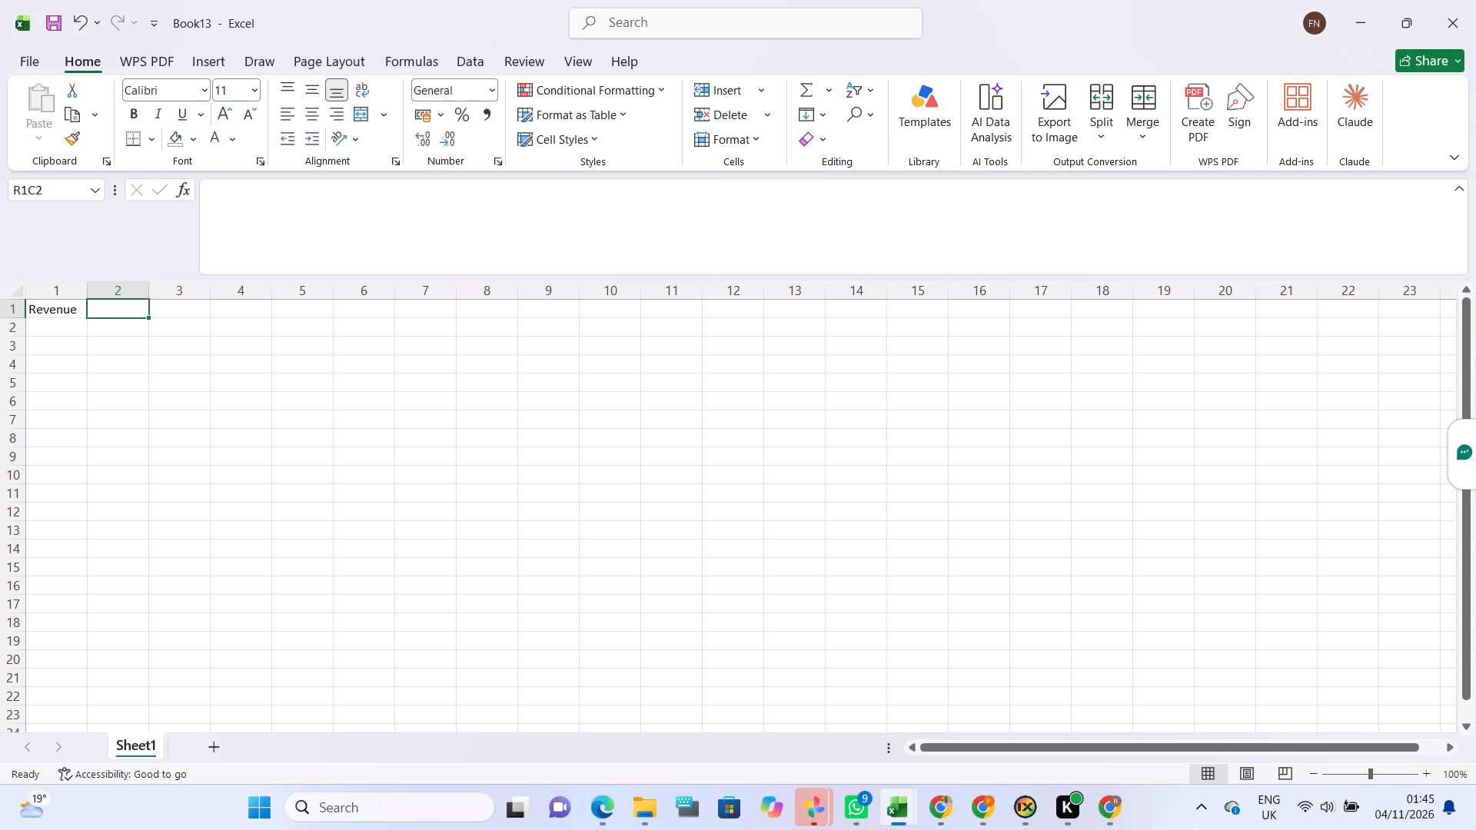
{"action": "type", "text": "Q1"}
{"action": "key", "text": "Right"}
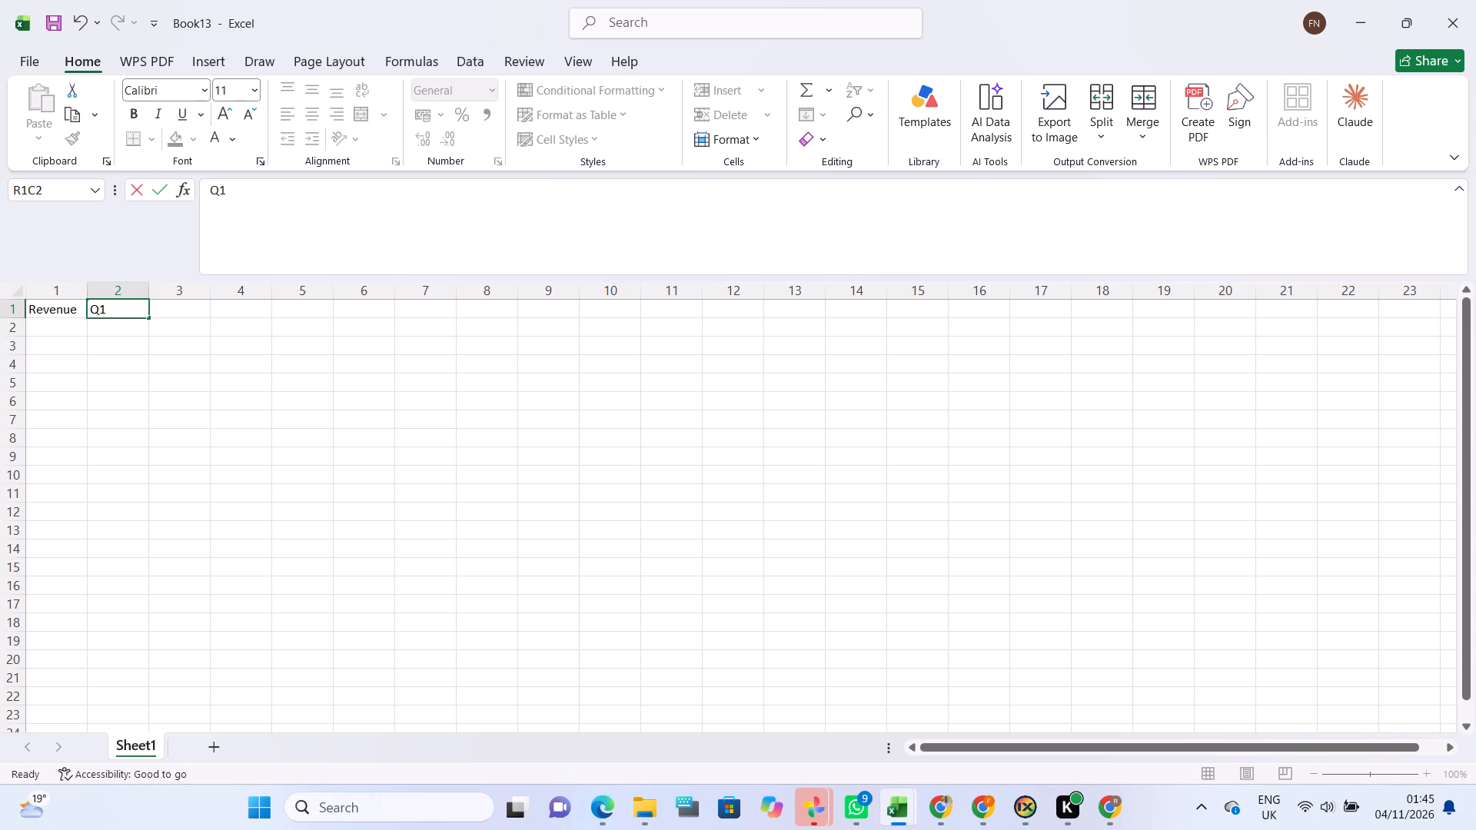
{"action": "type", "text": "Q2"}
{"action": "key", "text": "Right"}
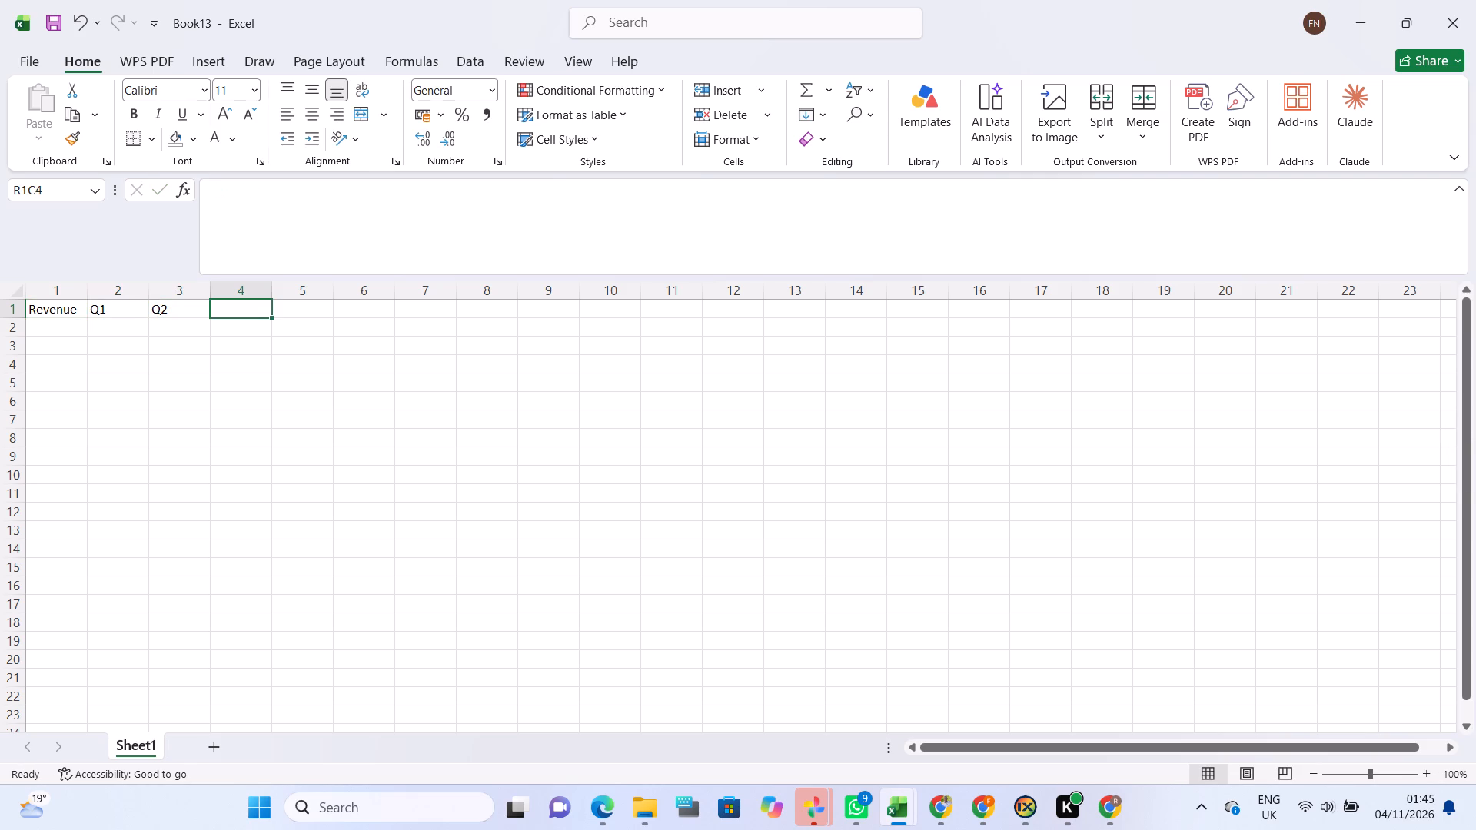
{"action": "type", "text": "Q3"}
{"action": "key", "text": "Right"}
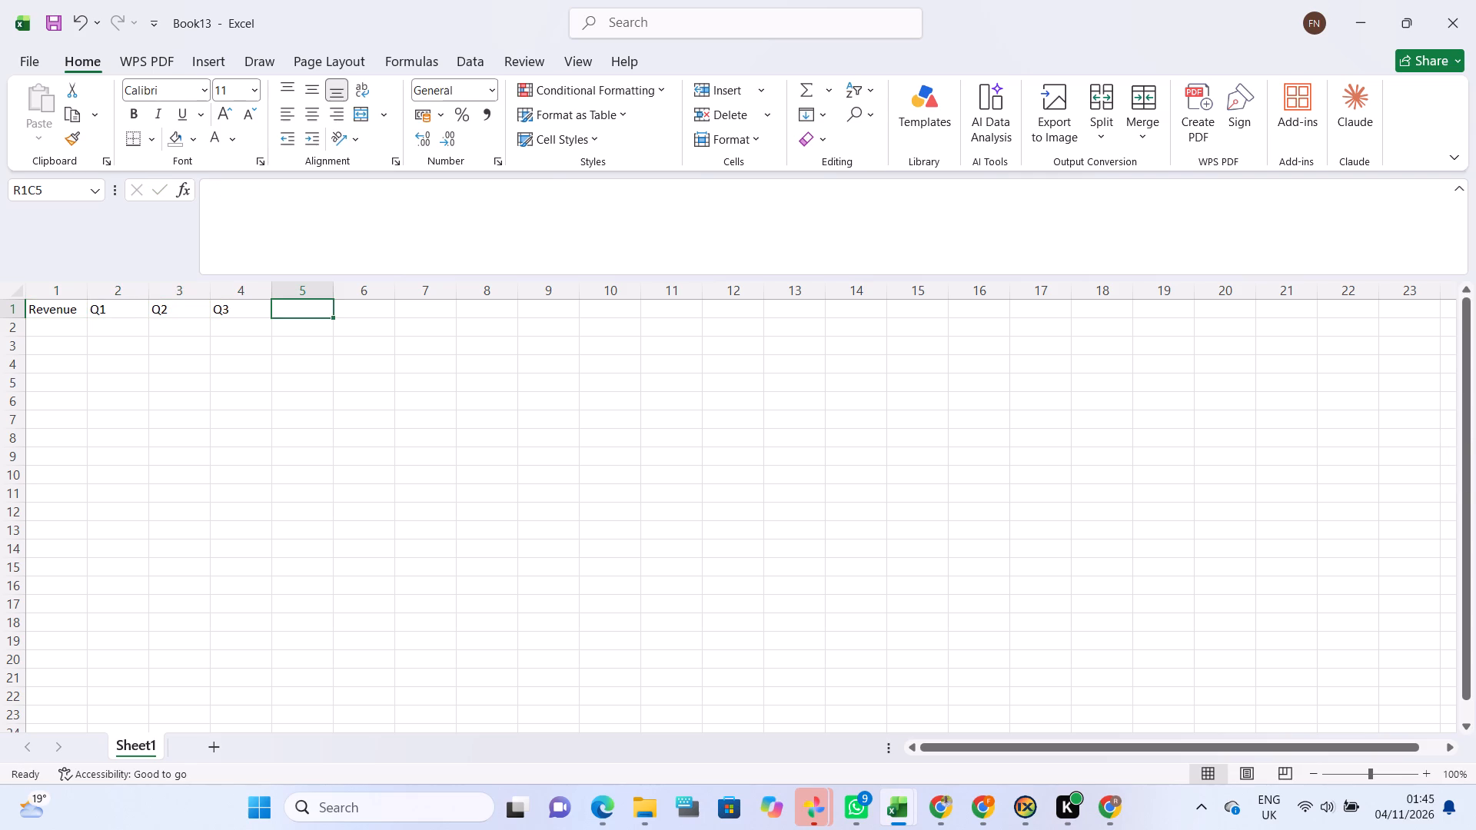
{"action": "type", "text": "Q4"}
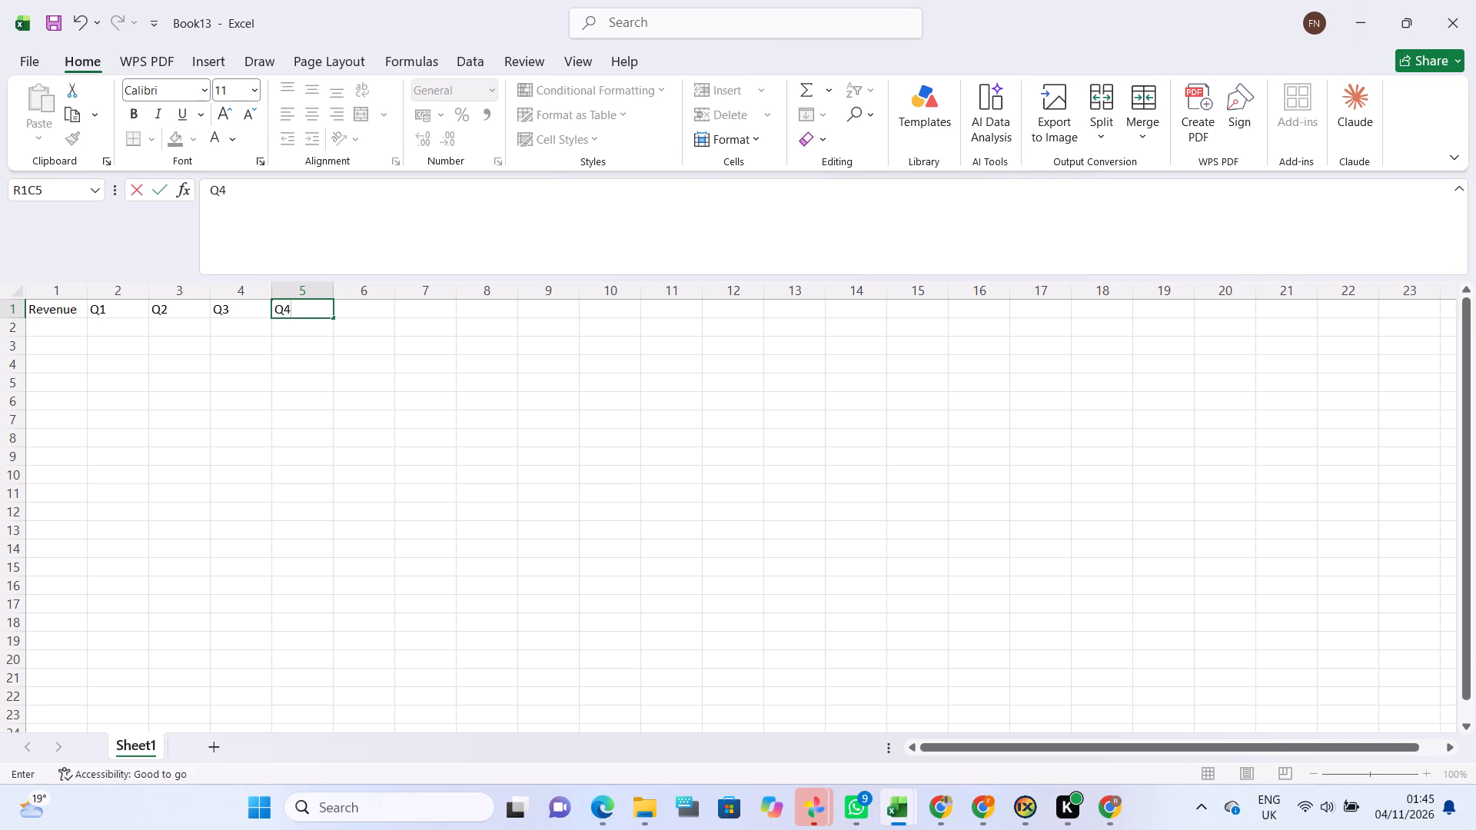
{"action": "key", "text": "Right"}
{"action": "scroll", "coordinate": [87, 317], "scroll_direction": "up", "scroll_amount": 1}
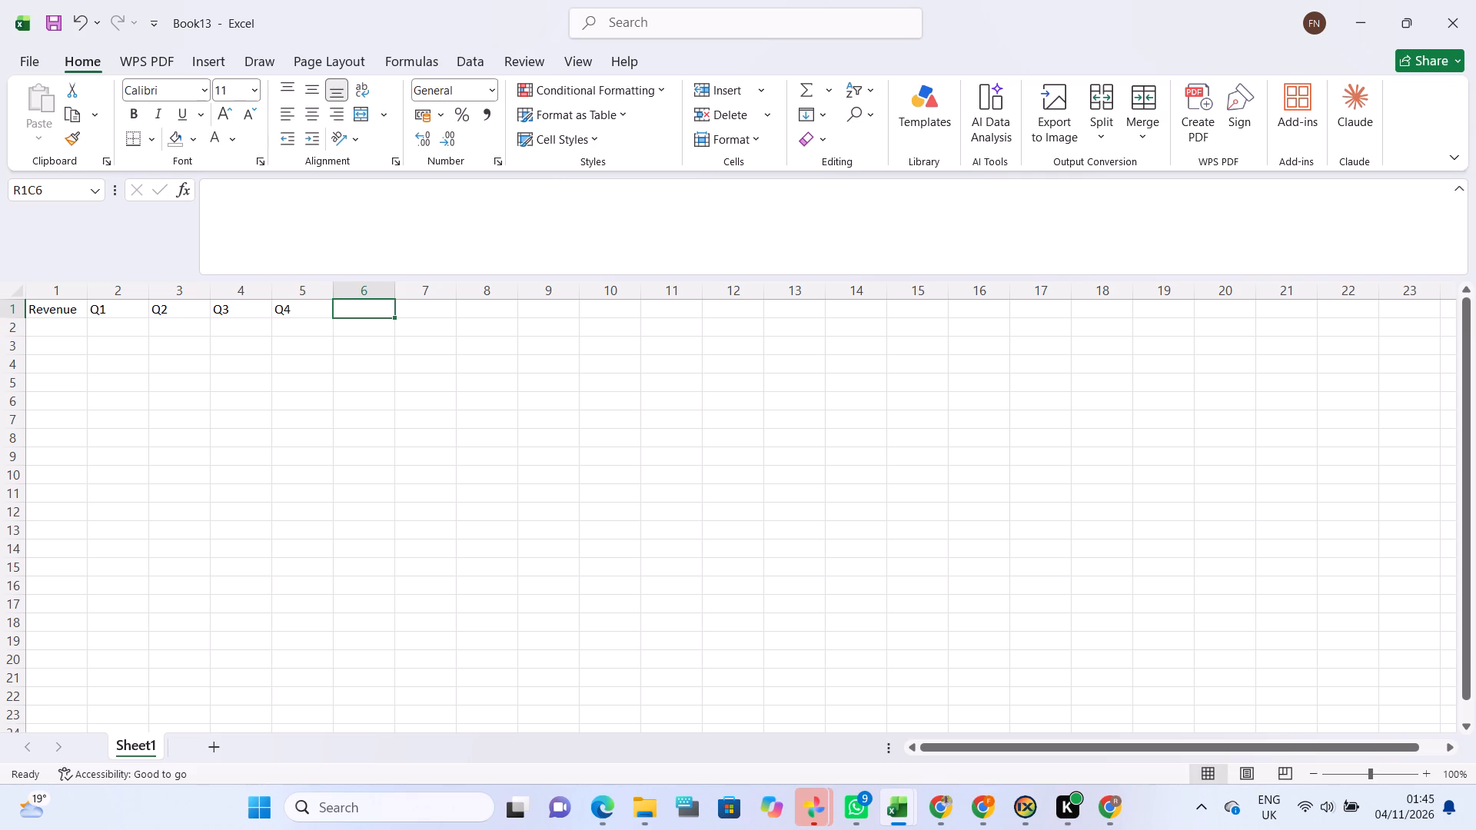
Widen column 1 to about double its width.
{"action": "left_click_drag", "start_coordinate": [88, 297], "coordinate": [149, 299]}
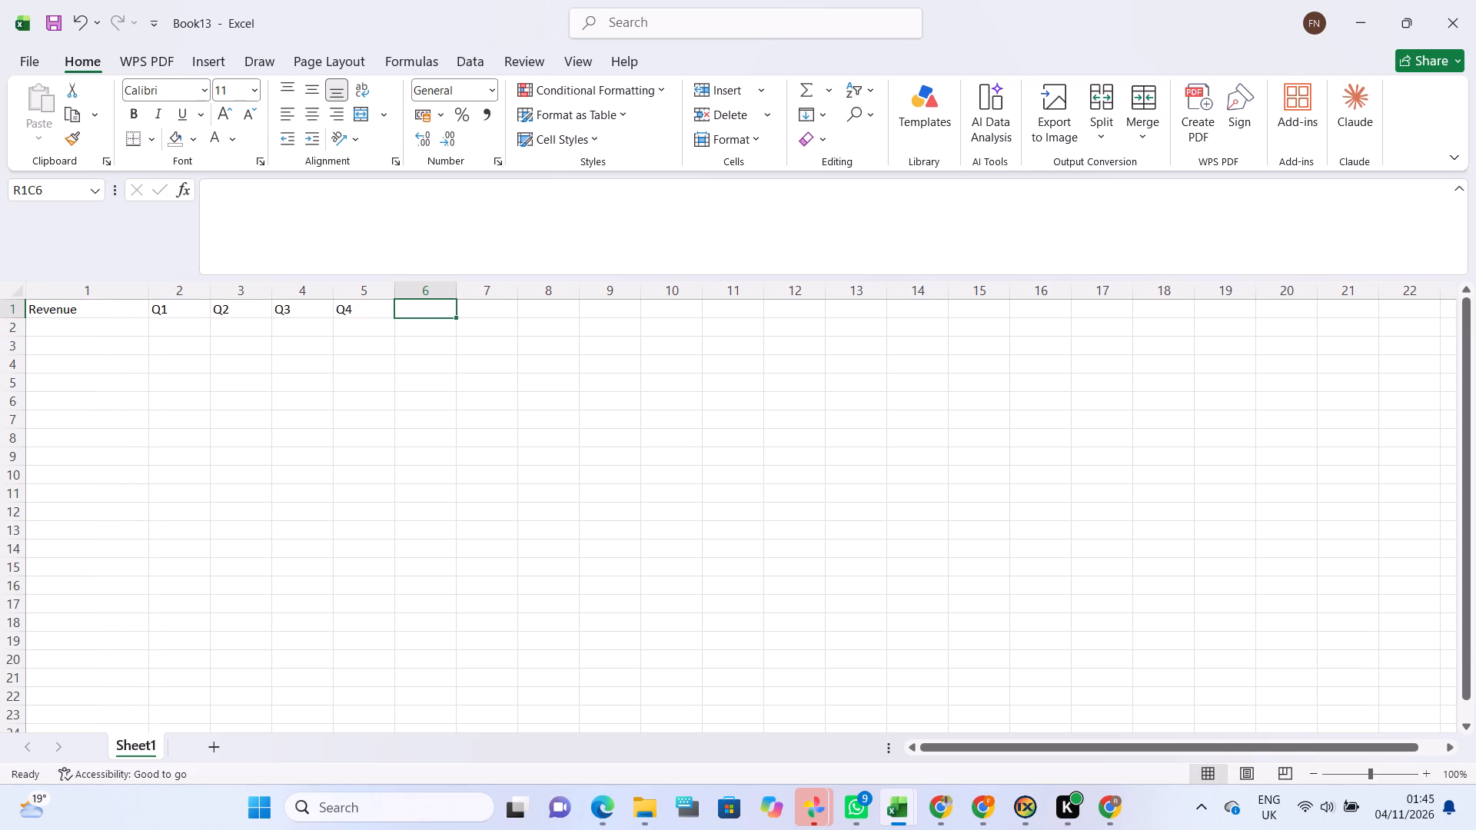
Enter the row labels Sales Revenue and Service Revenue in column 1, rows 2 and 3.
{"action": "left_click", "coordinate": [128, 333]}
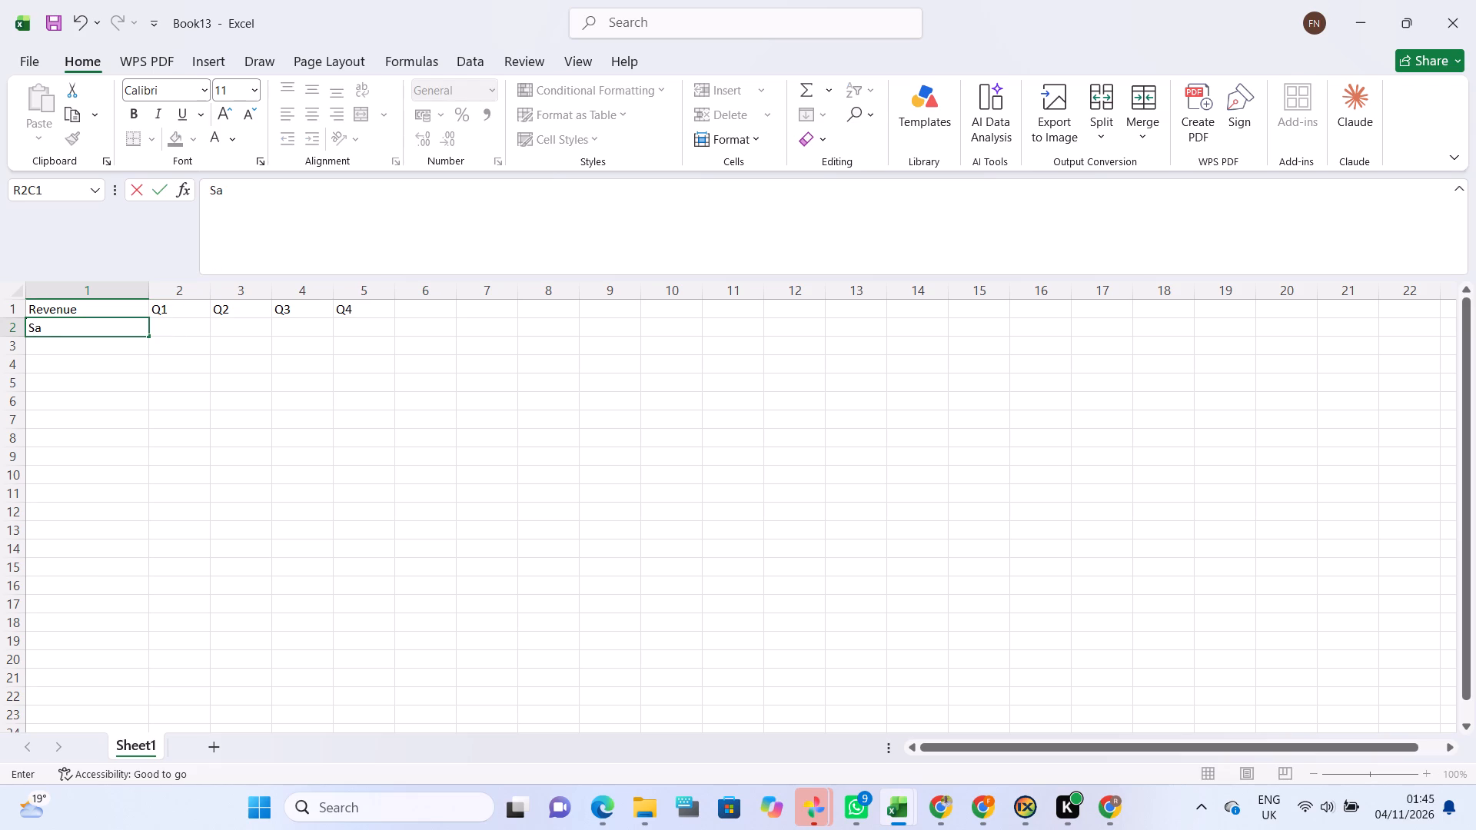
{"action": "type", "text": "les"}
{"action": "key", "text": "space"}
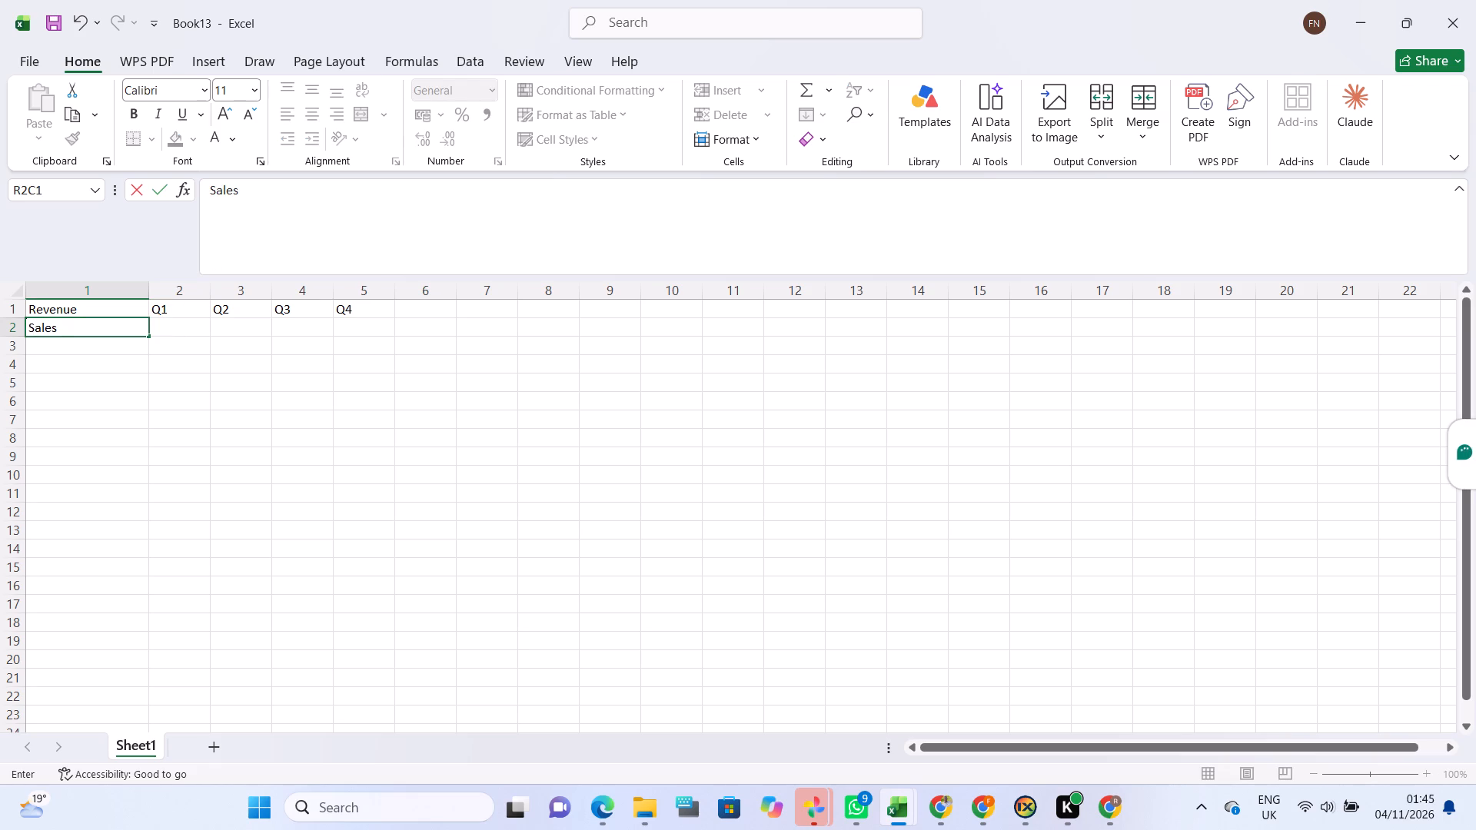
{"action": "type", "text": "venue"}
{"action": "key", "text": "Return"}
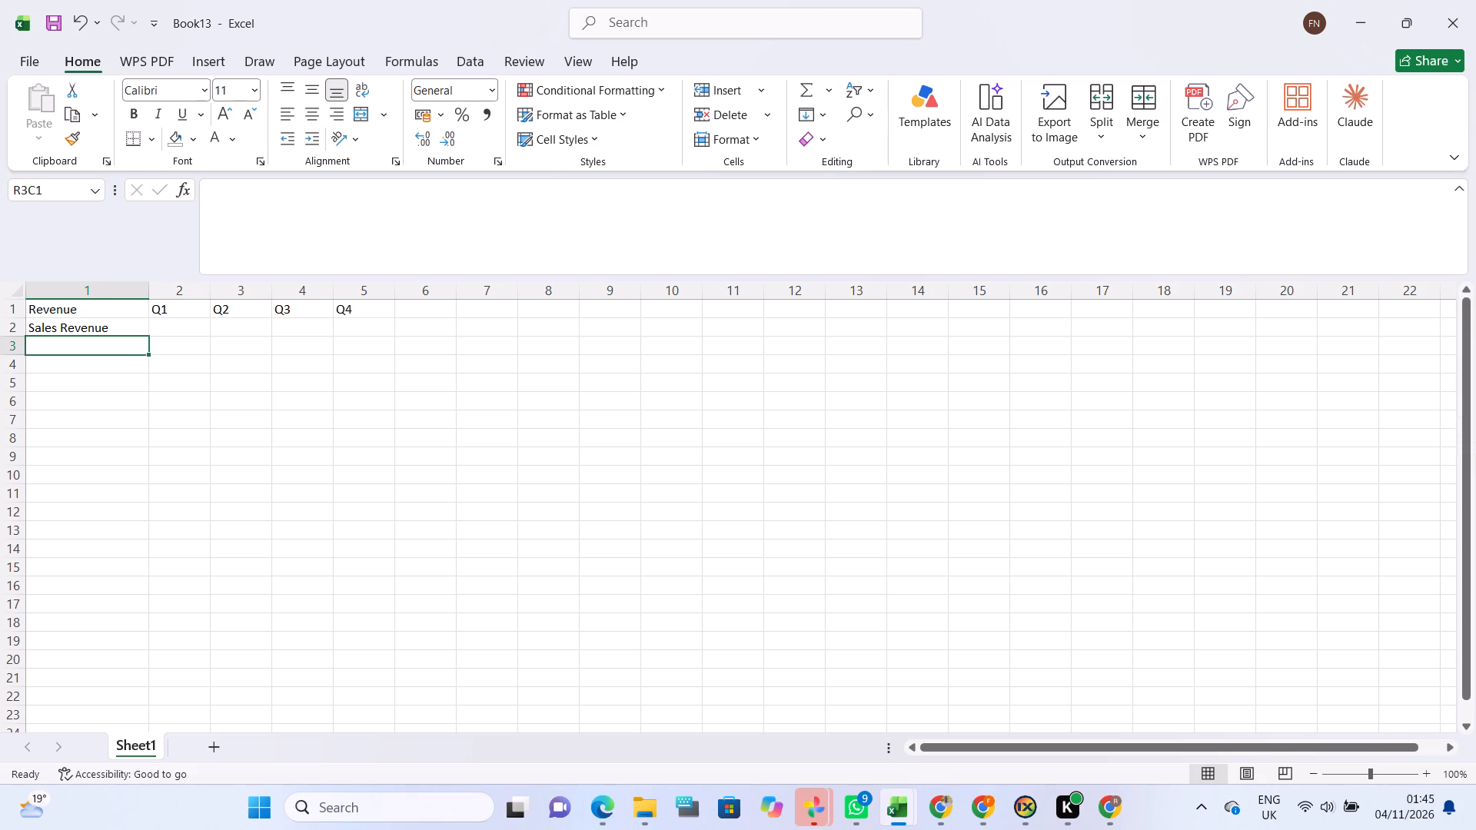
{"action": "key", "text": "s"}
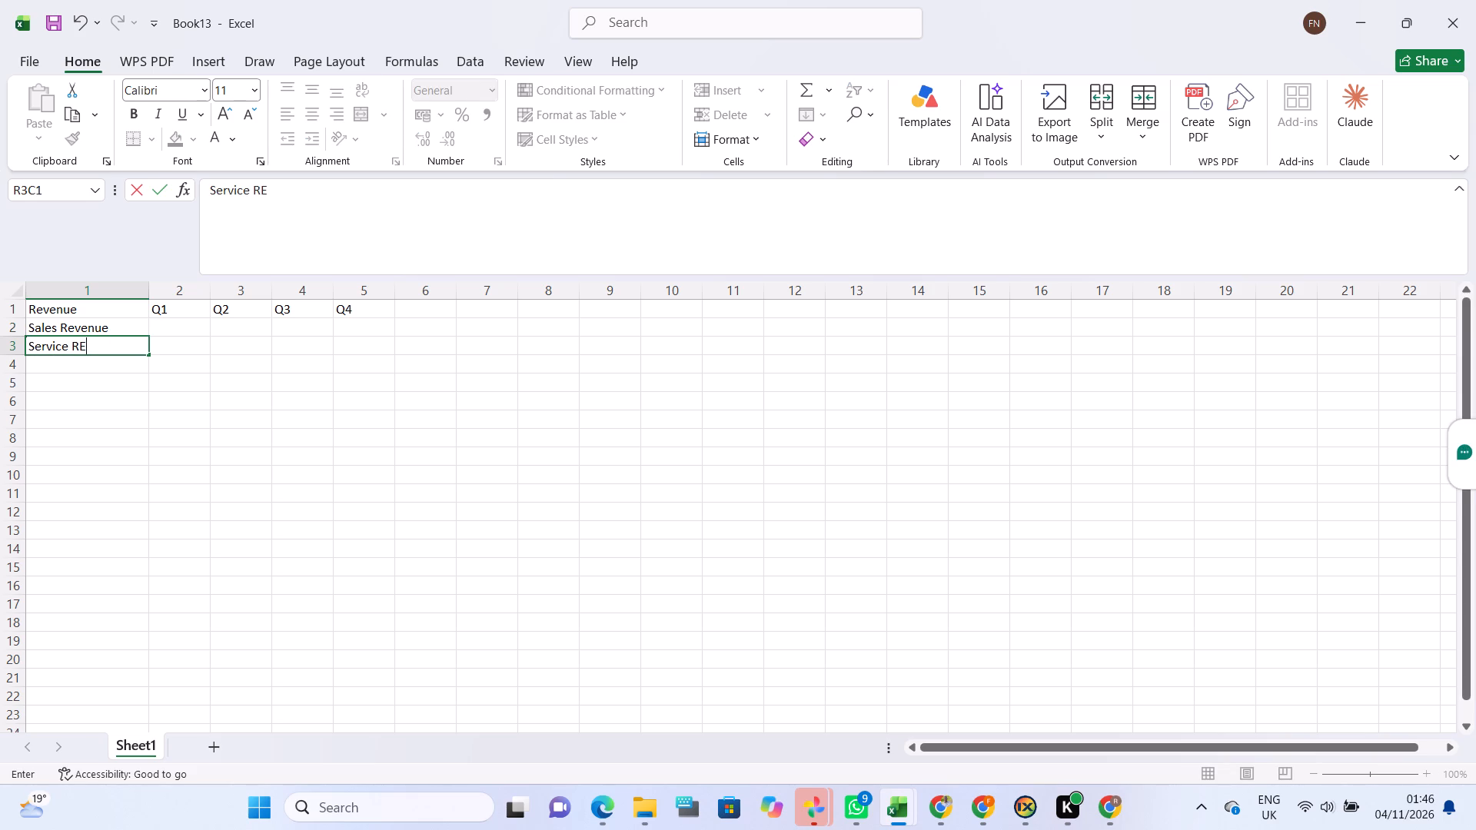
{"action": "key", "text": "BackSpace"}
{"action": "type", "text": "evenue"}
{"action": "key", "text": "Return"}
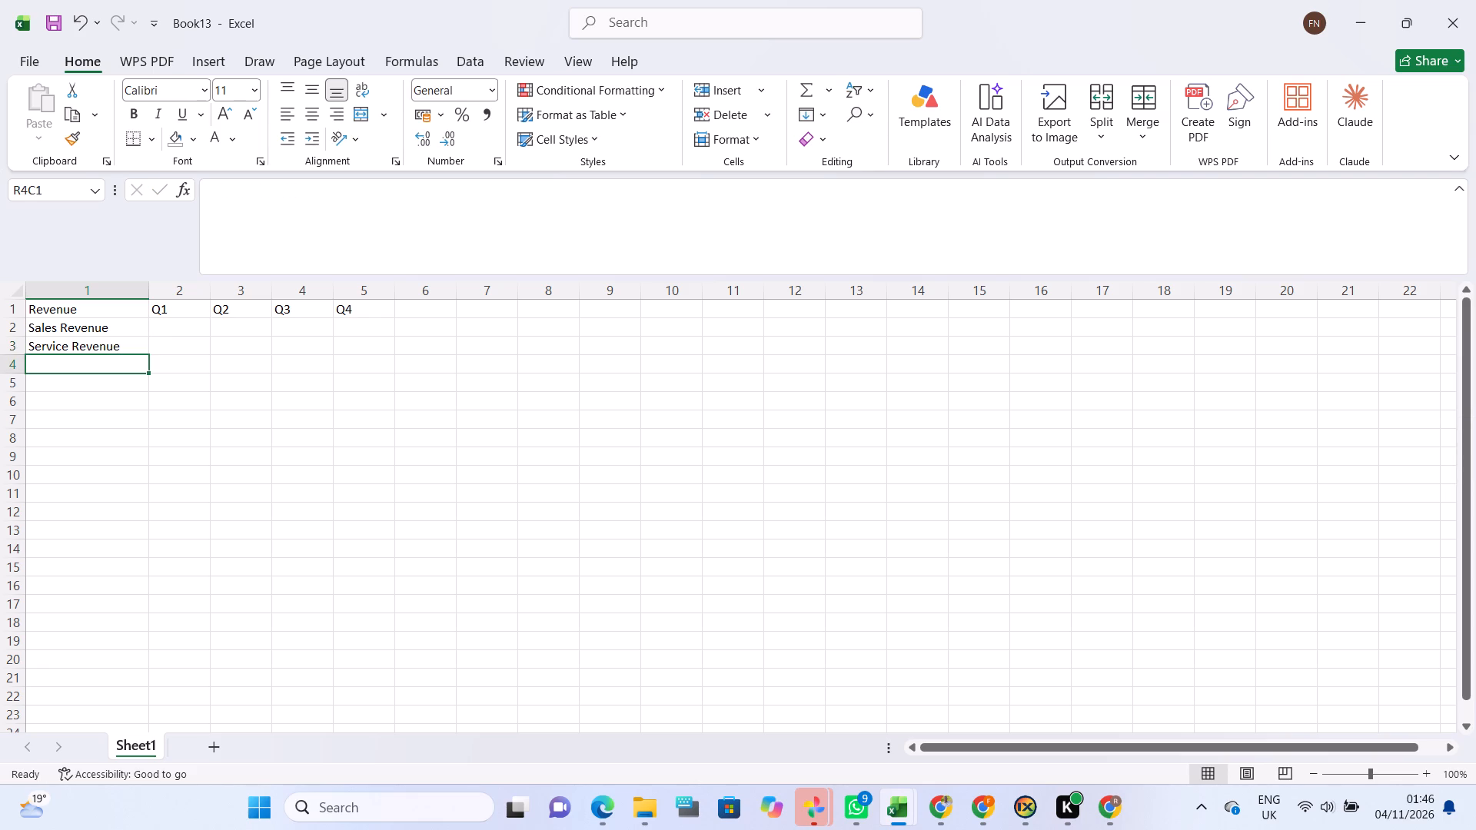
Fill the Sales Revenue row with 723085, 123456, 702290 and 617123 for Q1 to Q4.
{"action": "left_click", "coordinate": [184, 326]}
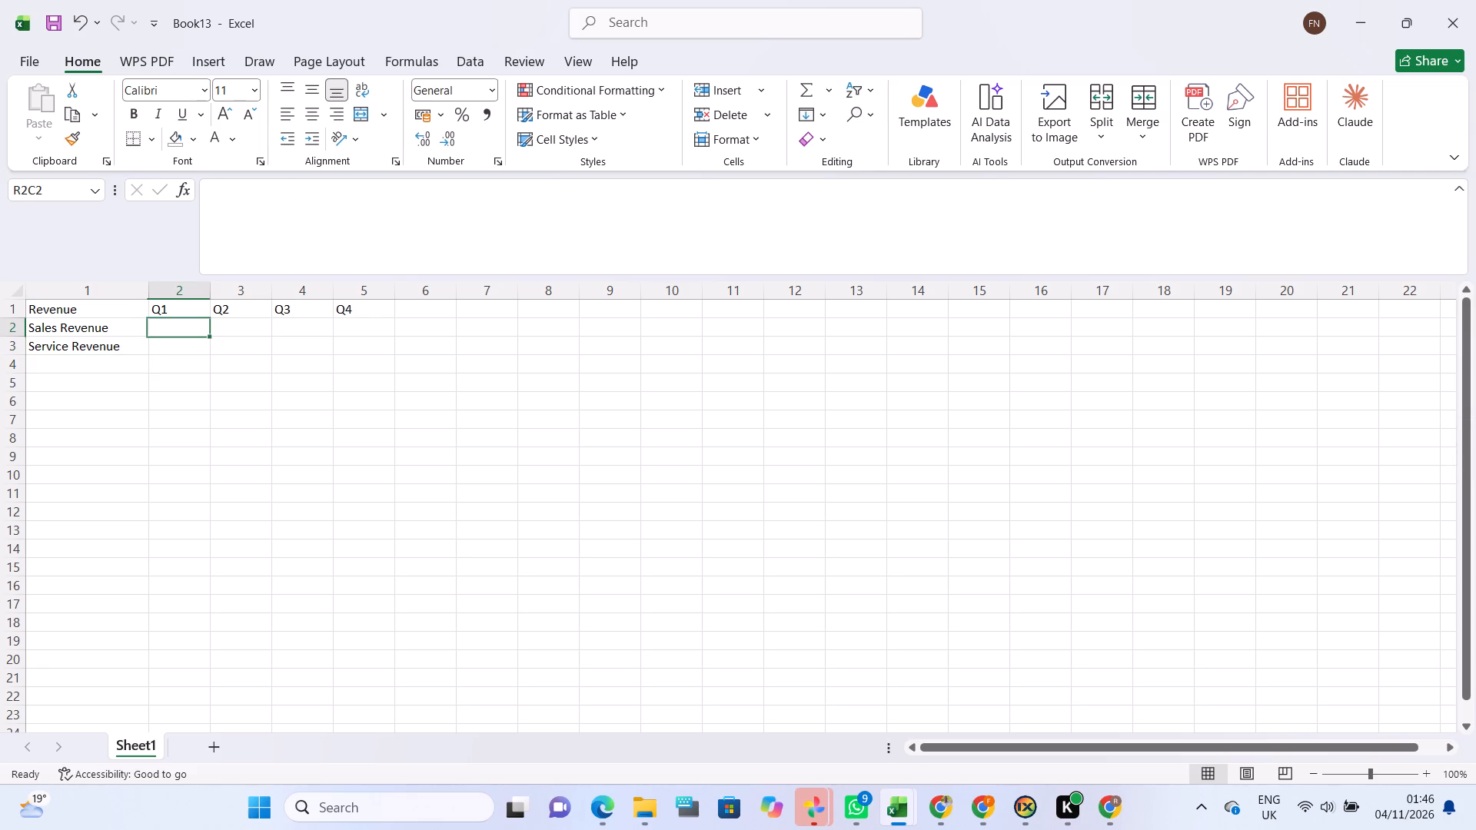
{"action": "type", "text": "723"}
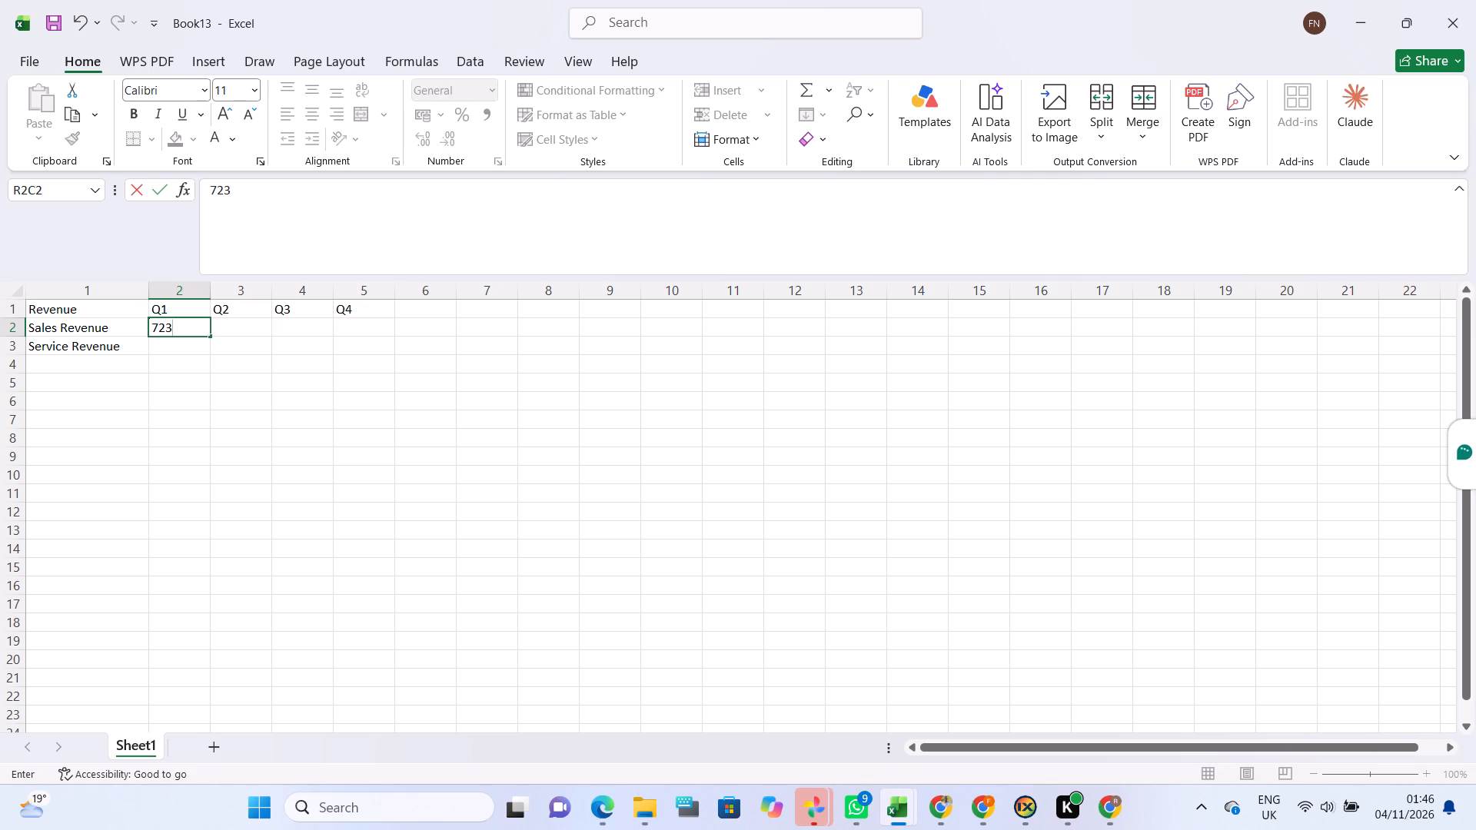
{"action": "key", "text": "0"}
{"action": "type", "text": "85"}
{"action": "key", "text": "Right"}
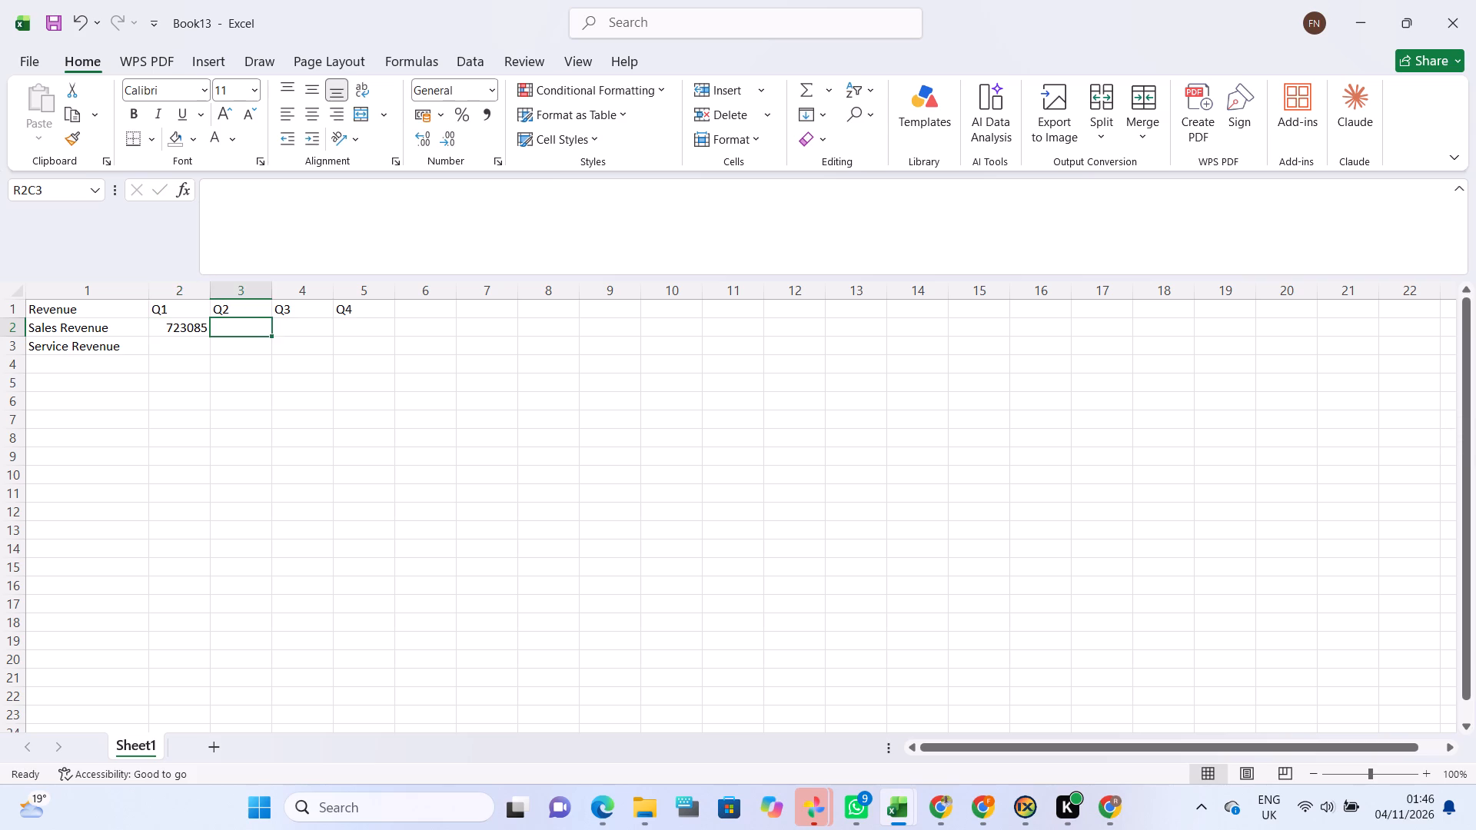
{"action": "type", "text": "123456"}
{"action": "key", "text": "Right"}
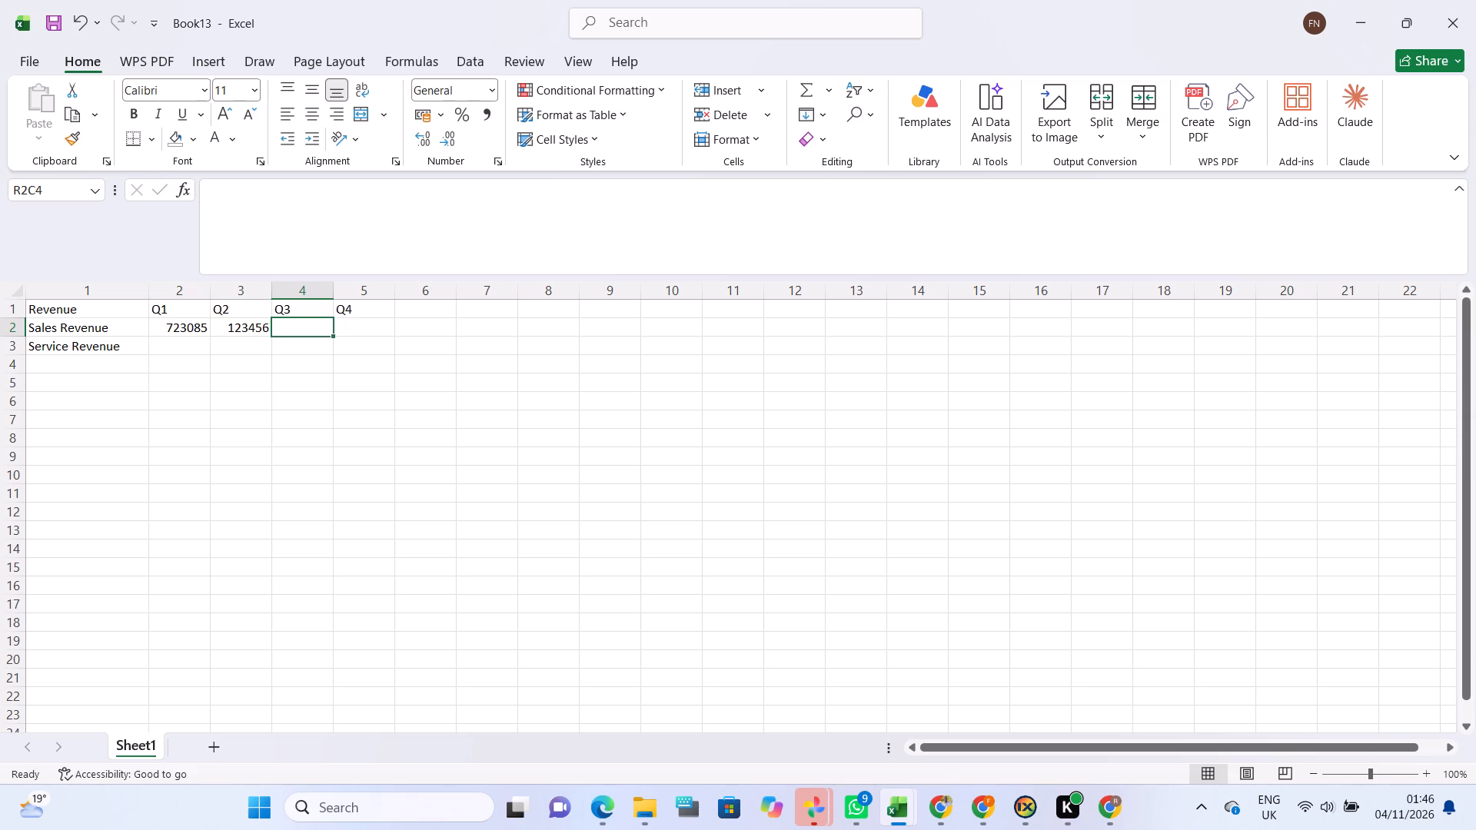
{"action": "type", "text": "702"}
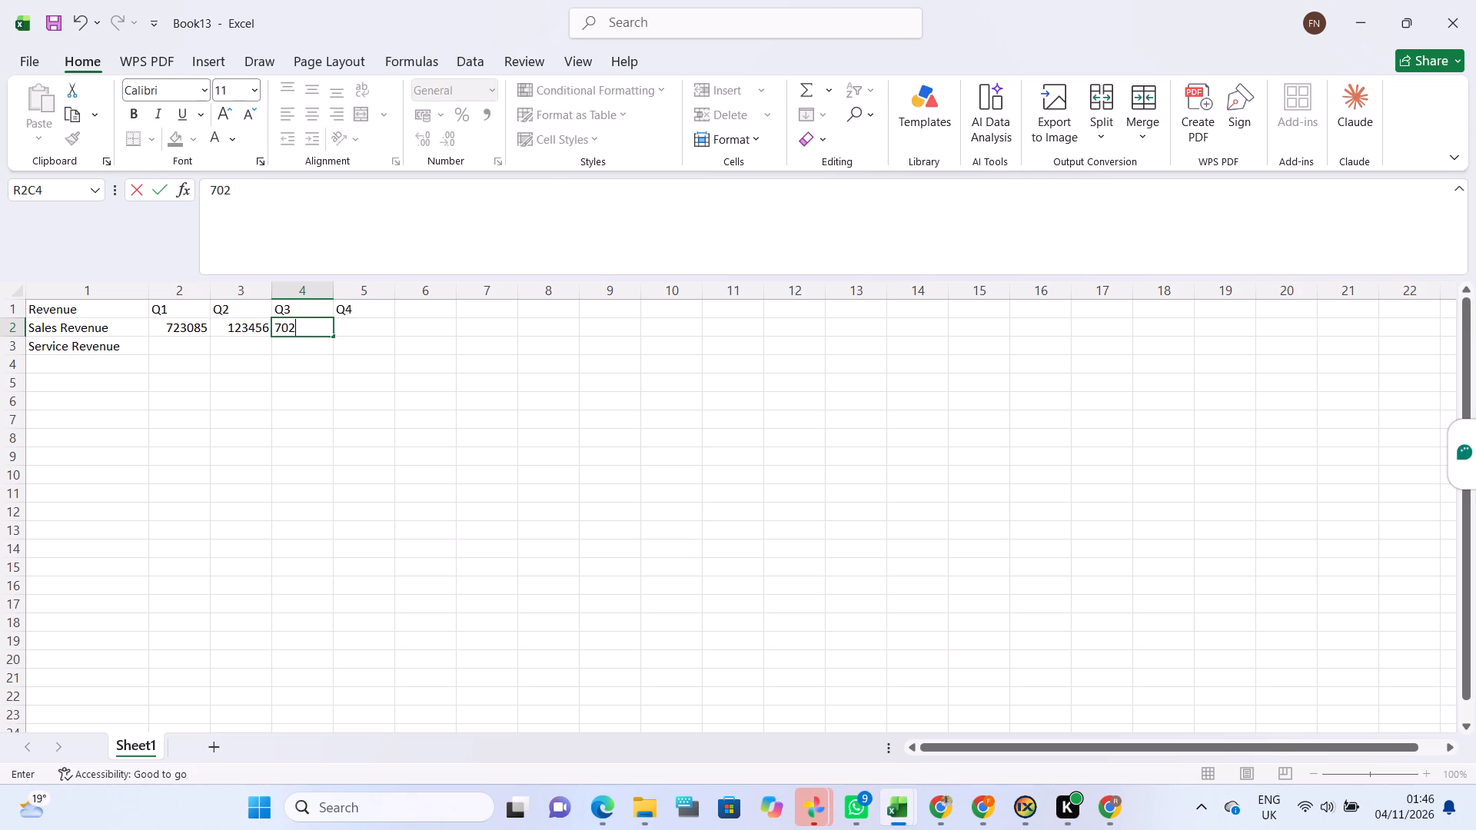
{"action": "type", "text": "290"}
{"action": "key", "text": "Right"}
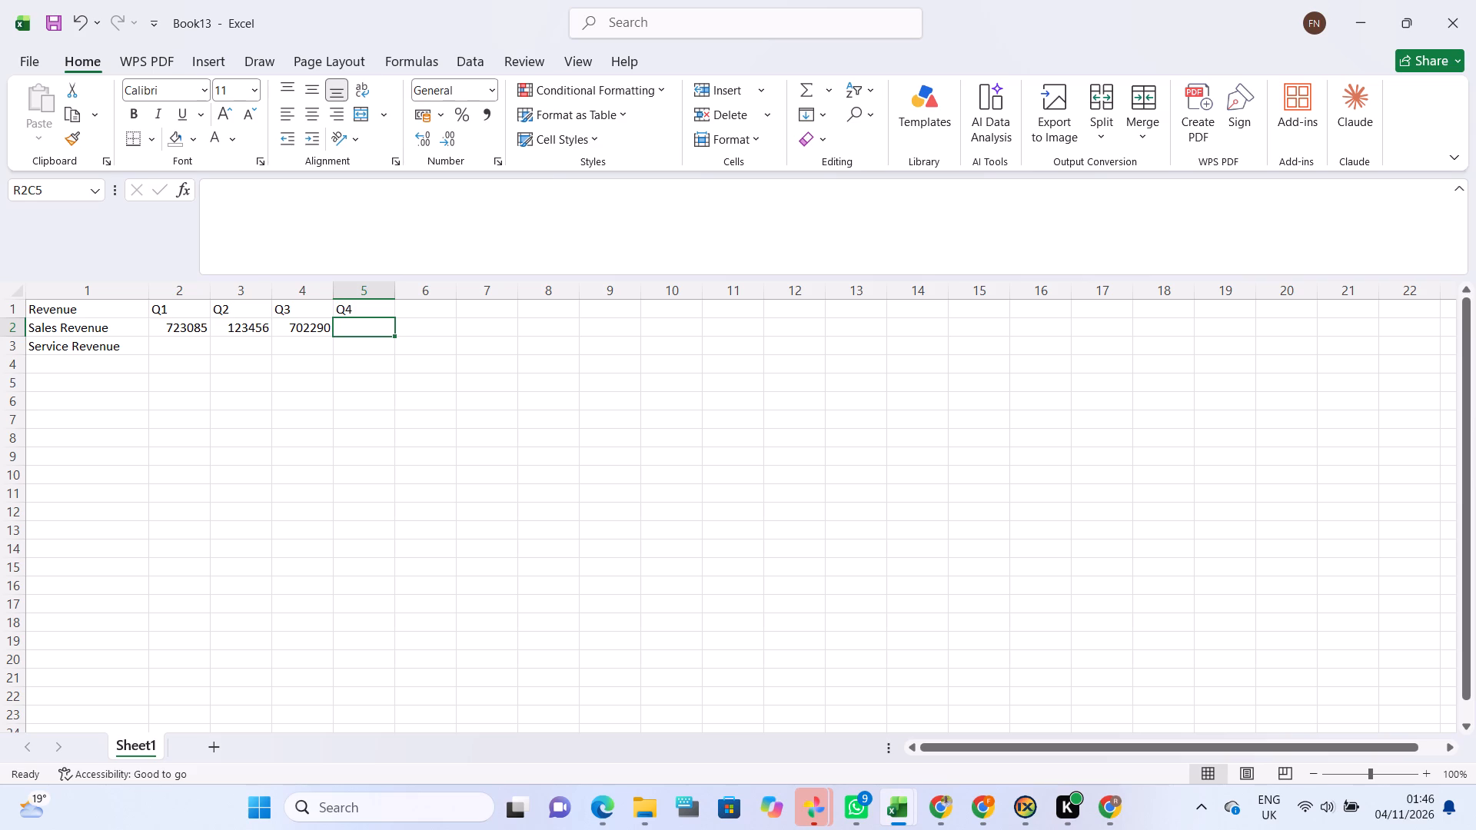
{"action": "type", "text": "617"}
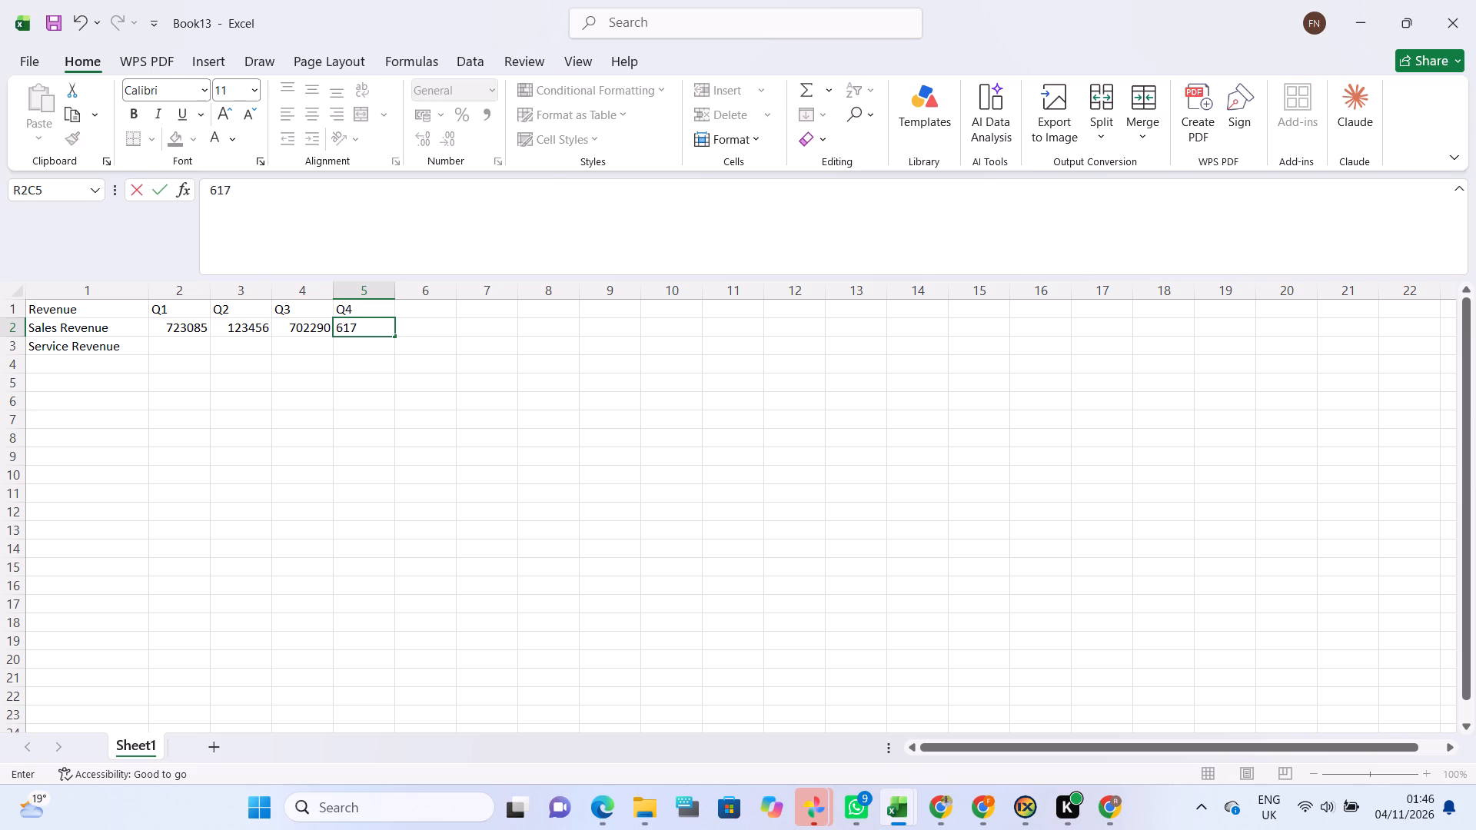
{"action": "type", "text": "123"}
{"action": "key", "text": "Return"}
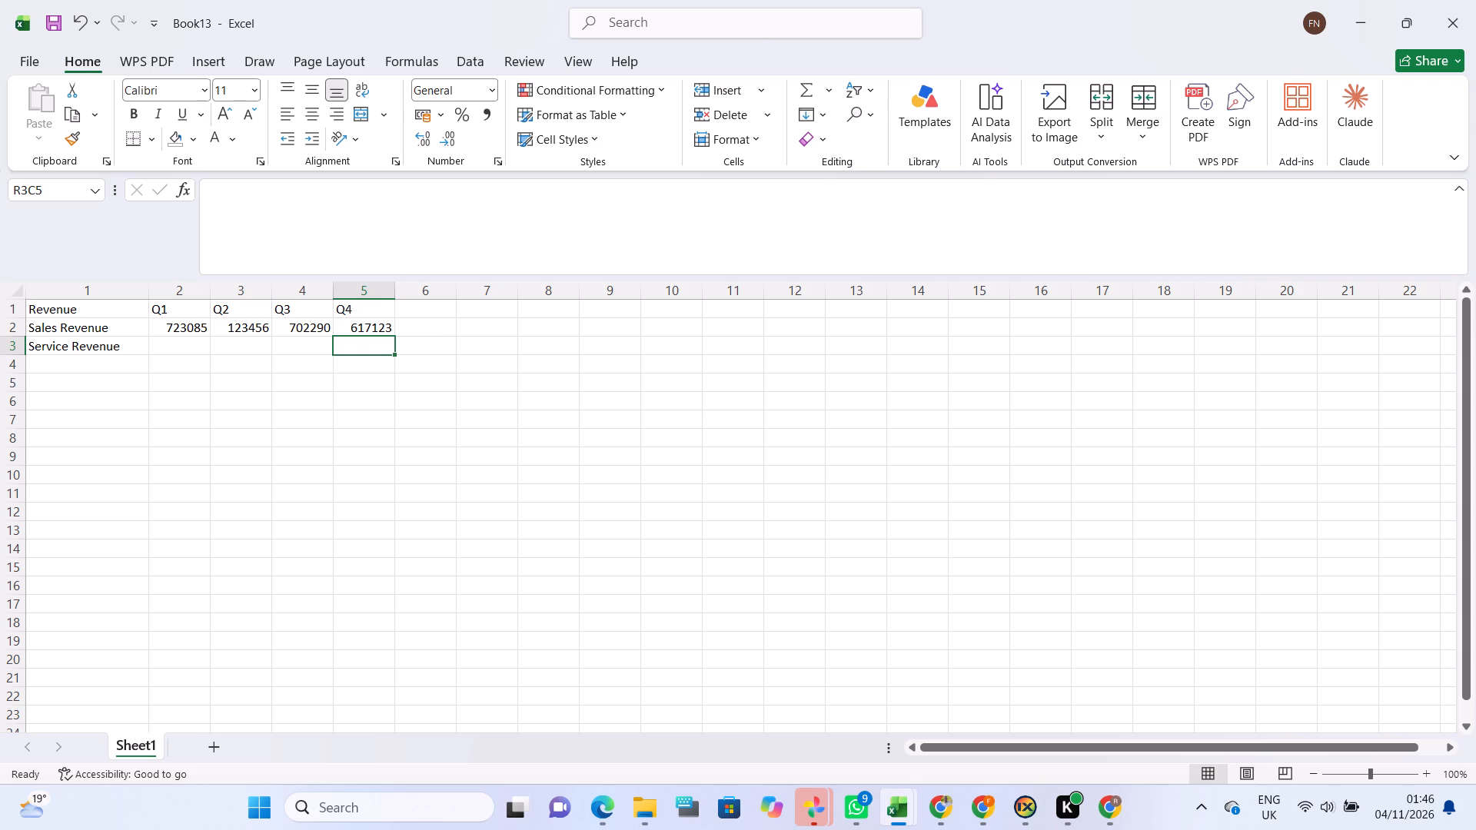
Fill the Service Revenue row with 478982, 678234, 123456 and 543321 for Q1 to Q4.
{"action": "left_click", "coordinate": [105, 364]}
{"action": "left_click", "coordinate": [172, 344]}
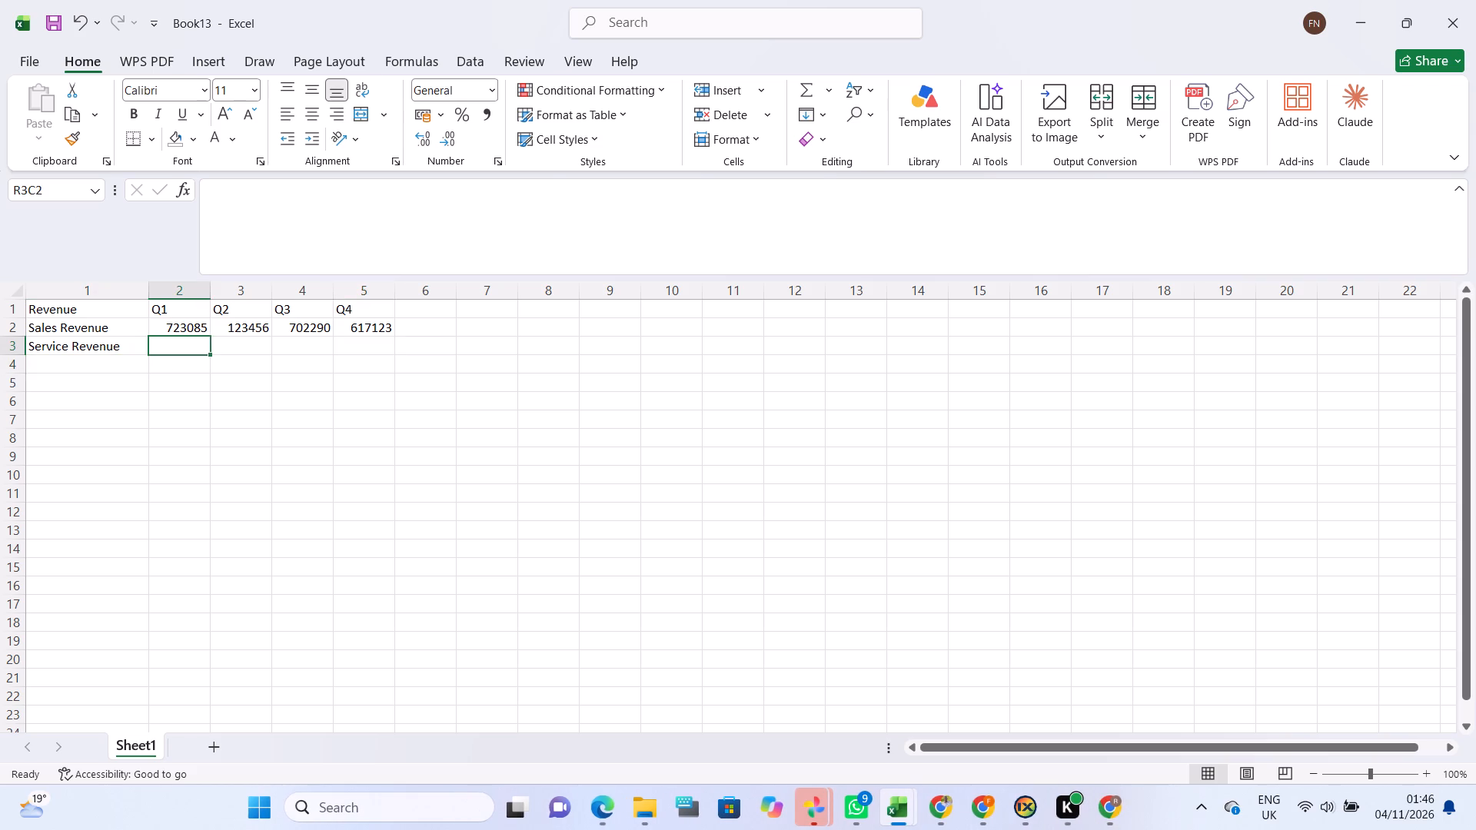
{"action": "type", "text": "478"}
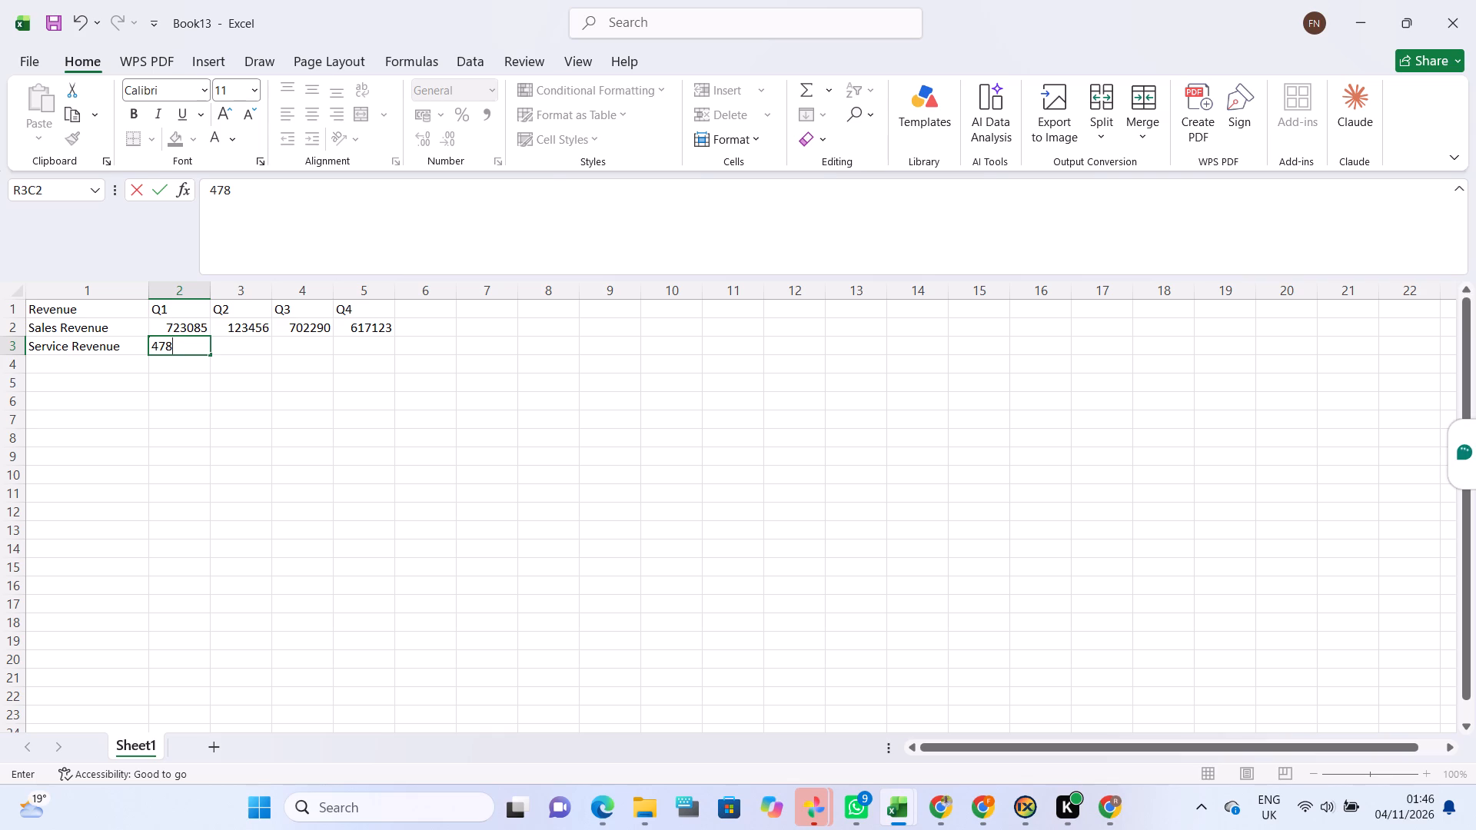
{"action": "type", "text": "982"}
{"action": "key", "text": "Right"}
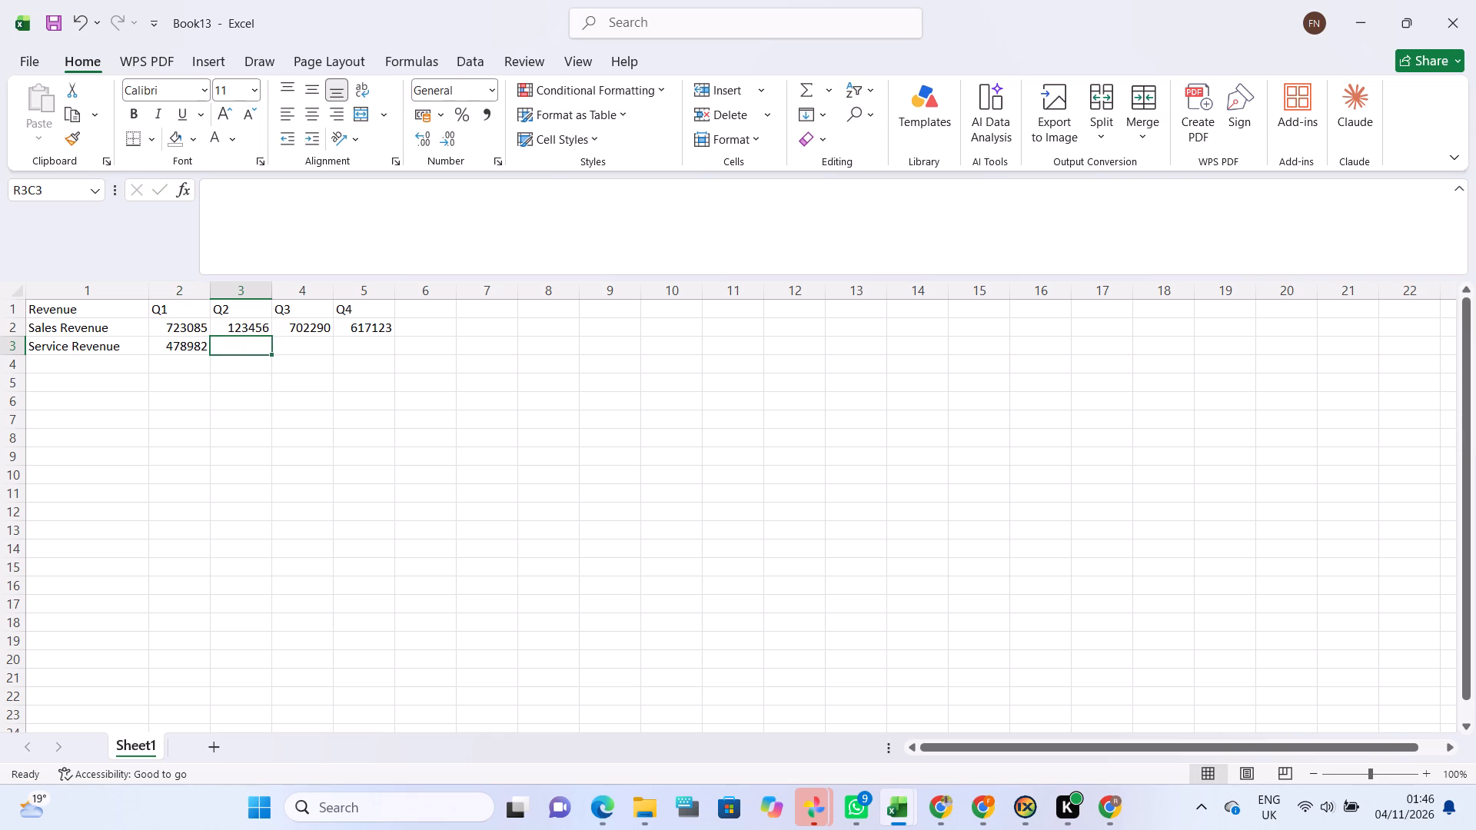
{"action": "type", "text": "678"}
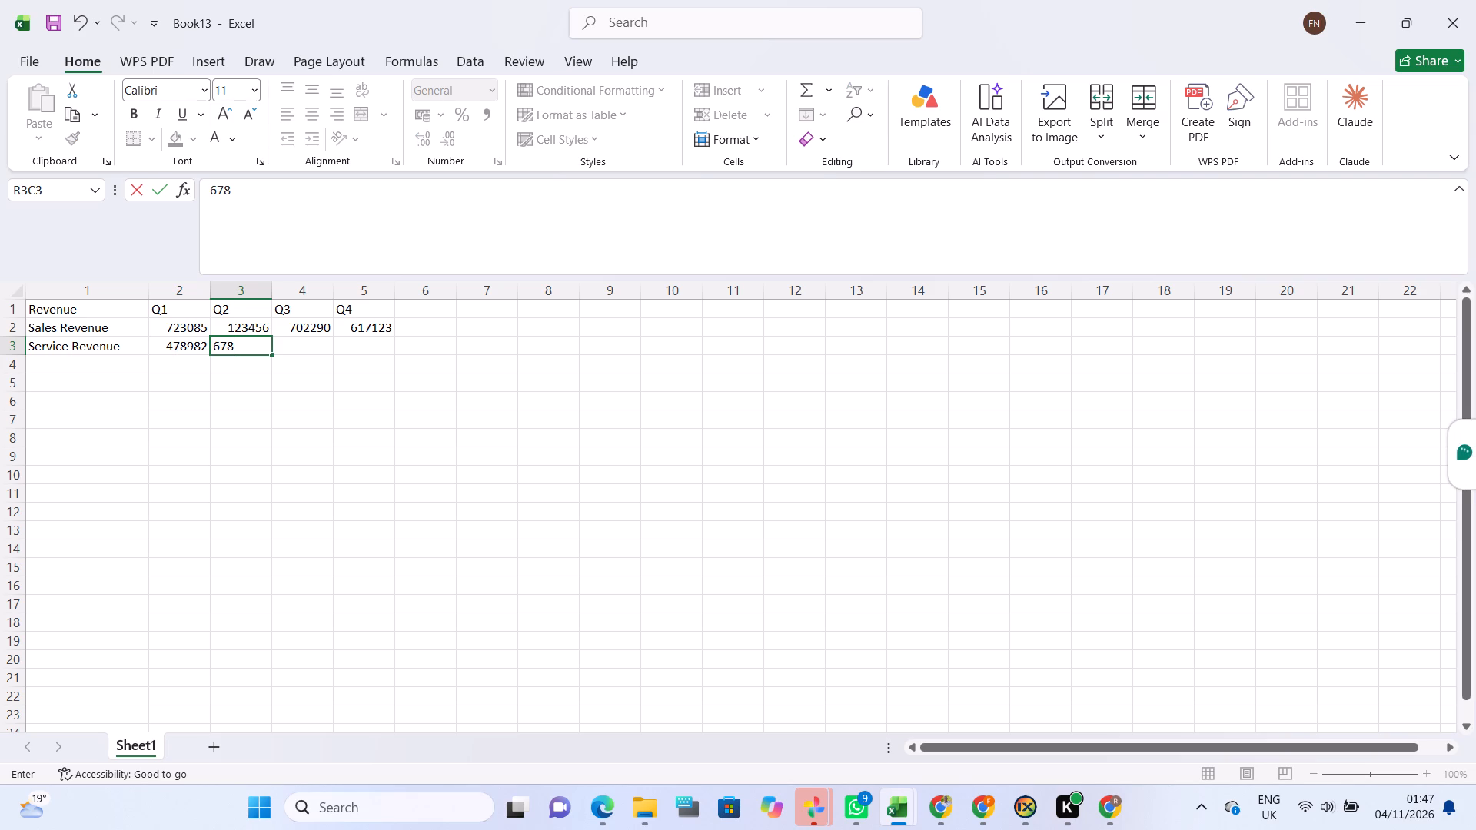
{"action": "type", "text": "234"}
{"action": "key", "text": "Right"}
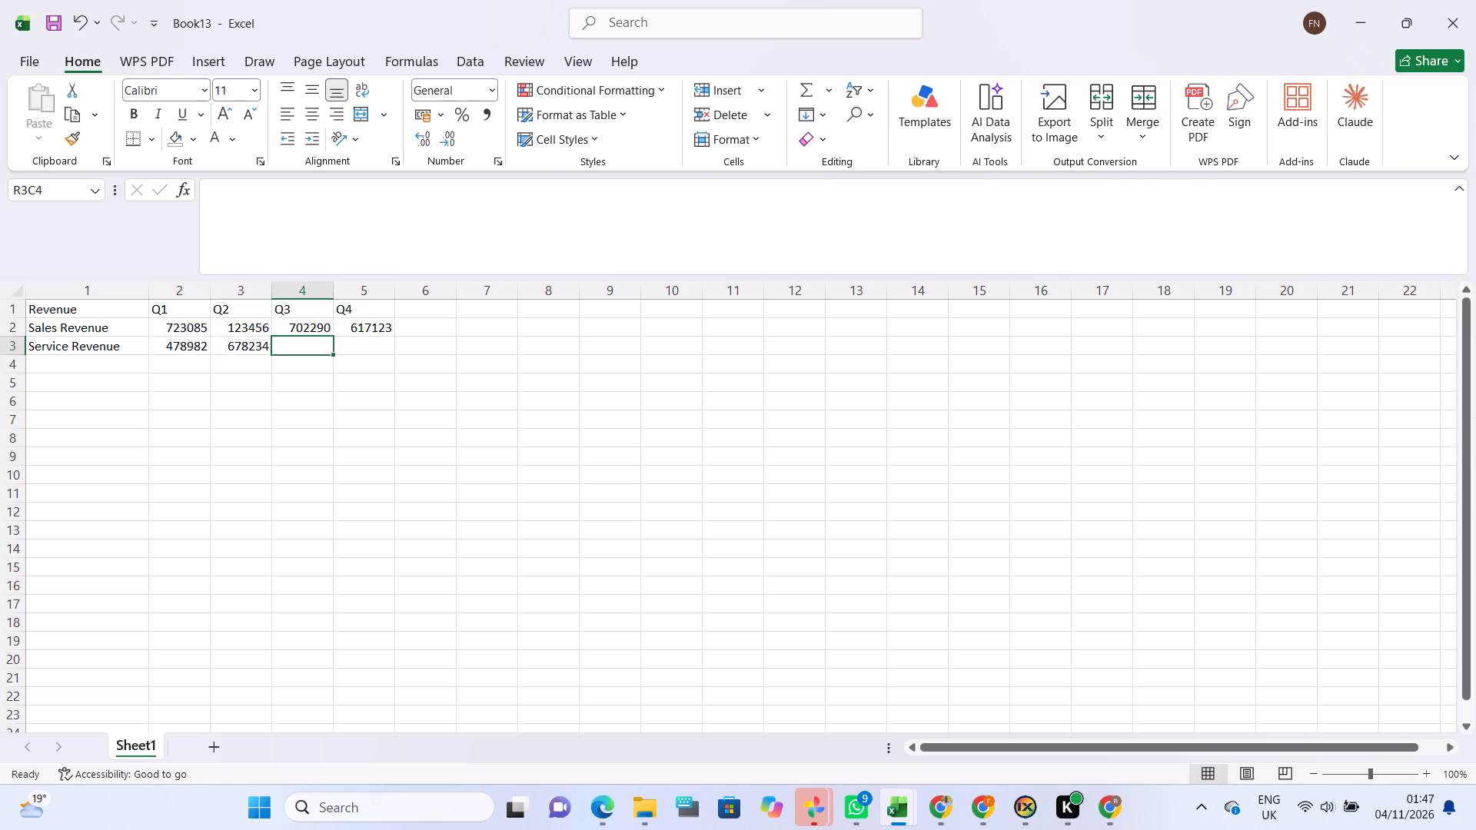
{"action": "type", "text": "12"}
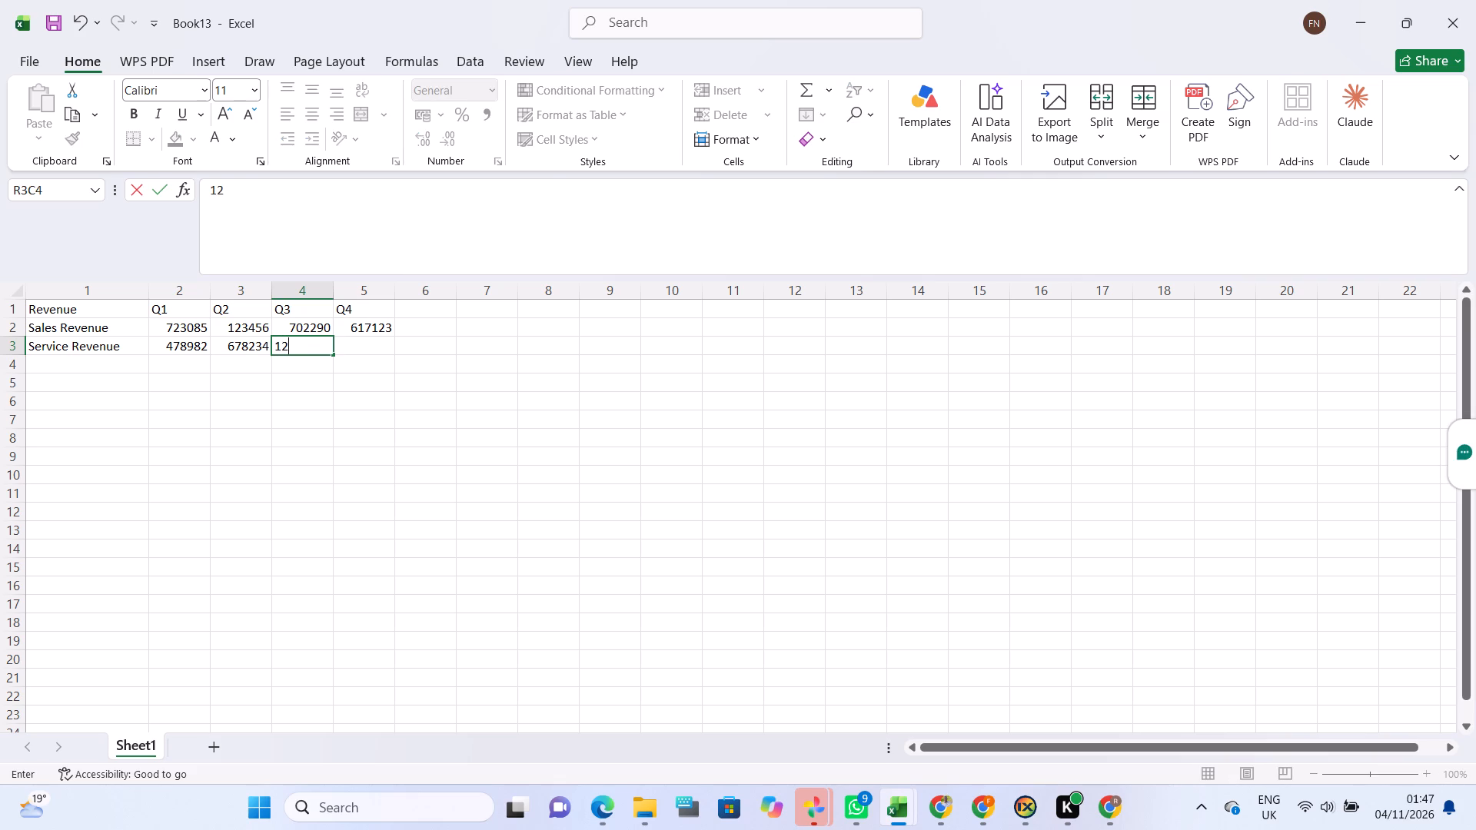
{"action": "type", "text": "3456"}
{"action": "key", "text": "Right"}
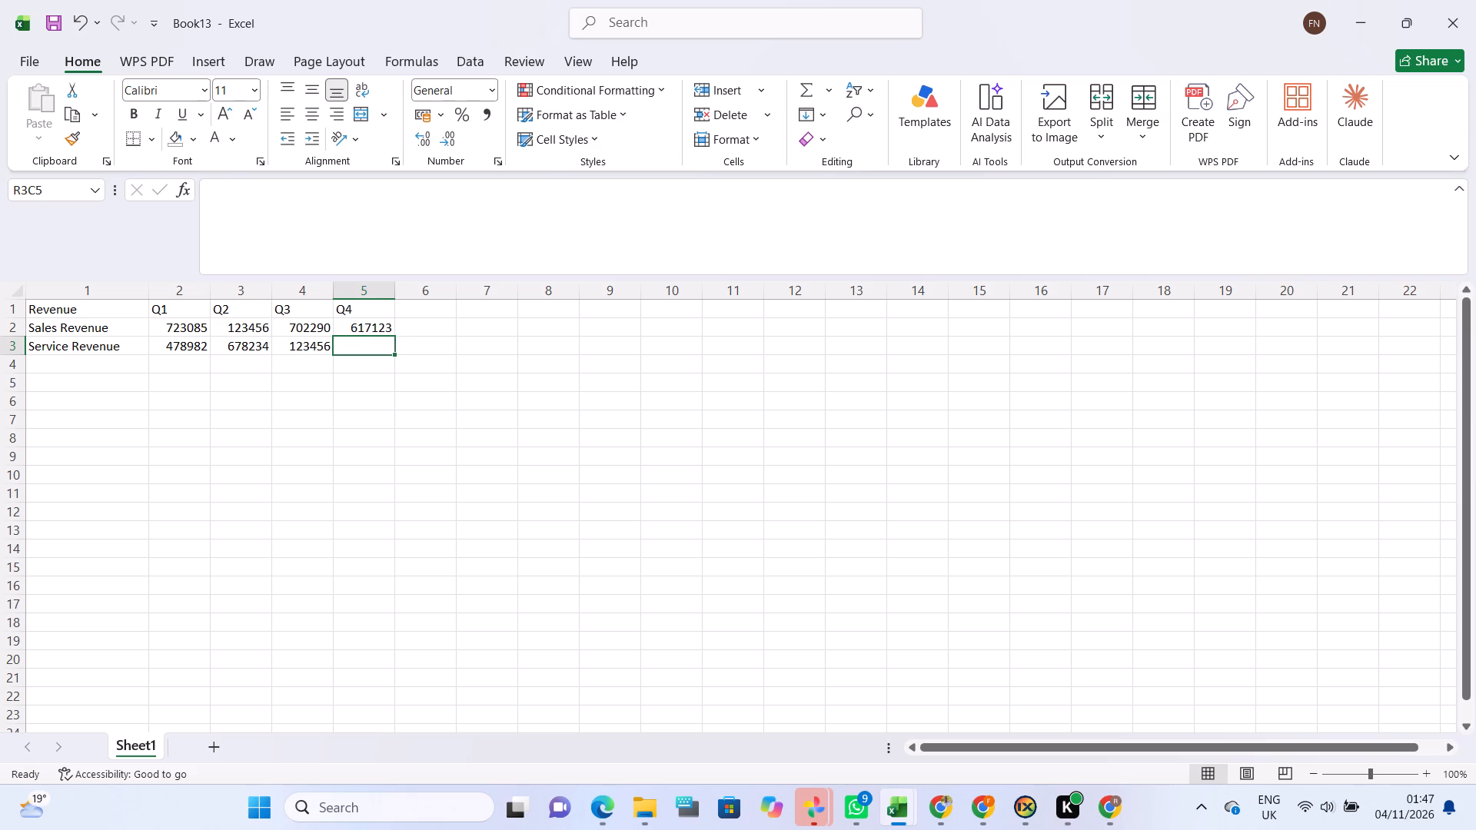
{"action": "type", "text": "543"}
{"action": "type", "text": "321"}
Enter the row labels Intrest Revenue and Total in column 1, rows 4 and 5.
{"action": "left_click", "coordinate": [44, 371]}
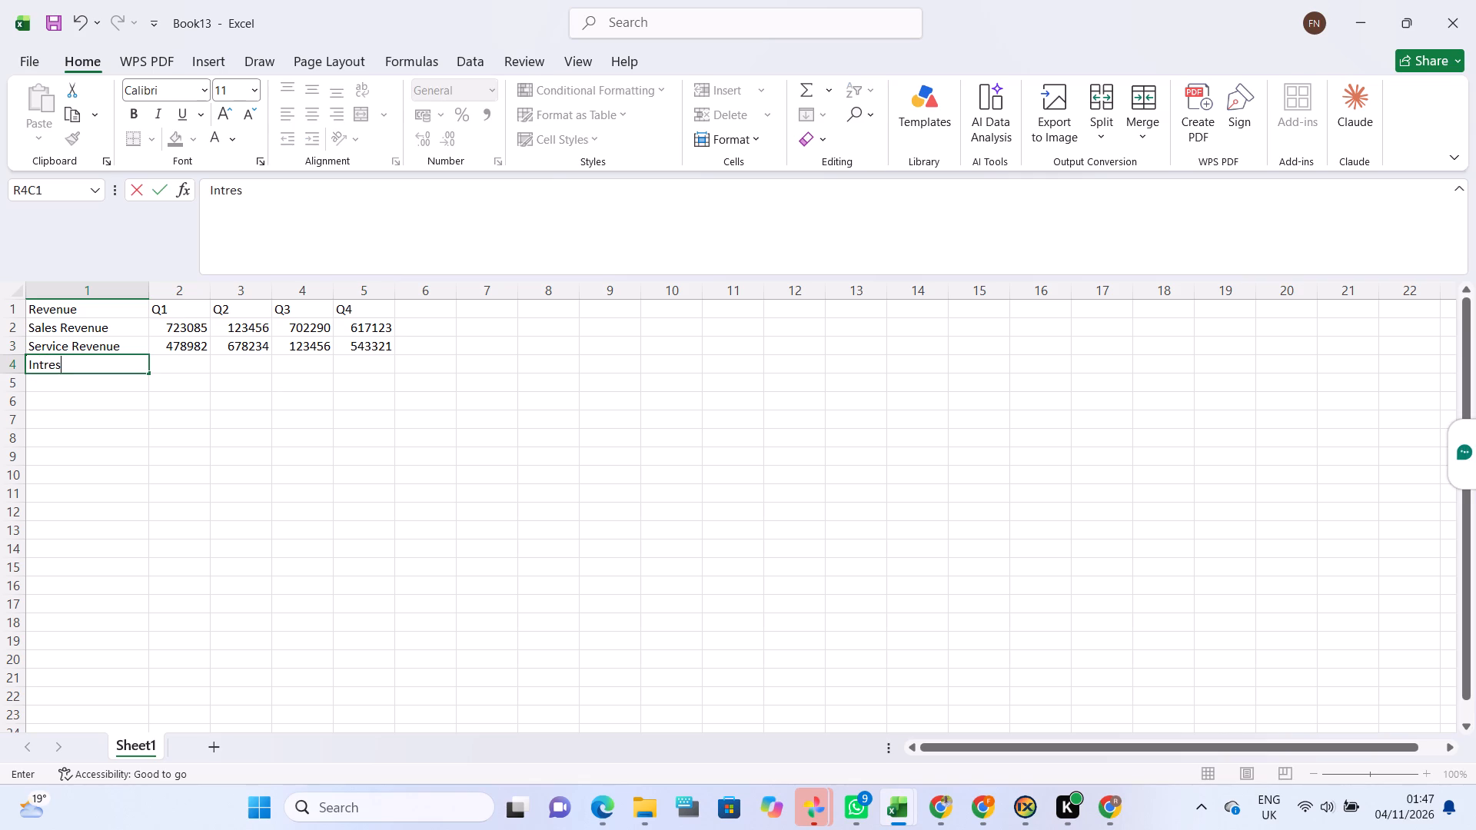
{"action": "type", "text": "venue"}
{"action": "key", "text": "Return"}
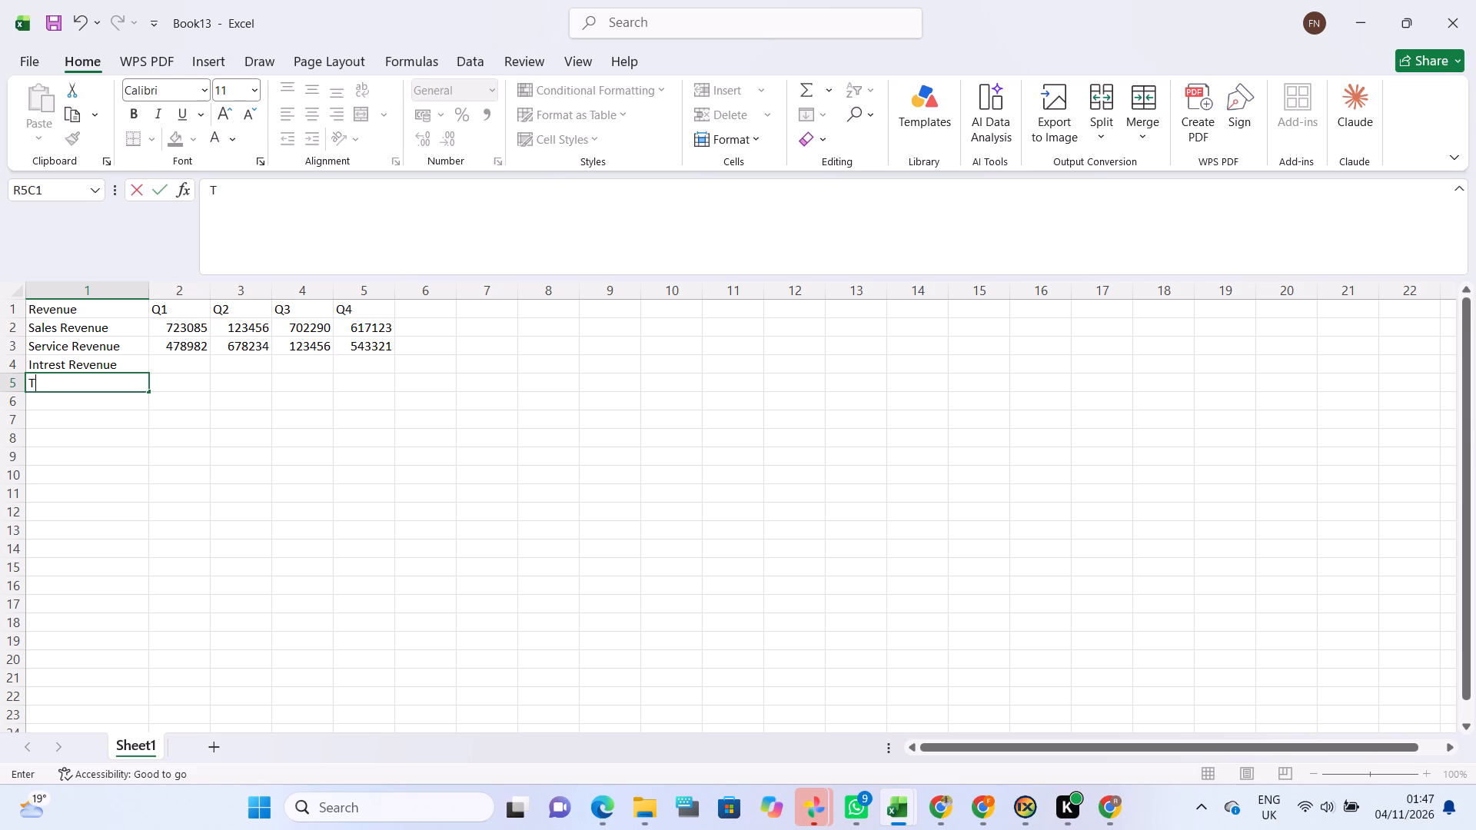
{"action": "type", "text": "otal"}
{"action": "key", "text": "Right"}
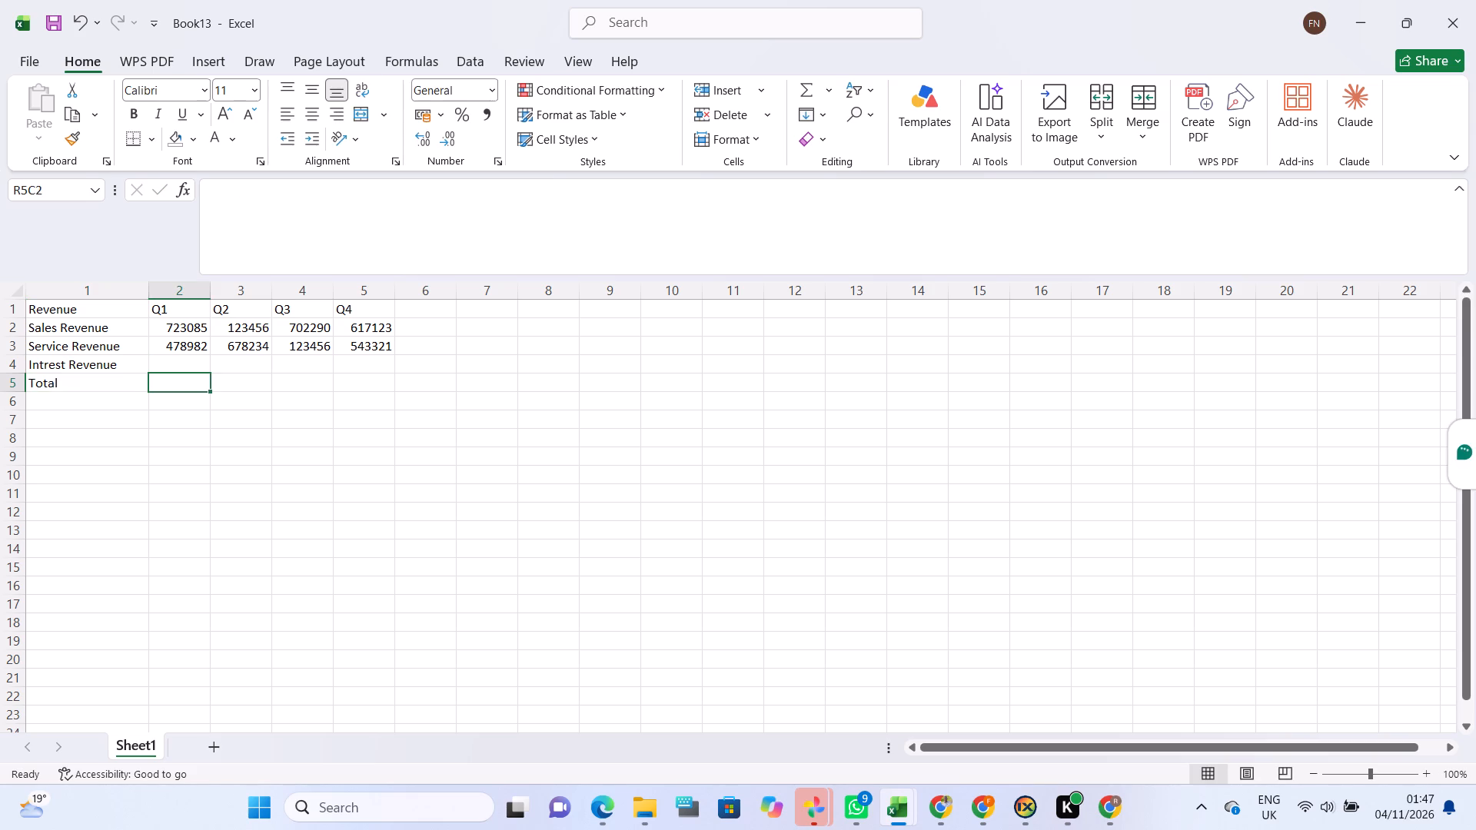
Enter a formula in the Q1 Total cell that adds Q1 Sales Revenue and Service Revenue.
{"action": "key", "text": "equal"}
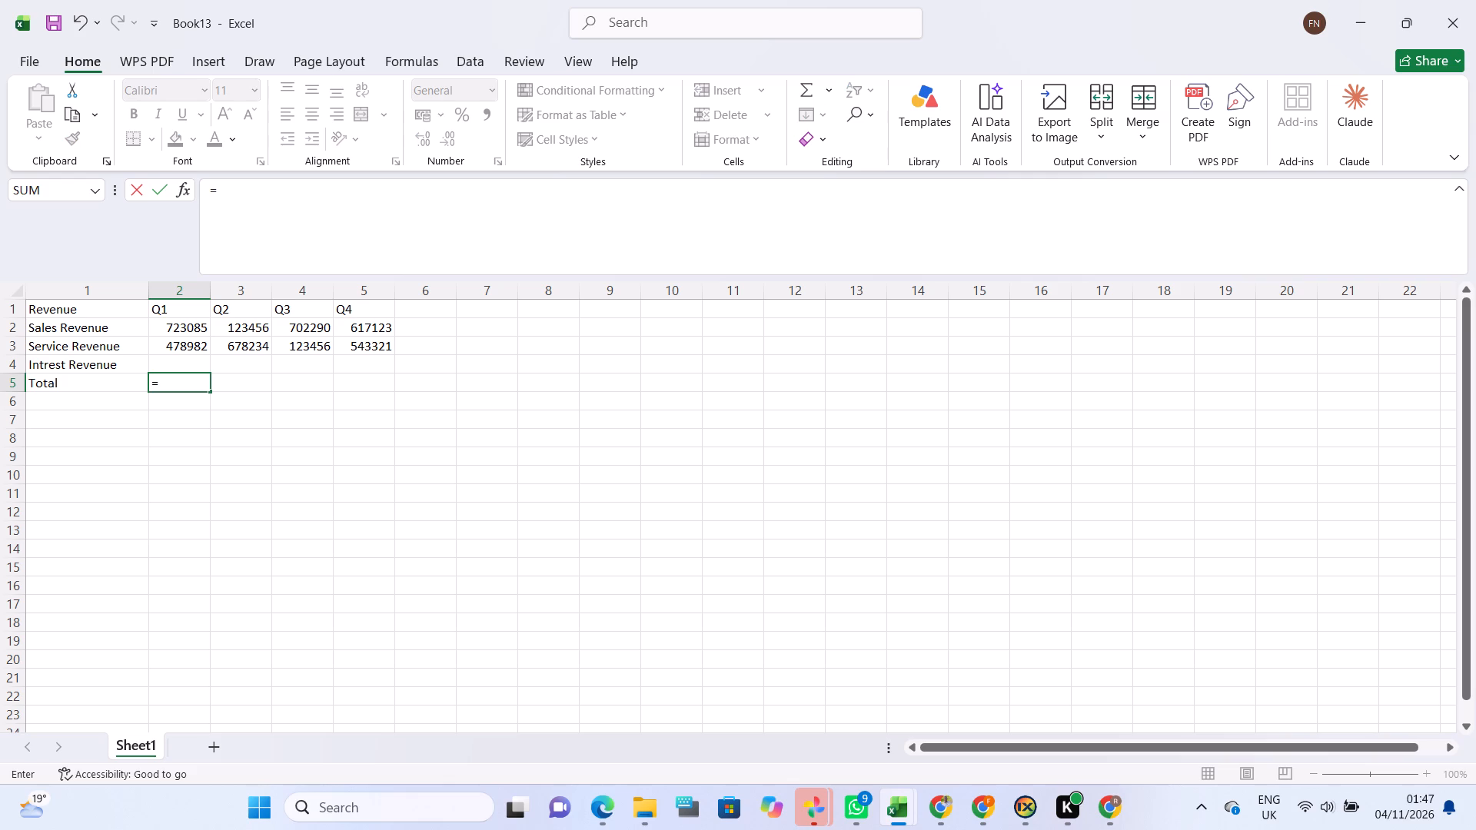
{"action": "left_click", "coordinate": [201, 324]}
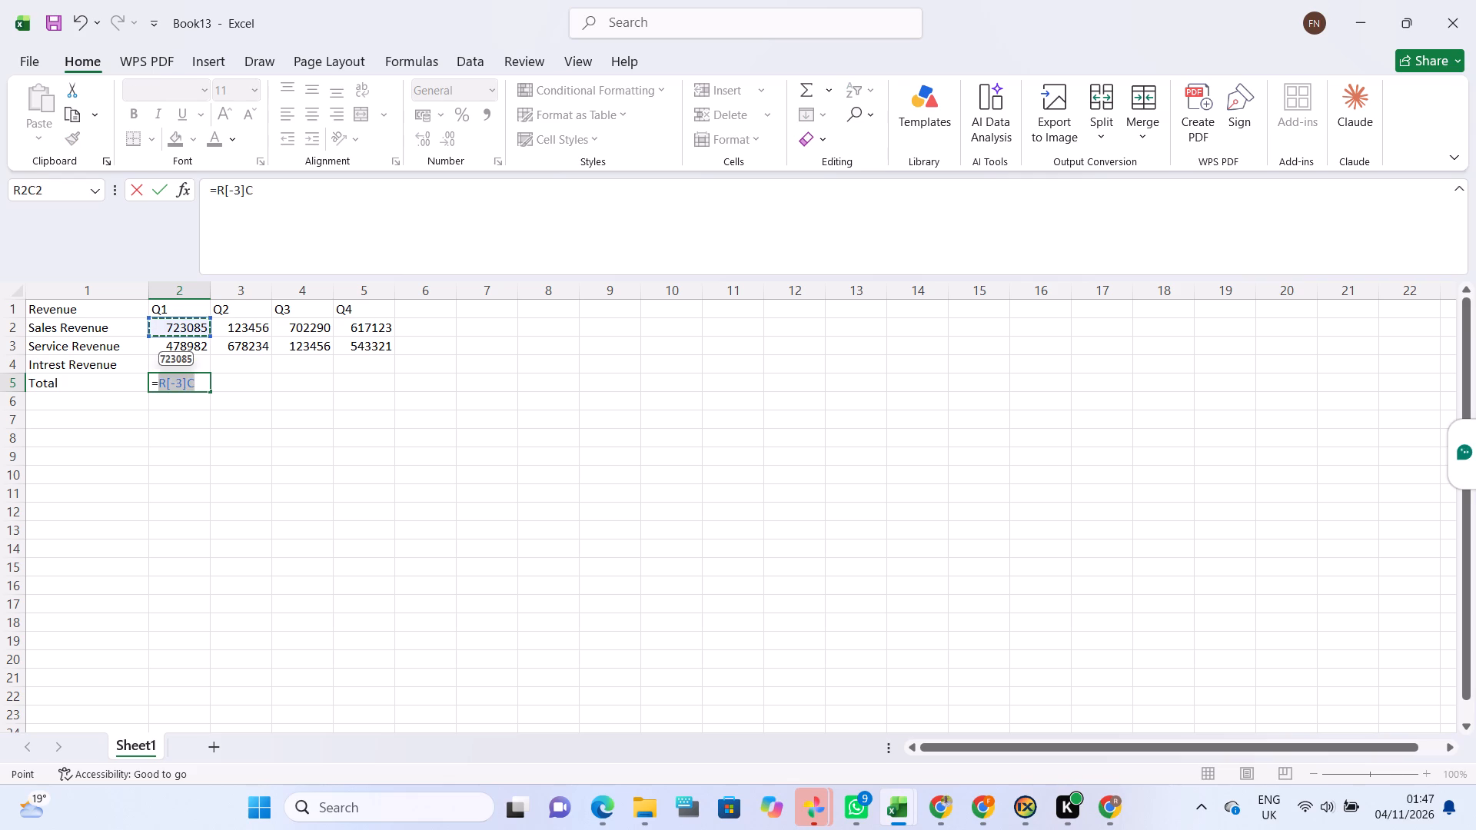
{"action": "key", "text": "shift+plus"}
{"action": "left_click", "coordinate": [201, 345]}
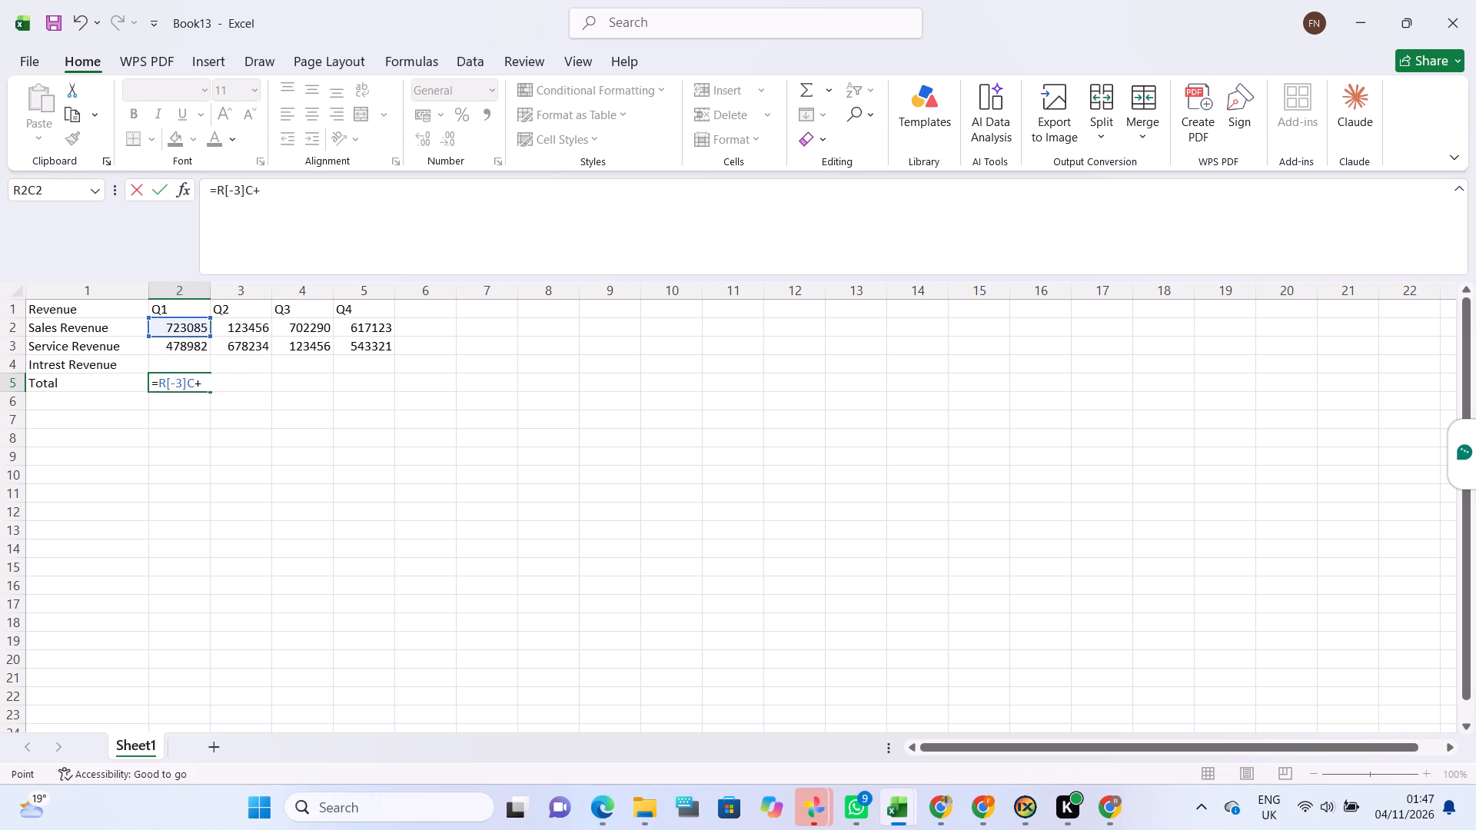
{"action": "key", "text": "Return"}
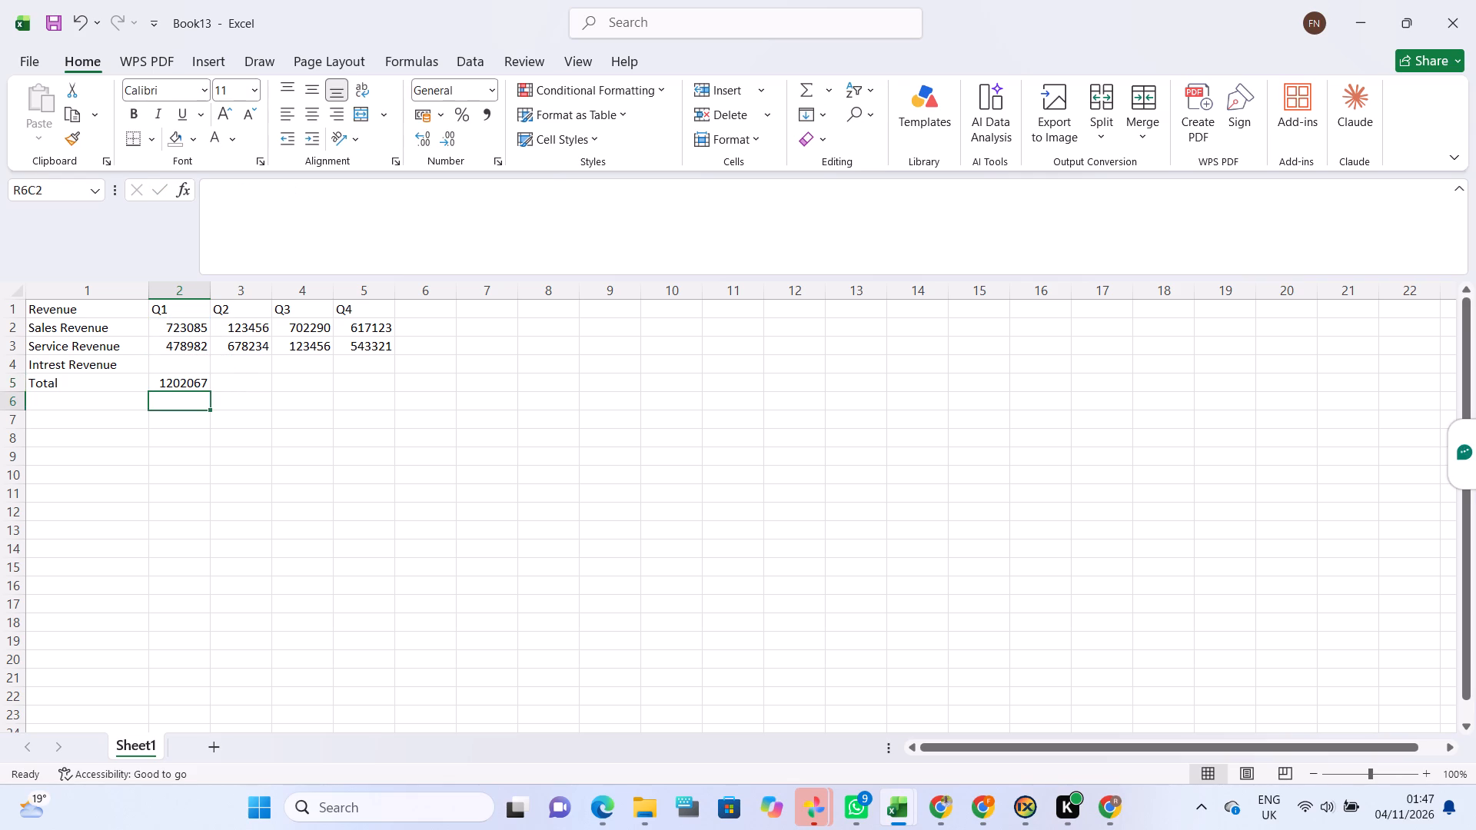
Enter a formula in the Q2 Total cell that adds Q2 Sales Revenue and Service Revenue.
{"action": "left_click", "coordinate": [233, 380]}
{"action": "key", "text": "equal"}
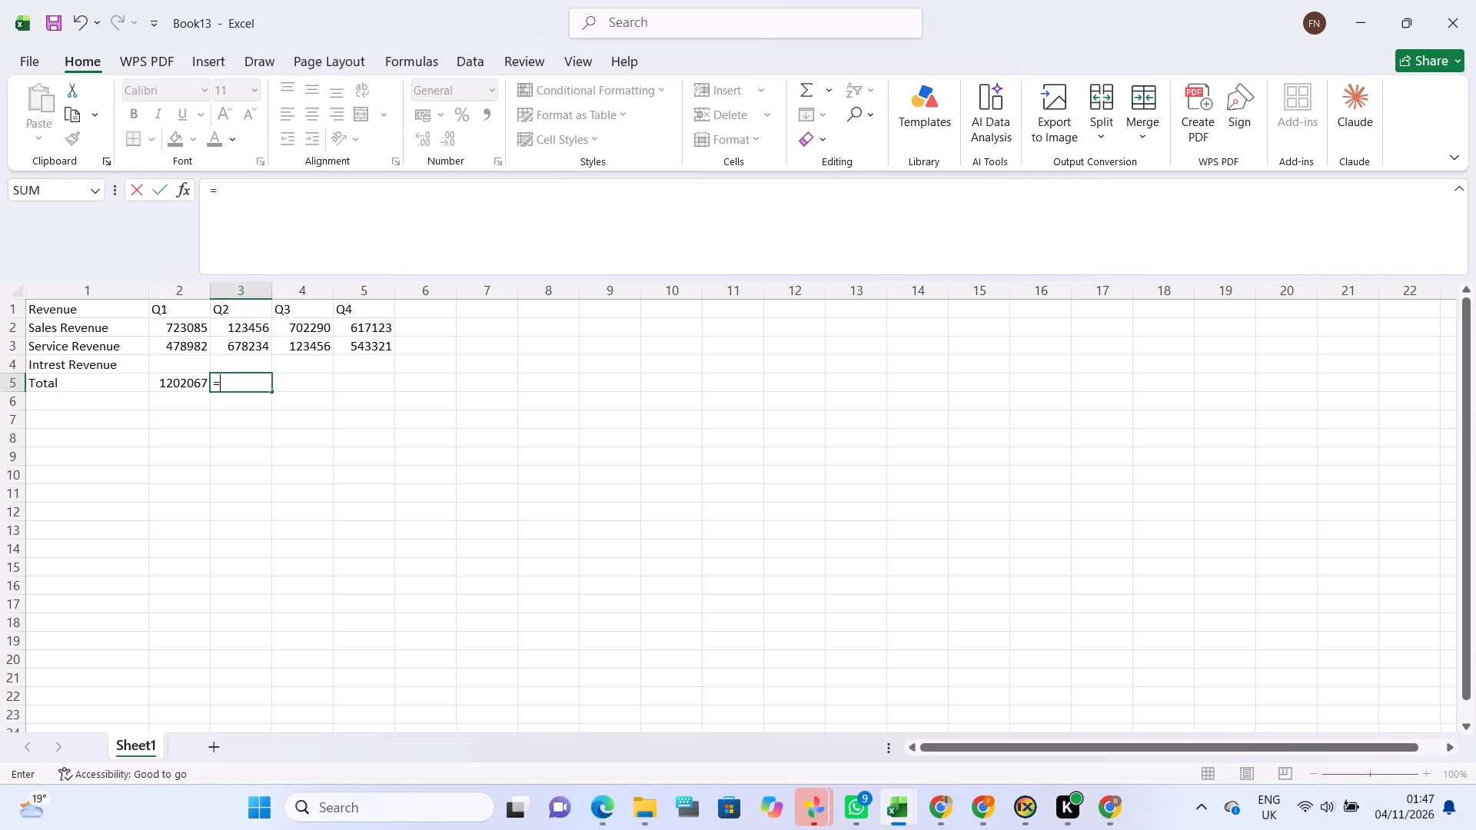
{"action": "left_click", "coordinate": [248, 330]}
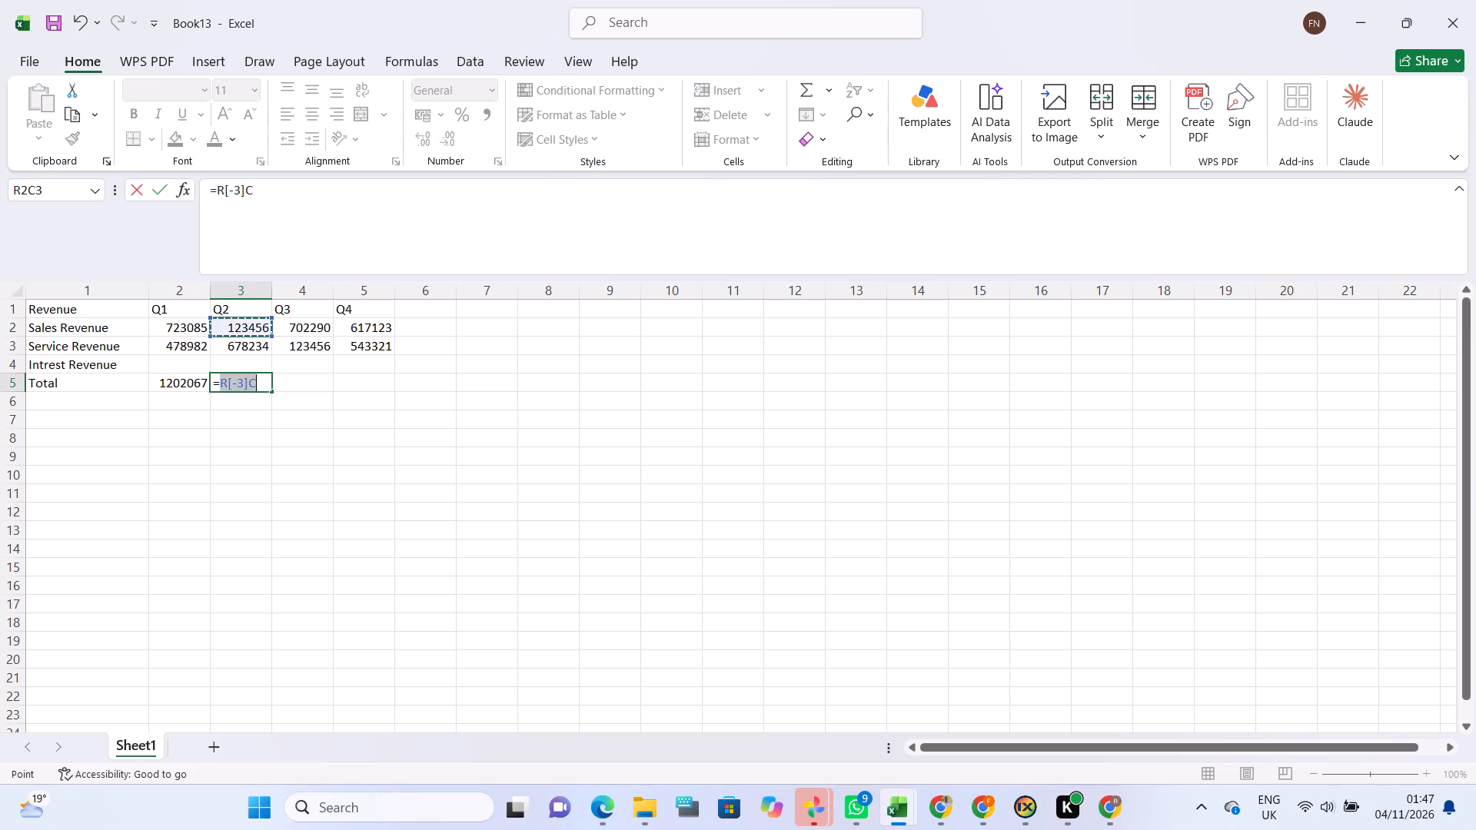
{"action": "key", "text": "shift+plus"}
{"action": "left_click", "coordinate": [254, 340]}
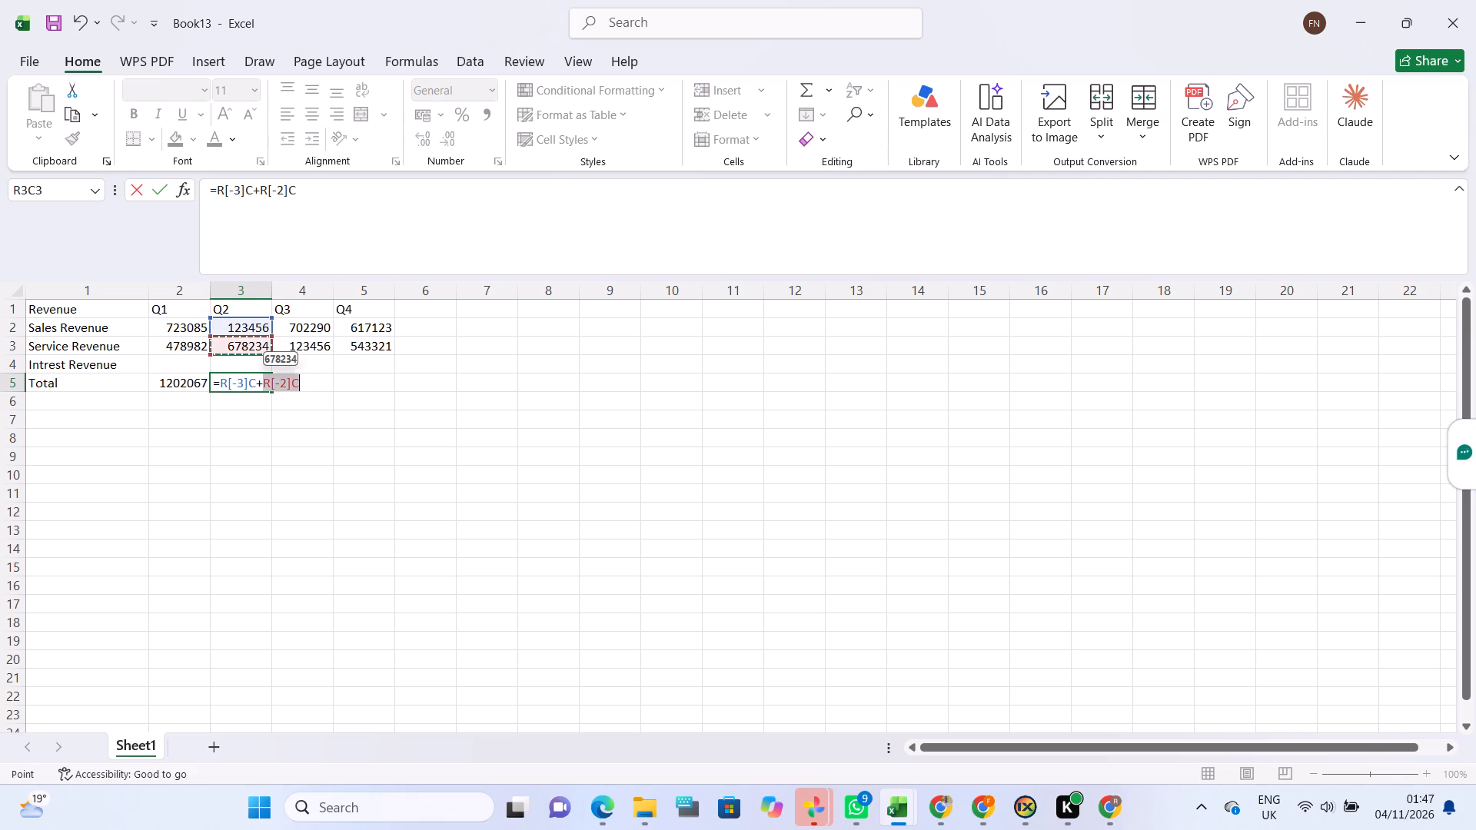
{"action": "key", "text": "Return"}
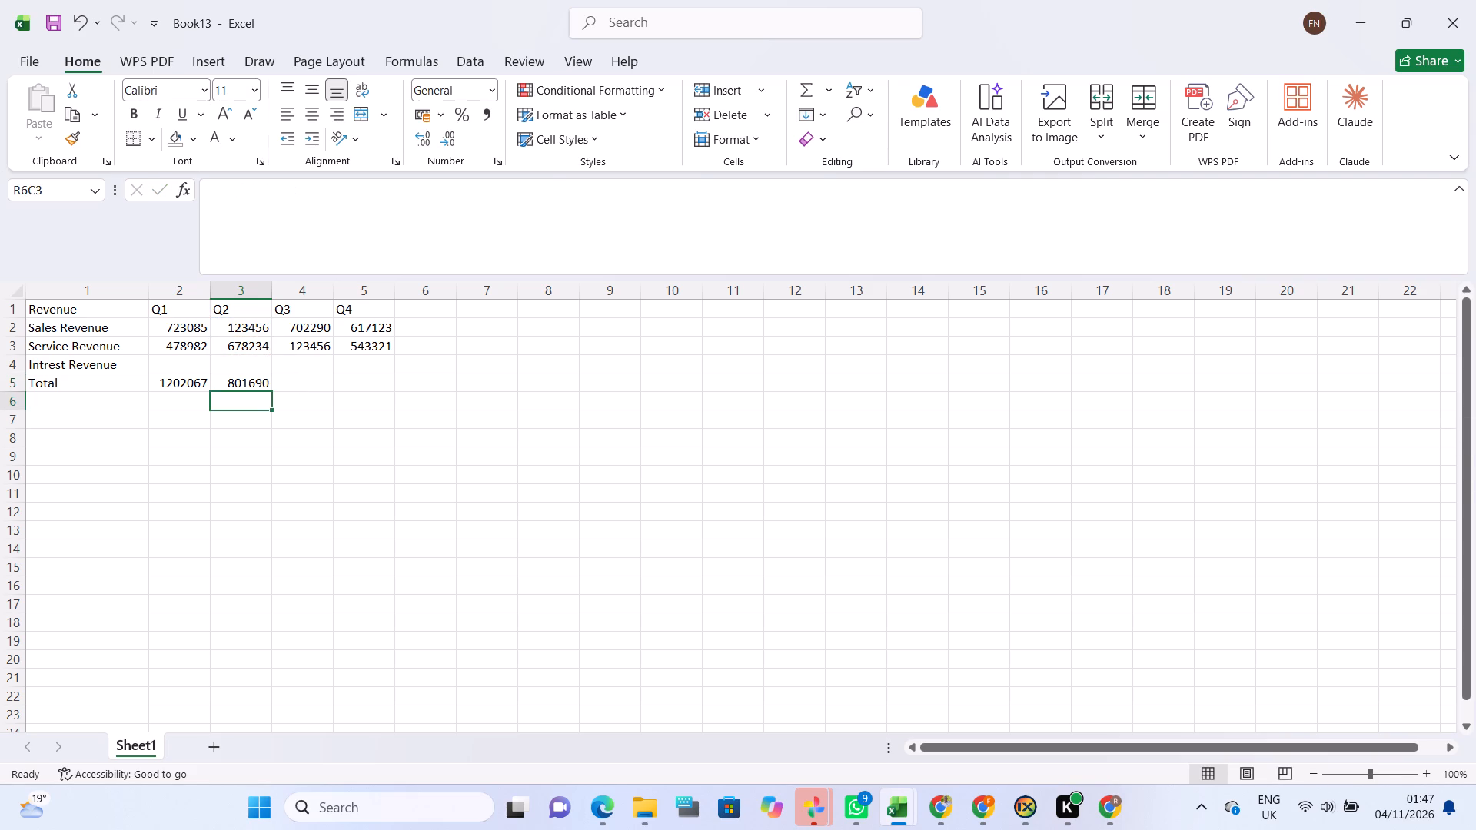
Enter a formula in the Q3 Total cell that adds Q3 Sales Revenue and Service Revenue.
{"action": "left_click", "coordinate": [323, 386]}
{"action": "key", "text": "equal"}
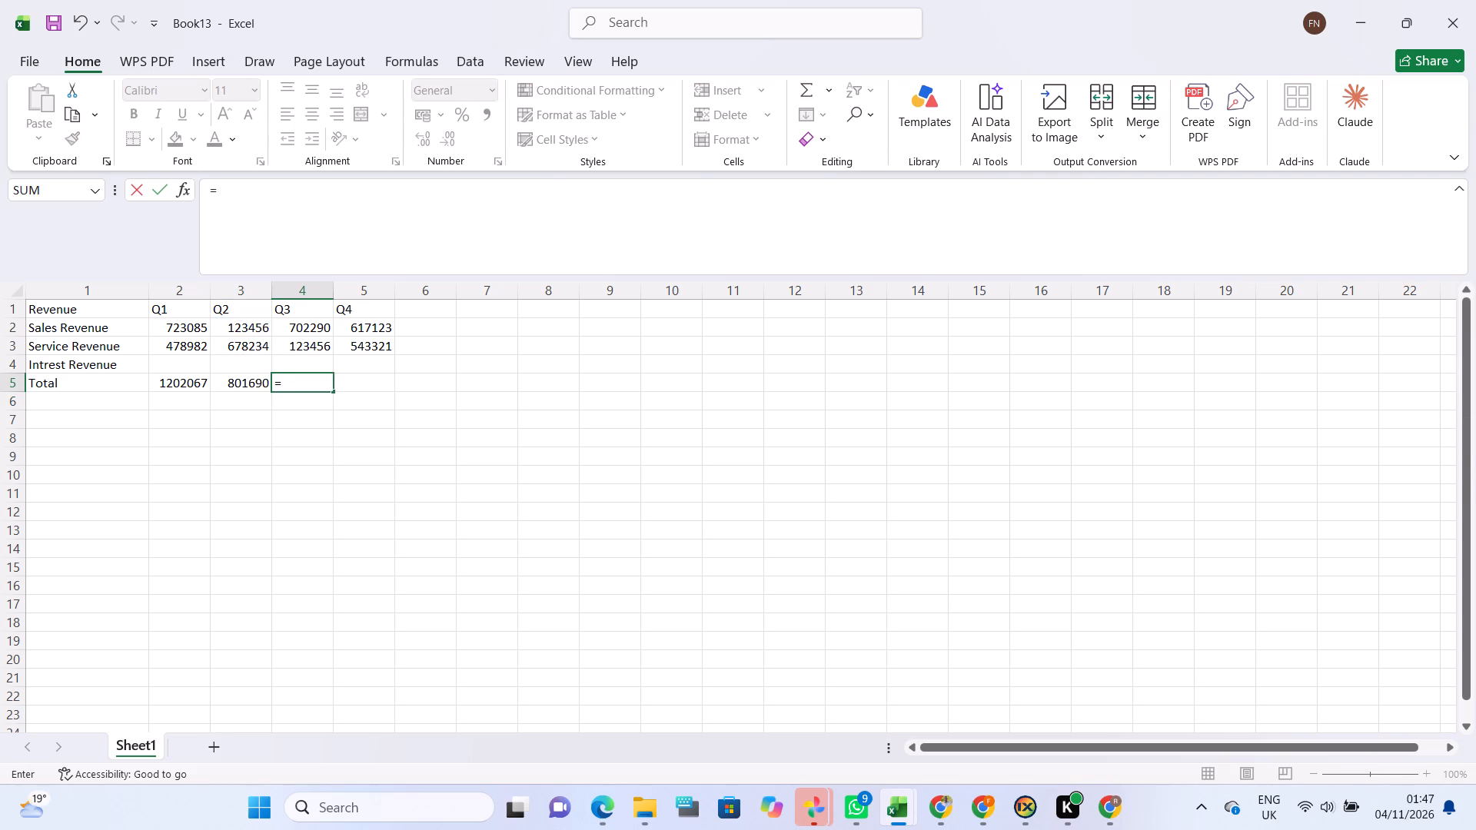
{"action": "left_click", "coordinate": [306, 323]}
{"action": "key", "text": "shift+plus"}
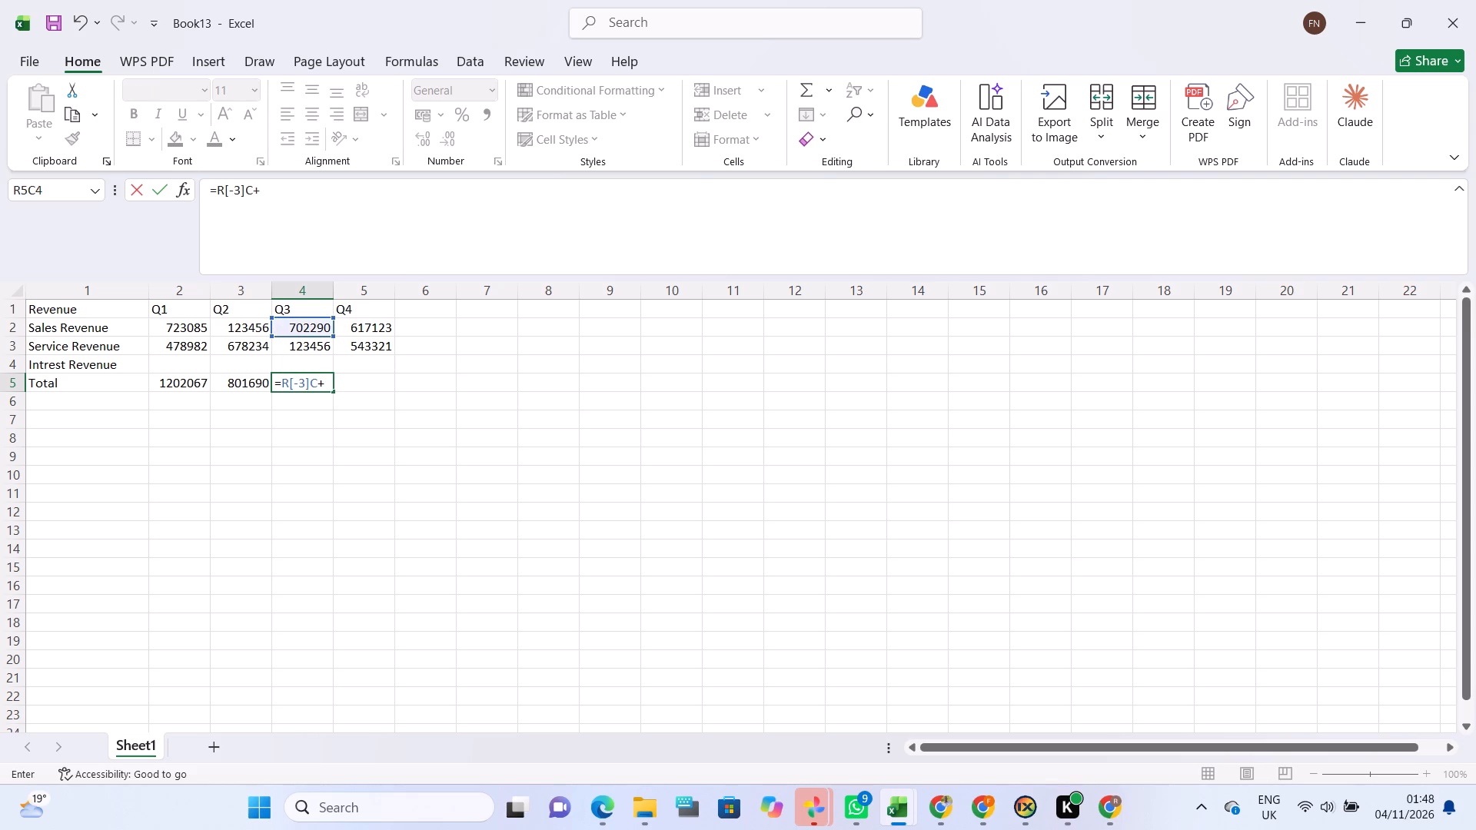
{"action": "left_click", "coordinate": [306, 350]}
{"action": "key", "text": "Return"}
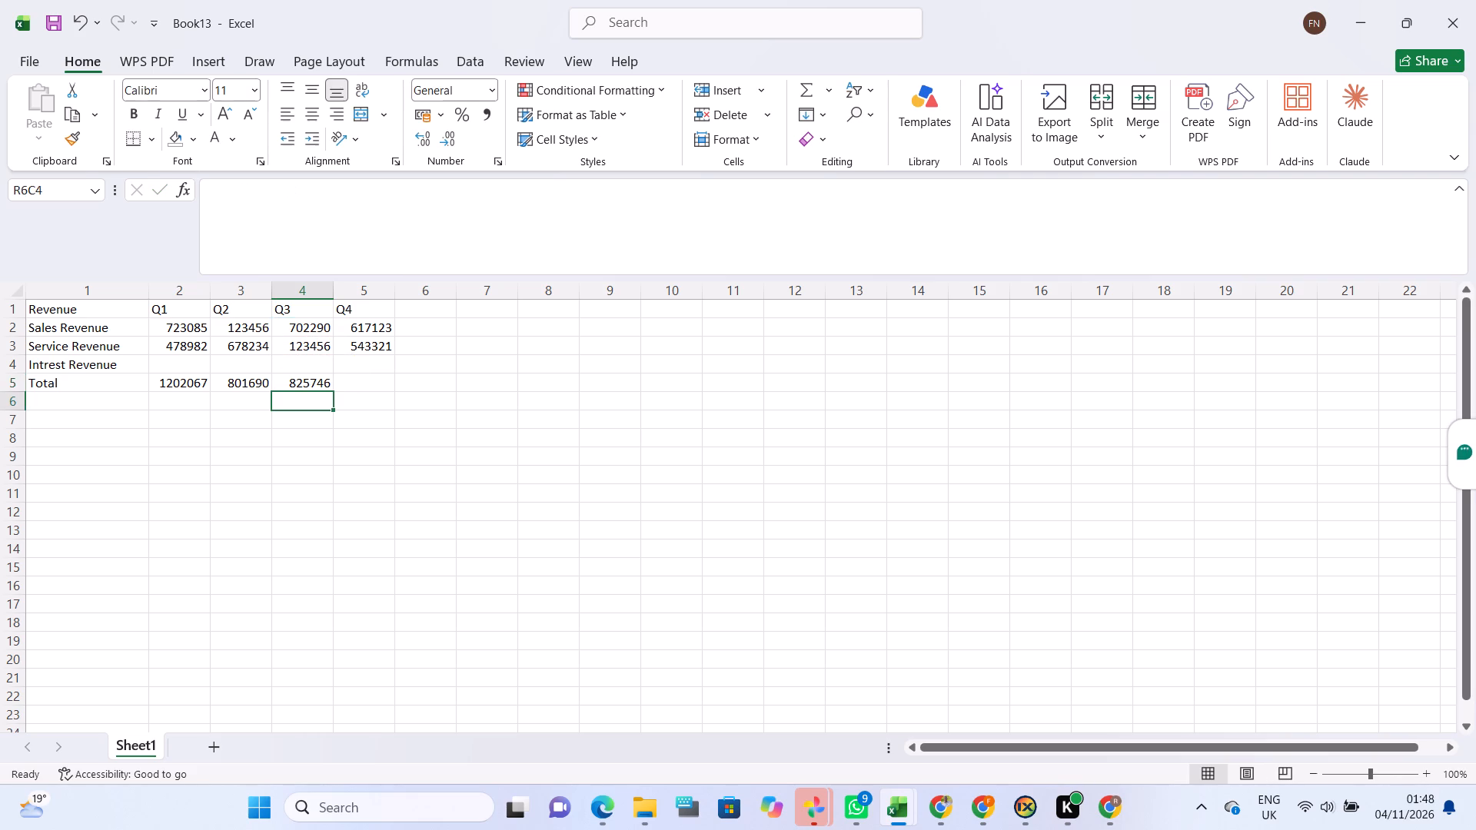
Enter a formula in the Q4 Total cell that adds Q4 Sales Revenue and Service Revenue.
{"action": "left_click", "coordinate": [351, 381]}
{"action": "key", "text": "equal"}
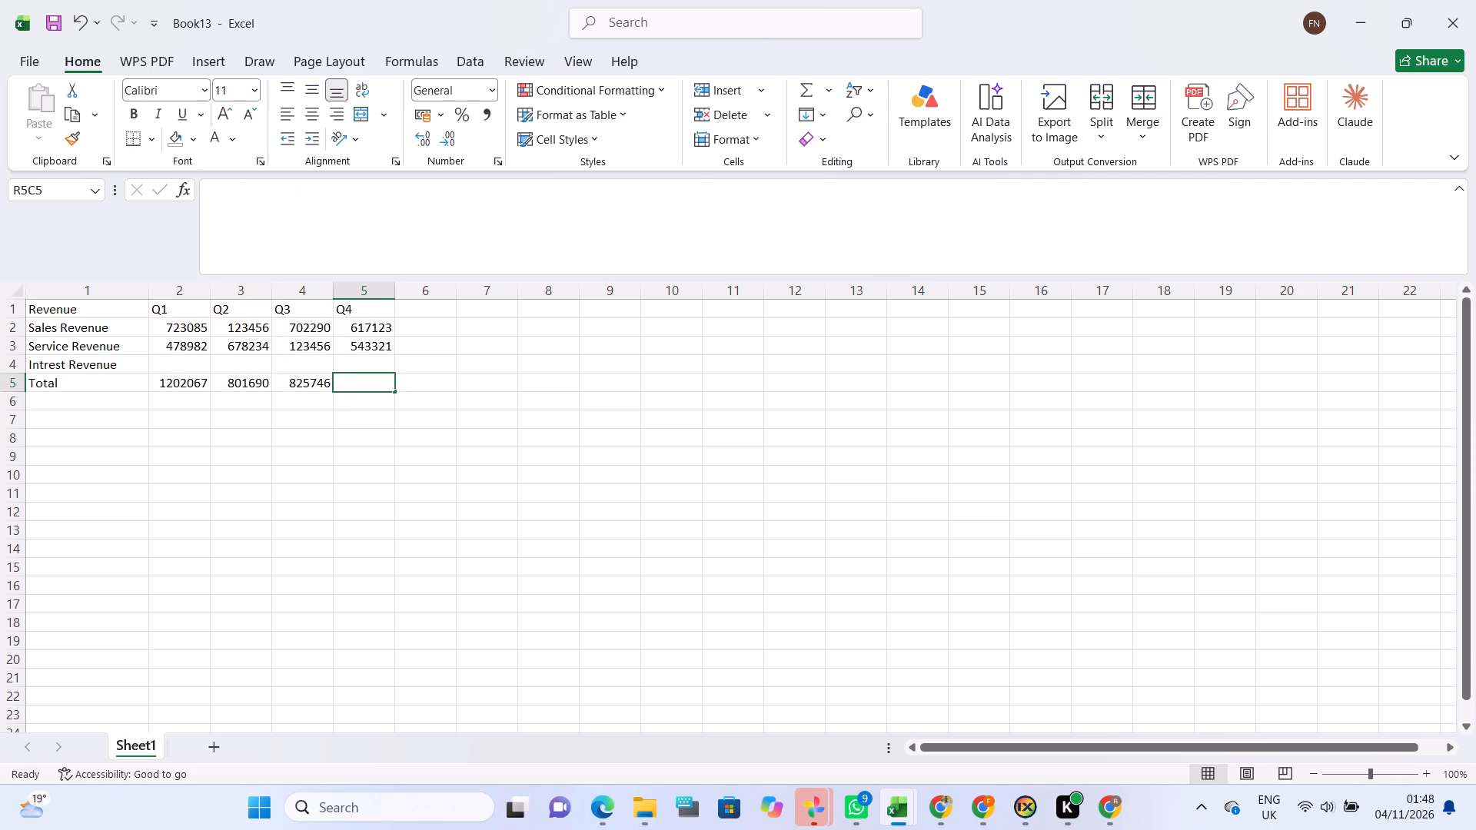
{"action": "left_click", "coordinate": [365, 327]}
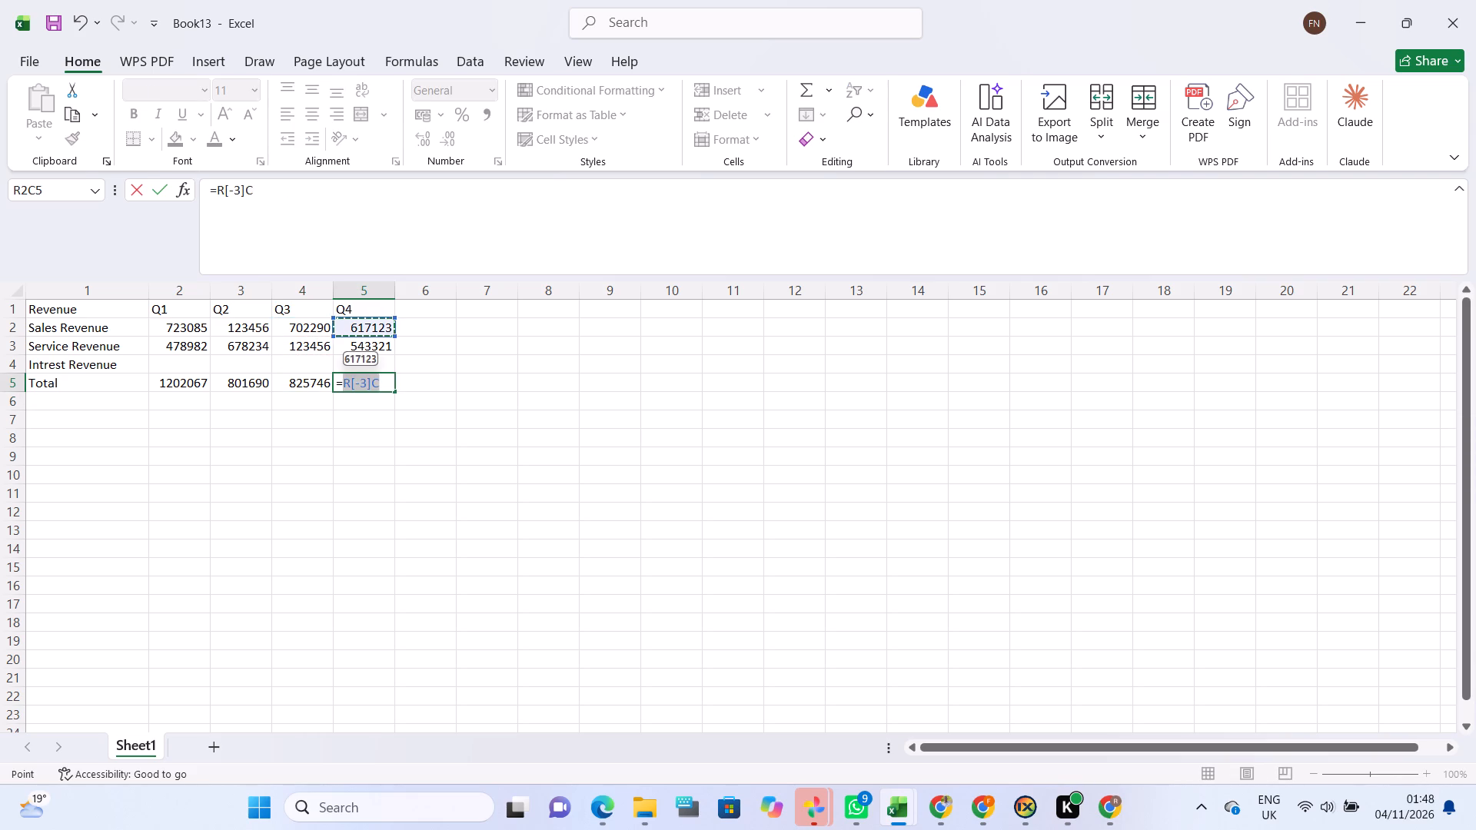
{"action": "key", "text": "shift+plus"}
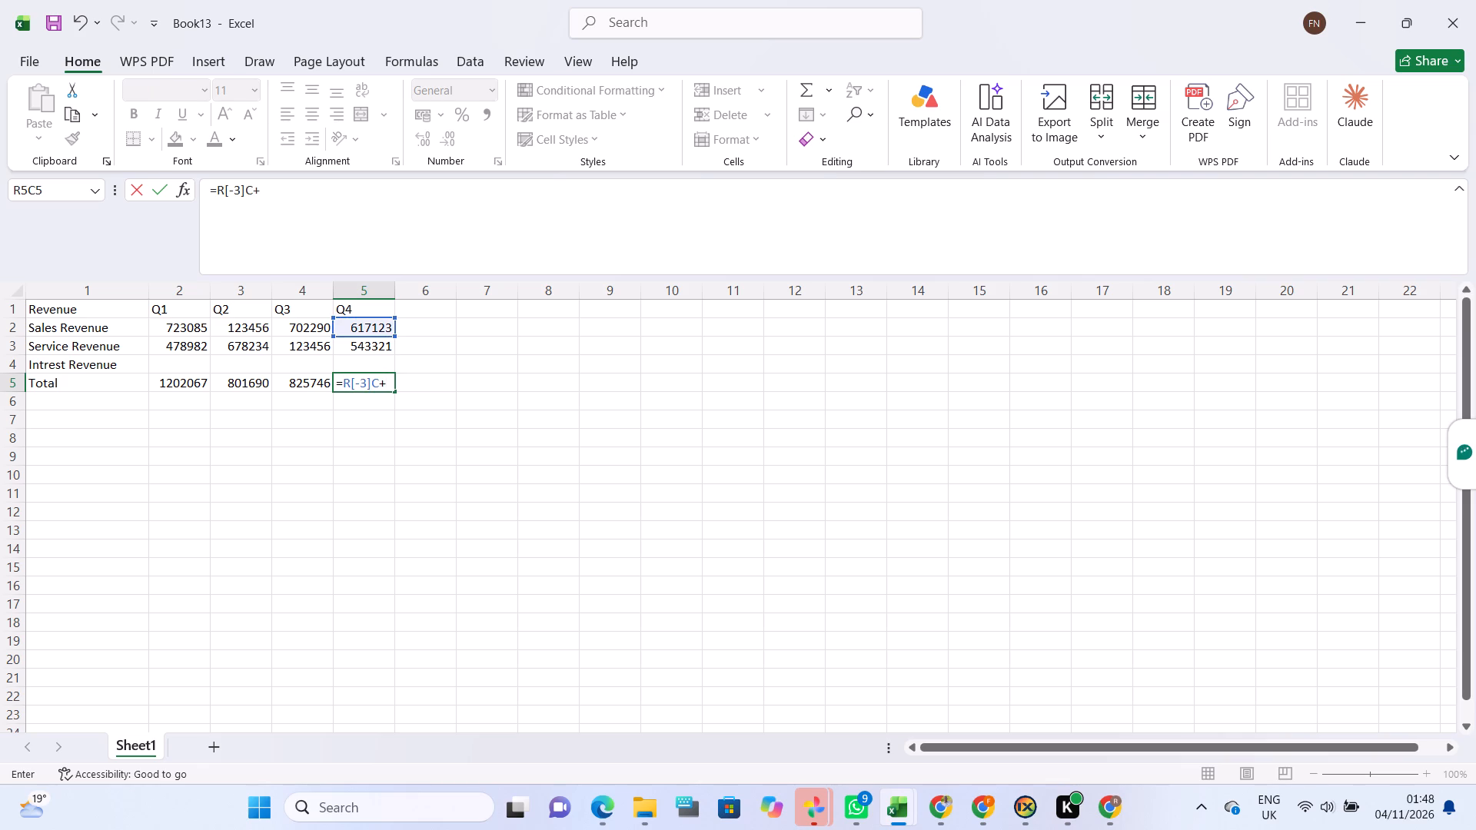
{"action": "left_click", "coordinate": [365, 352]}
{"action": "key", "text": "Return"}
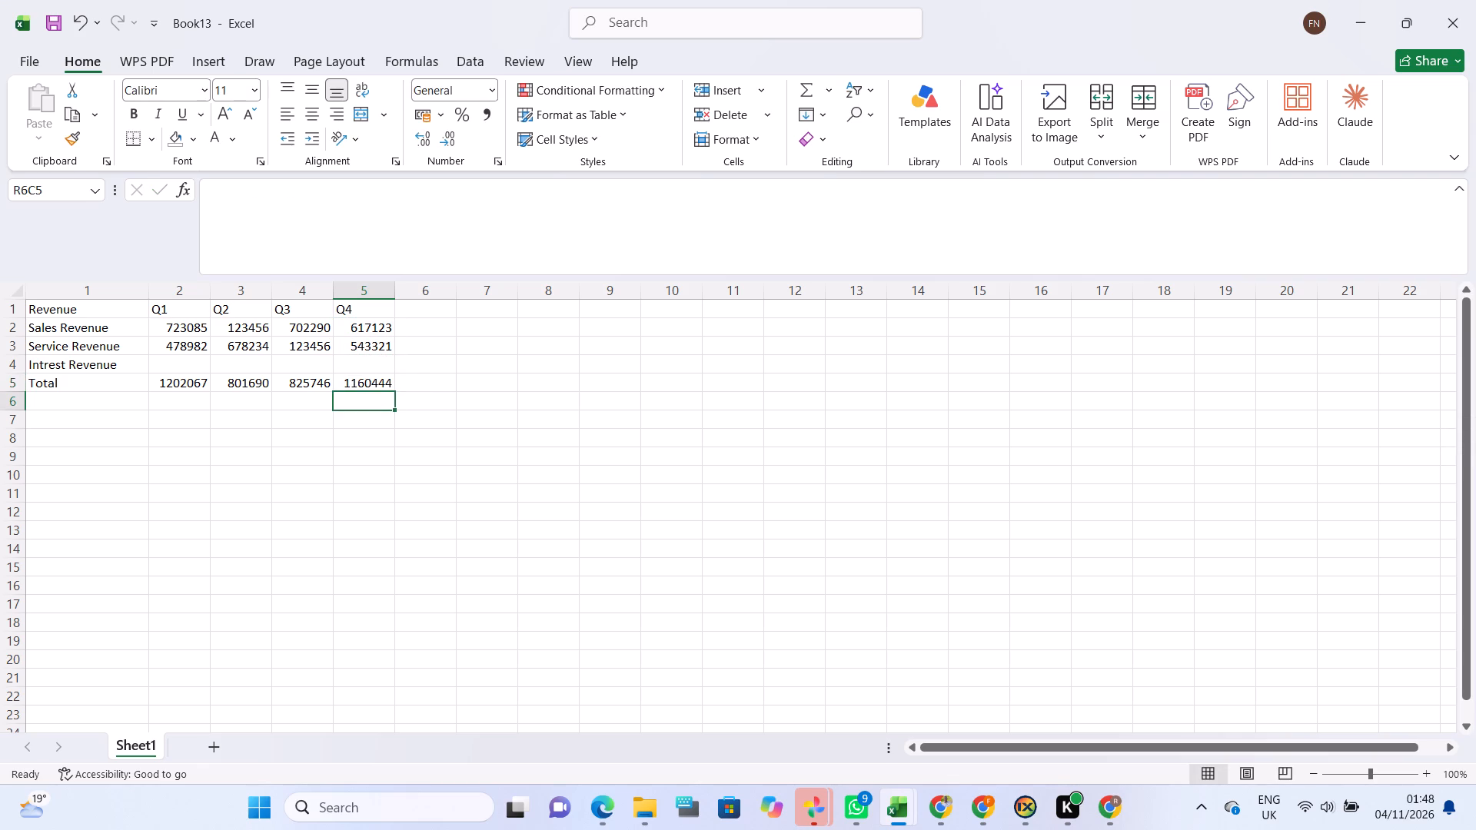
Widen column 1, which holds the row labels, to well beyond the longest label.
{"action": "left_click_drag", "start_coordinate": [151, 299], "coordinate": [252, 299]}
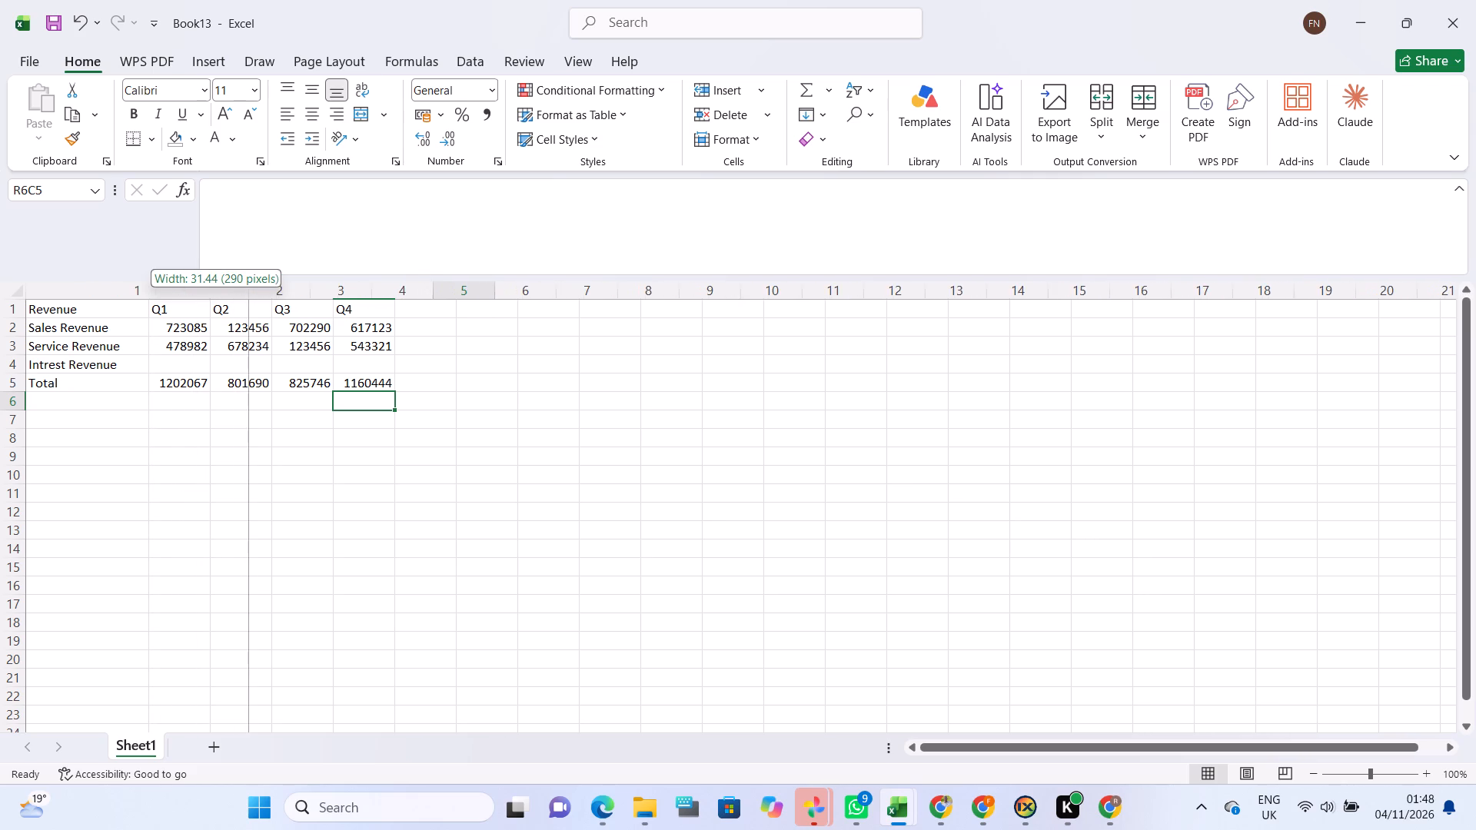
{"action": "left_click_drag", "start_coordinate": [252, 299], "coordinate": [238, 298]}
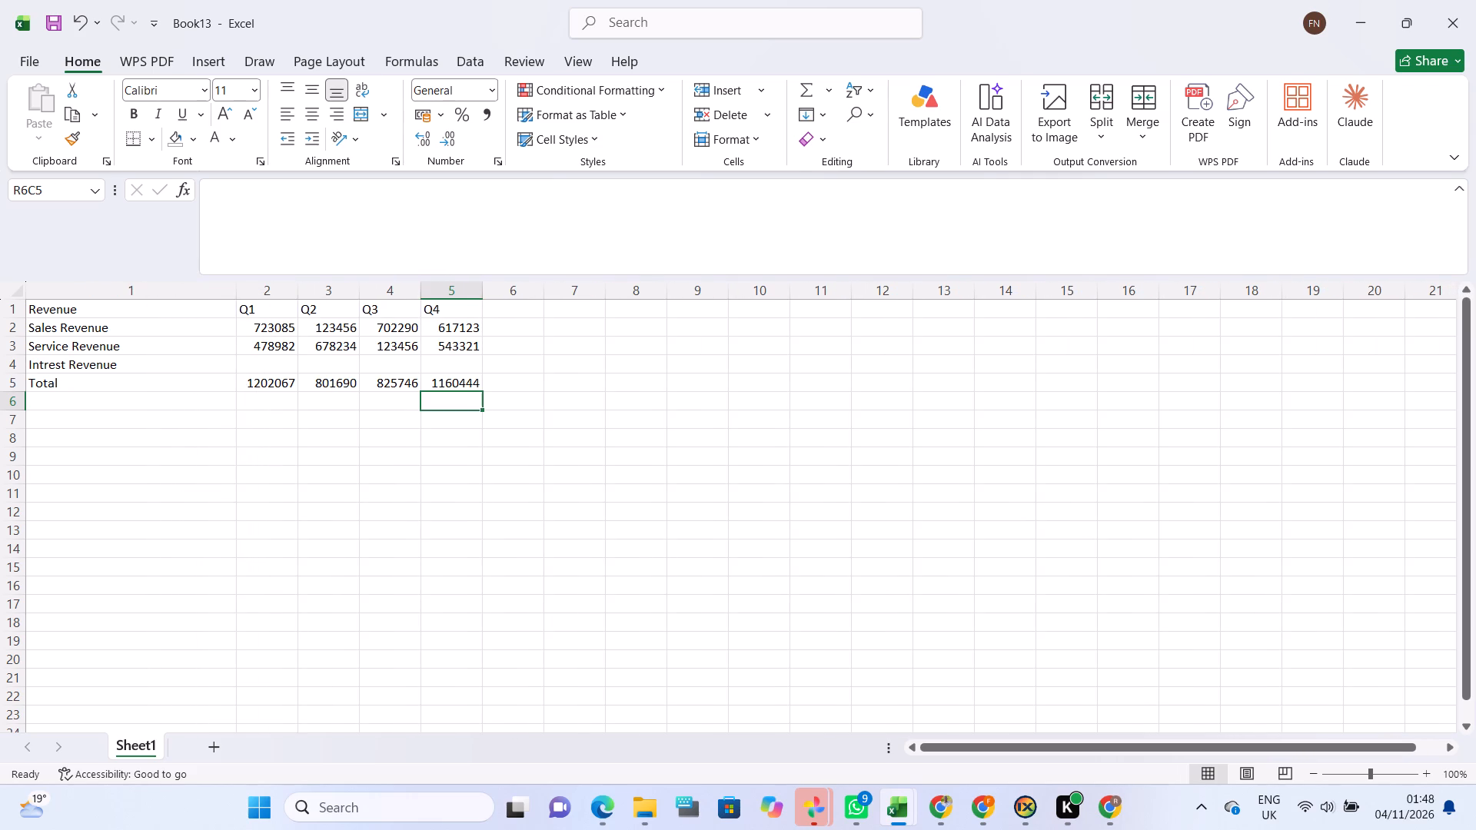
Enter the row label Less Sales Returns in column 1, row 6, below Total.
{"action": "left_click", "coordinate": [96, 400]}
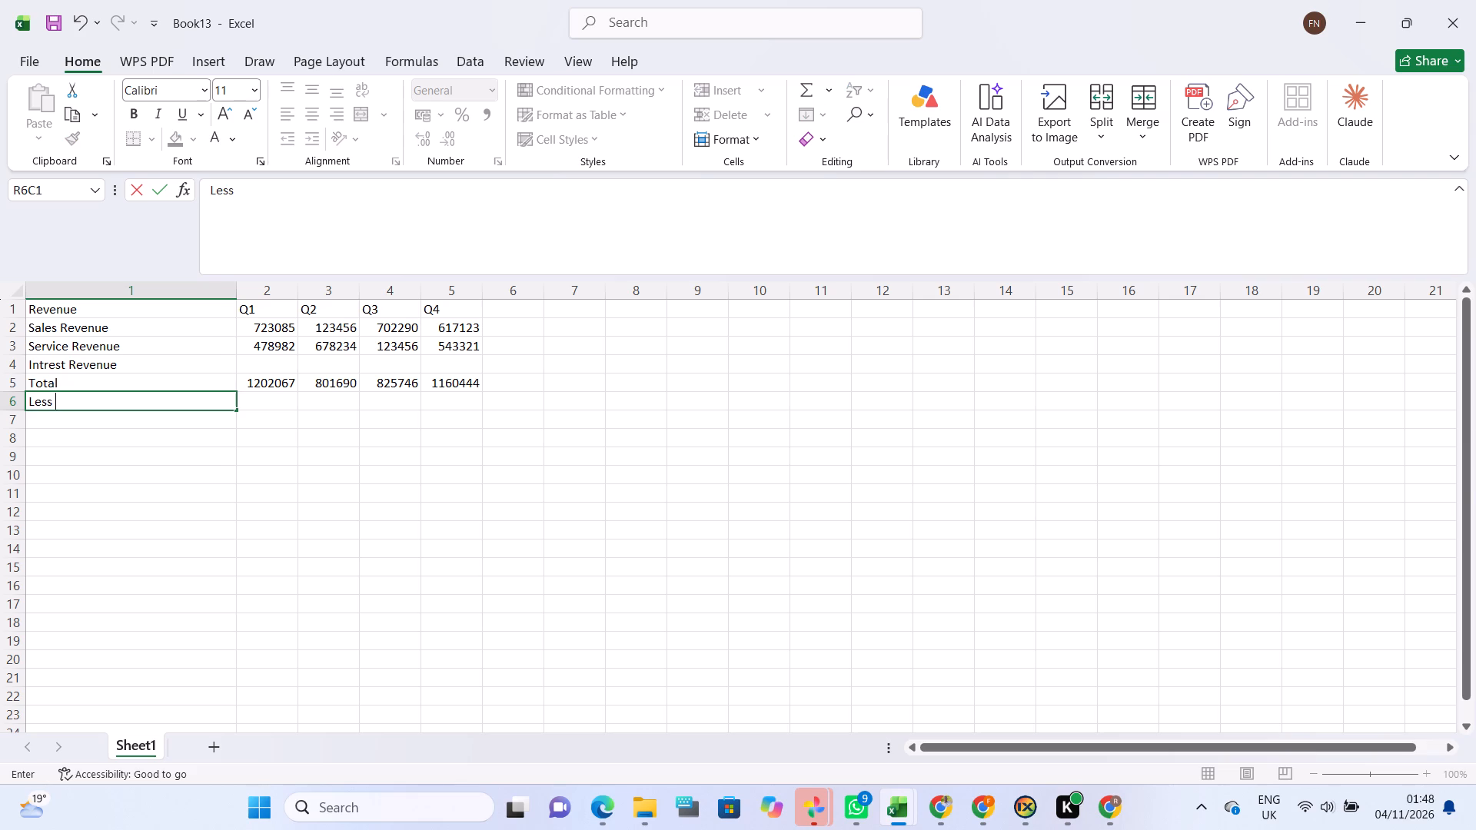
{"action": "type", "text": "ales"}
{"action": "key", "text": "space"}
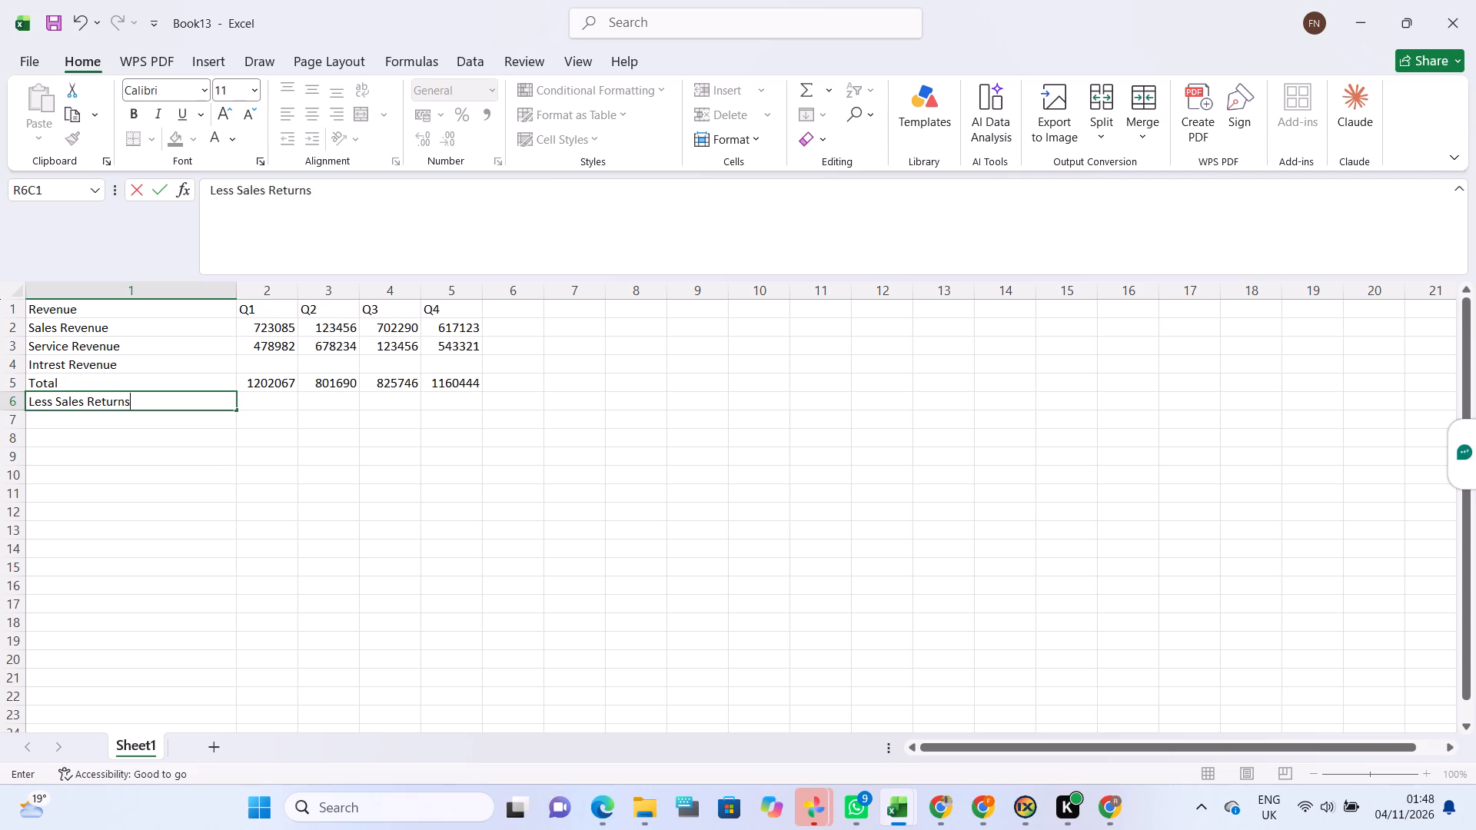
{"action": "key", "text": "Return"}
Enter -19123 as the Q1 value in the Less Sales Returns row.
{"action": "left_click", "coordinate": [261, 417]}
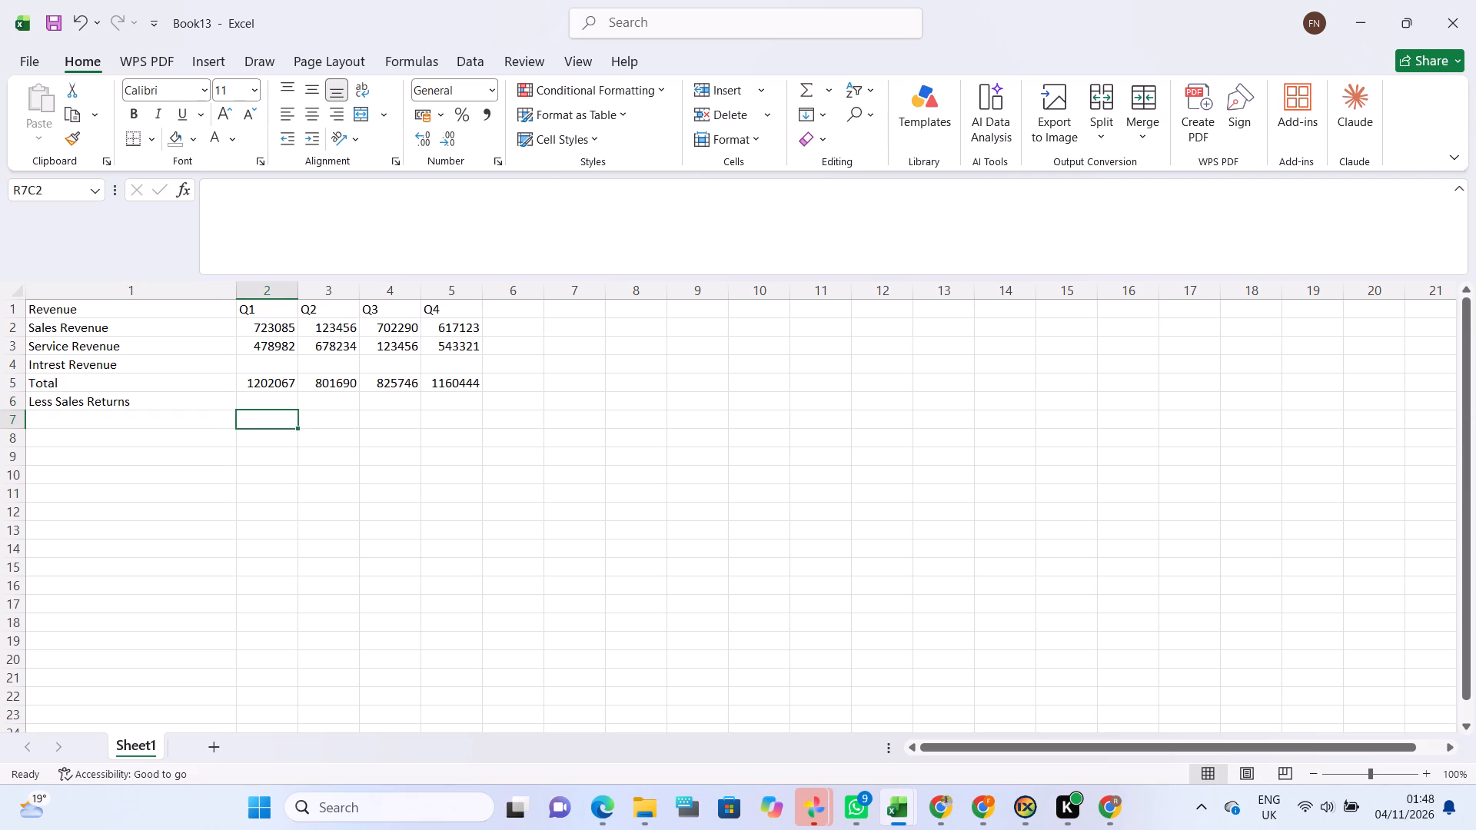
{"action": "left_click_drag", "start_coordinate": [261, 415], "coordinate": [264, 408]}
{"action": "left_click", "coordinate": [264, 408]}
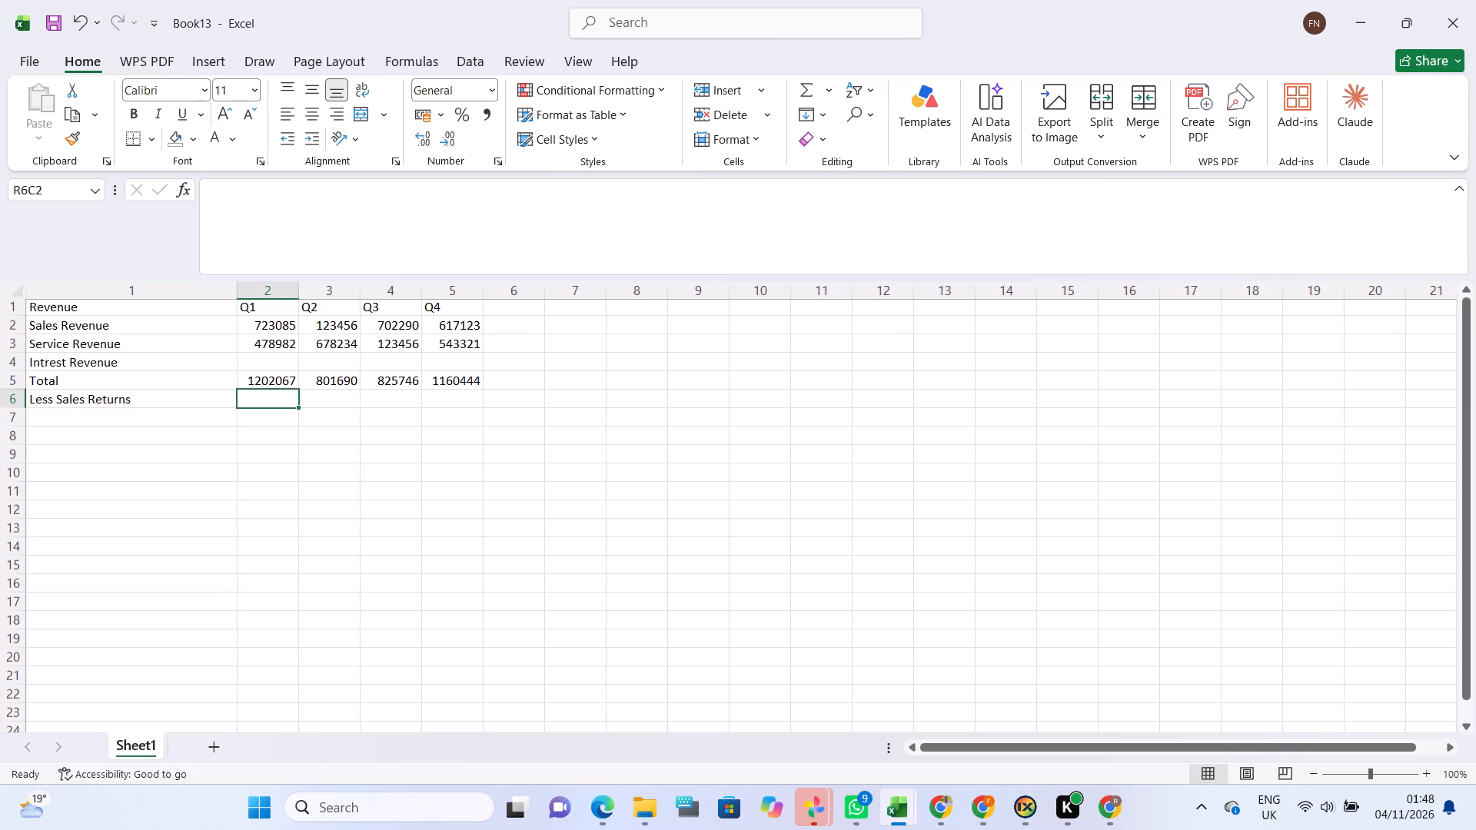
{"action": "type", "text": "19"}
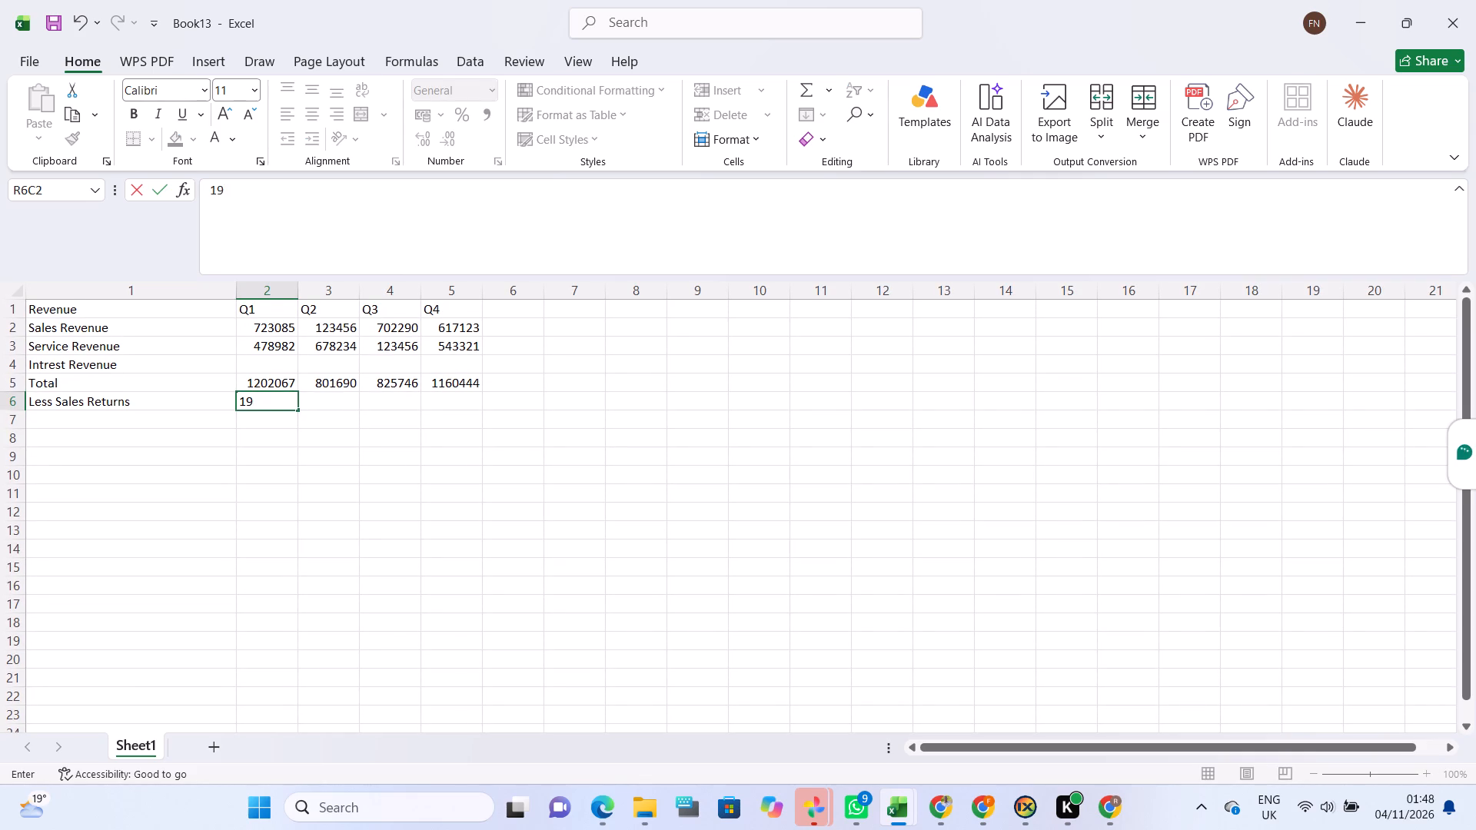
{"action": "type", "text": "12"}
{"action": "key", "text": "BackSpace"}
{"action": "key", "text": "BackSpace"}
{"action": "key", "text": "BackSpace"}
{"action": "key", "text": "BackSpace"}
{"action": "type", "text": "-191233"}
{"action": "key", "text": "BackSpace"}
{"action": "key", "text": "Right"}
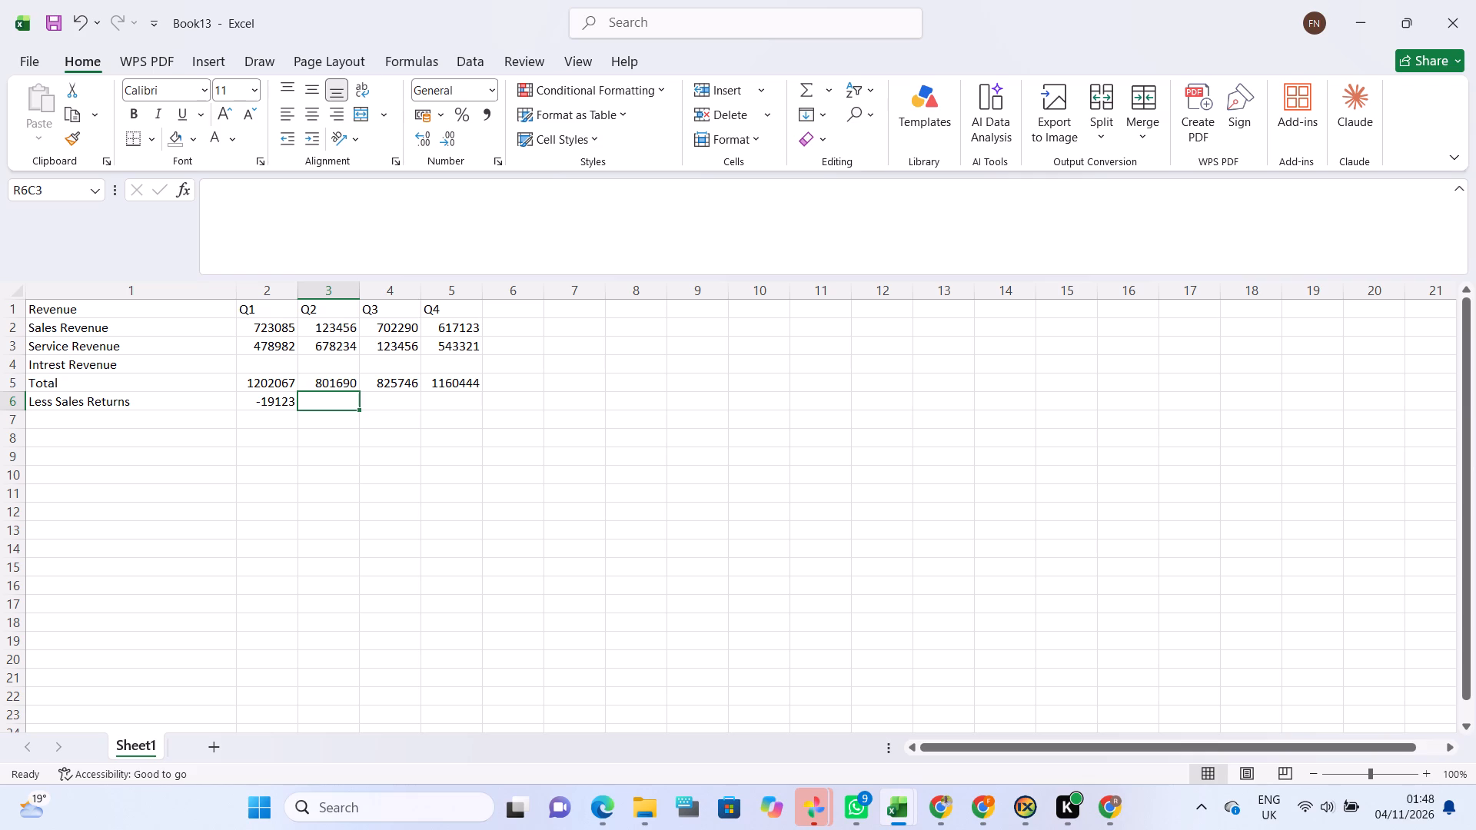
Fill the Less Sales Returns row with -27345, -11224 and -17555 for Q2 to Q4.
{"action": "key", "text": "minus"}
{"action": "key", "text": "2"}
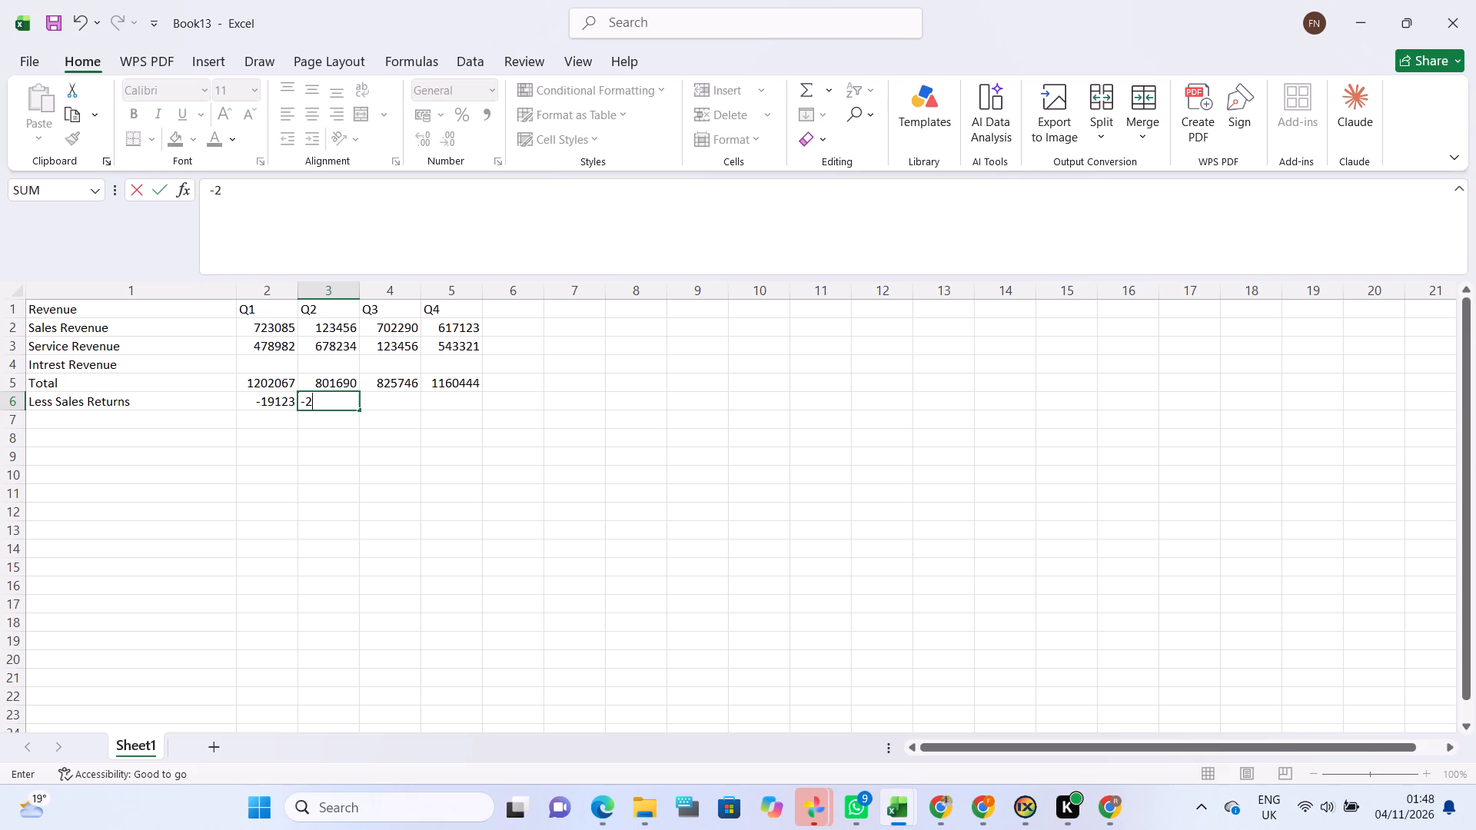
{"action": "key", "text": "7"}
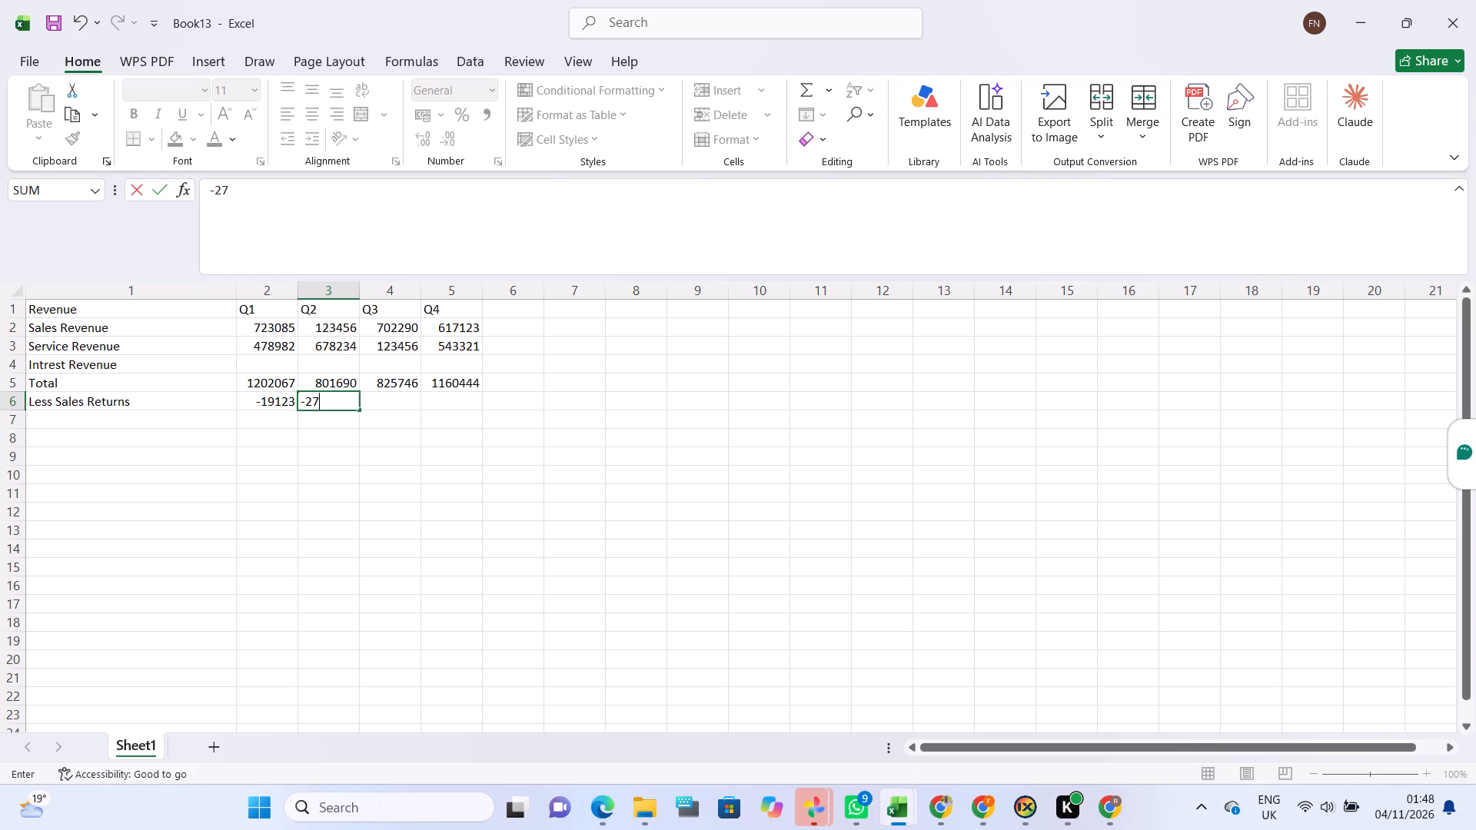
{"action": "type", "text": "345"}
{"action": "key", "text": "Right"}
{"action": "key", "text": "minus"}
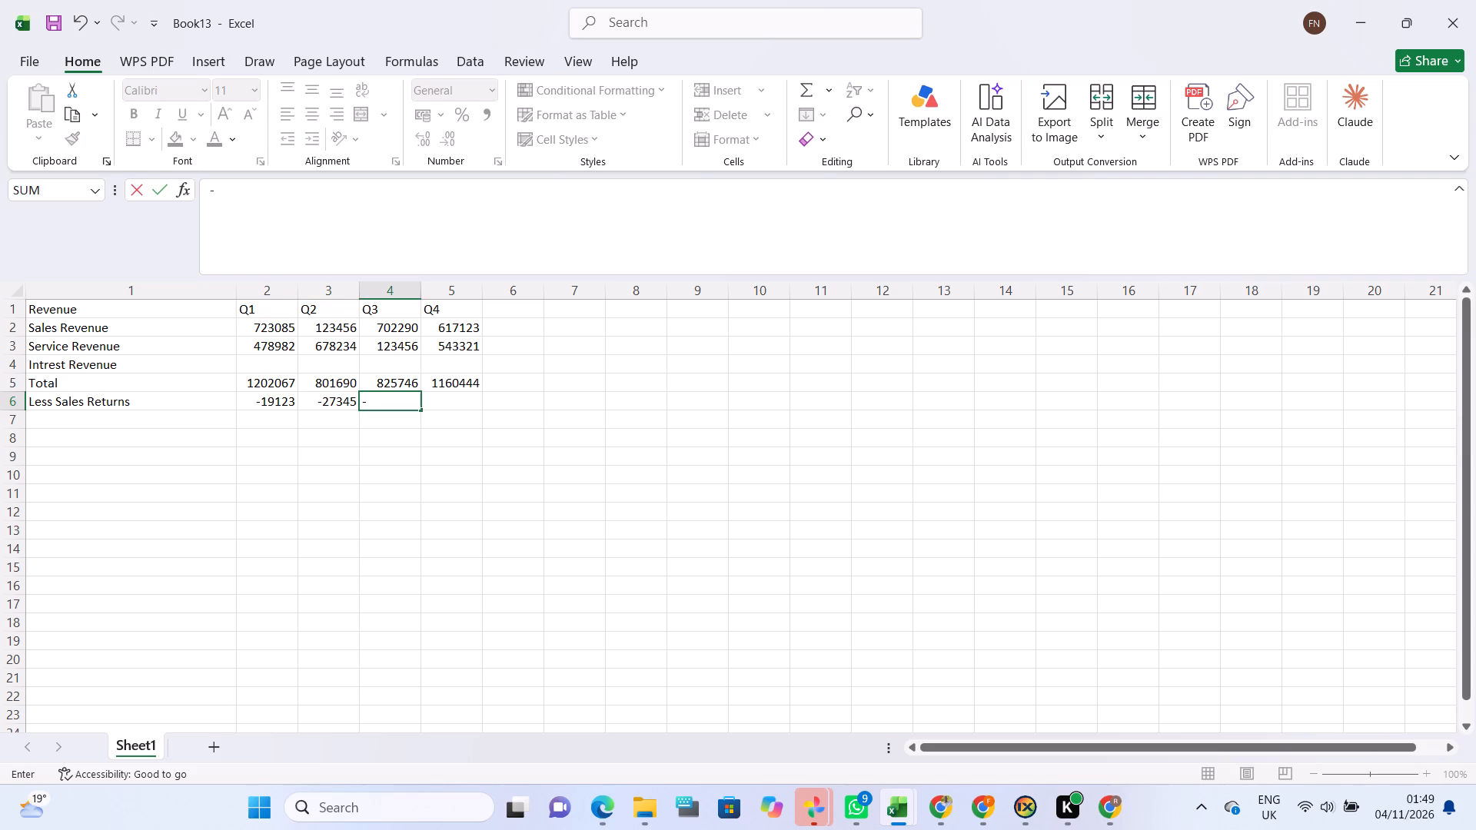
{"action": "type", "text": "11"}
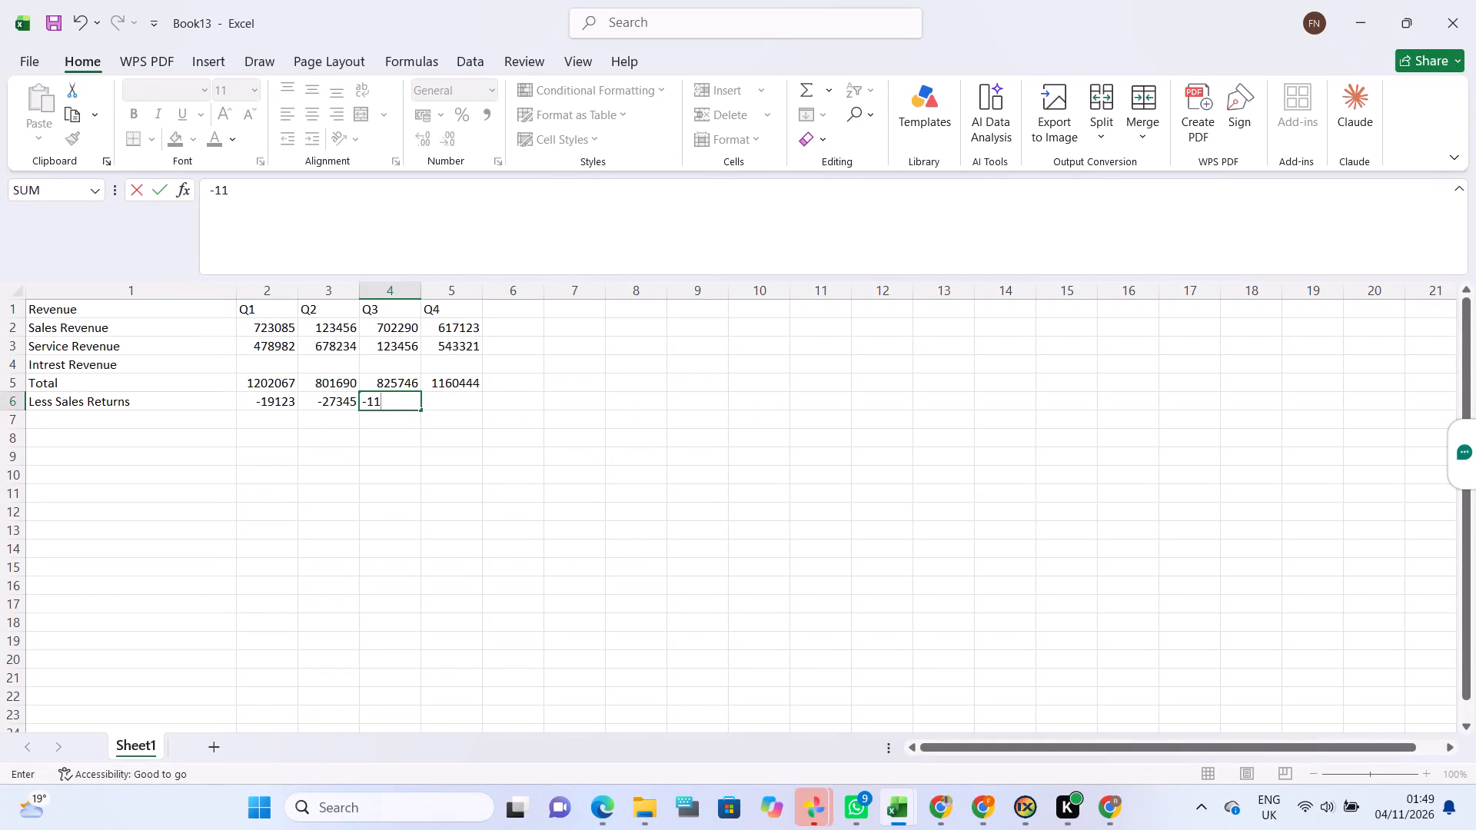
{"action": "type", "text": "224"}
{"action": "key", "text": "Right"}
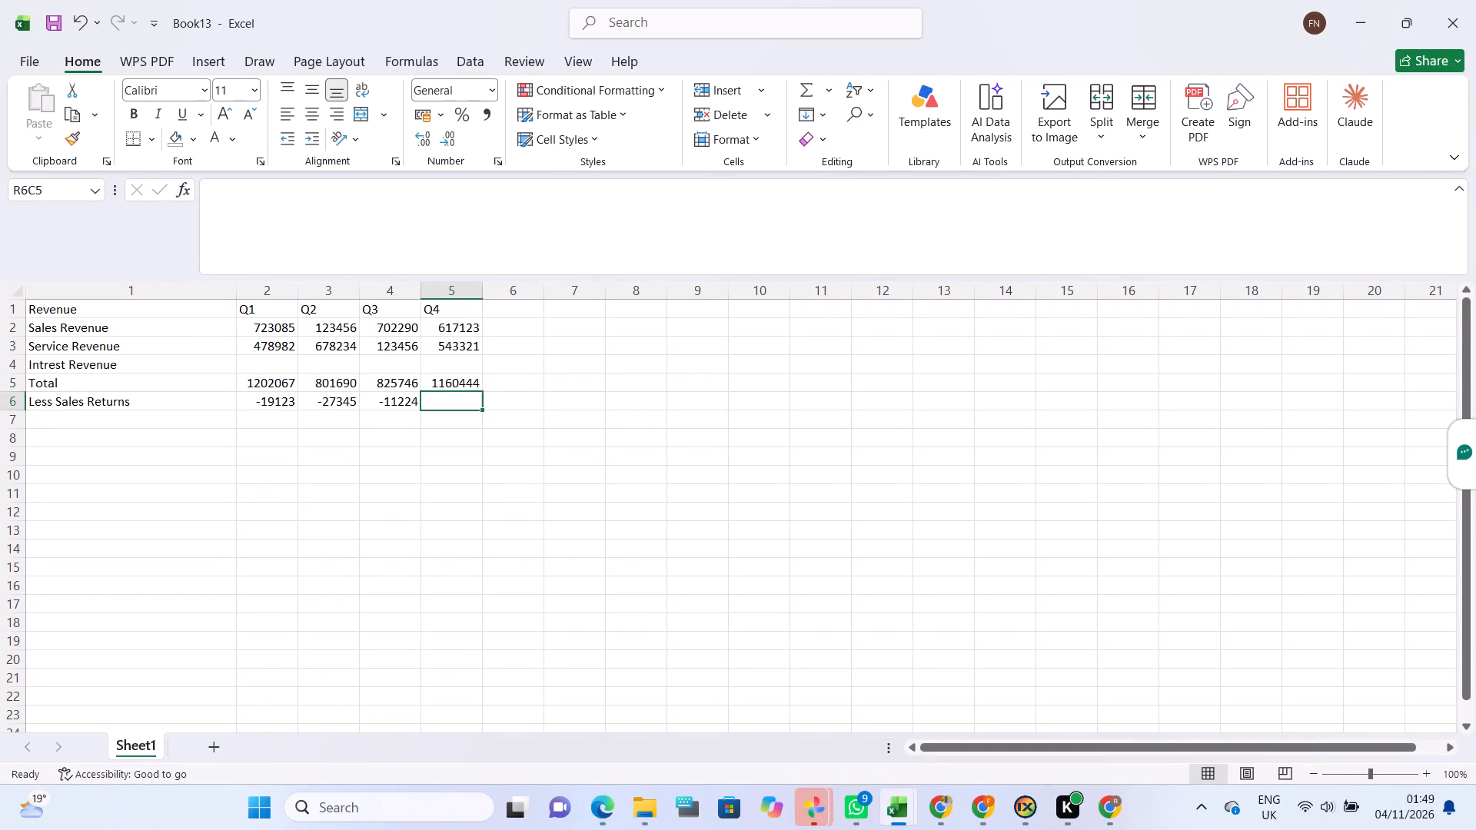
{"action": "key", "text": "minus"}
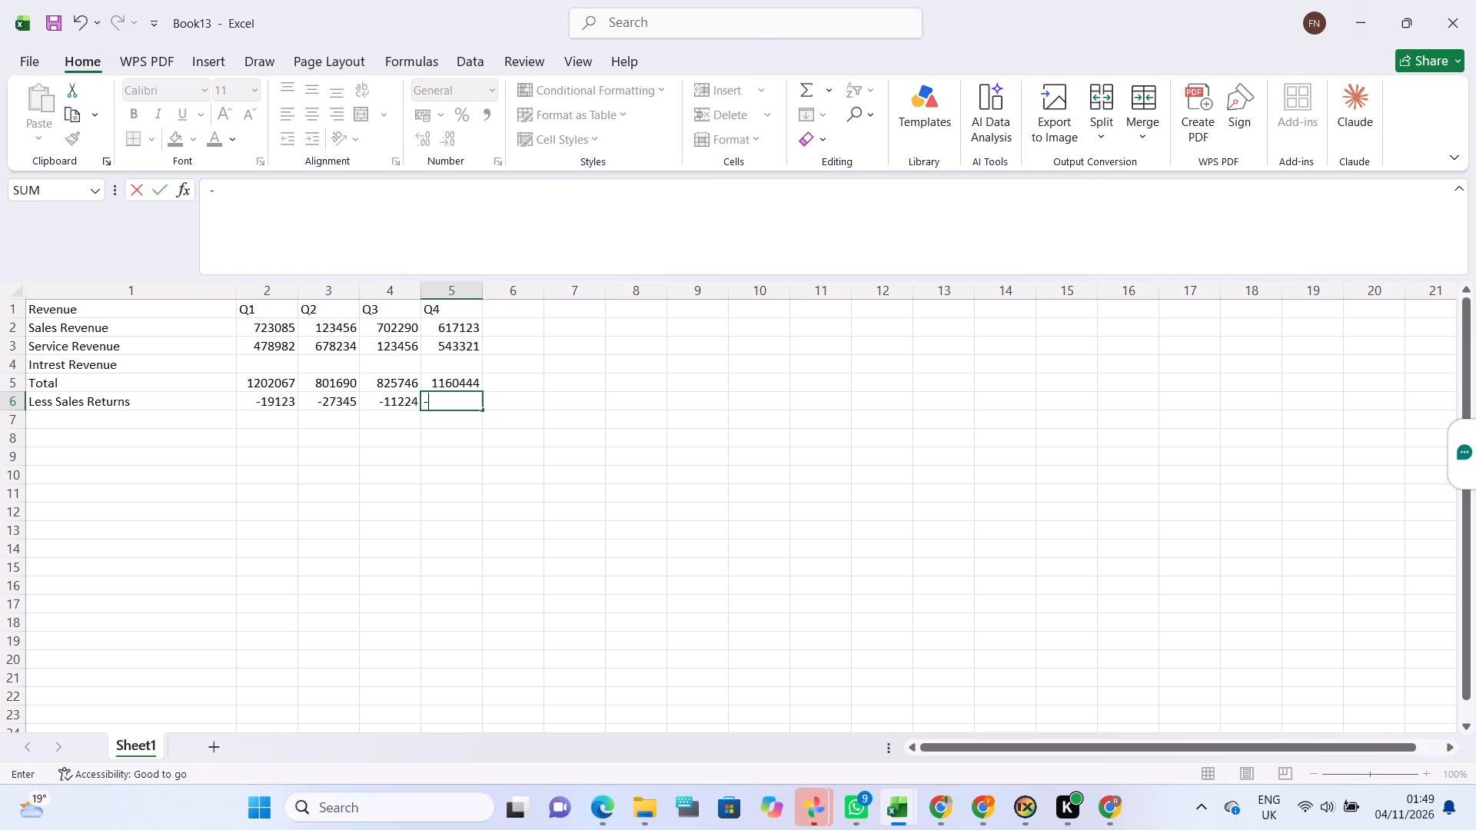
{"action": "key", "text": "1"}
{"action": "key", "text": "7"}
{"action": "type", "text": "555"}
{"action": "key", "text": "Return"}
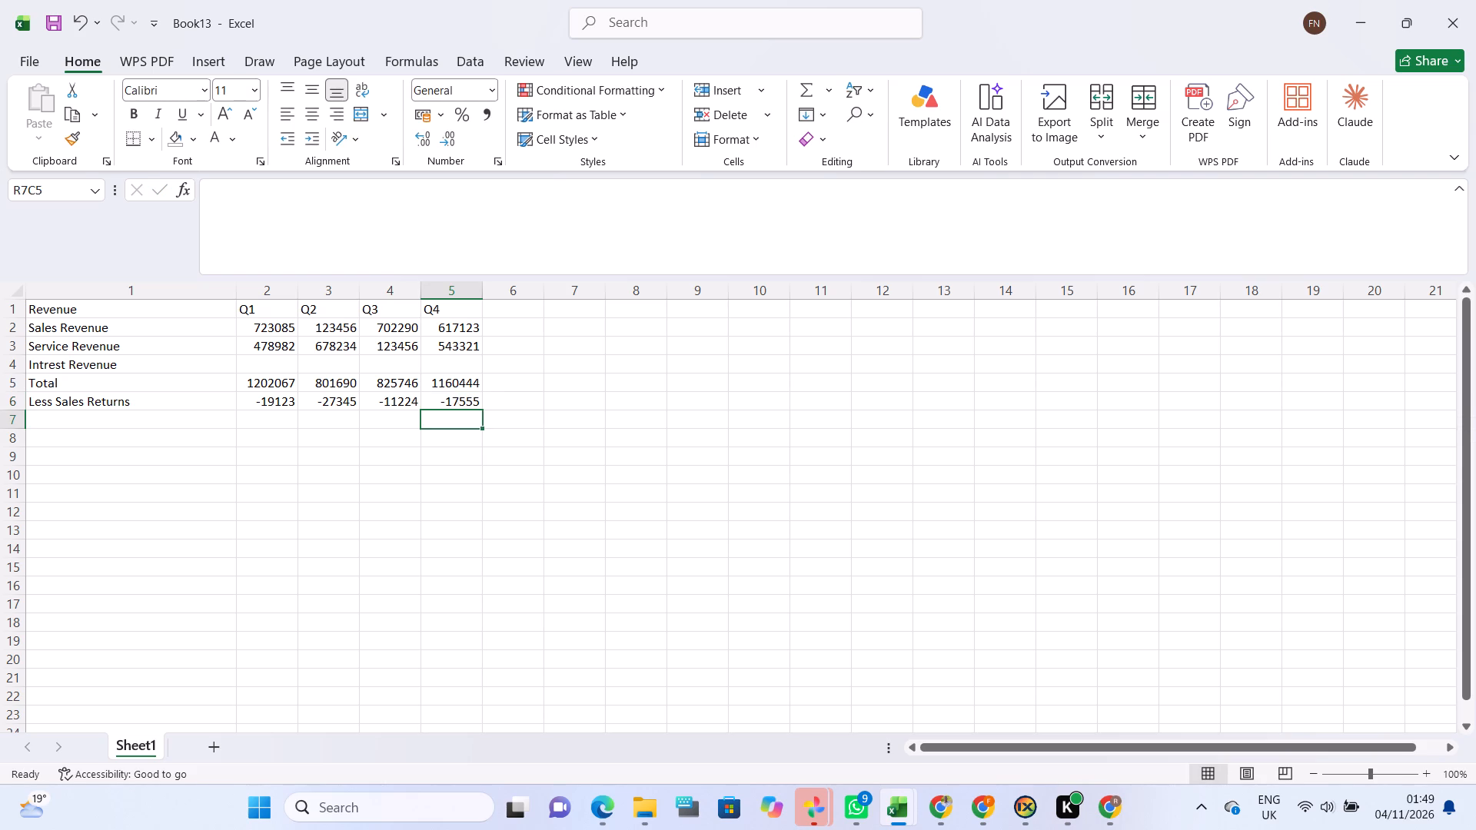
Change the Q3 value in the Less Sales Returns row to -22114.
{"action": "left_click", "coordinate": [387, 406]}
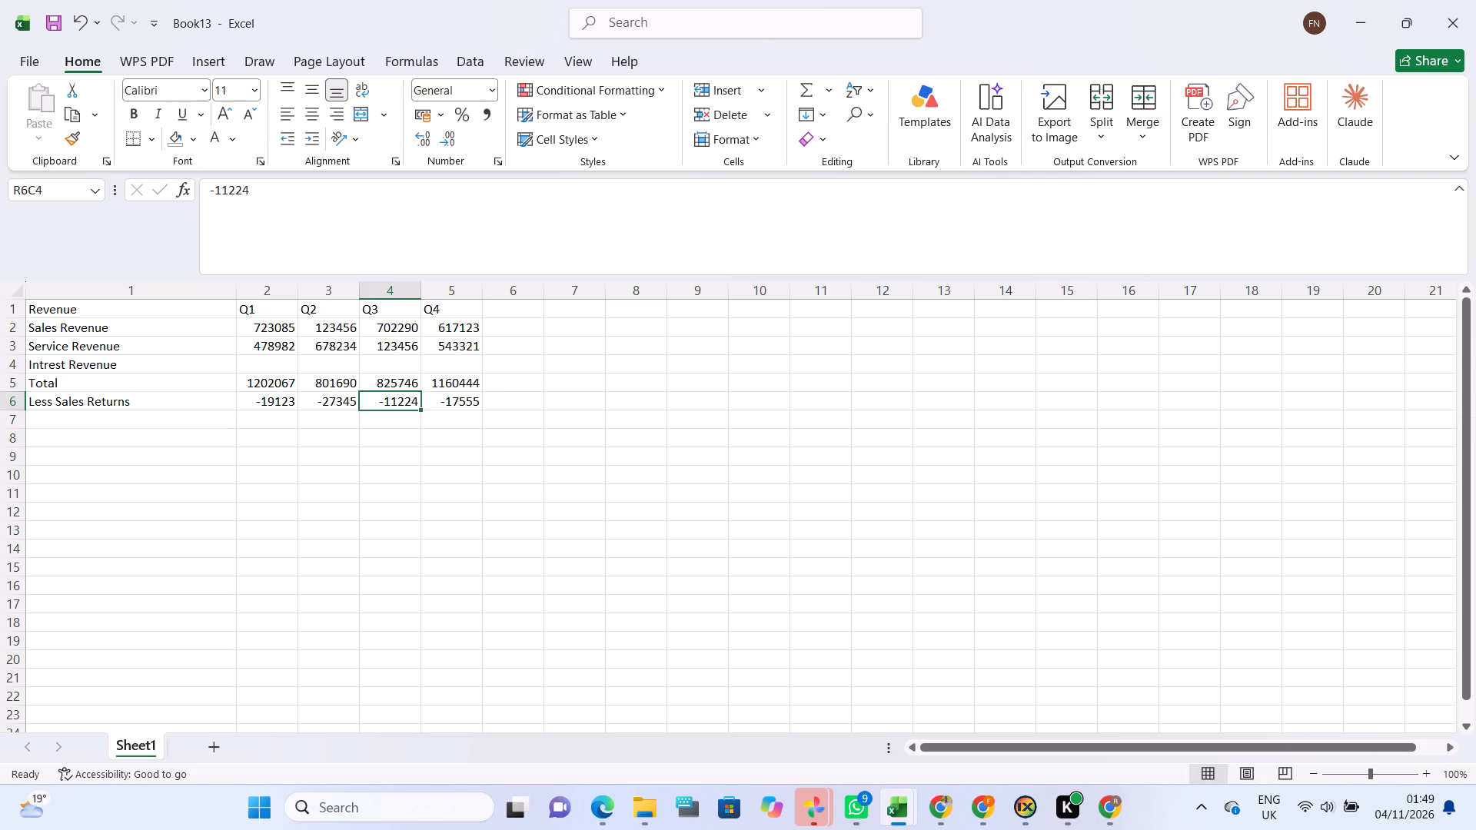
{"action": "double_click", "coordinate": [399, 402]}
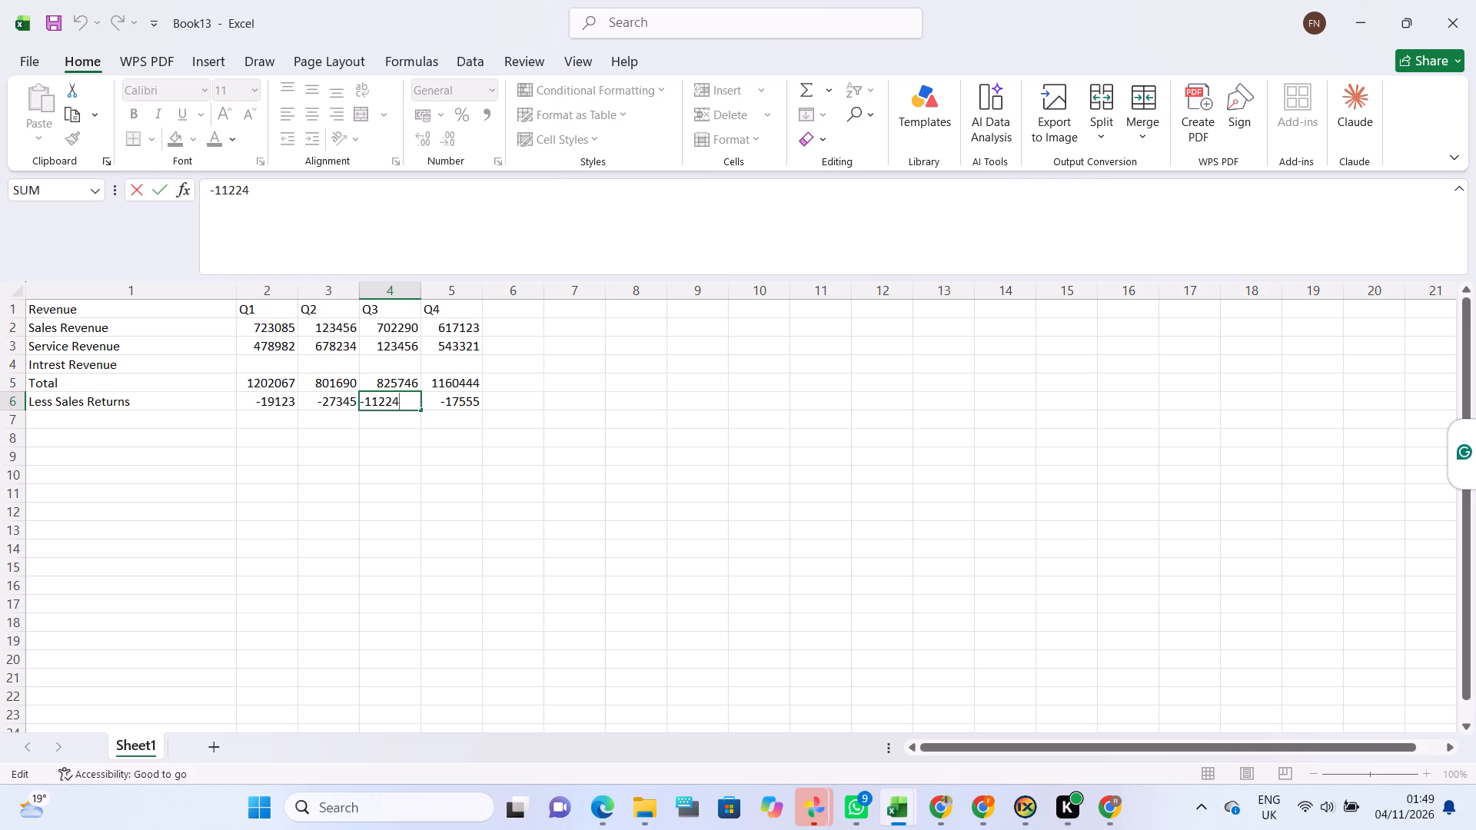
{"action": "key", "text": "BackSpace"}
{"action": "key", "text": "BackSpace"}
{"action": "key", "text": "BackSpace"}
{"action": "key", "text": "BackSpace"}
{"action": "key", "text": "BackSpace"}
{"action": "type", "text": "22114"}
{"action": "key", "text": "Return"}
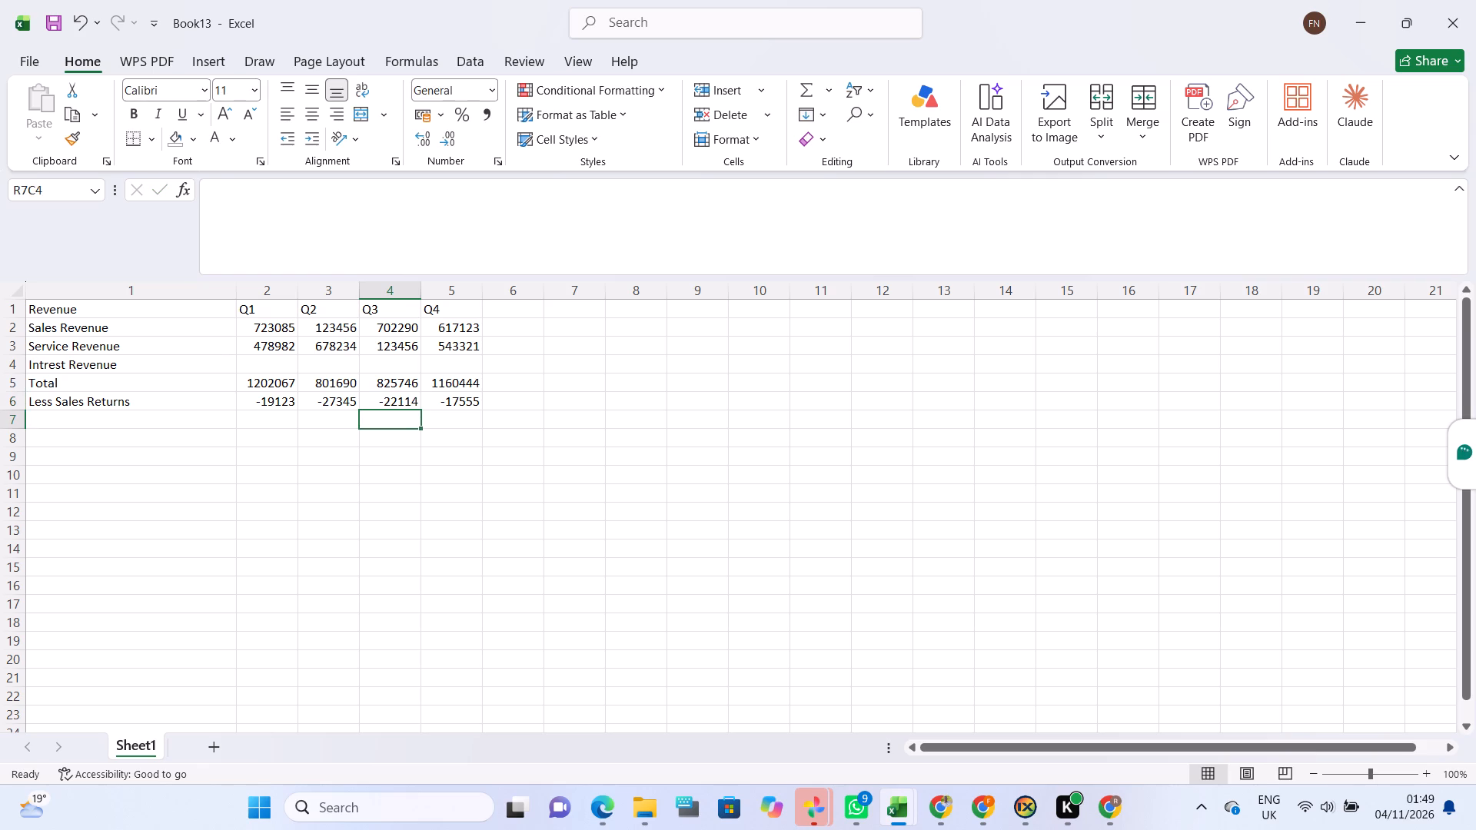
Enter the row label Total Revenue in column 1, row 7, below Less Sales Returns.
{"action": "left_click", "coordinate": [118, 411]}
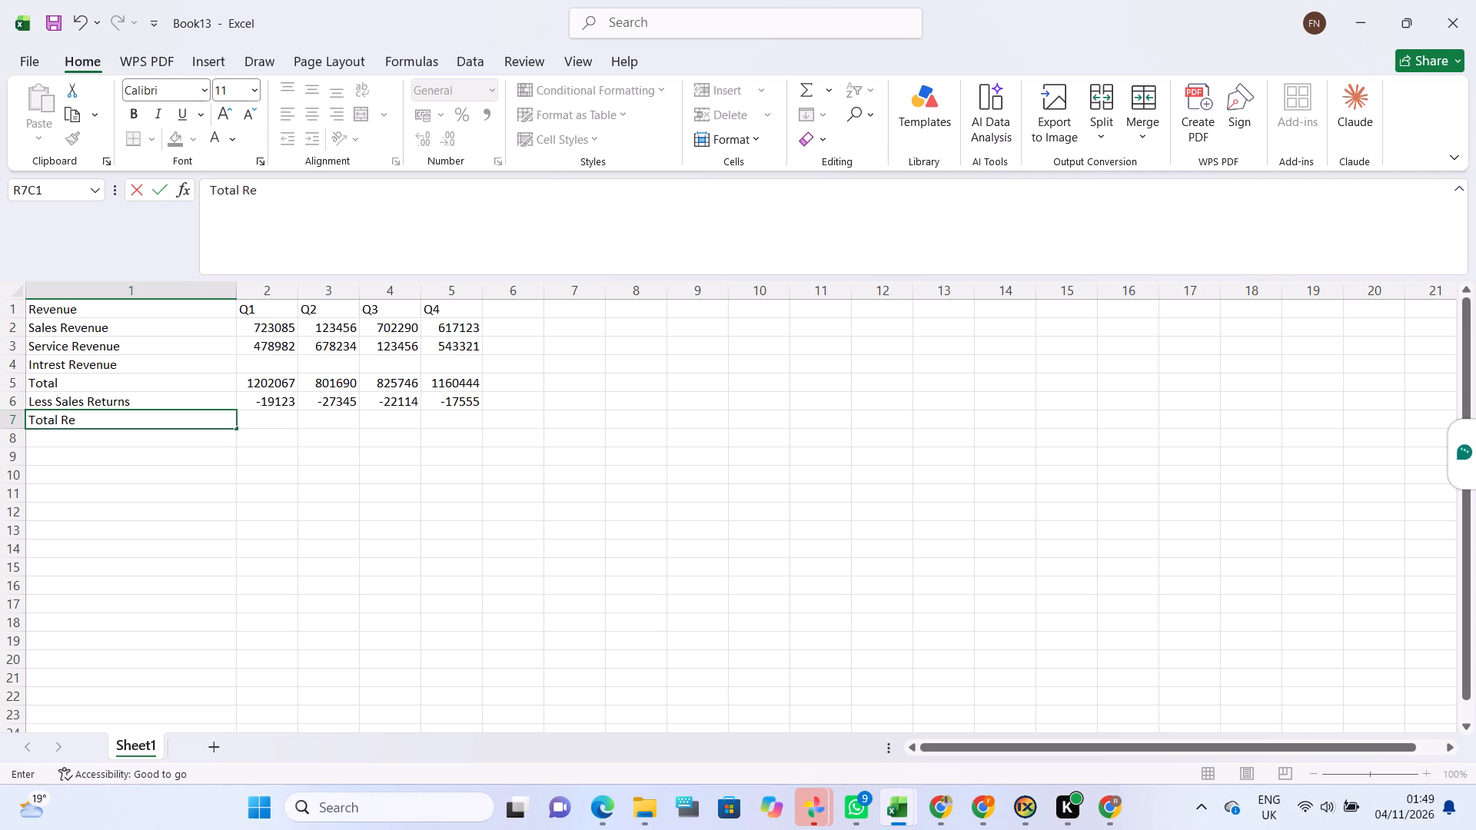
{"action": "key", "text": "Return"}
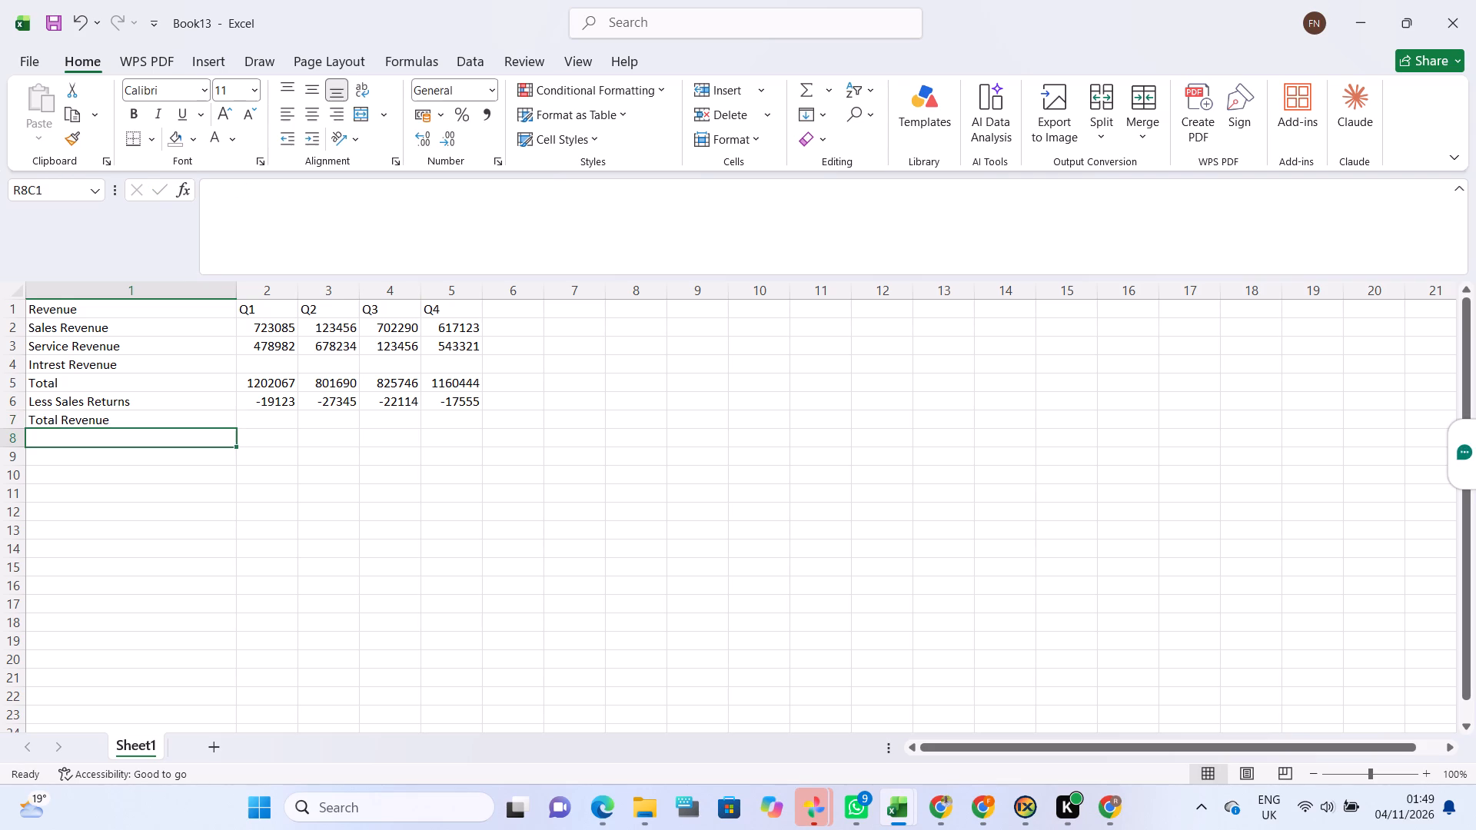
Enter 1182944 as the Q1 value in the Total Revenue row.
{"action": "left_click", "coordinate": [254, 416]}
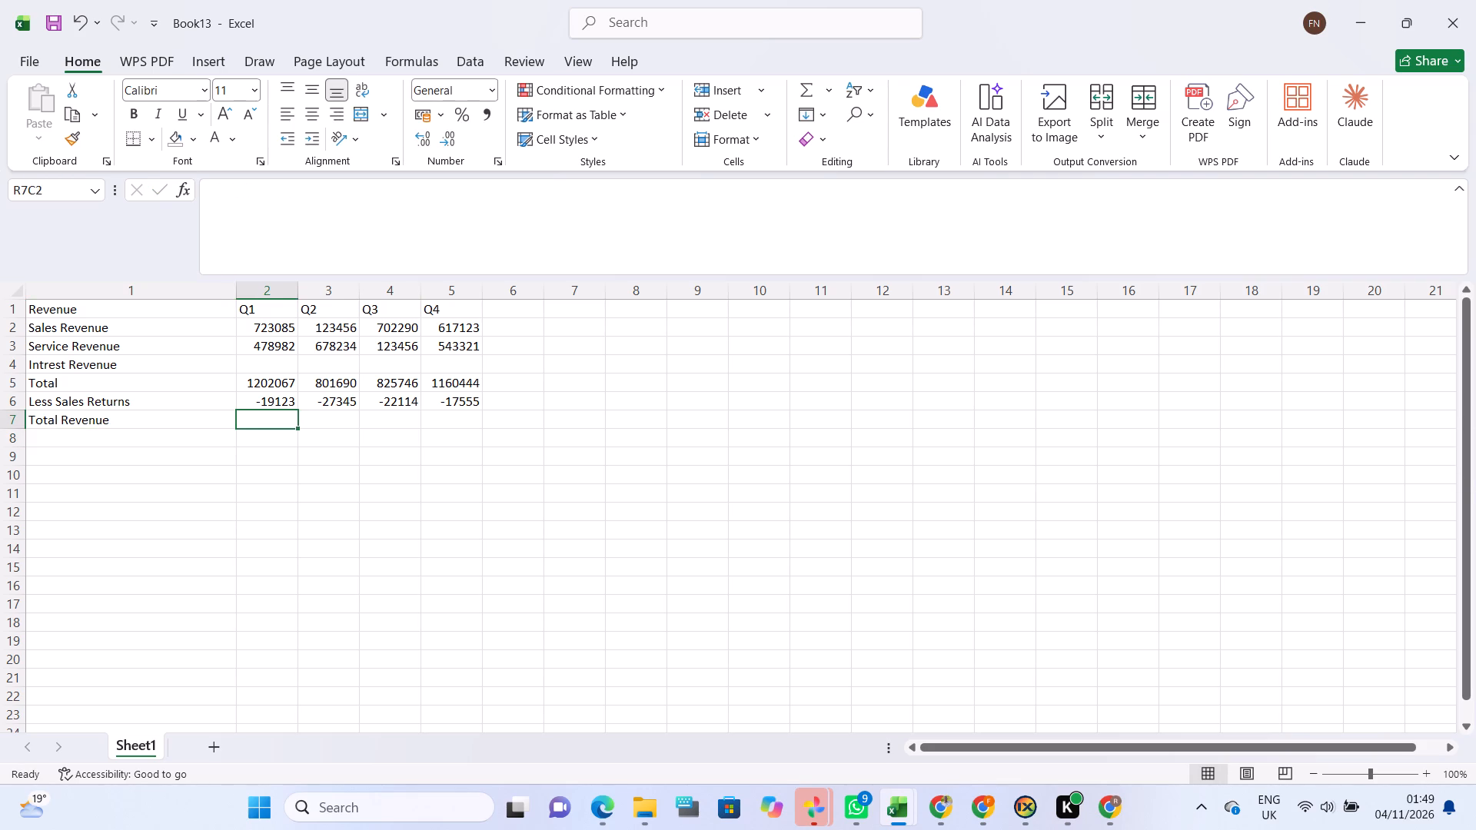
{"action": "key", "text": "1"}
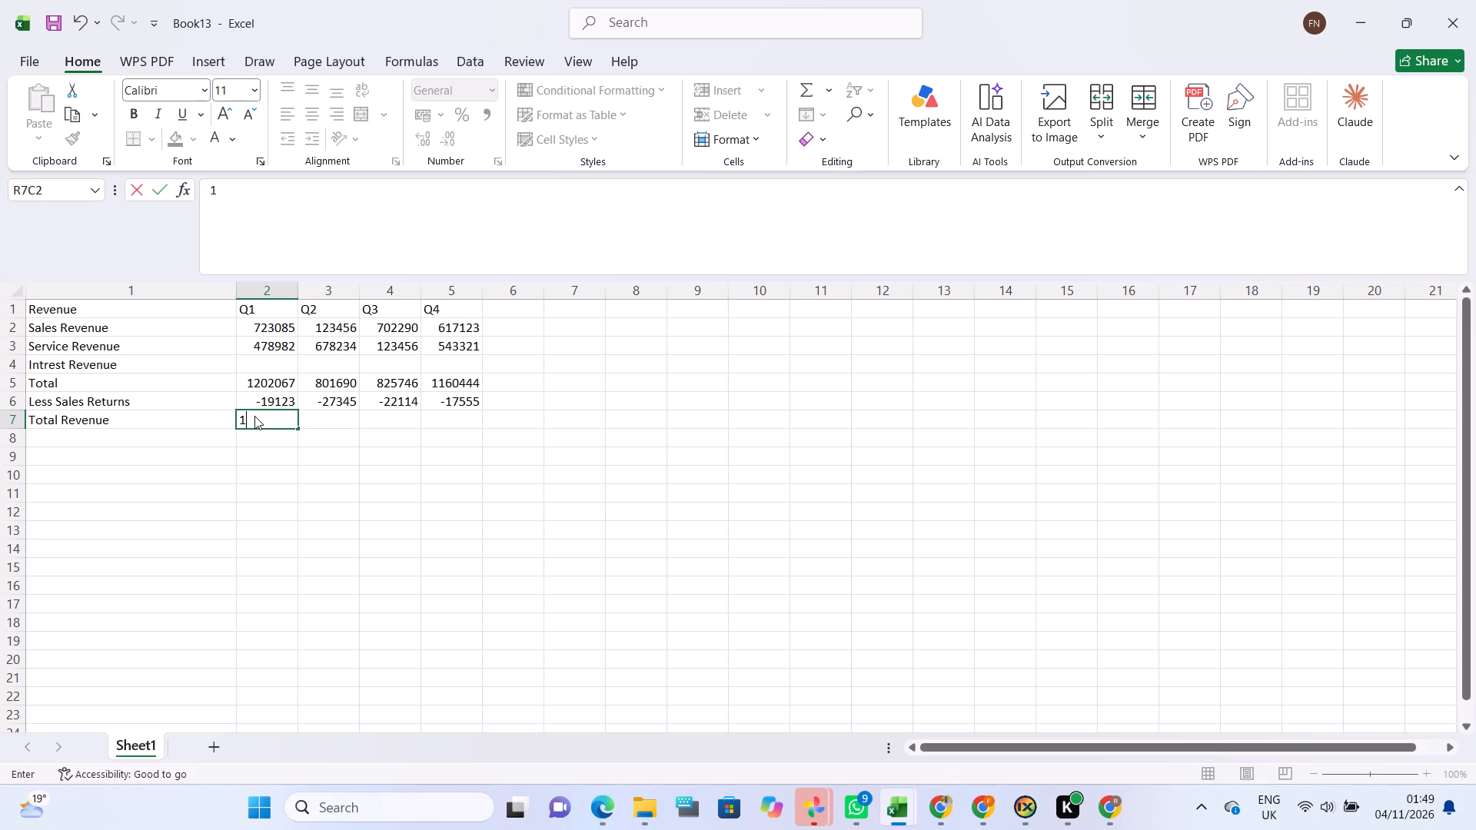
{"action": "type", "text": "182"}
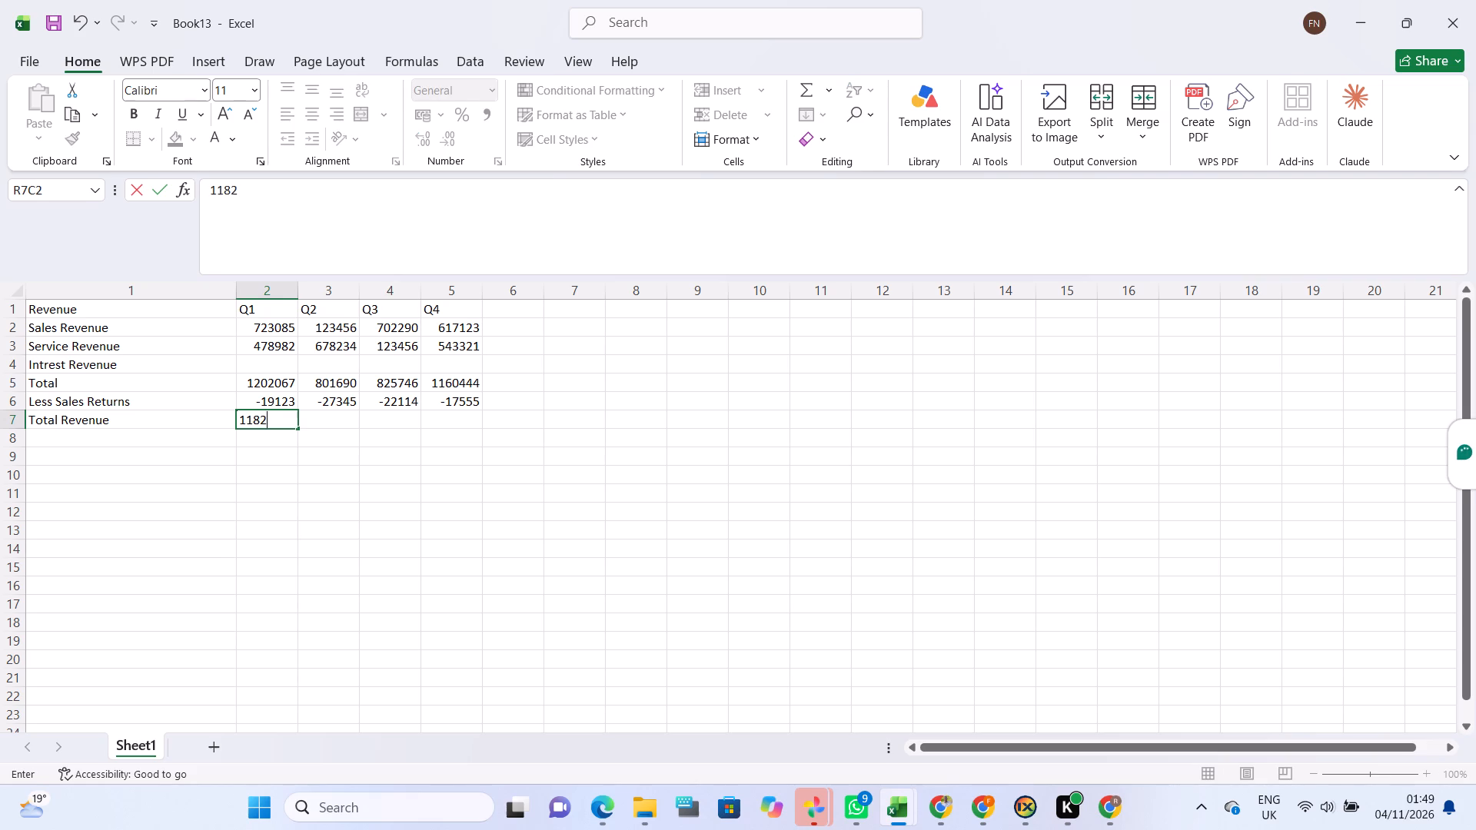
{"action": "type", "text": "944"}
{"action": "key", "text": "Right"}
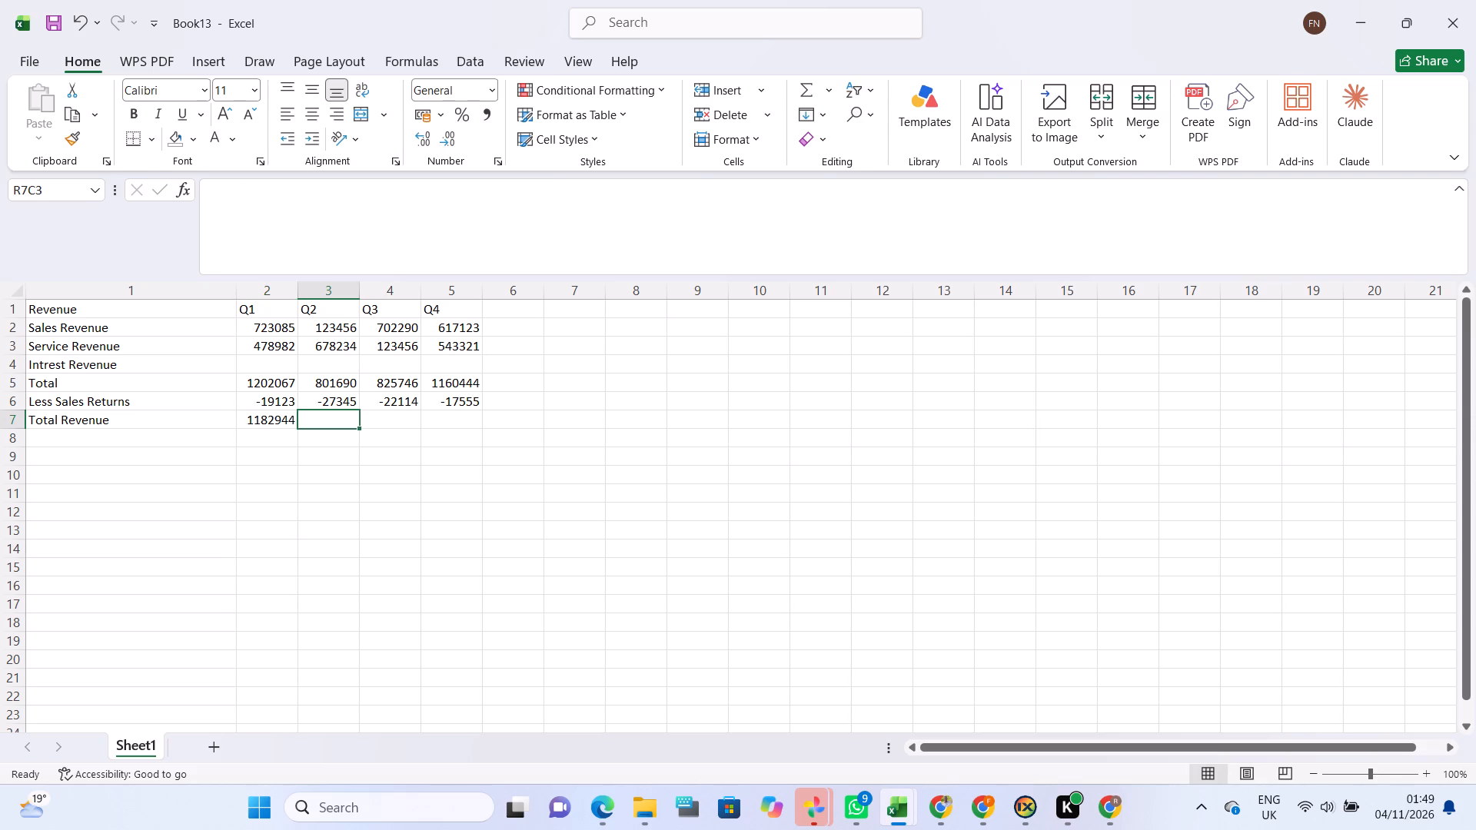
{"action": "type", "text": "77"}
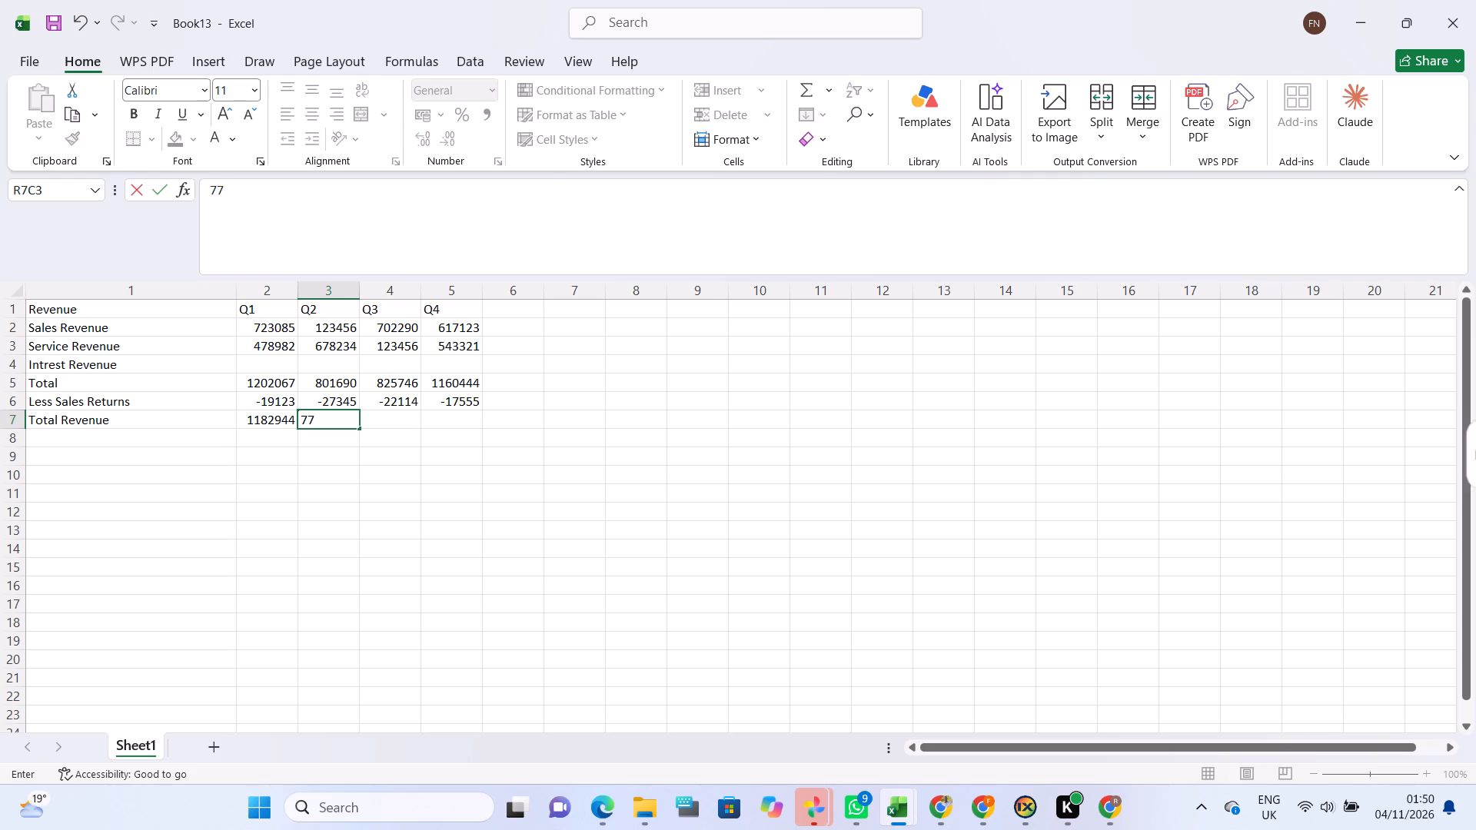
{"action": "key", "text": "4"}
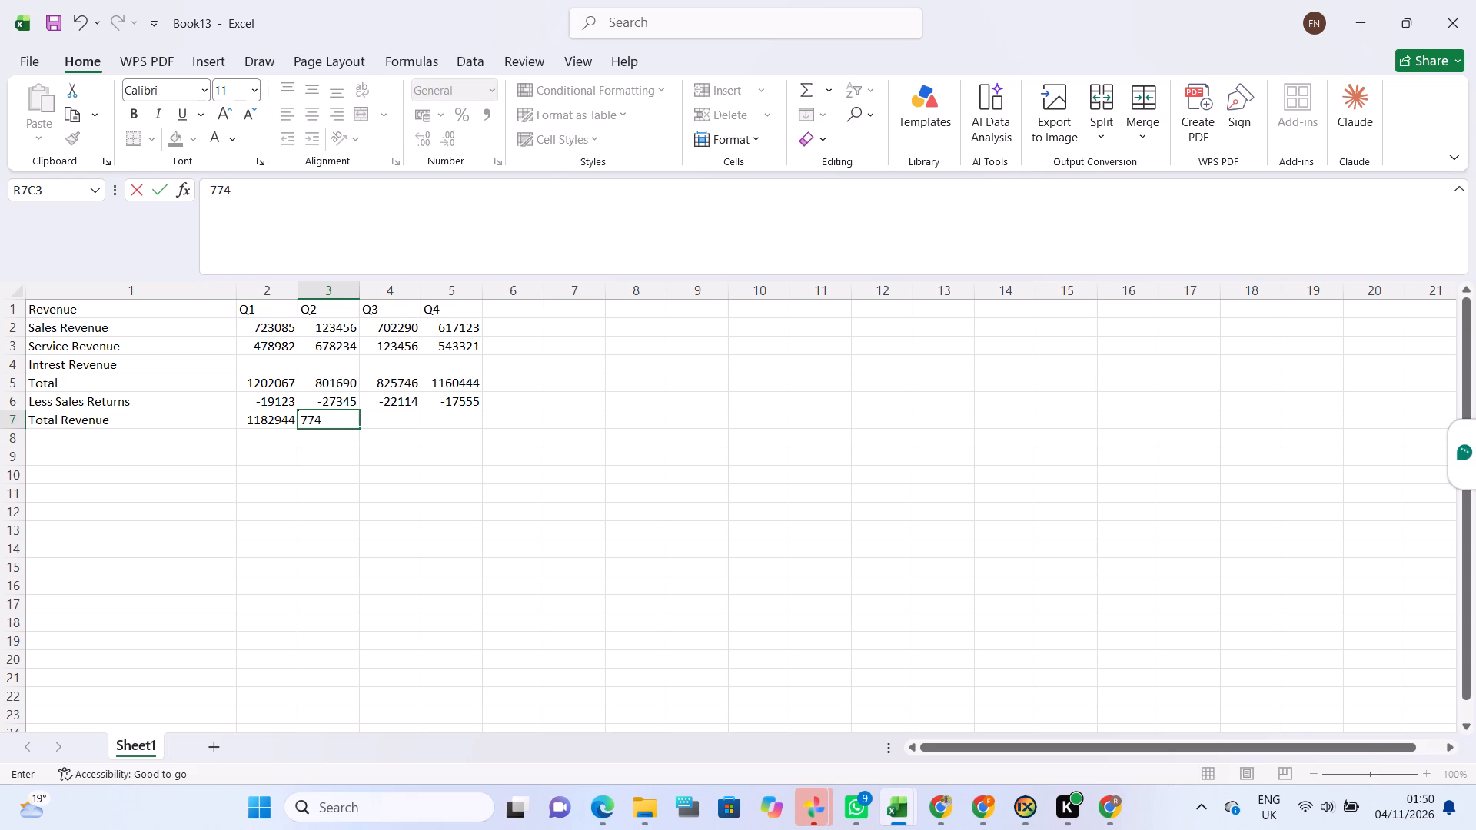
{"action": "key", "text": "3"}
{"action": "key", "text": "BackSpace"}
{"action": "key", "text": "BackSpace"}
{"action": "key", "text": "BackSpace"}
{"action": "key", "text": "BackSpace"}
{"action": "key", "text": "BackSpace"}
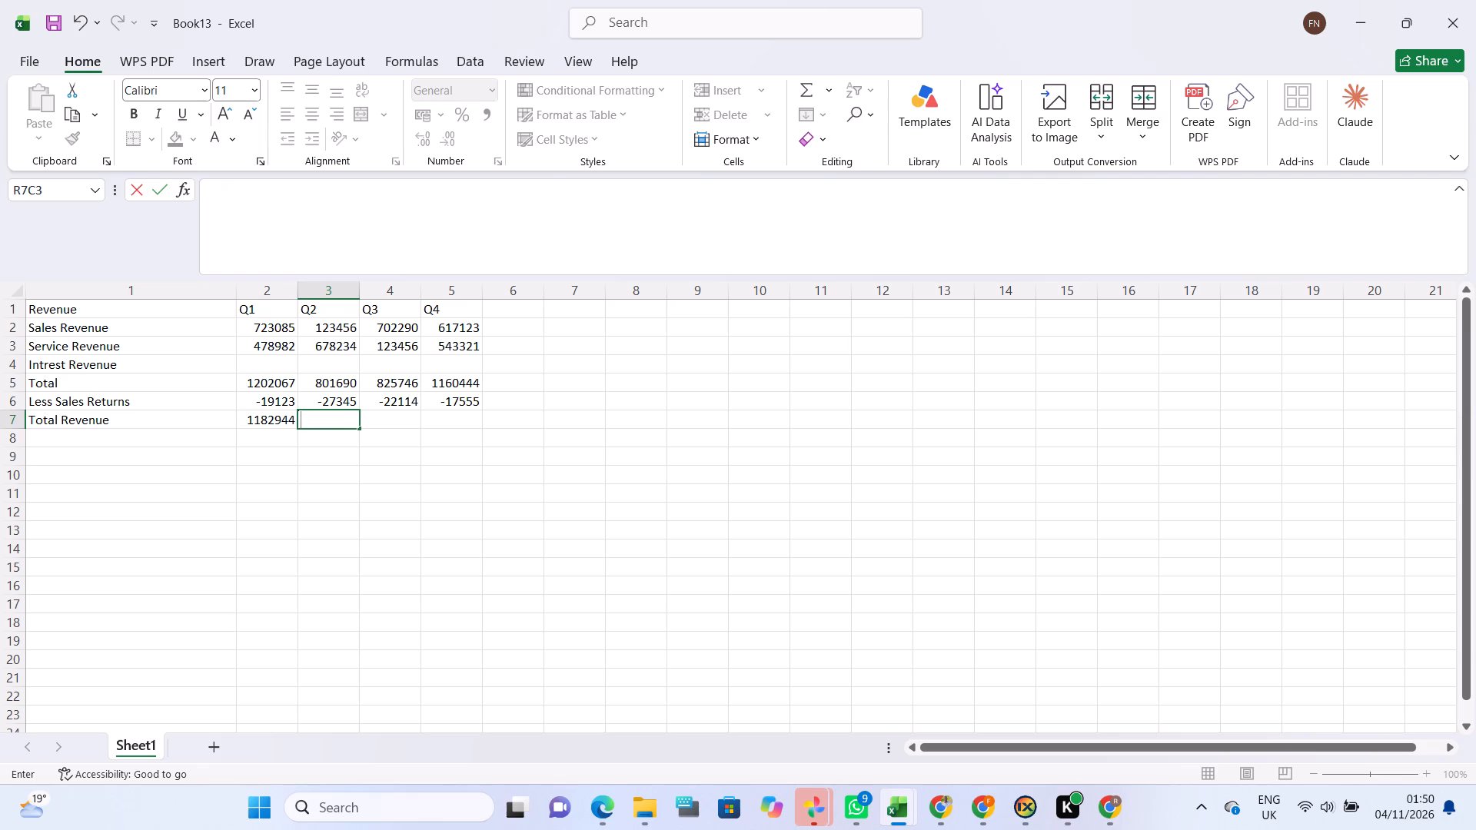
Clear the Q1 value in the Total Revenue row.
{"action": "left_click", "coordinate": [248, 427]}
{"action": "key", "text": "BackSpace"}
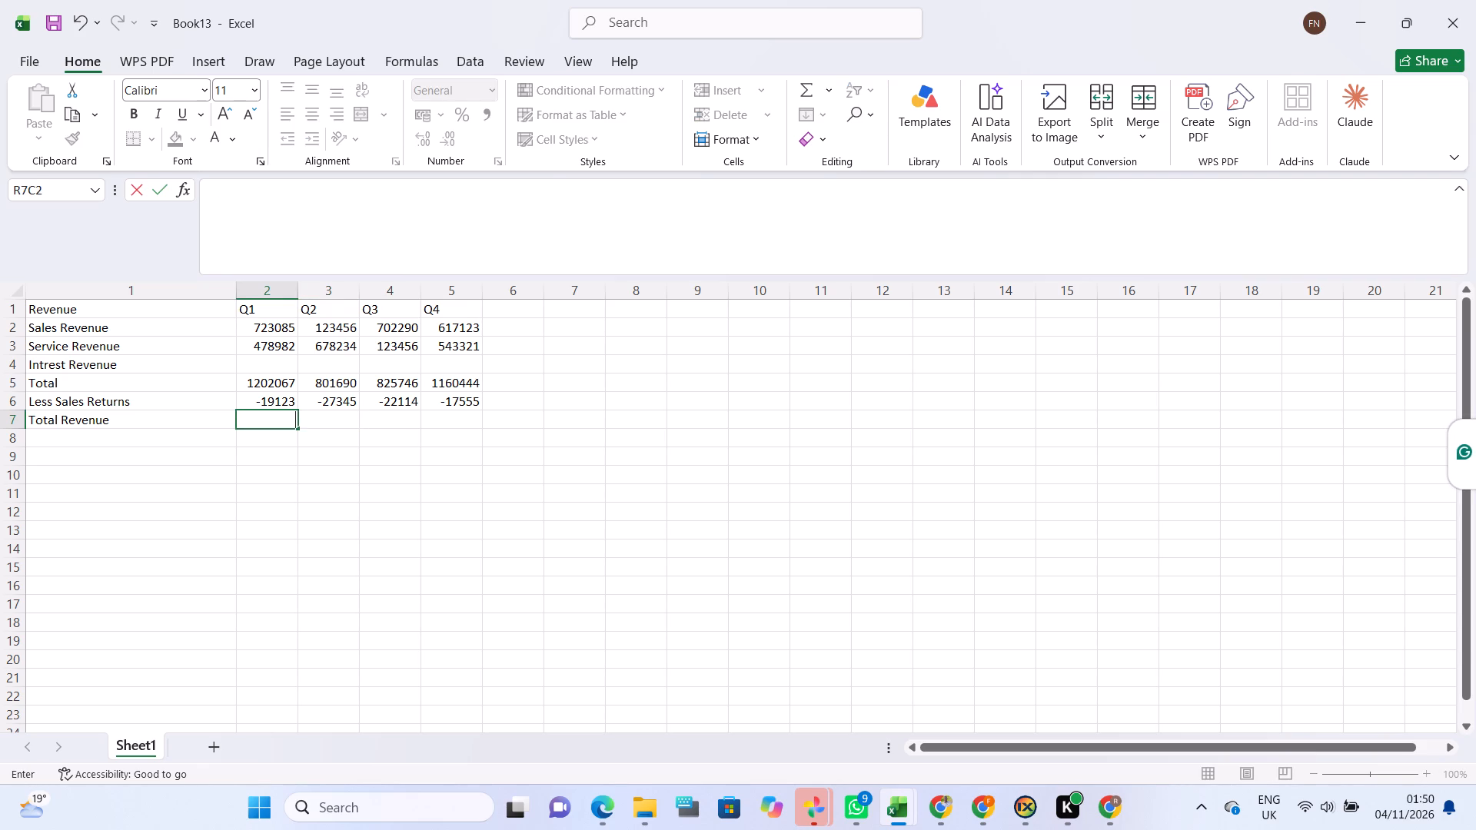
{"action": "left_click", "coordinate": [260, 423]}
Format the Q1 to Q4 figures in rows 2 to 6 as Number with two decimals, thousands separator and red negatives without a minus sign.
{"action": "left_click_drag", "start_coordinate": [242, 320], "coordinate": [365, 364]}
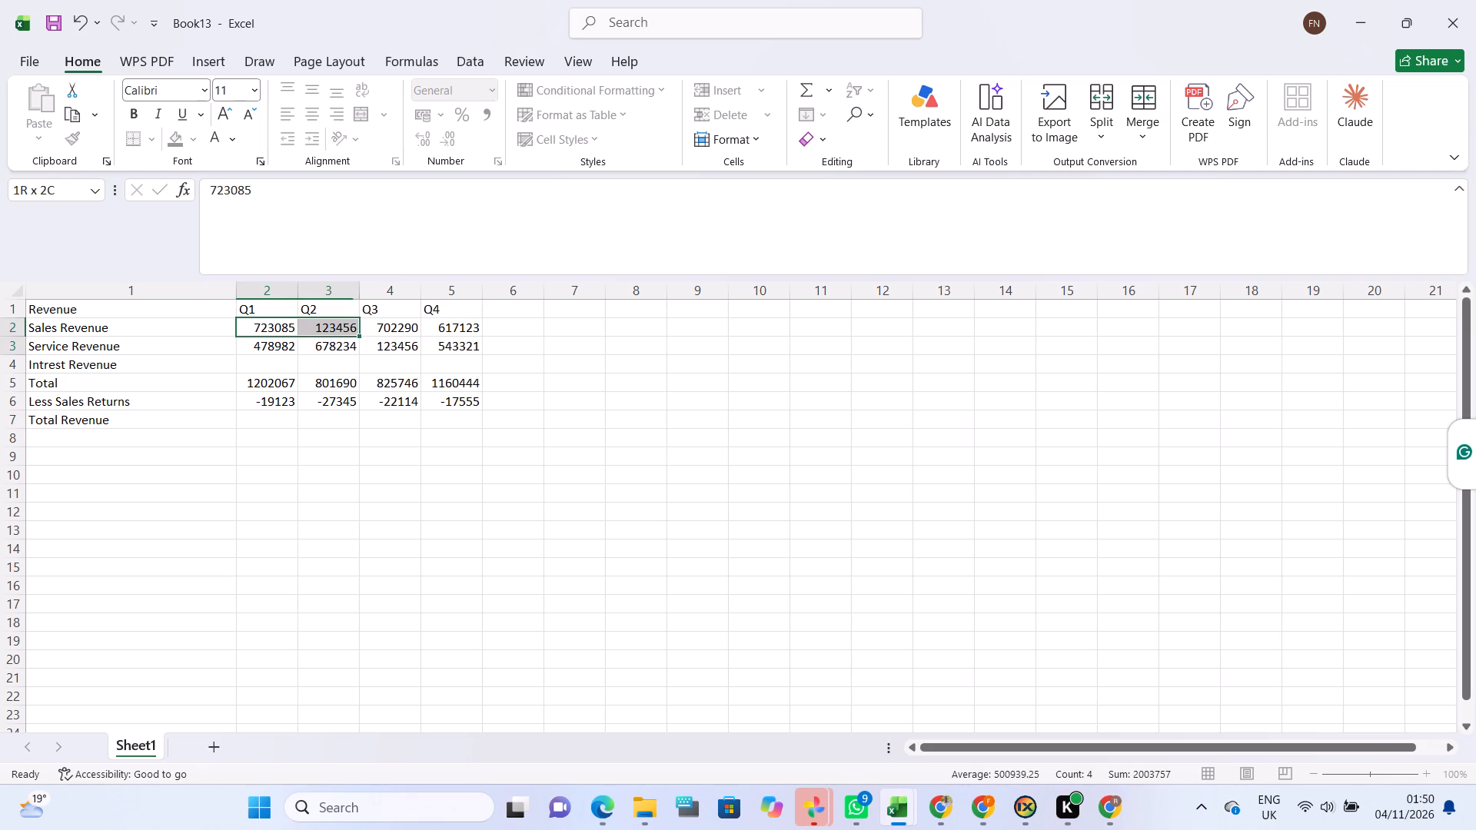
{"action": "left_click_drag", "start_coordinate": [365, 364], "coordinate": [457, 409]}
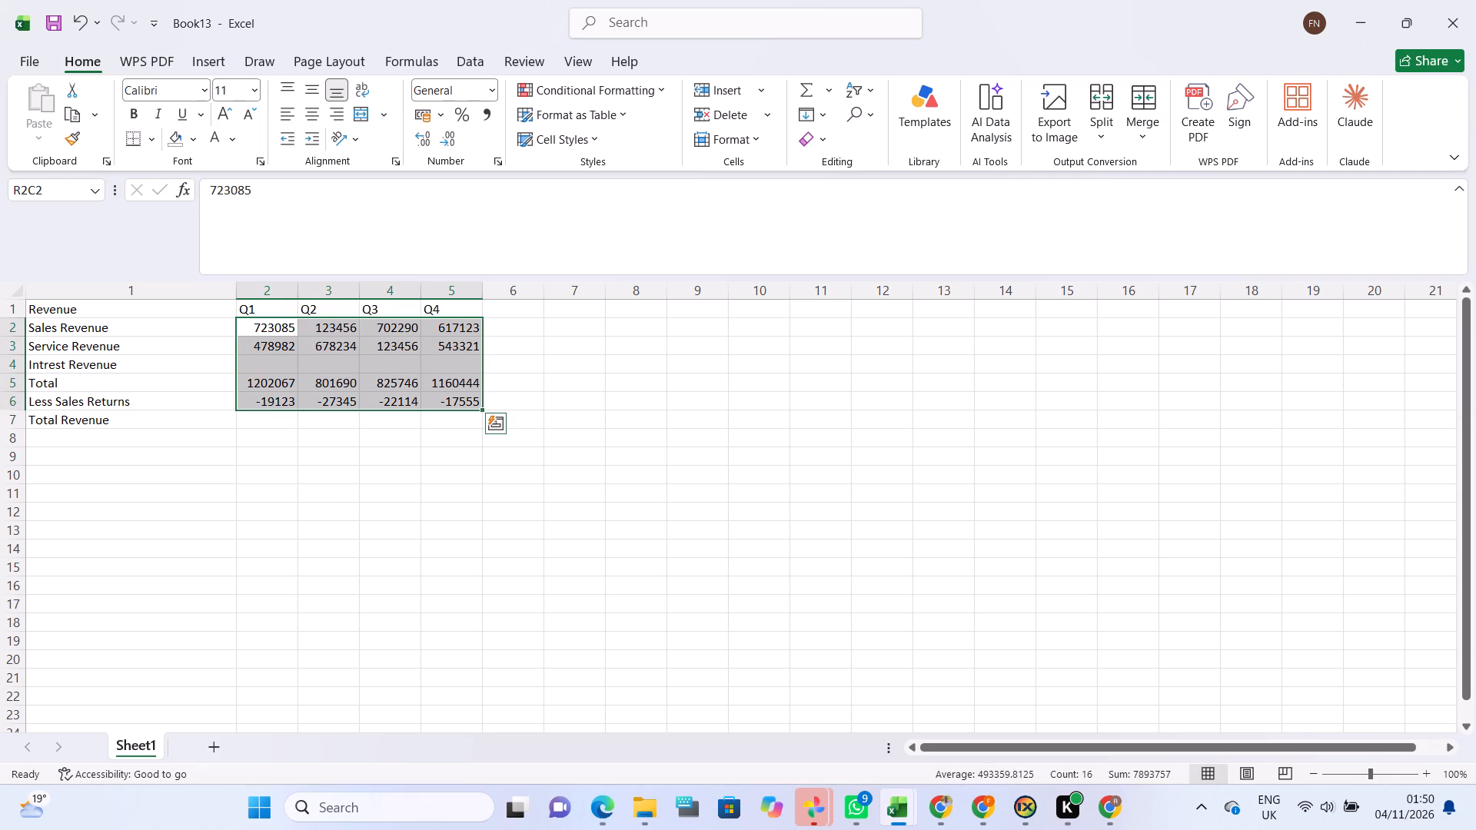
{"action": "key", "text": "ctrl+1"}
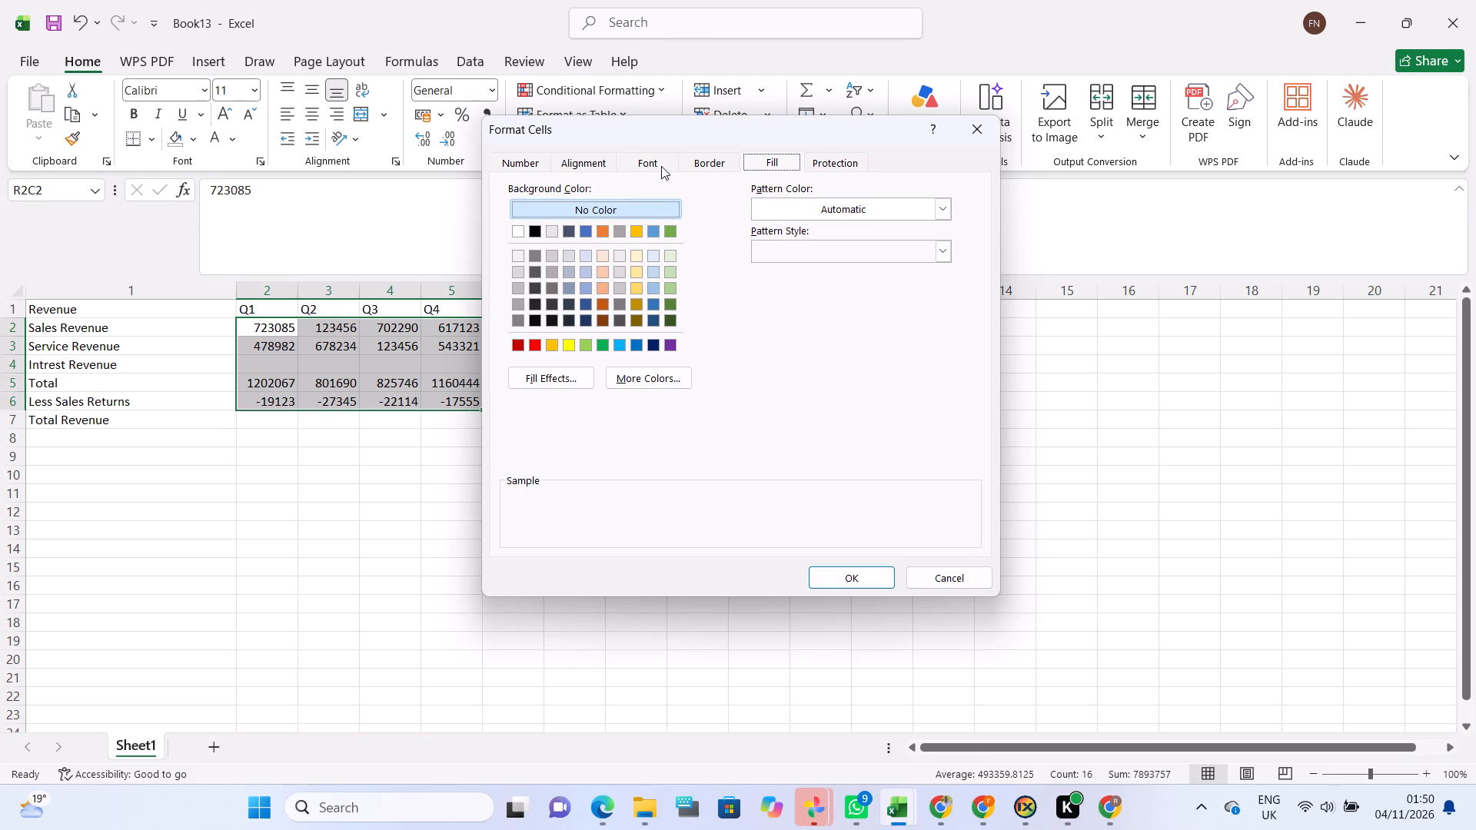
{"action": "left_click", "coordinate": [536, 164]}
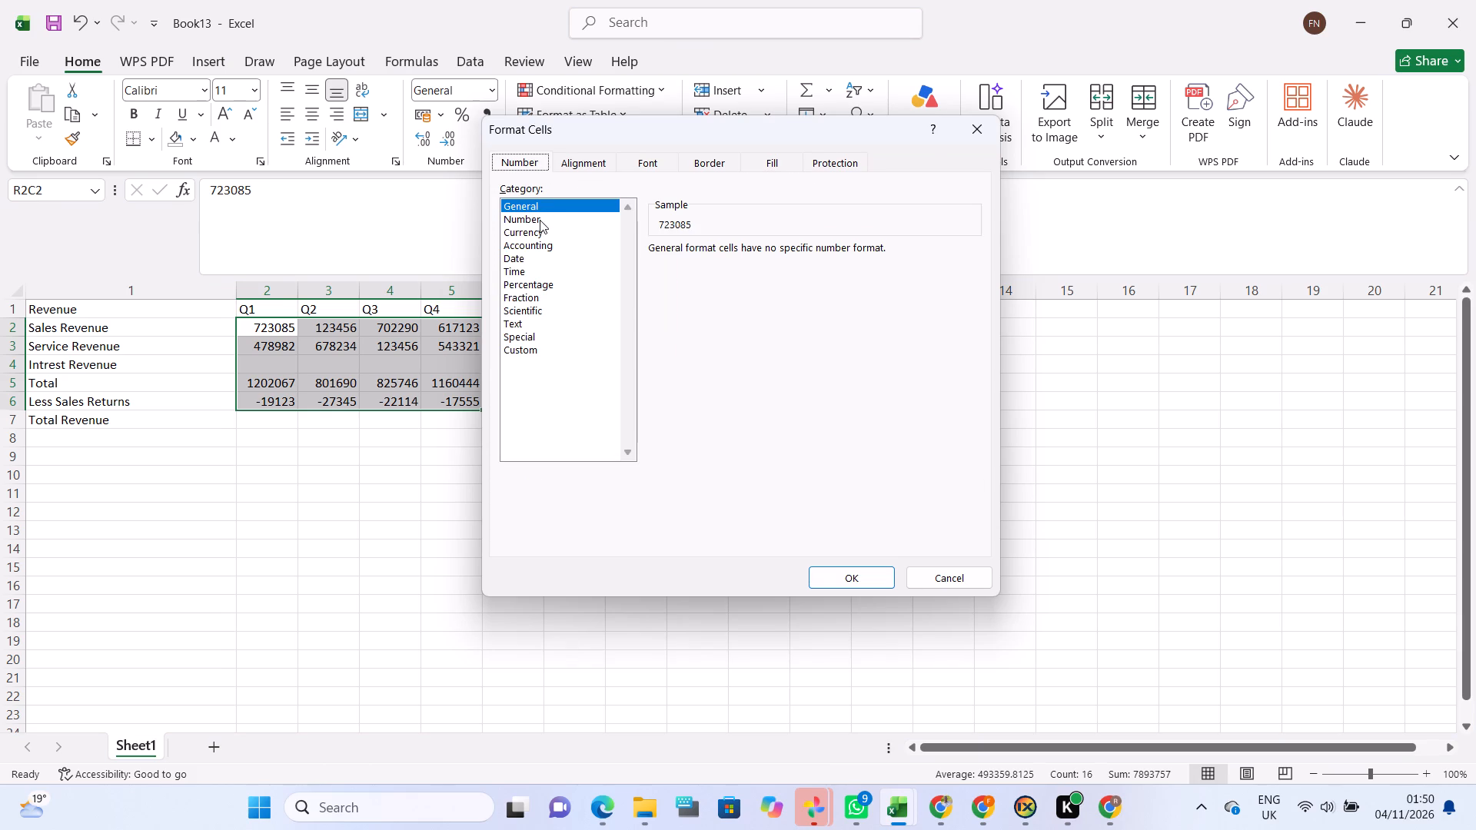
{"action": "left_click", "coordinate": [540, 220]}
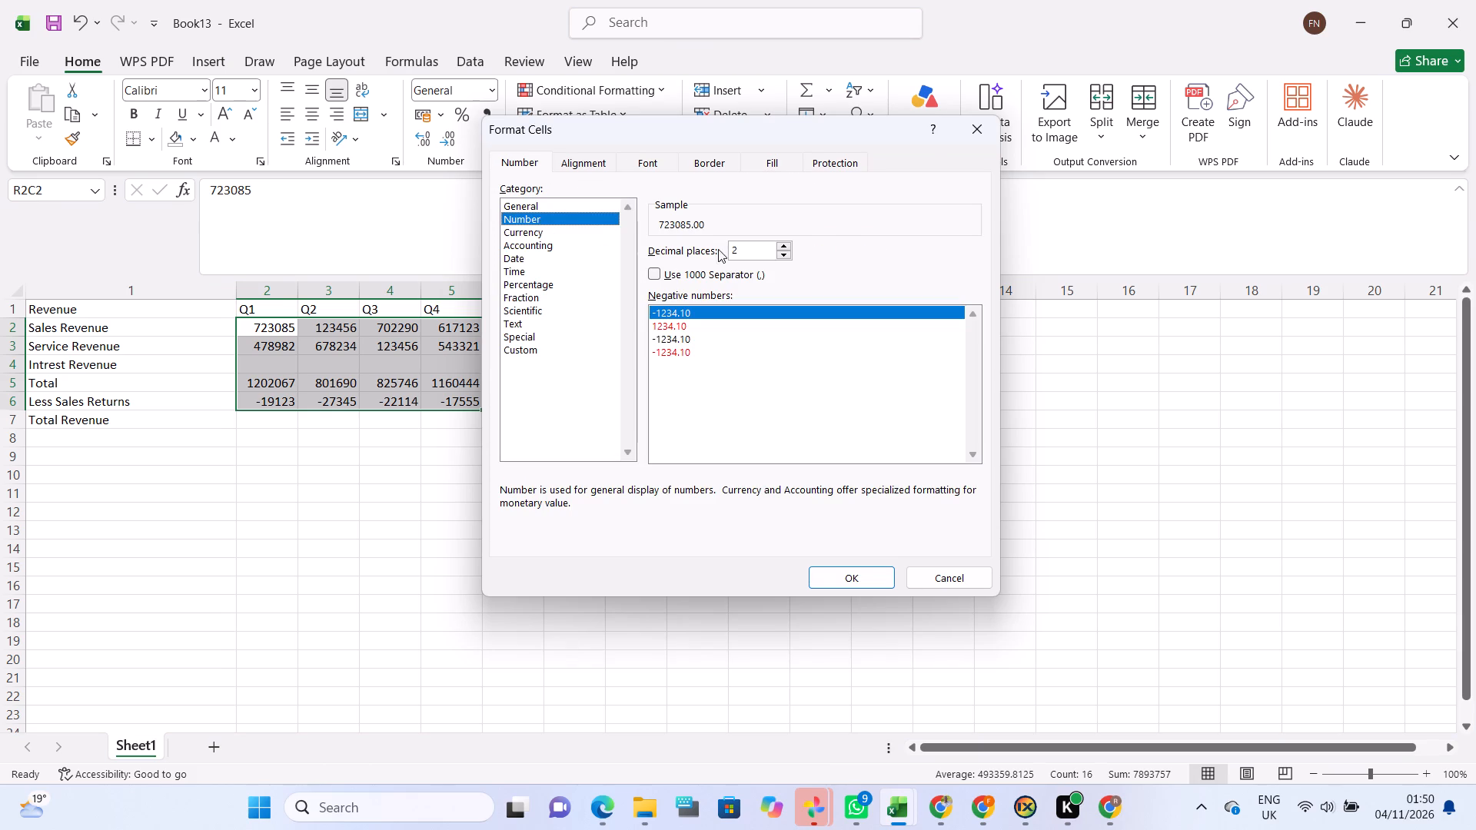
{"action": "left_click", "coordinate": [657, 269]}
{"action": "left_click", "coordinate": [679, 349]}
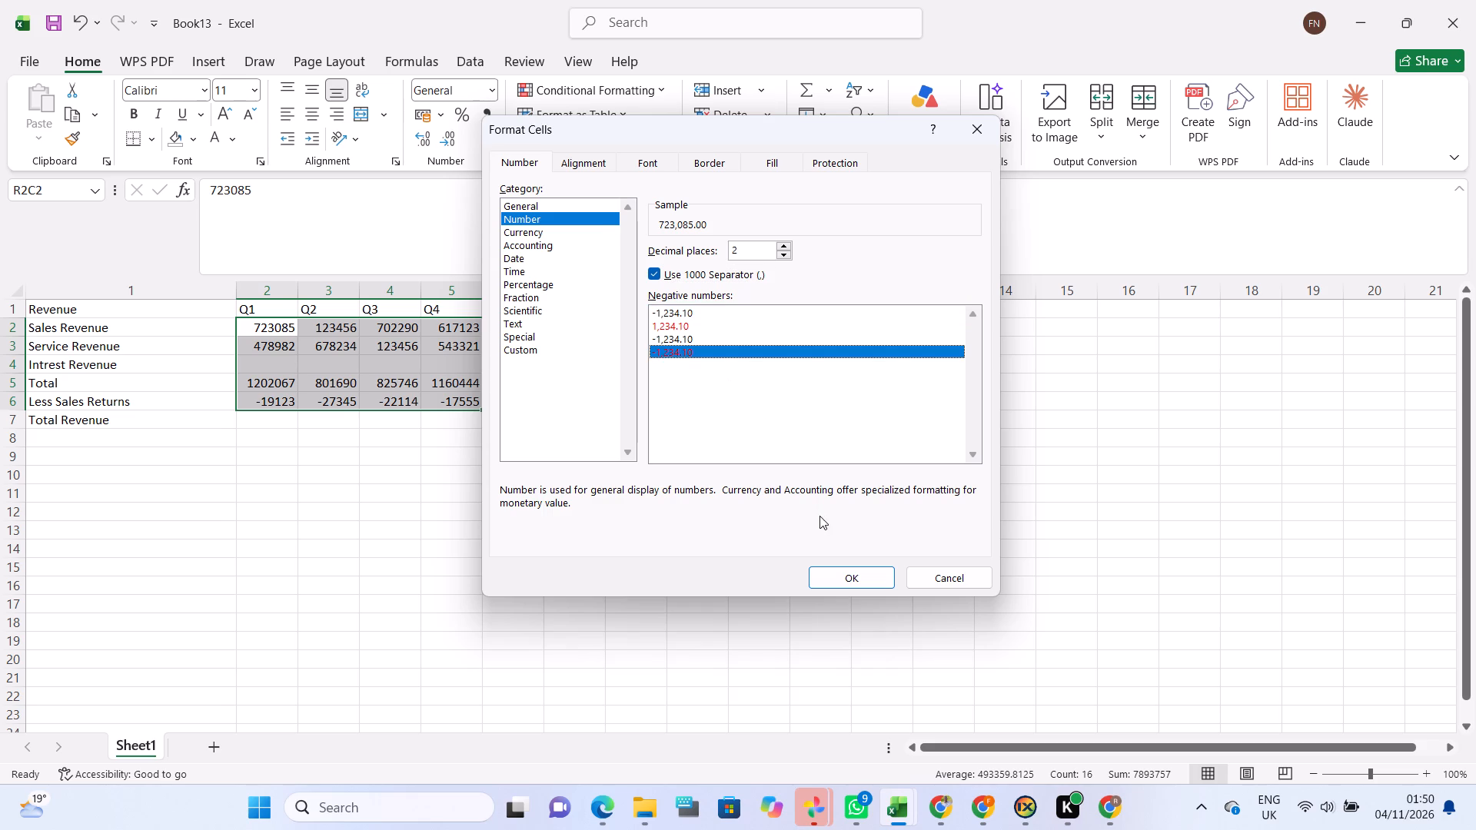
{"action": "left_click", "coordinate": [671, 323]}
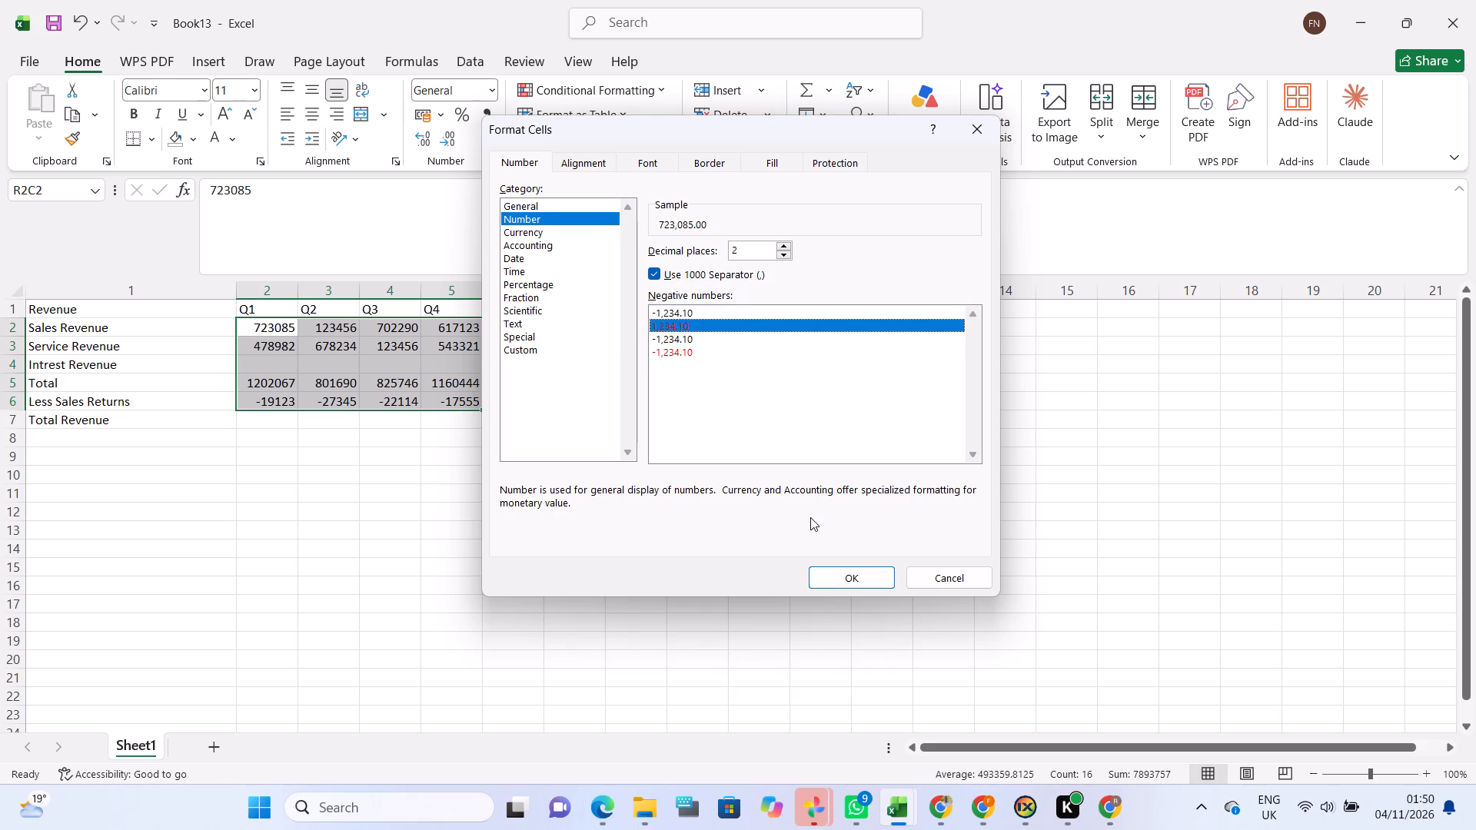
{"action": "left_click", "coordinate": [841, 577]}
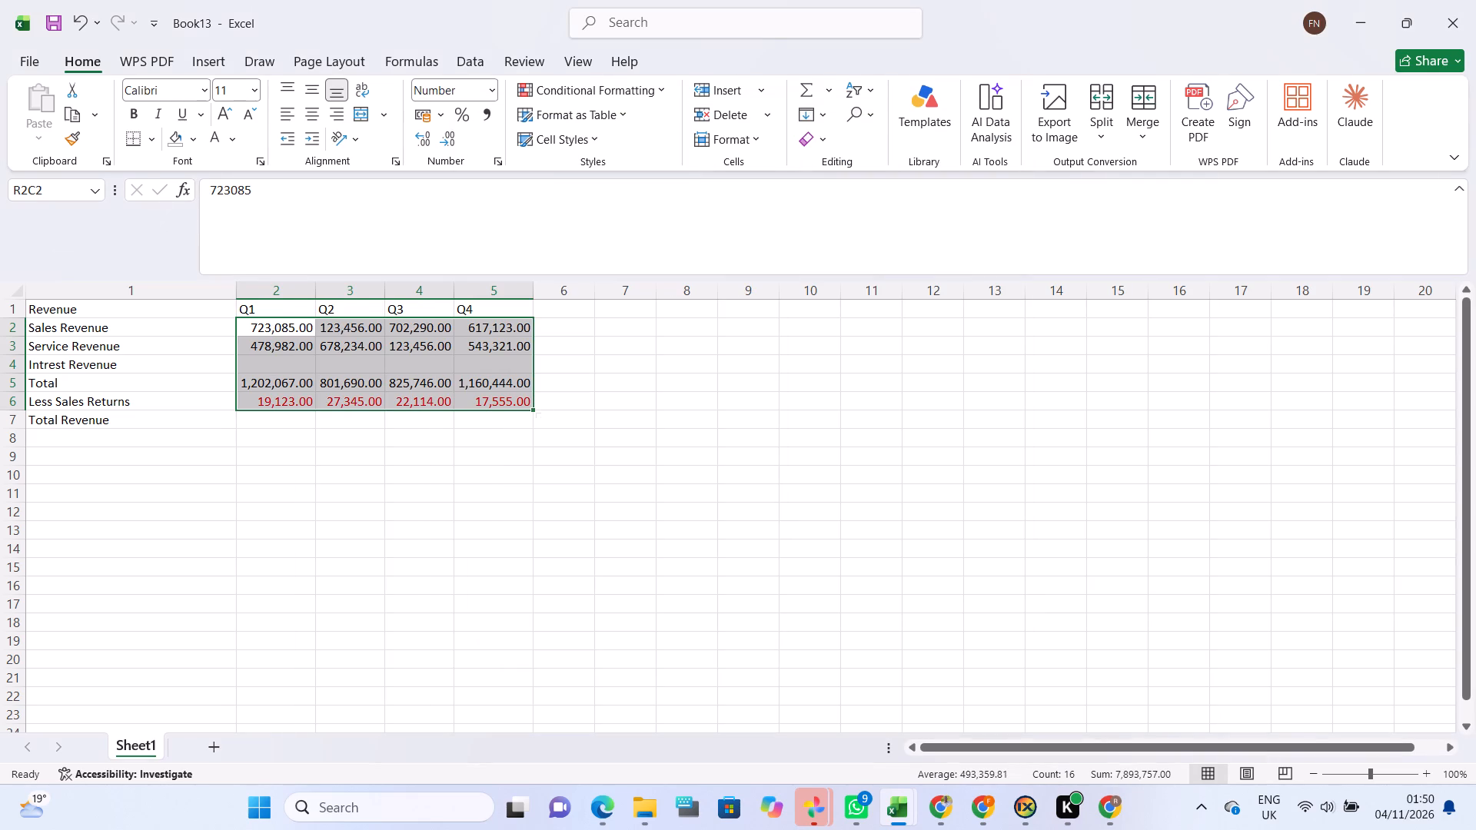
{"action": "left_click", "coordinate": [527, 401]}
Enter a SUM formula in the Q1 Total Revenue cell covering the Q1 figures from Sales Revenue through Less Sales Returns.
{"action": "left_click", "coordinate": [296, 422]}
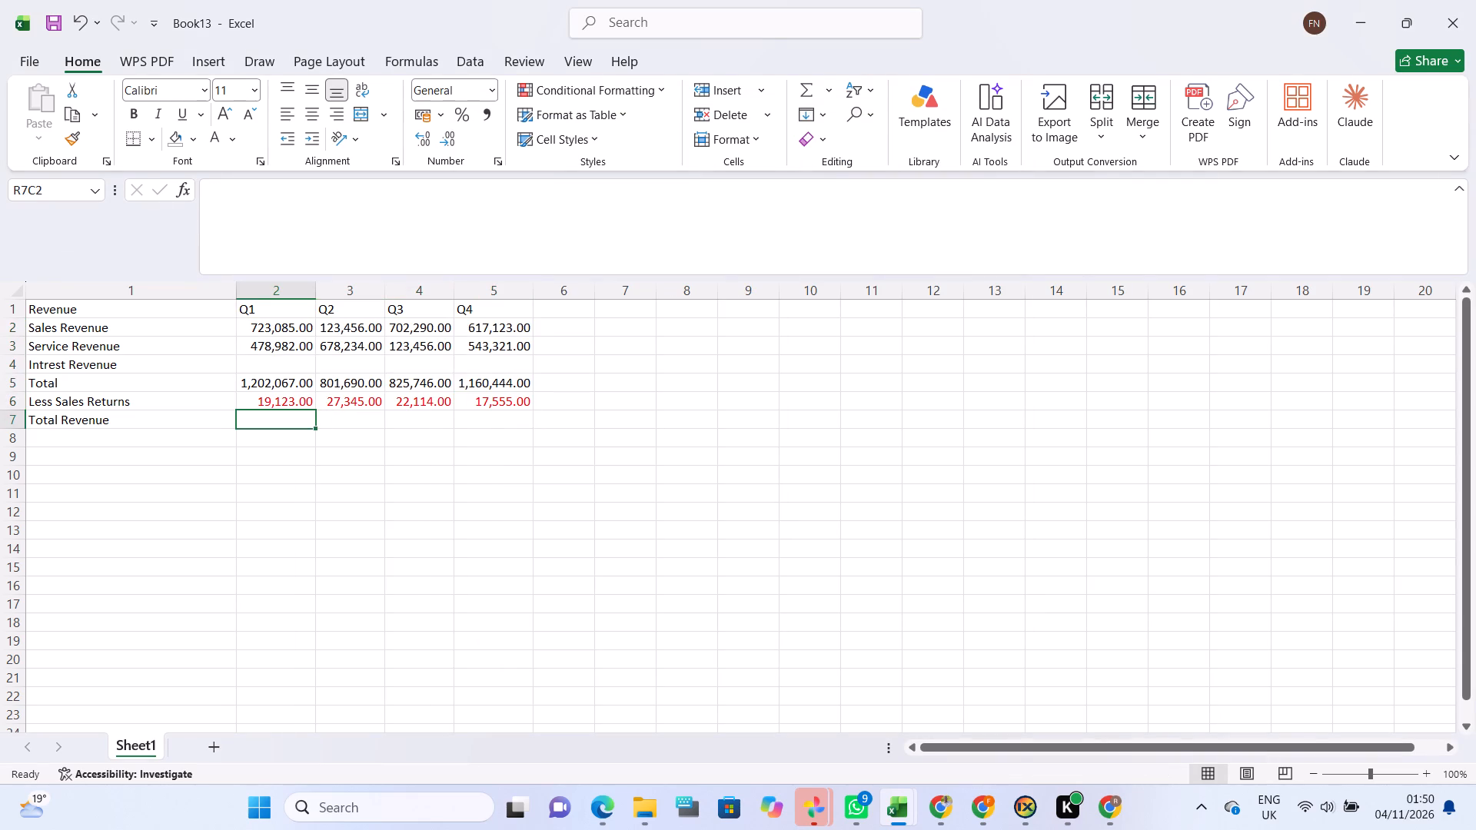
{"action": "key", "text": "equal"}
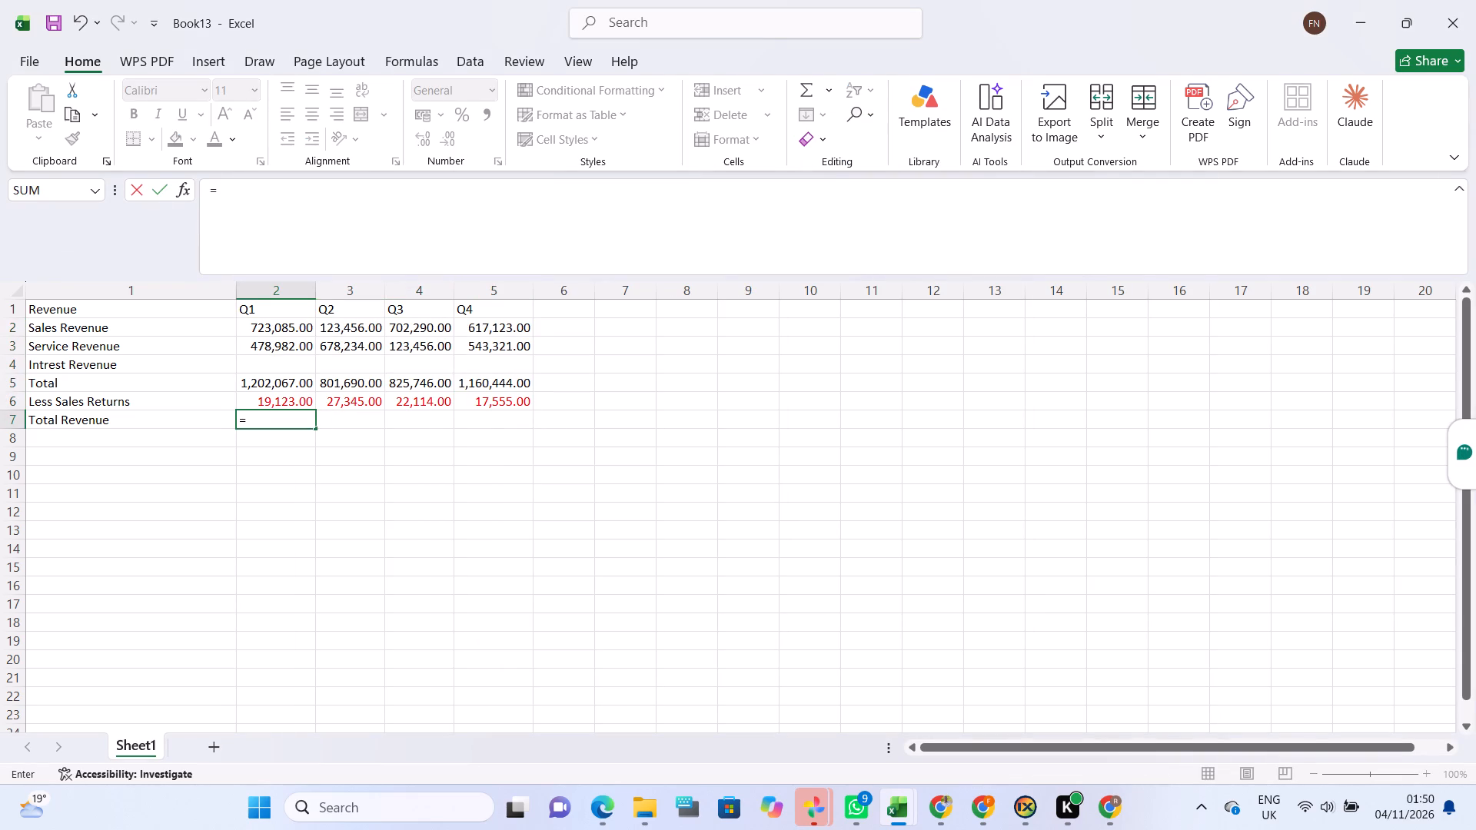
{"action": "type", "text": "su"}
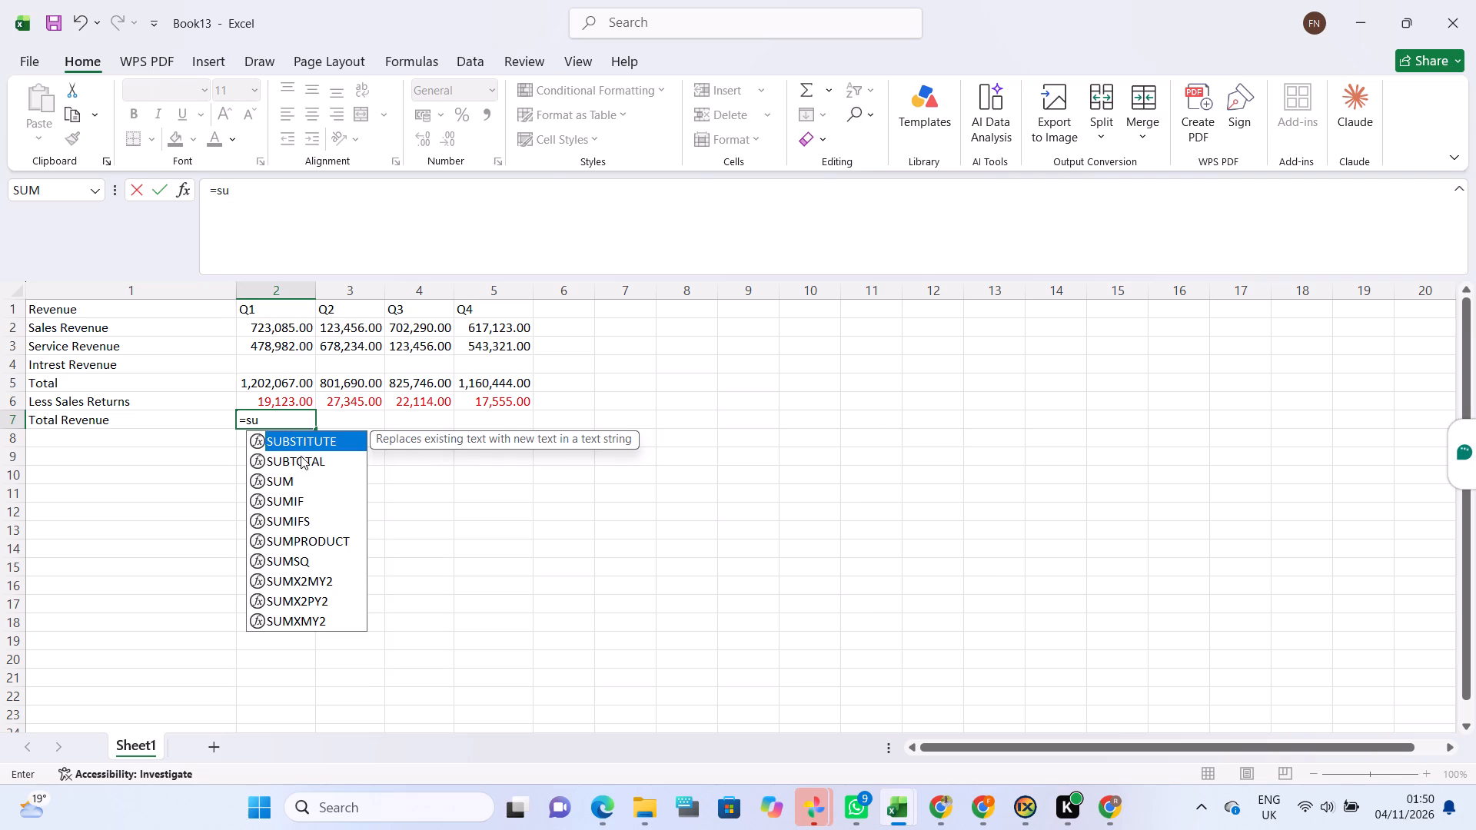
{"action": "double_click", "coordinate": [279, 481]}
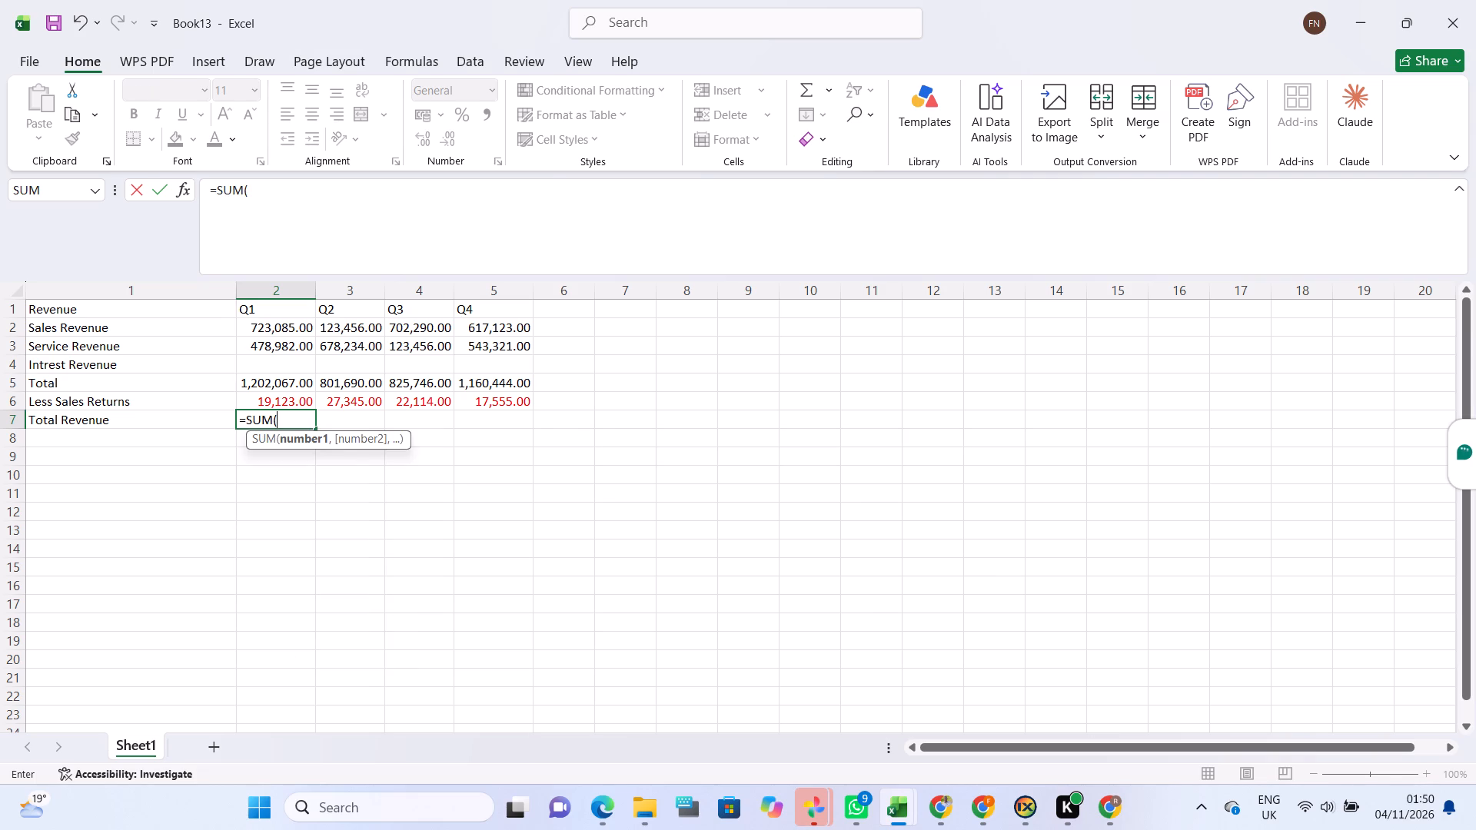
{"action": "left_click", "coordinate": [305, 325]}
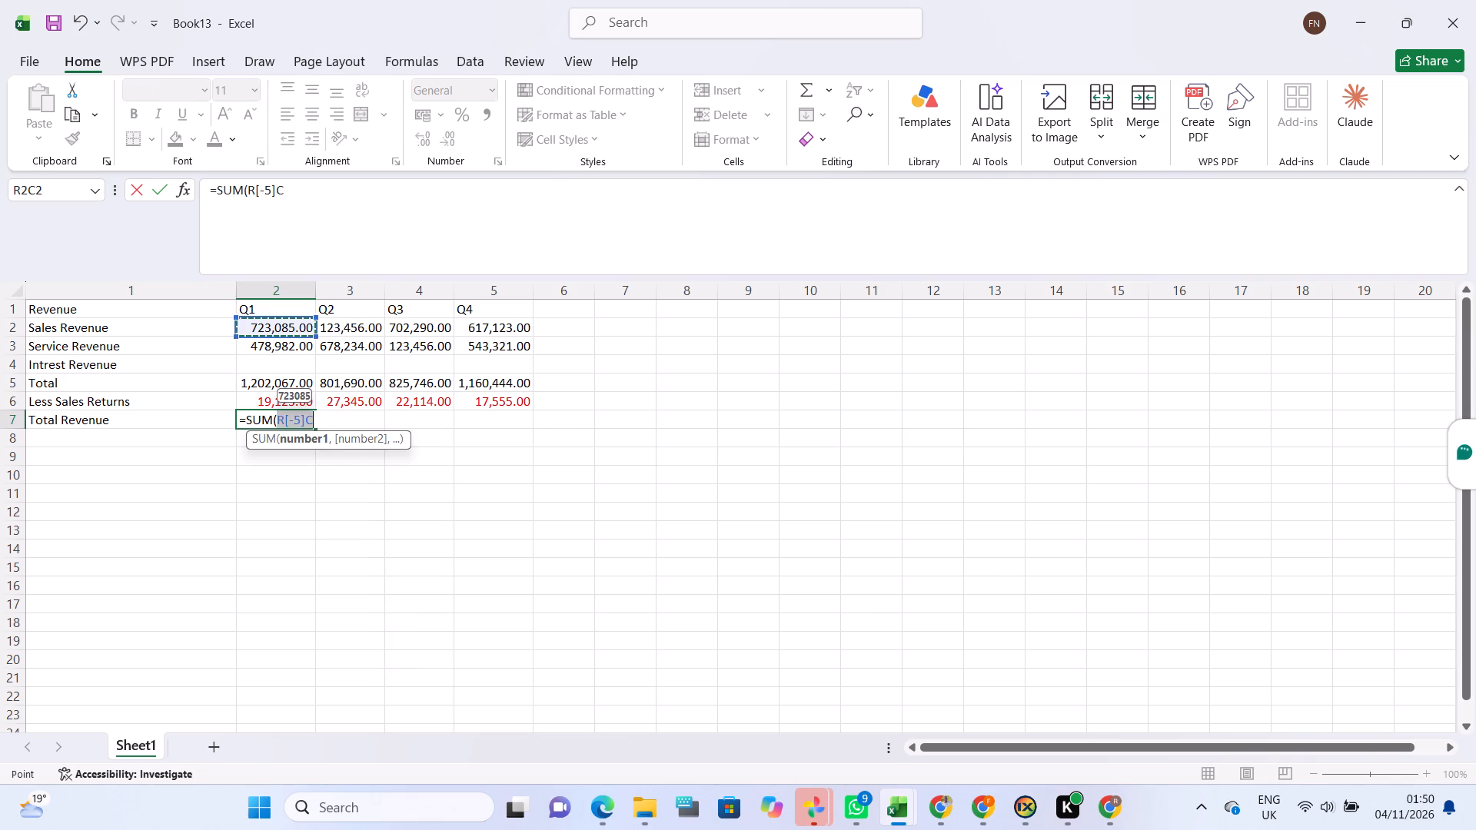
{"action": "left_click_drag", "start_coordinate": [315, 334], "coordinate": [324, 368]}
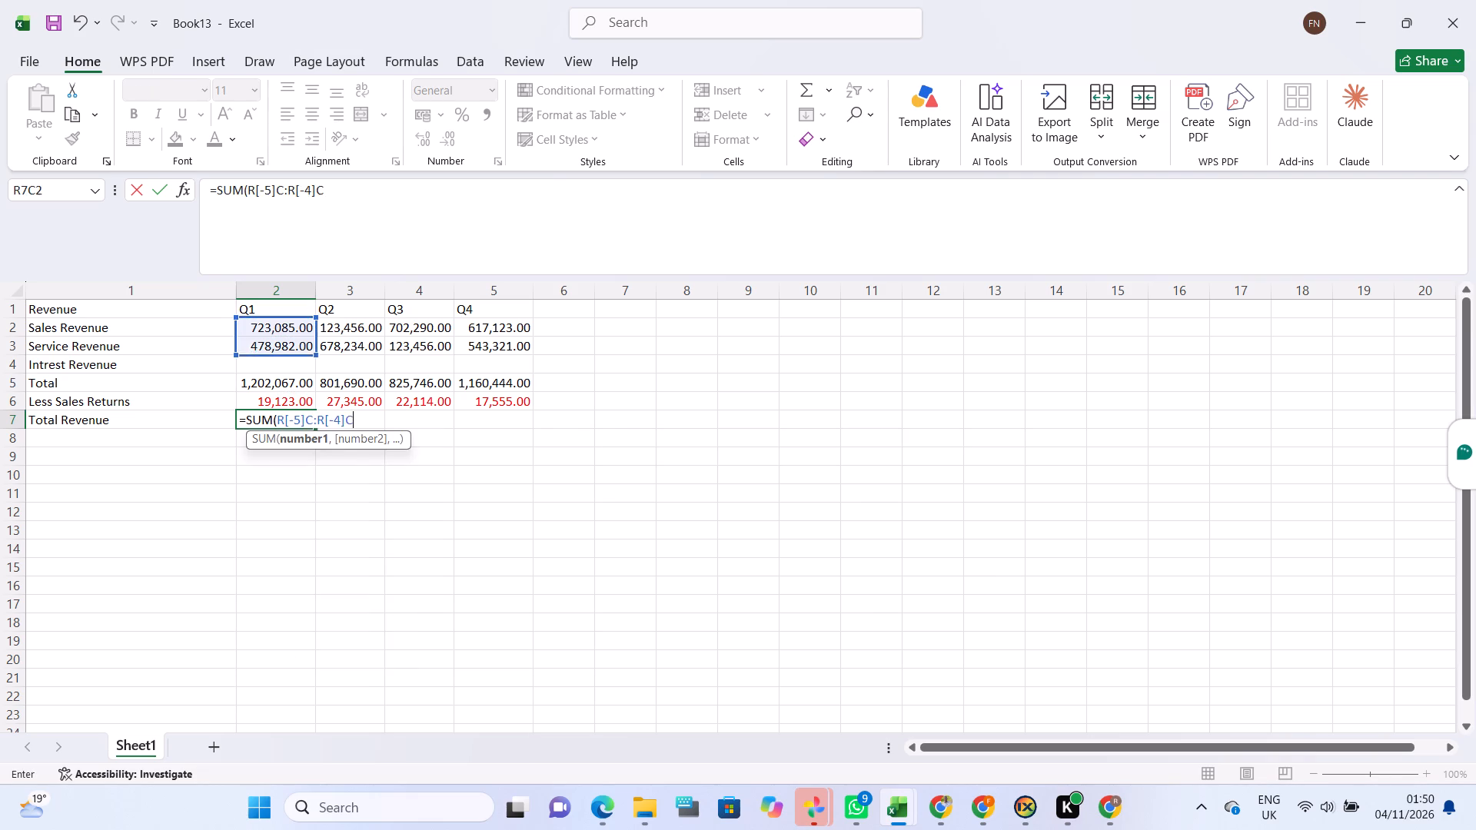
{"action": "left_click_drag", "start_coordinate": [324, 368], "coordinate": [321, 407]}
{"action": "key", "text": "Return"}
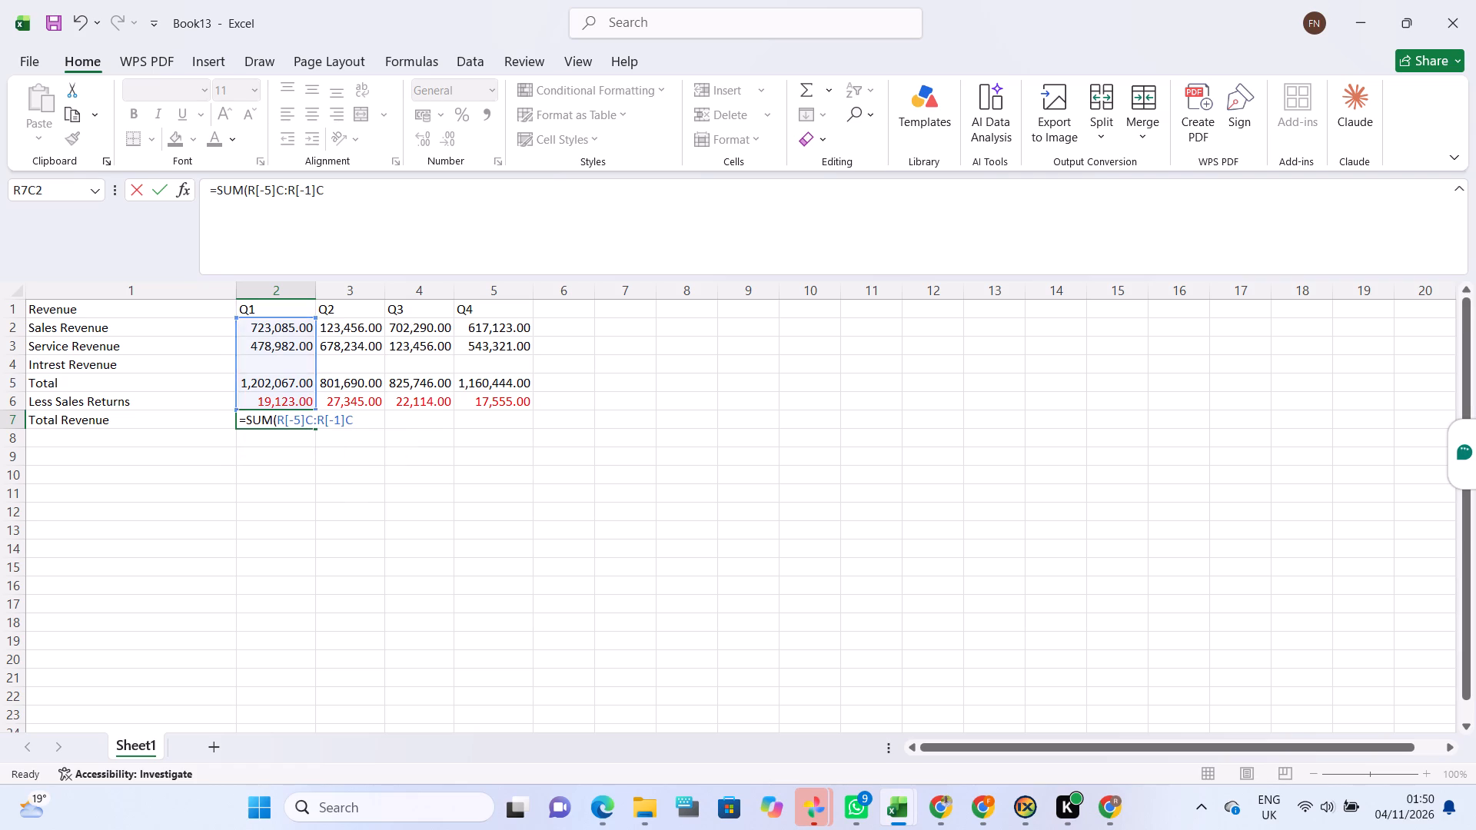
Enter a SUM formula in the Q2 Total Revenue cell covering the Q2 figures from Sales Revenue through Less Sales Returns.
{"action": "left_click", "coordinate": [352, 420]}
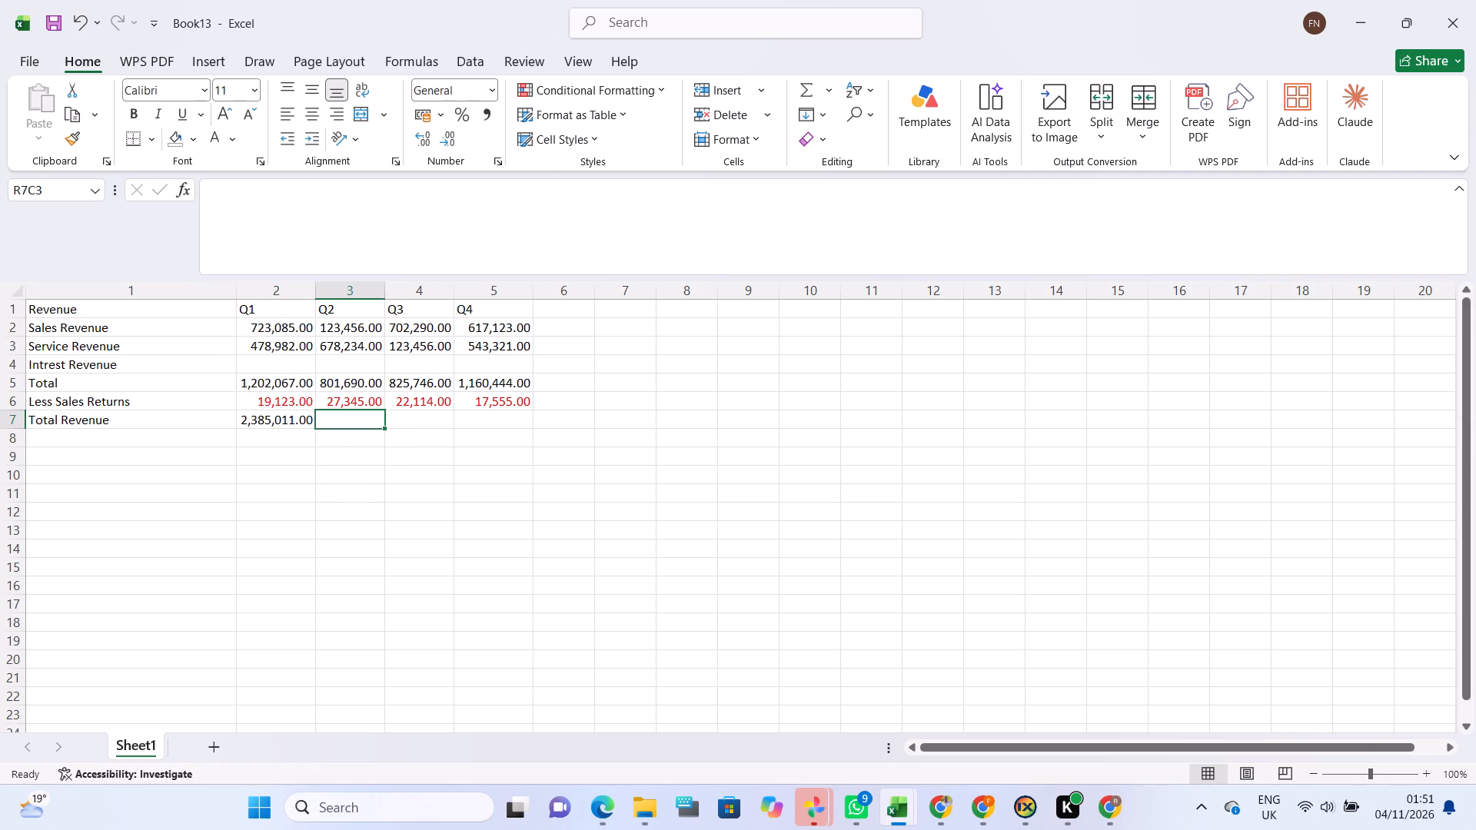
{"action": "type", "text": "=su"}
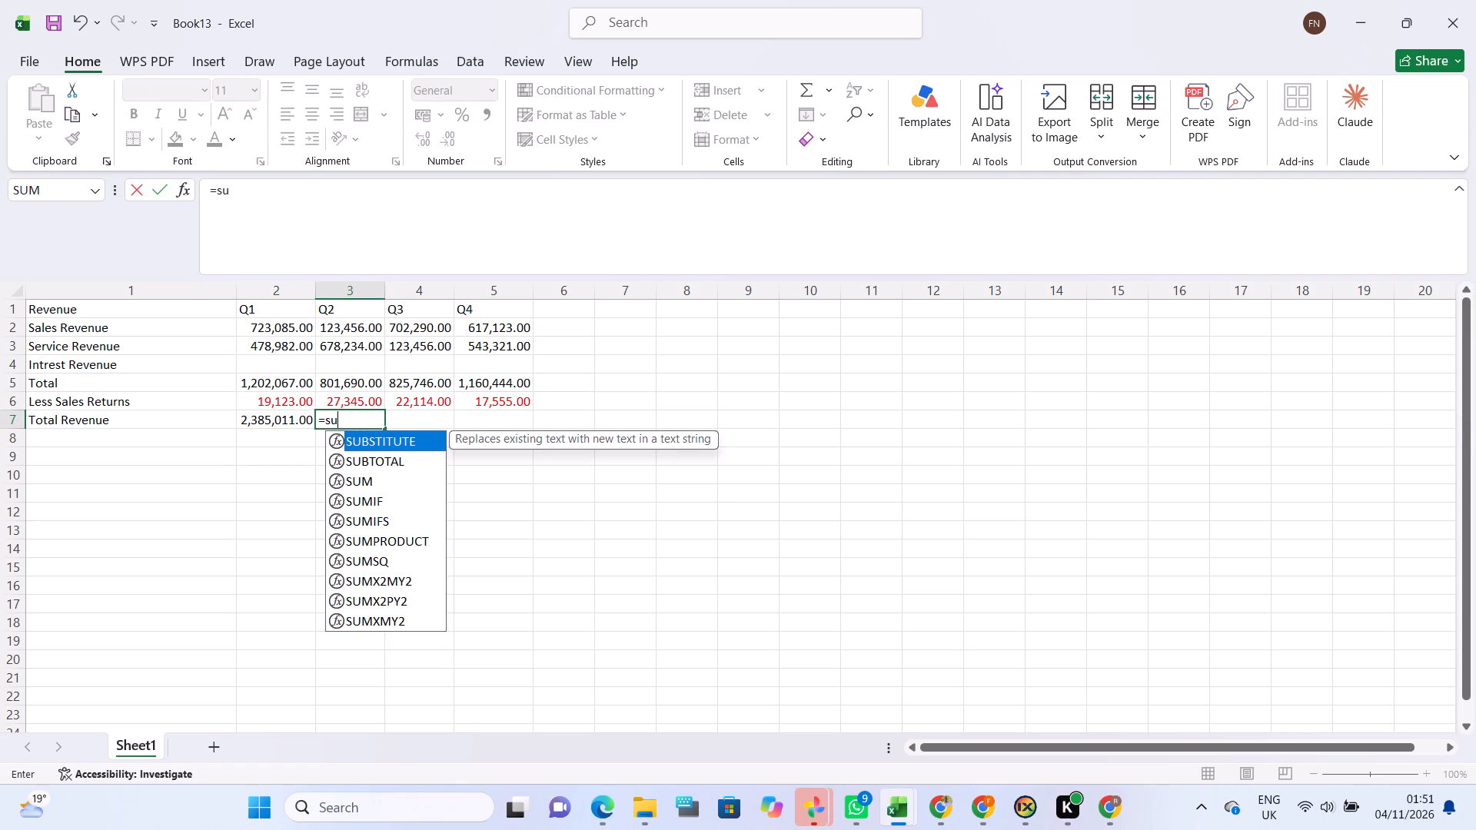
{"action": "left_click", "coordinate": [367, 481]}
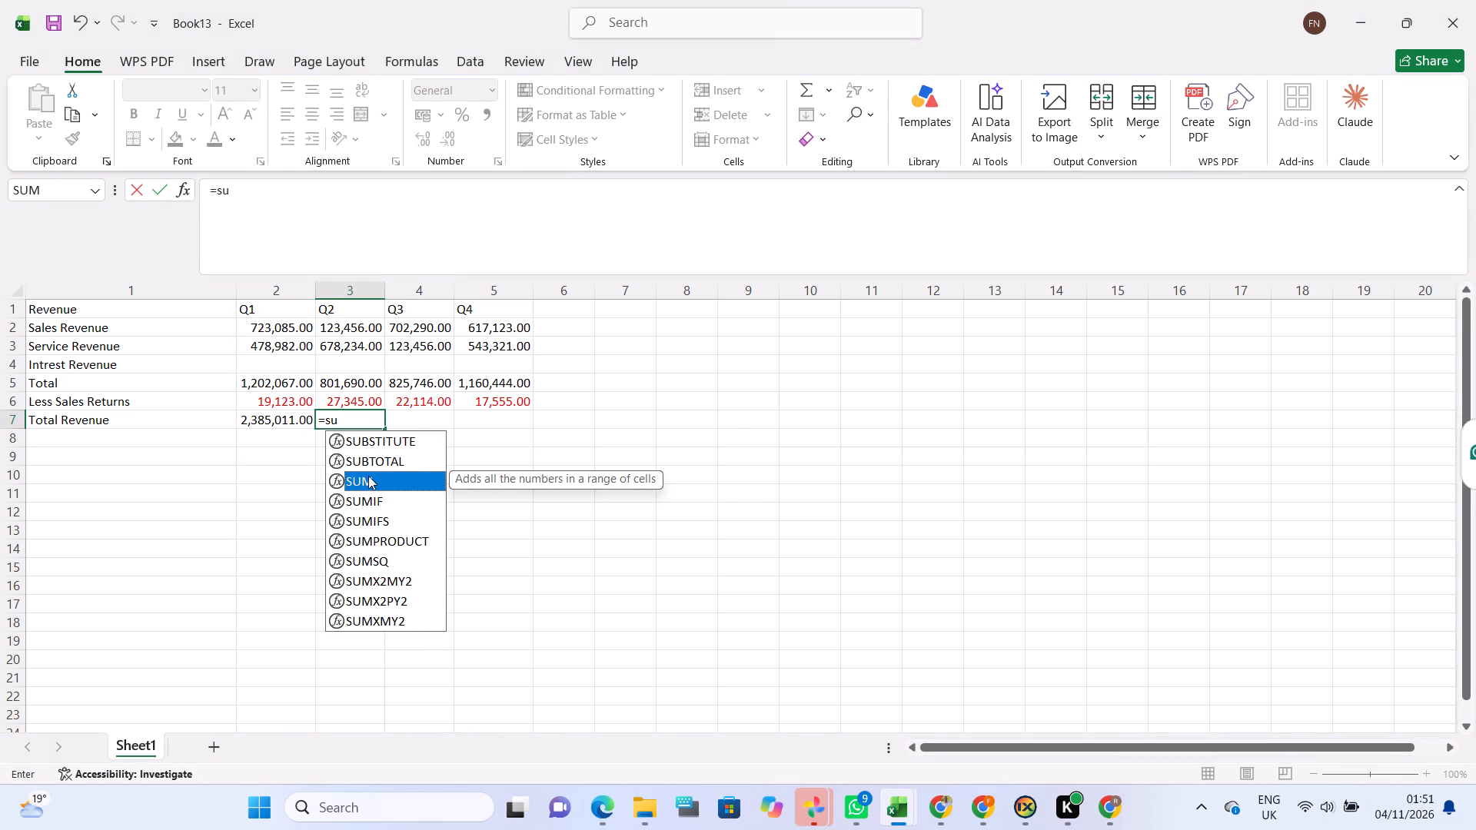
{"action": "left_click", "coordinate": [368, 476]}
{"action": "left_click", "coordinate": [368, 476]}
{"action": "double_click", "coordinate": [368, 476]}
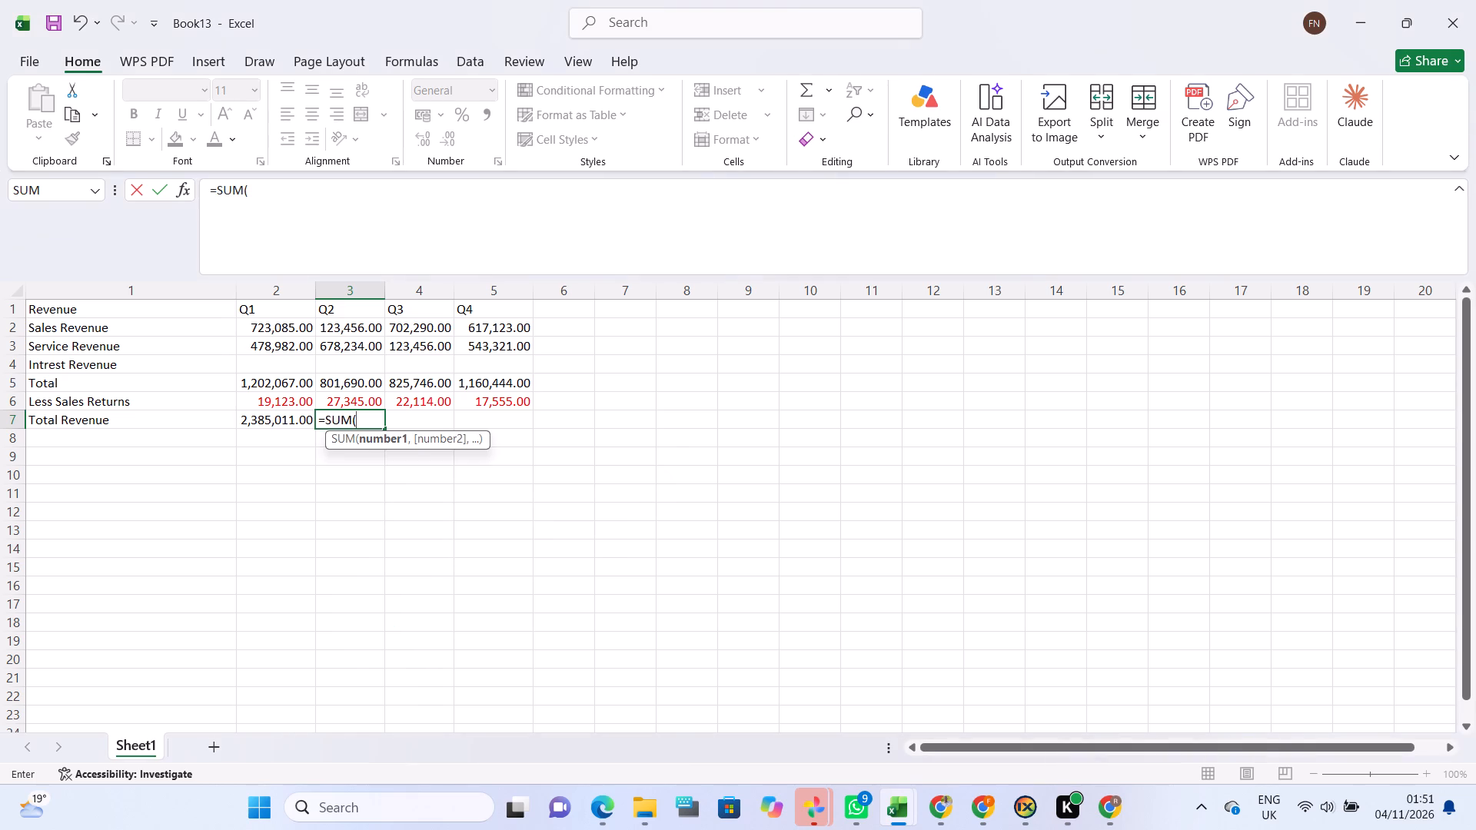
{"action": "left_click", "coordinate": [374, 329]}
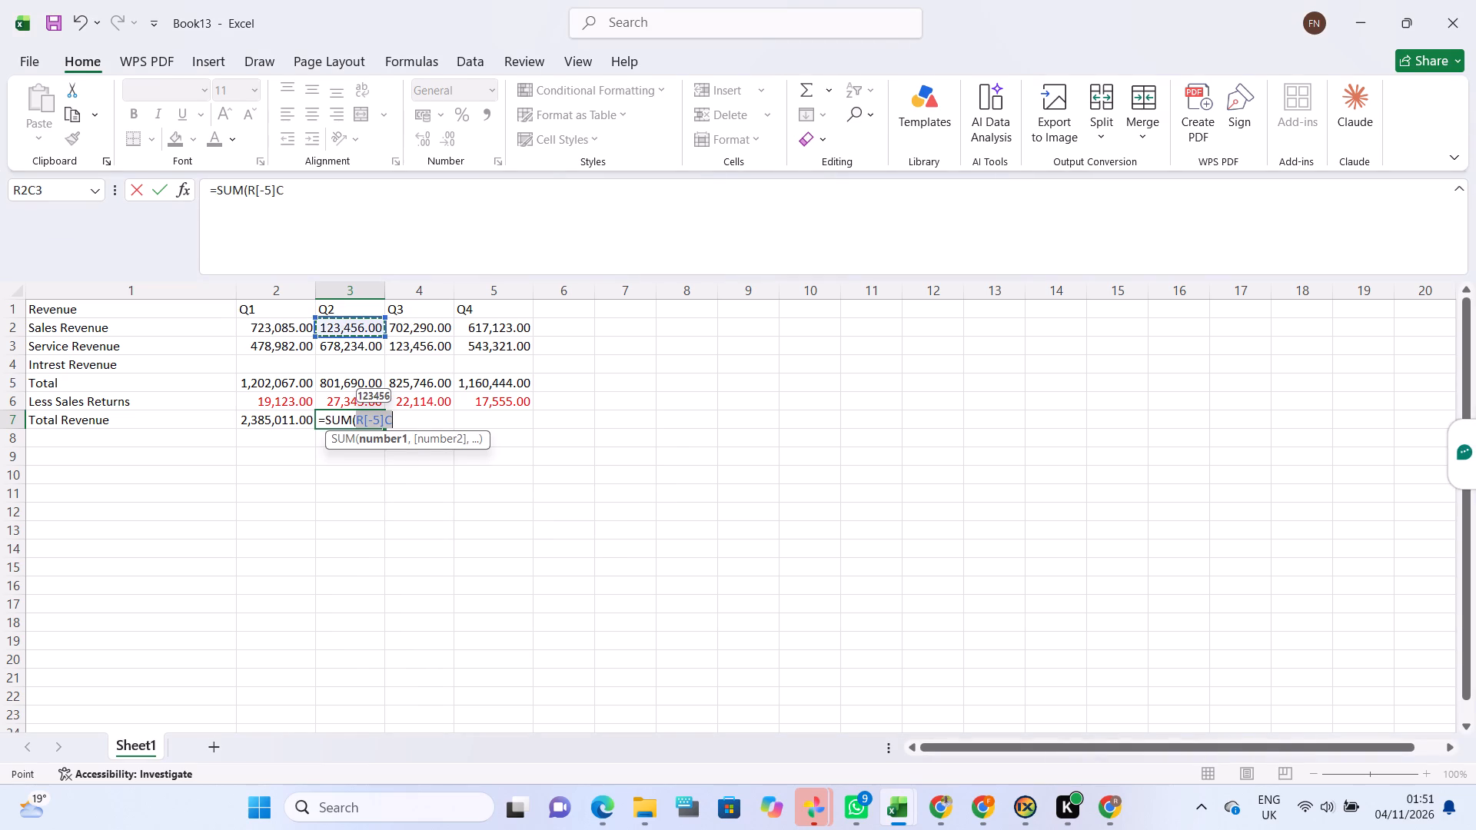
{"action": "left_click_drag", "start_coordinate": [384, 337], "coordinate": [381, 404]}
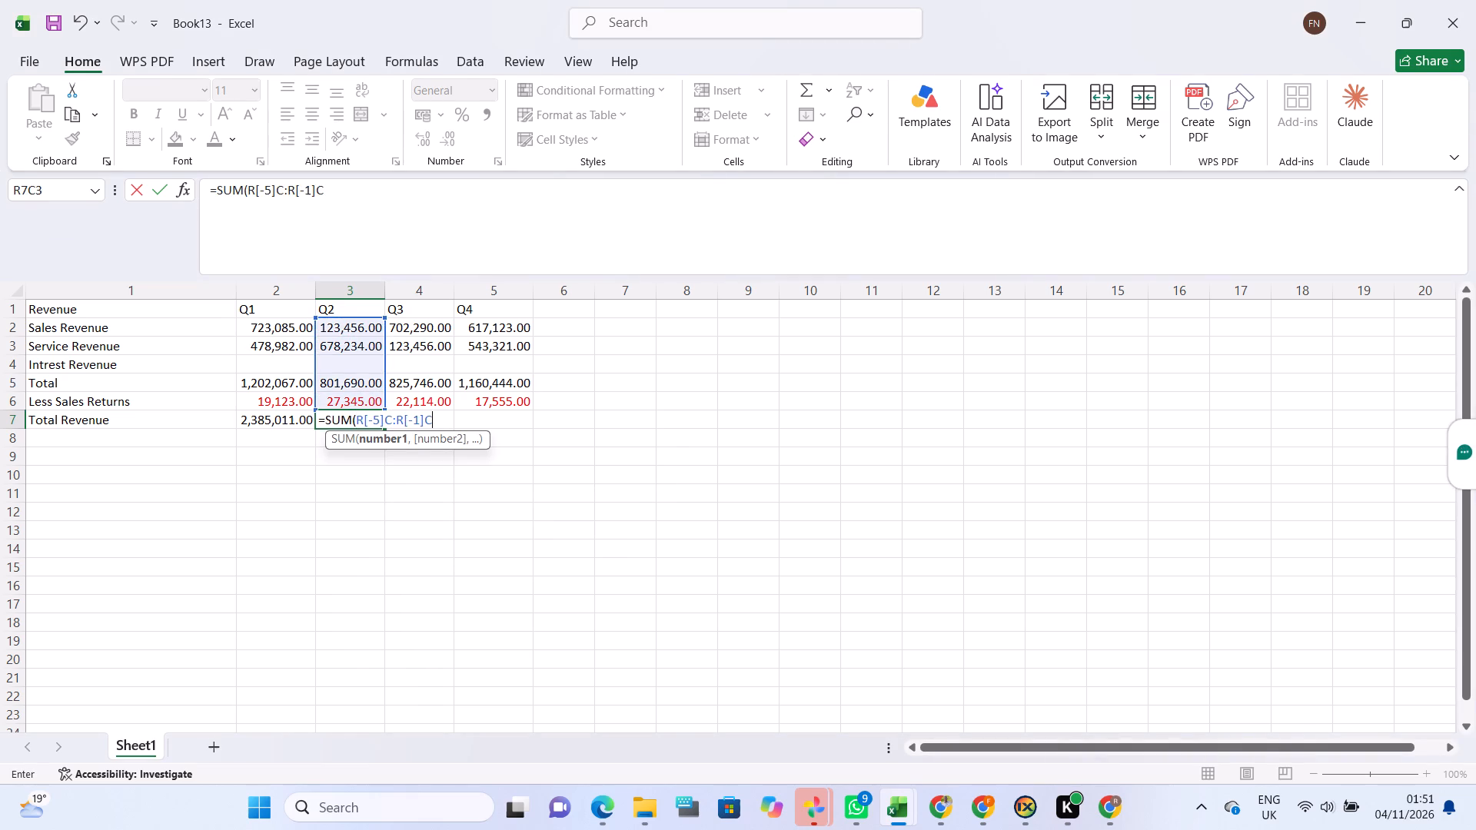
{"action": "key", "text": "Return"}
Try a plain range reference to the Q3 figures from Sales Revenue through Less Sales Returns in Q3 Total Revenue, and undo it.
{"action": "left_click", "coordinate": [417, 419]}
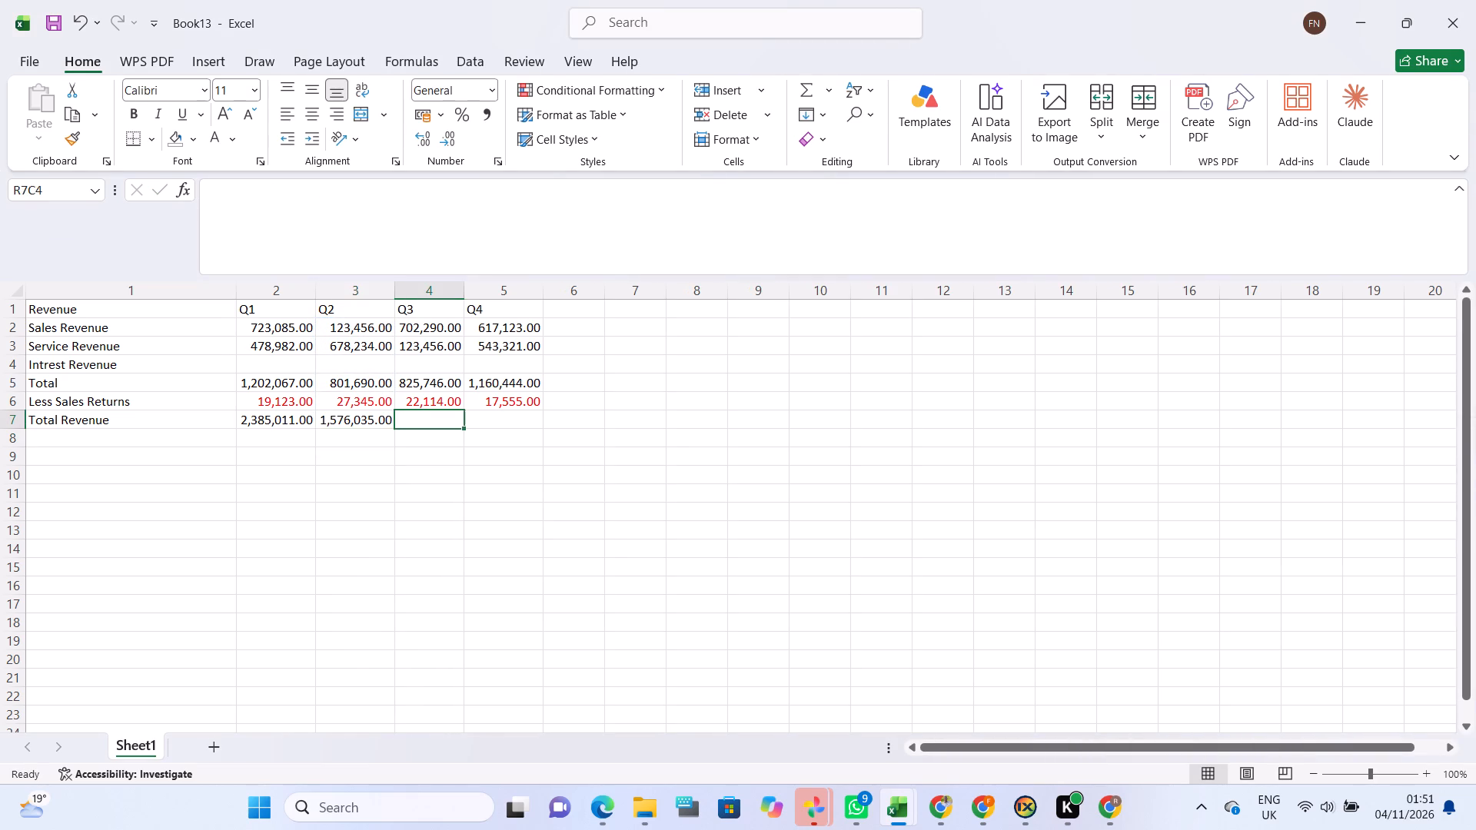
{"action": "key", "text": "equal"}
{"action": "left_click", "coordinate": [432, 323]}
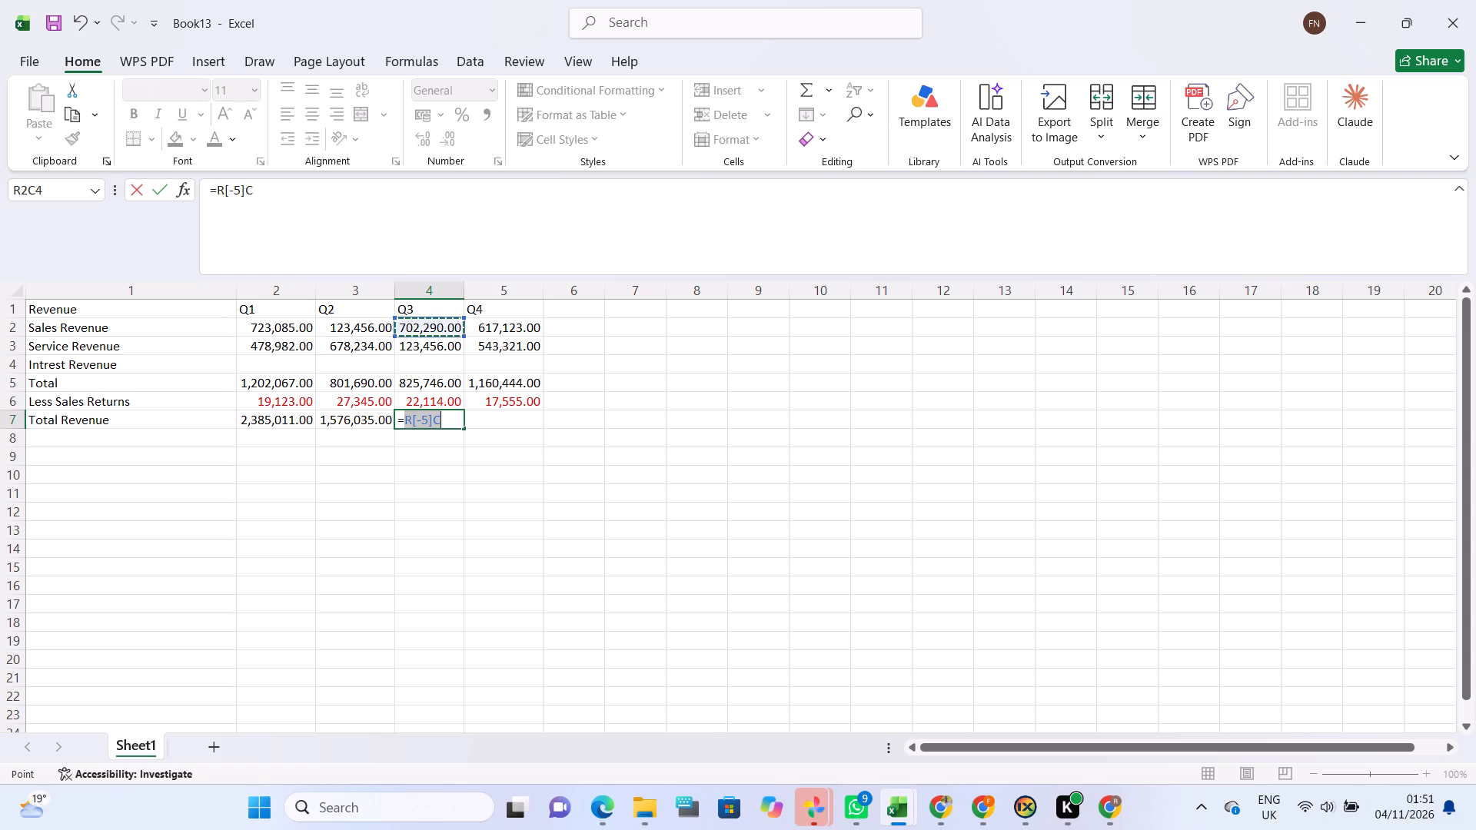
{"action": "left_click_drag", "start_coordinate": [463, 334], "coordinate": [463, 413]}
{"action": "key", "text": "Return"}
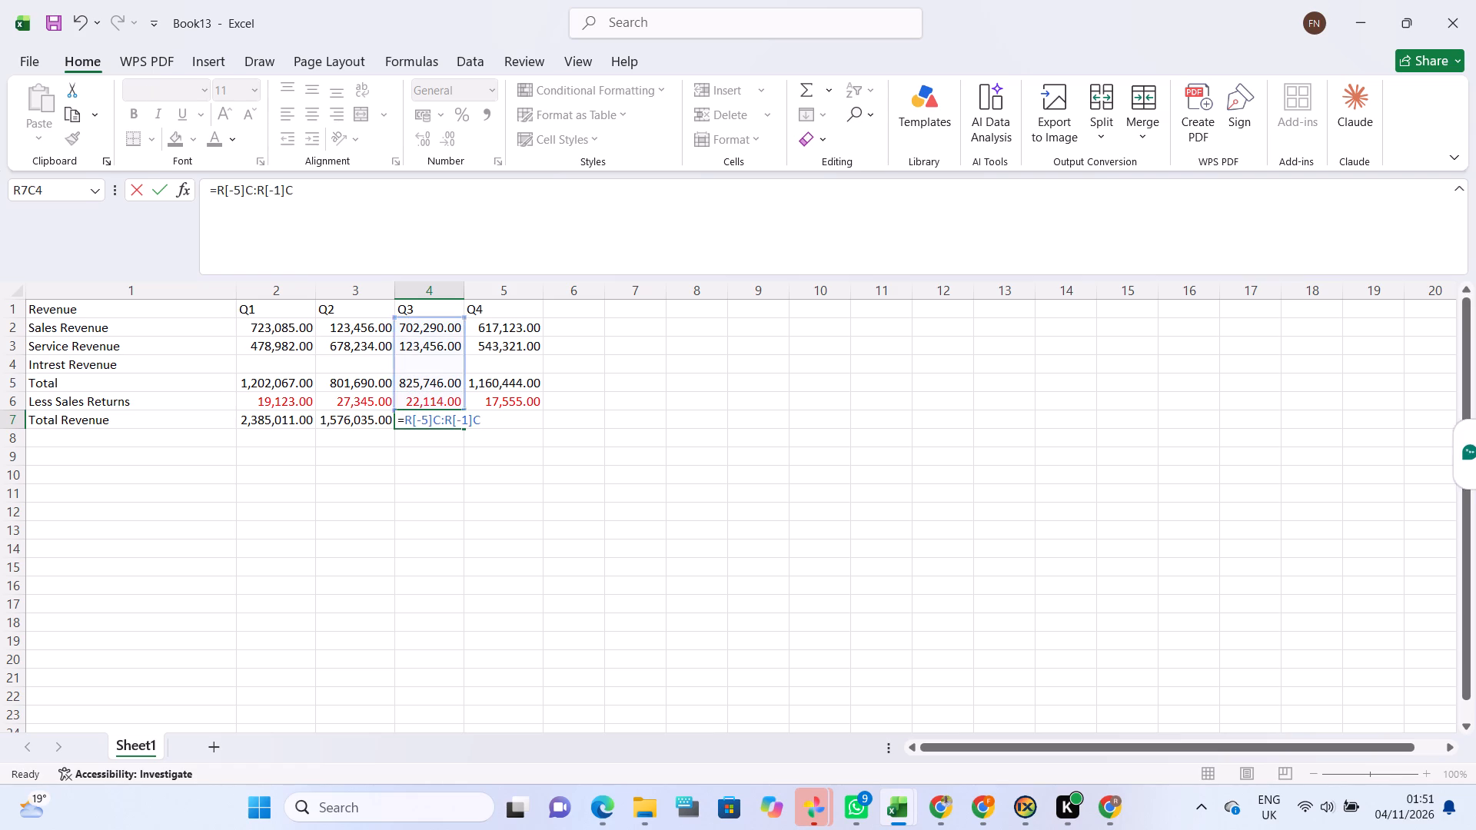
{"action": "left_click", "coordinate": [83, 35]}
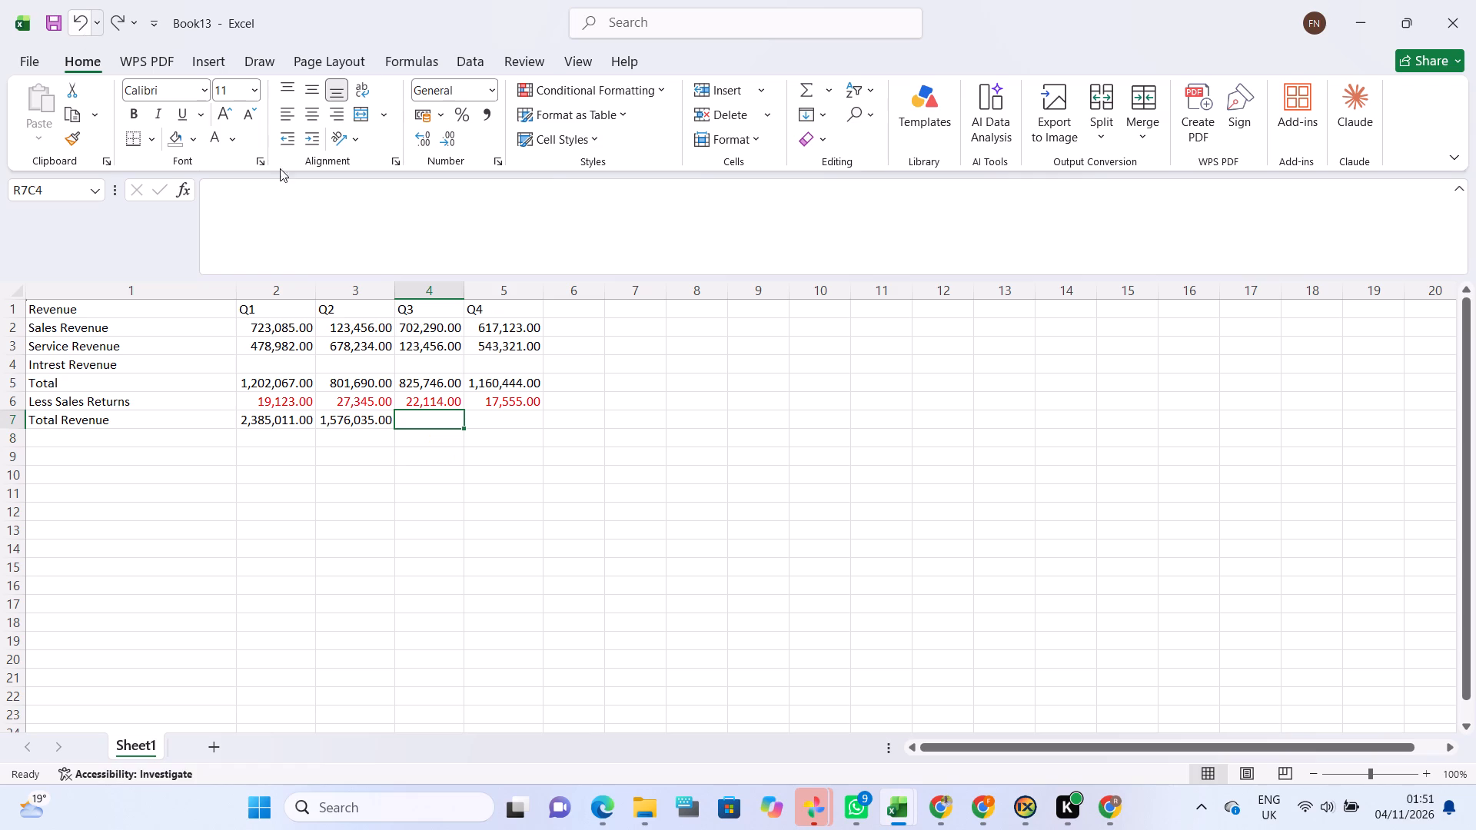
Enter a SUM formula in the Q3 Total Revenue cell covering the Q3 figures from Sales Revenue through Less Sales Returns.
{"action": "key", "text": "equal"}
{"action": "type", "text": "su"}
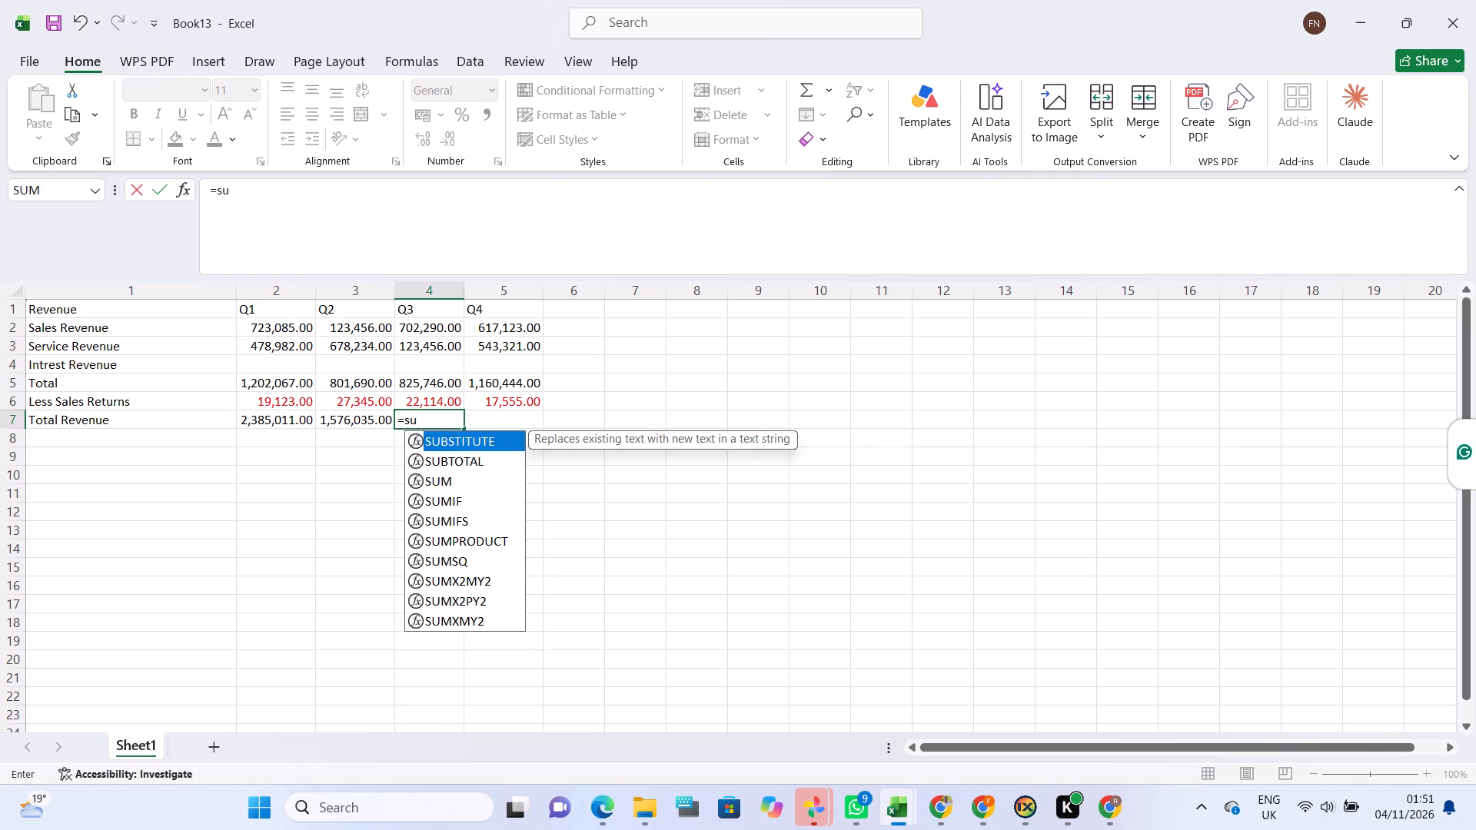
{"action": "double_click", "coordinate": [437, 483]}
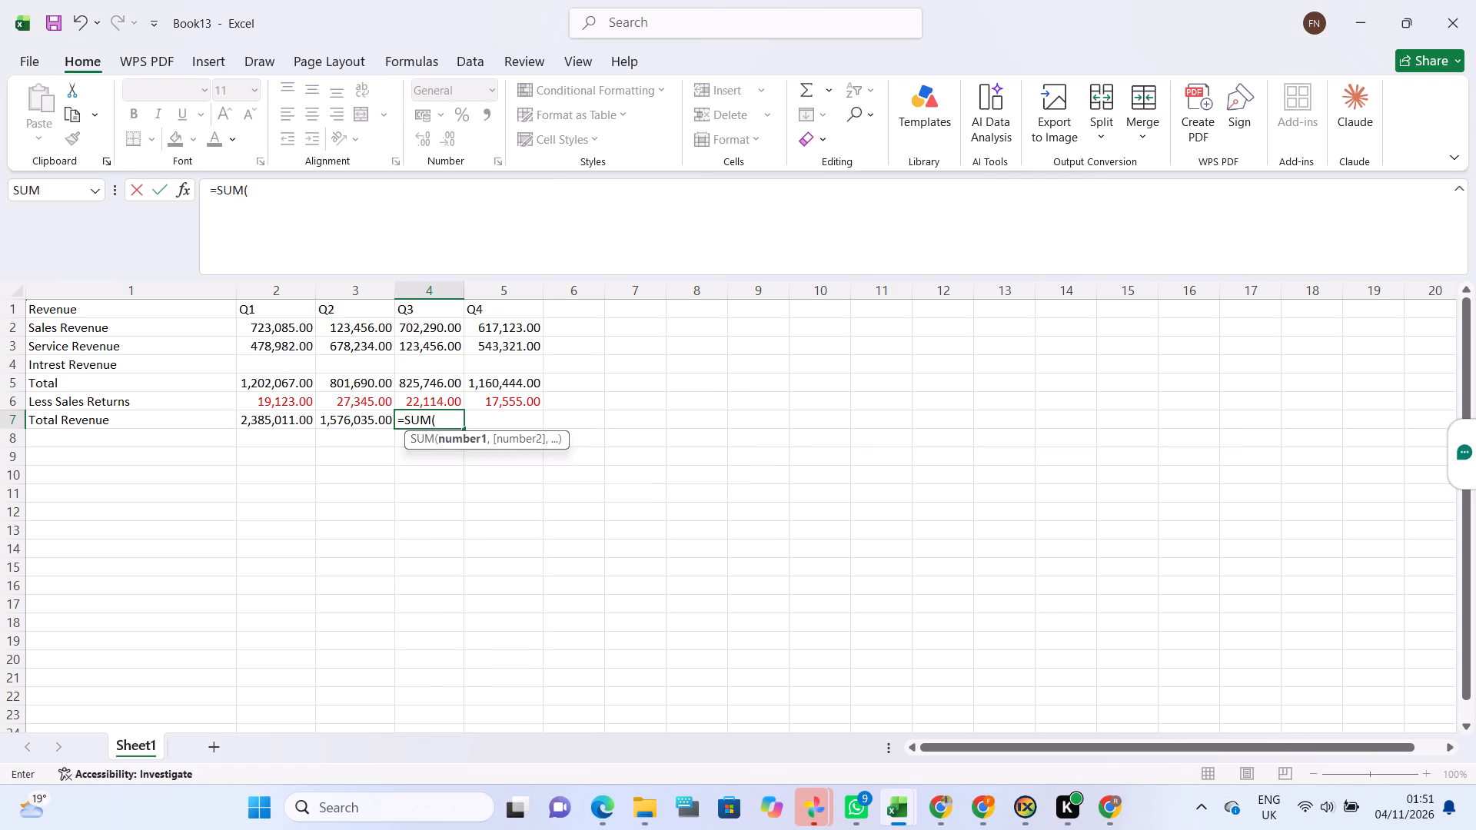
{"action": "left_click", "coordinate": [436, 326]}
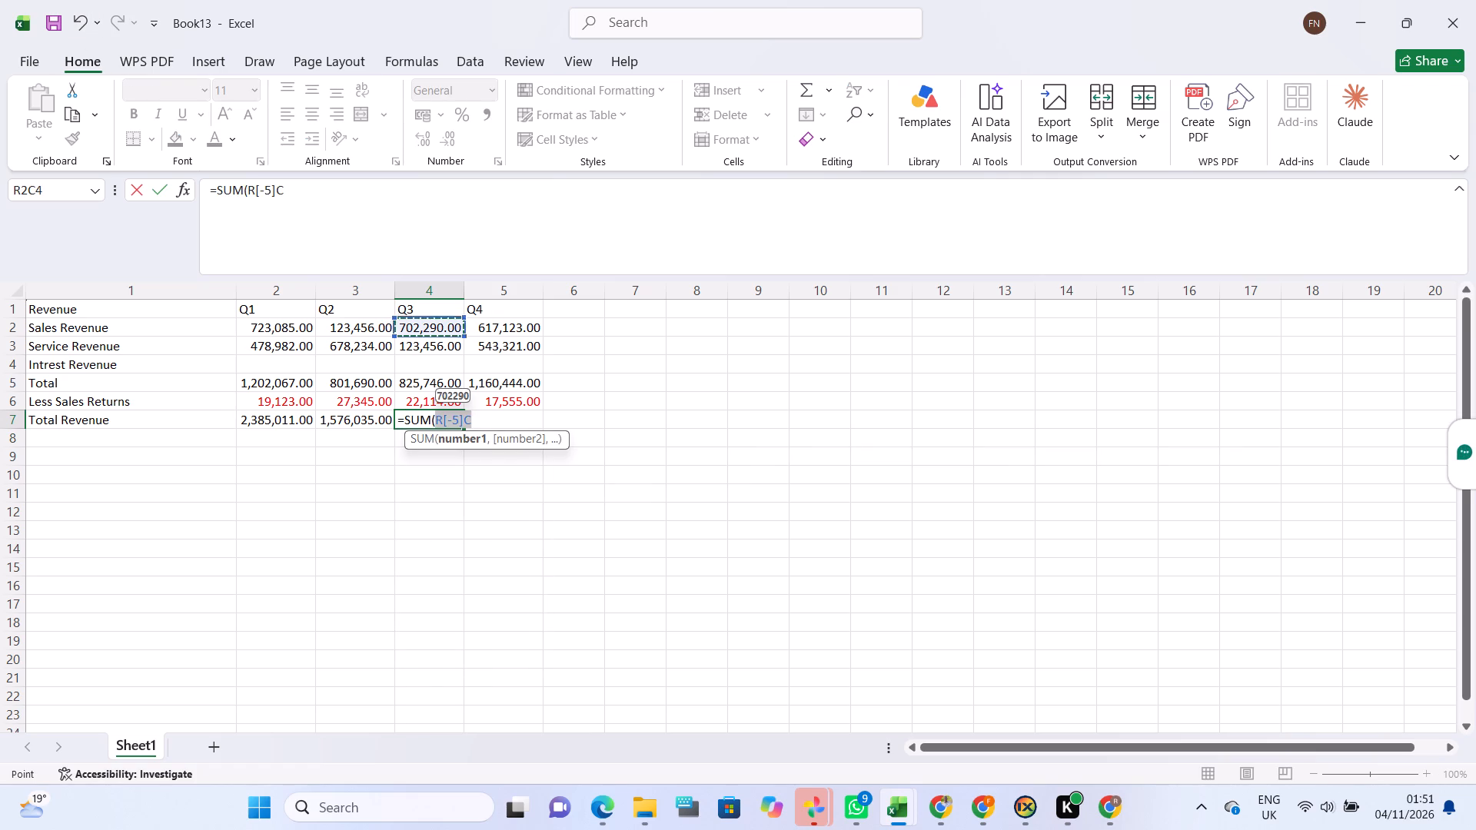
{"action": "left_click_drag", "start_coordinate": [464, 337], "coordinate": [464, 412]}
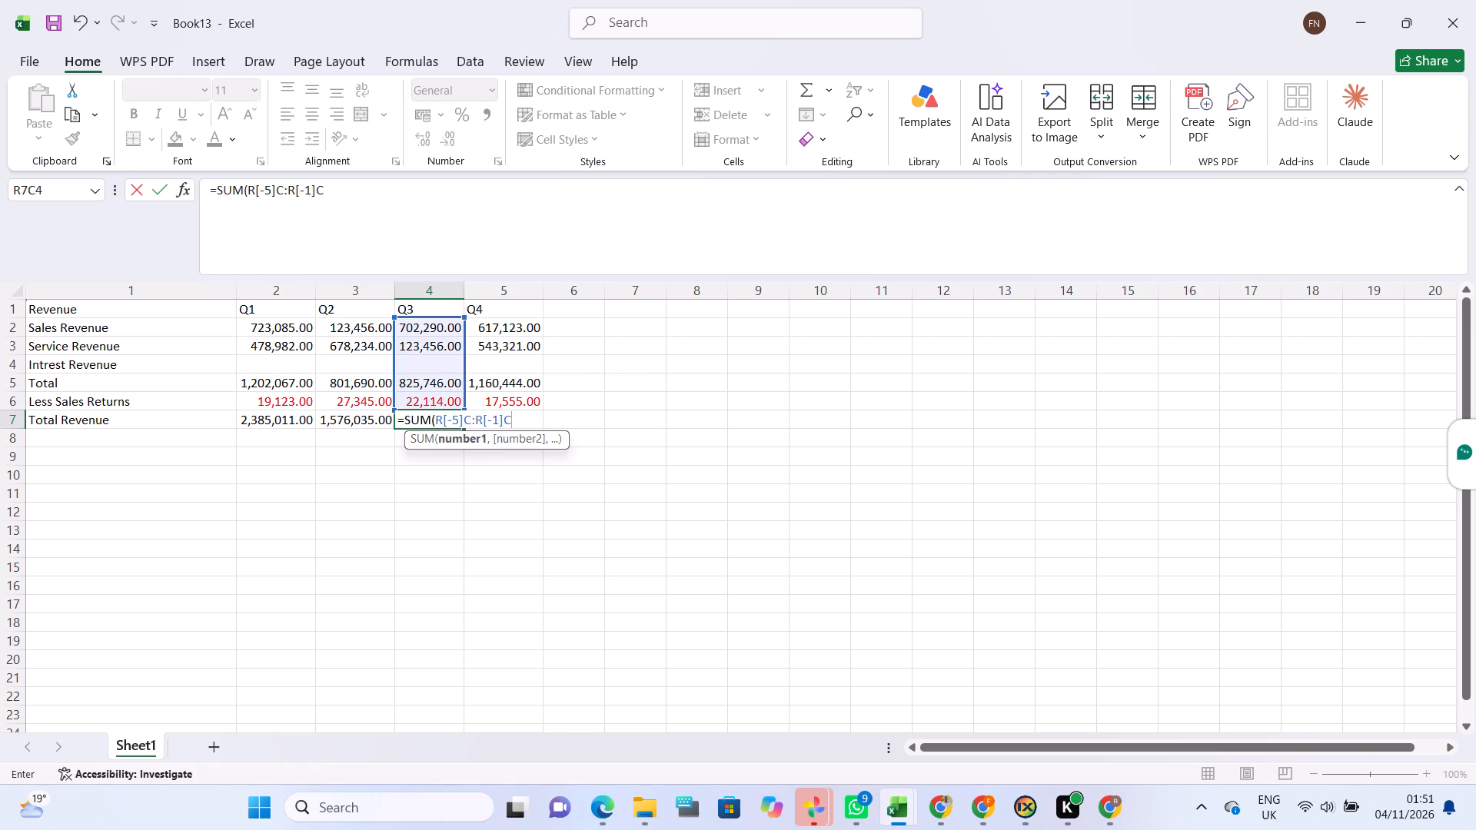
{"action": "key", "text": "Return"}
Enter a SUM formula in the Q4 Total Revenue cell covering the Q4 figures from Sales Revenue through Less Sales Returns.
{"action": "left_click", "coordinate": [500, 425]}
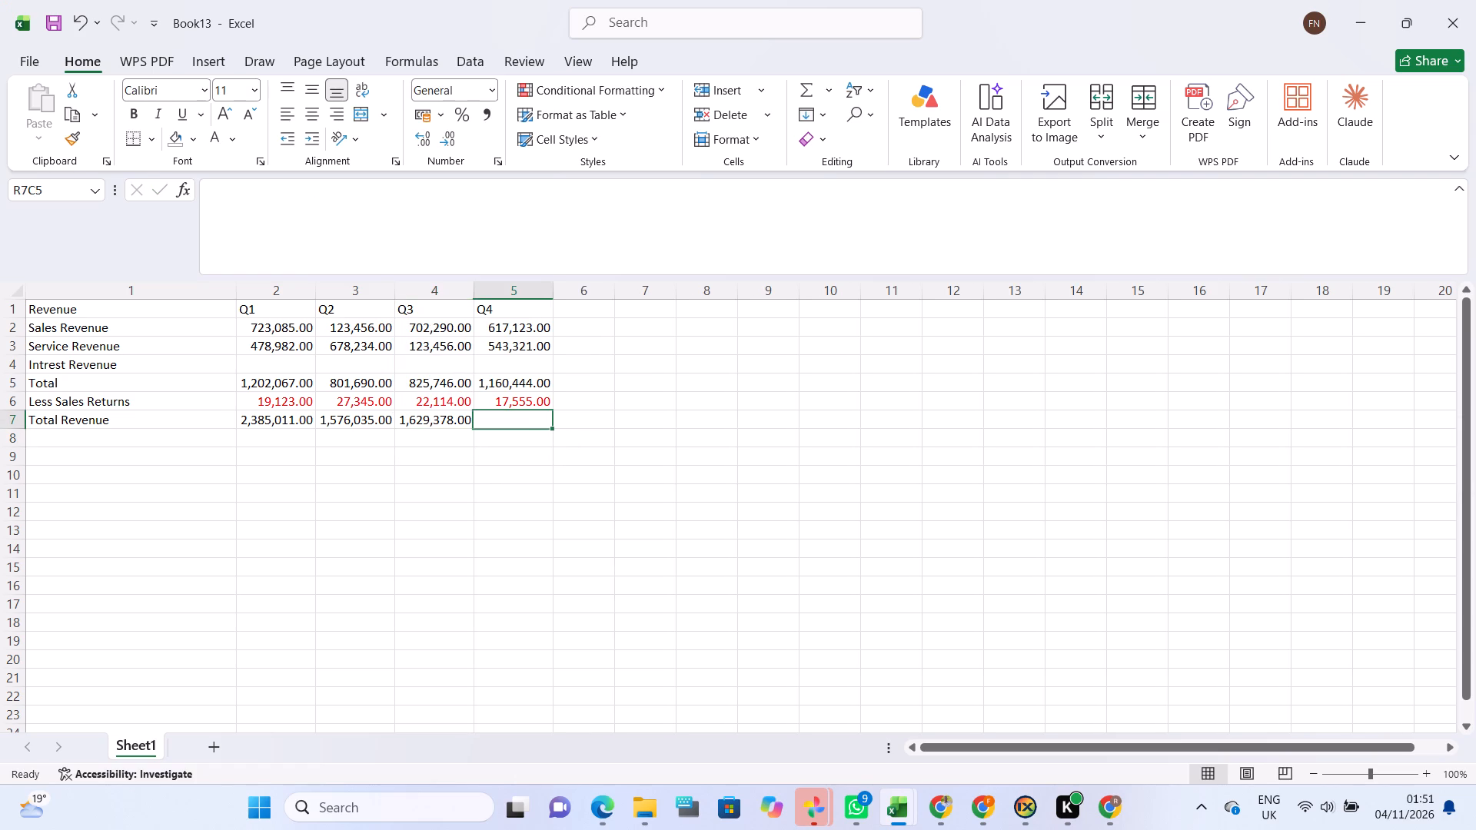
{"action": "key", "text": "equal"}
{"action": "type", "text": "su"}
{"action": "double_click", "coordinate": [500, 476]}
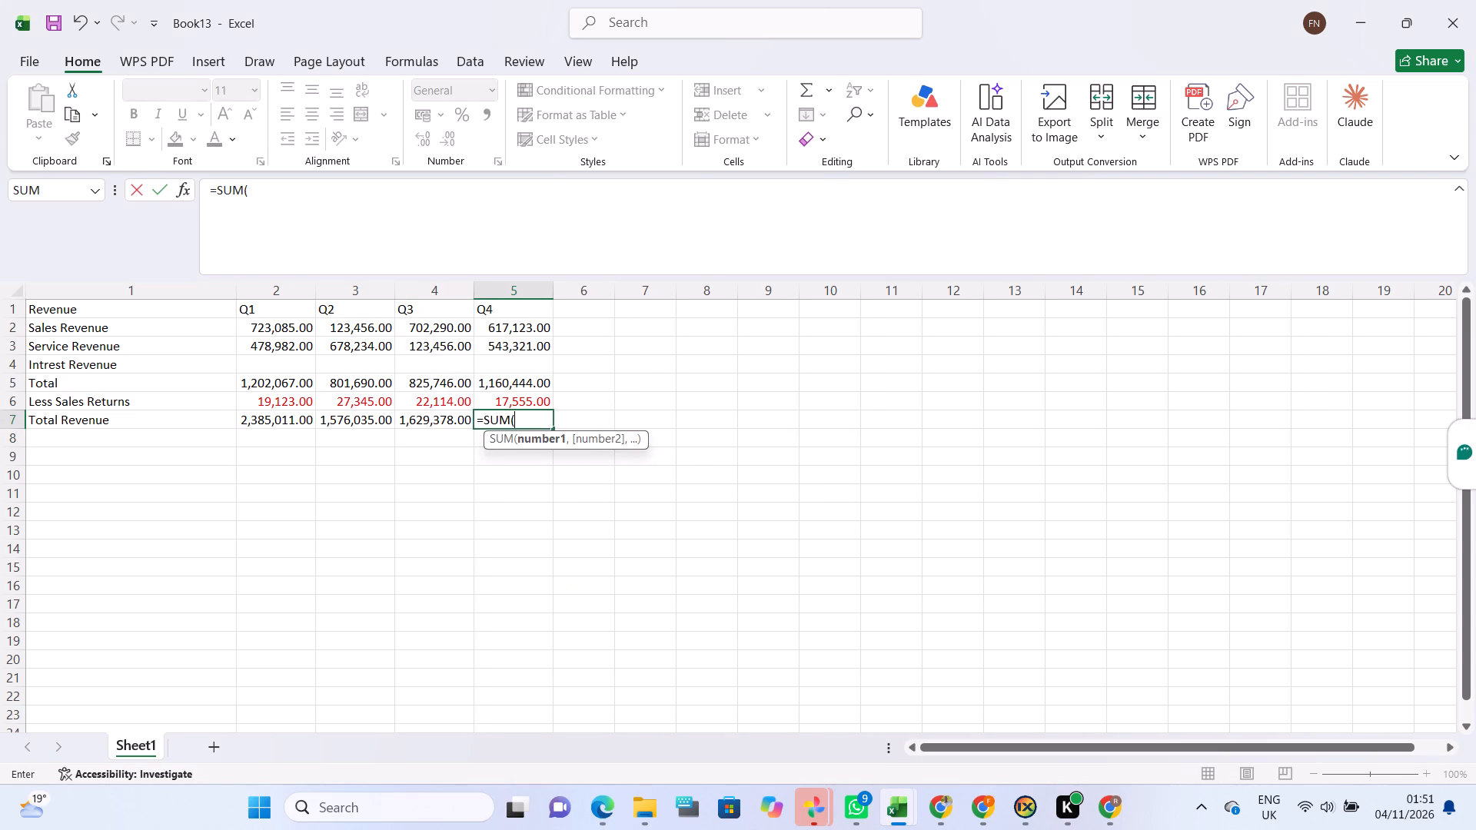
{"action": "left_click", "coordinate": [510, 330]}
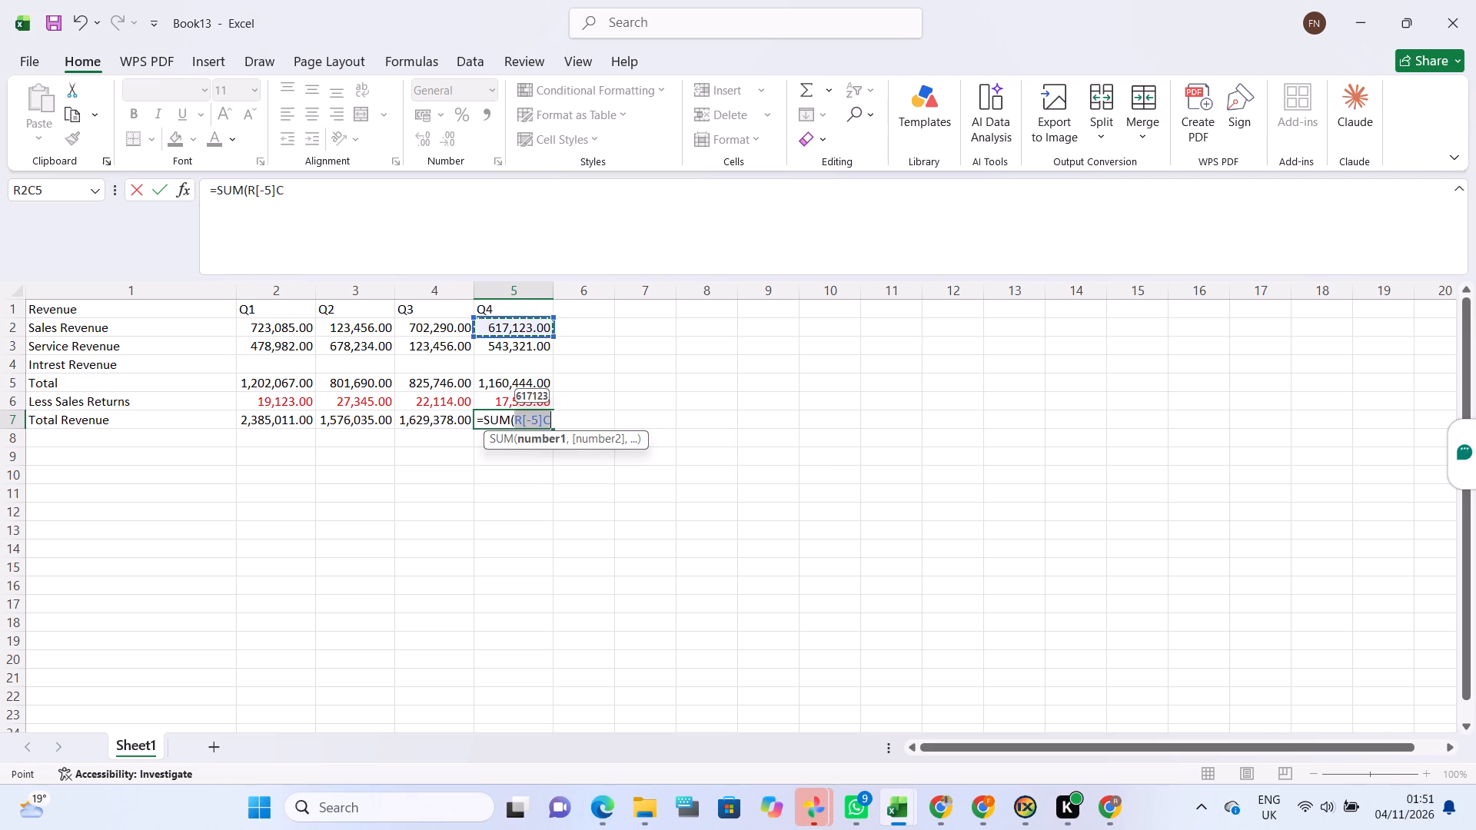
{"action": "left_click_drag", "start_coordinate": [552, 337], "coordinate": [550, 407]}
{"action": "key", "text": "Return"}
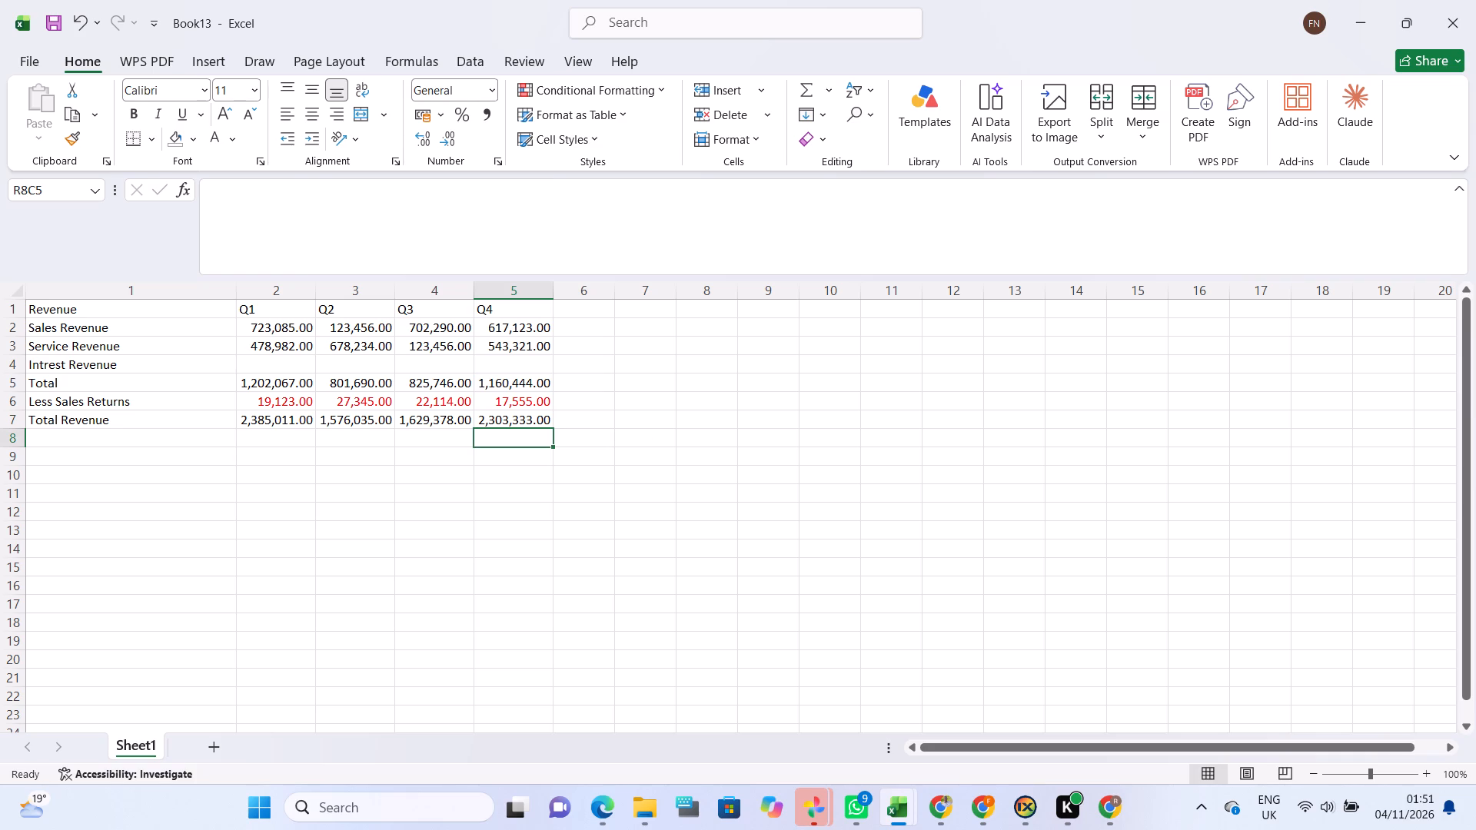
Clear the Q1 to Q4 SUM formulas from the Total Revenue row.
{"action": "left_click", "coordinate": [163, 423]}
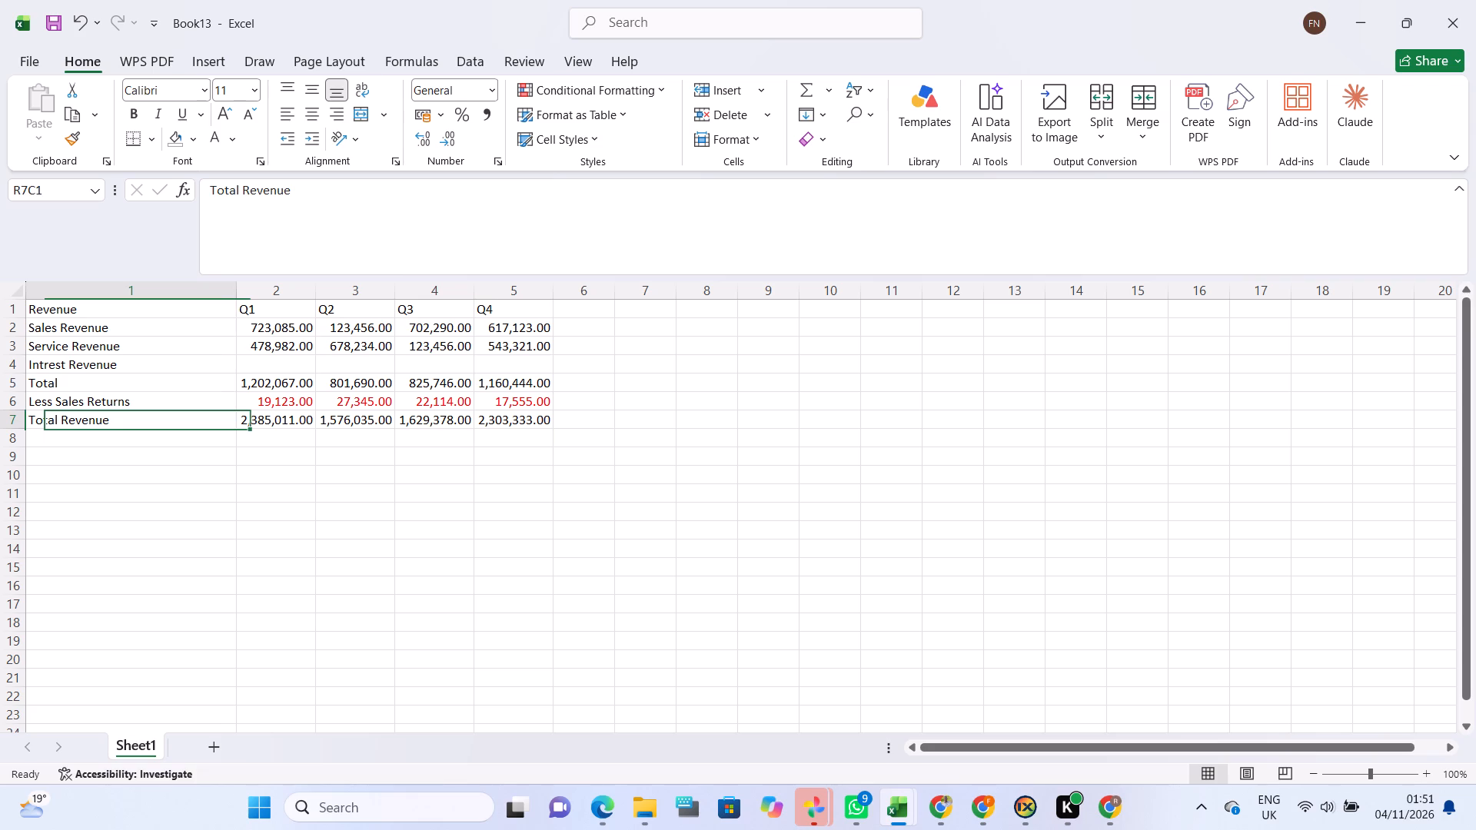
{"action": "left_click", "coordinate": [267, 420]}
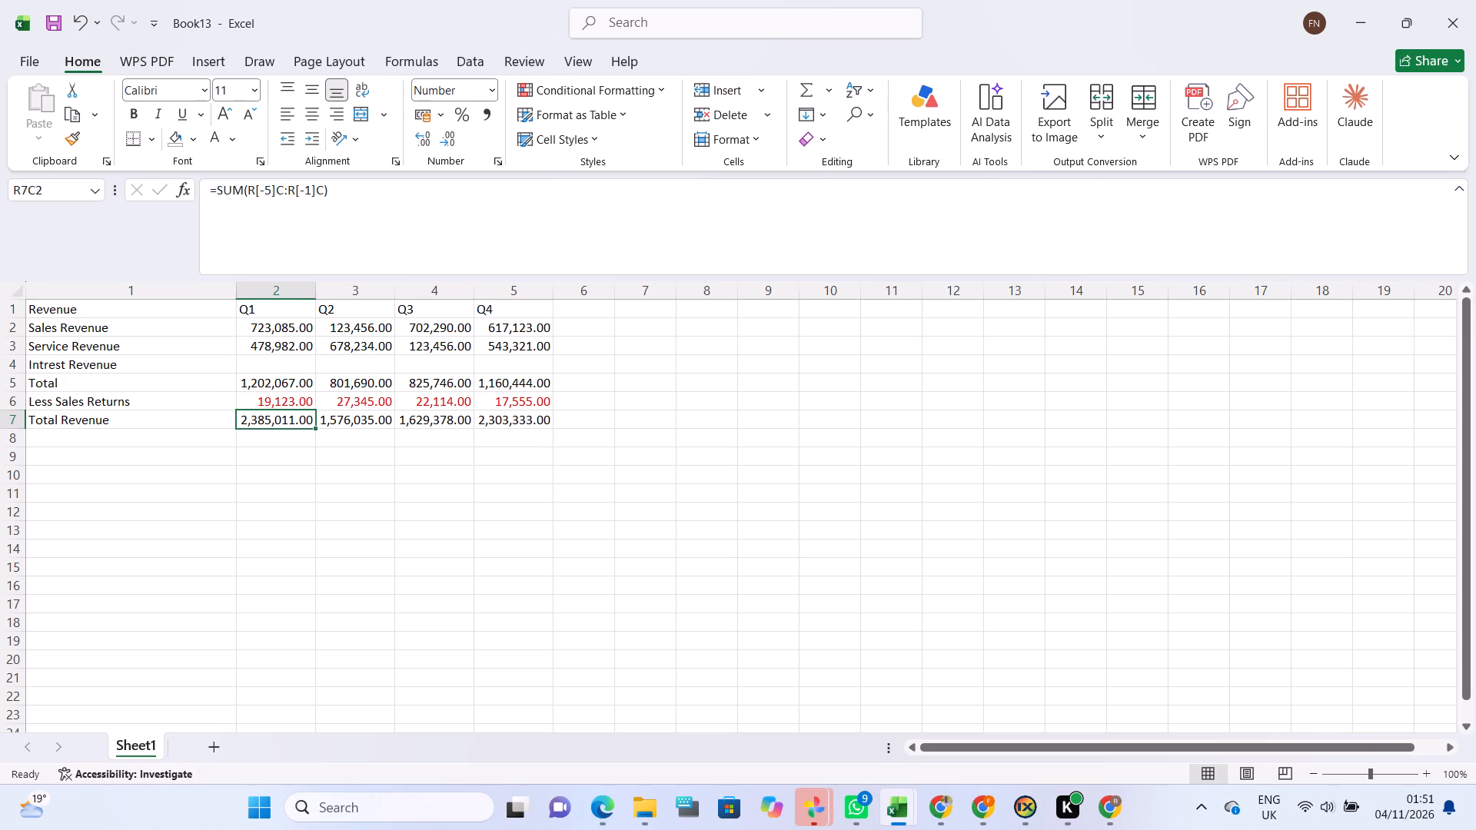
{"action": "key", "text": "BackSpace"}
{"action": "left_click", "coordinate": [431, 431]}
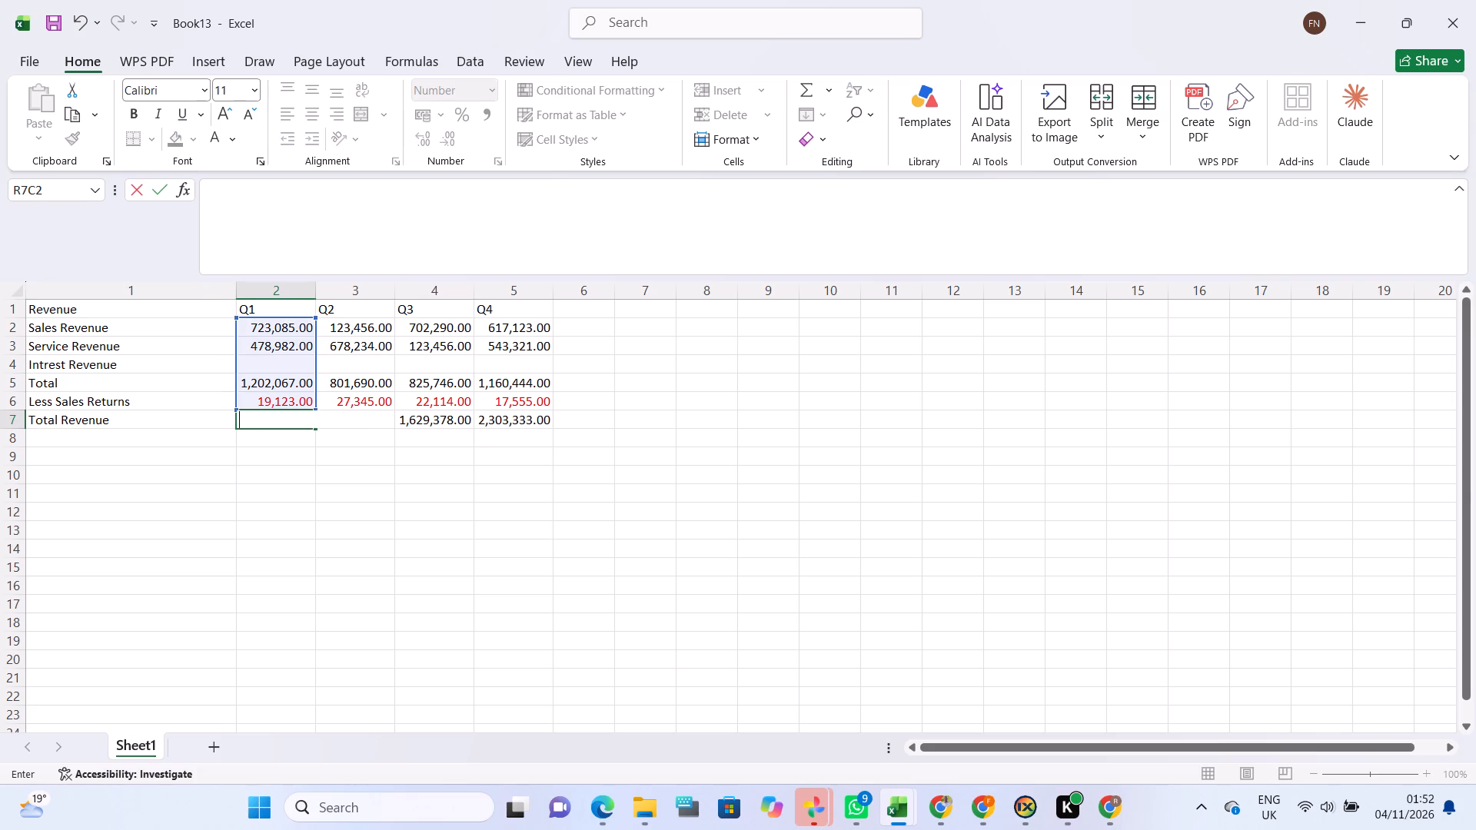
{"action": "left_click", "coordinate": [431, 429]}
{"action": "left_click", "coordinate": [374, 417]}
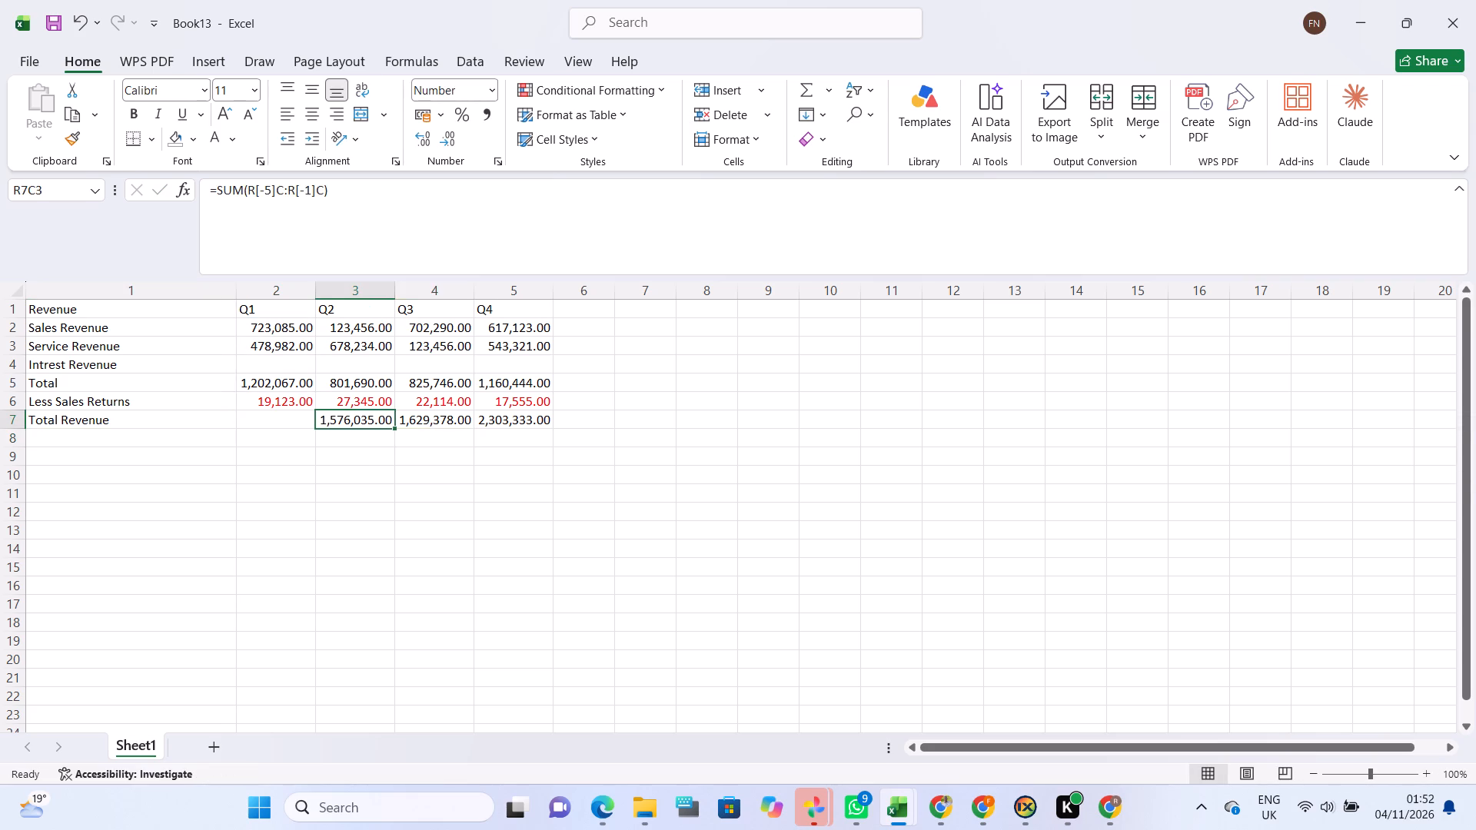
{"action": "key", "text": "BackSpace"}
{"action": "left_click_drag", "start_coordinate": [434, 423], "coordinate": [494, 421]}
{"action": "left_click", "coordinate": [494, 421]}
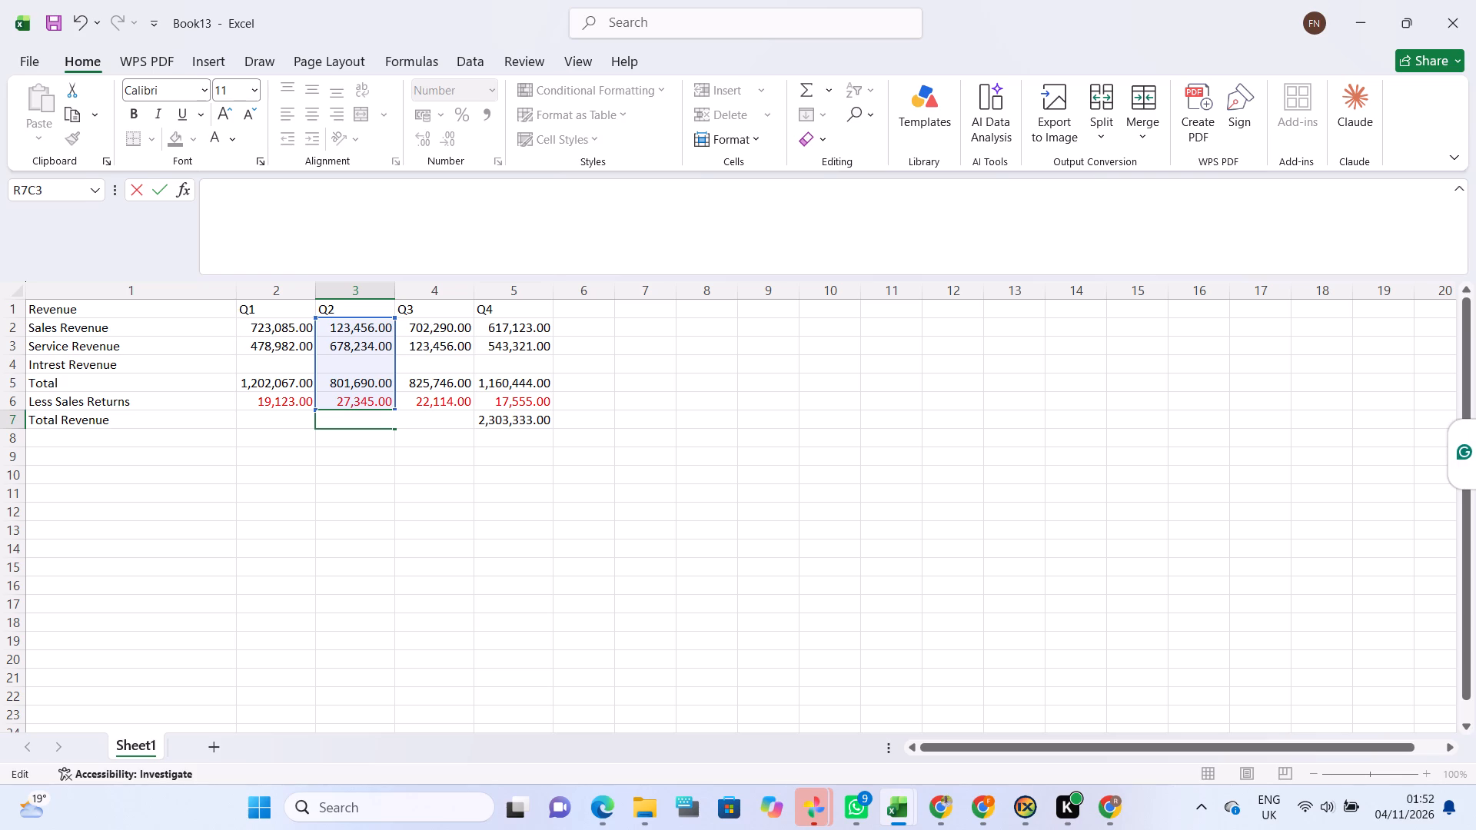
{"action": "key", "text": "BackSpace"}
{"action": "left_click", "coordinate": [453, 419]}
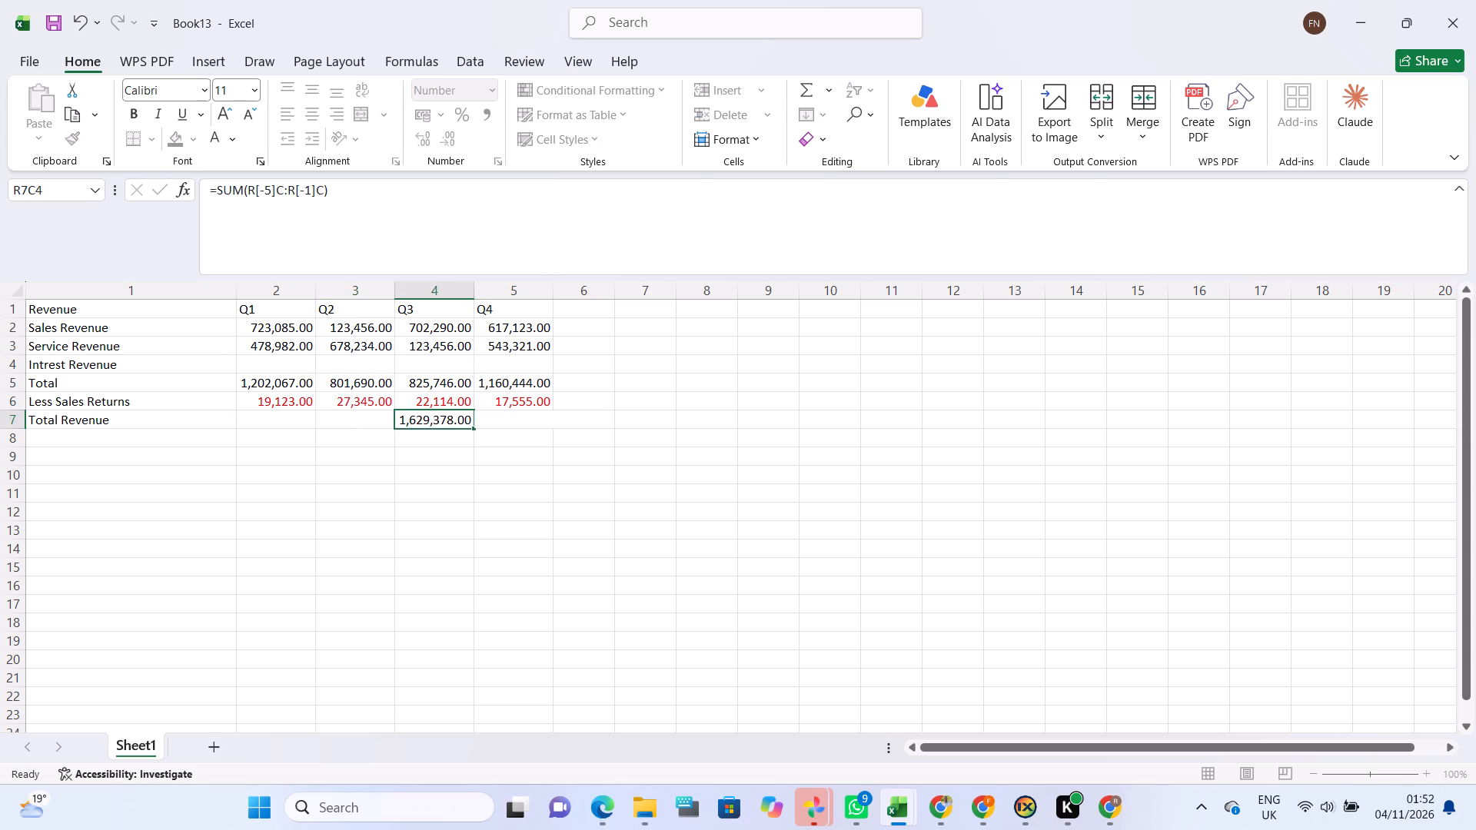
{"action": "key", "text": "BackSpace"}
Enter a formula in the Q1 Total Revenue cell adding the Q1 Total and Q1 Less Sales Returns cells.
{"action": "left_click", "coordinate": [294, 417]}
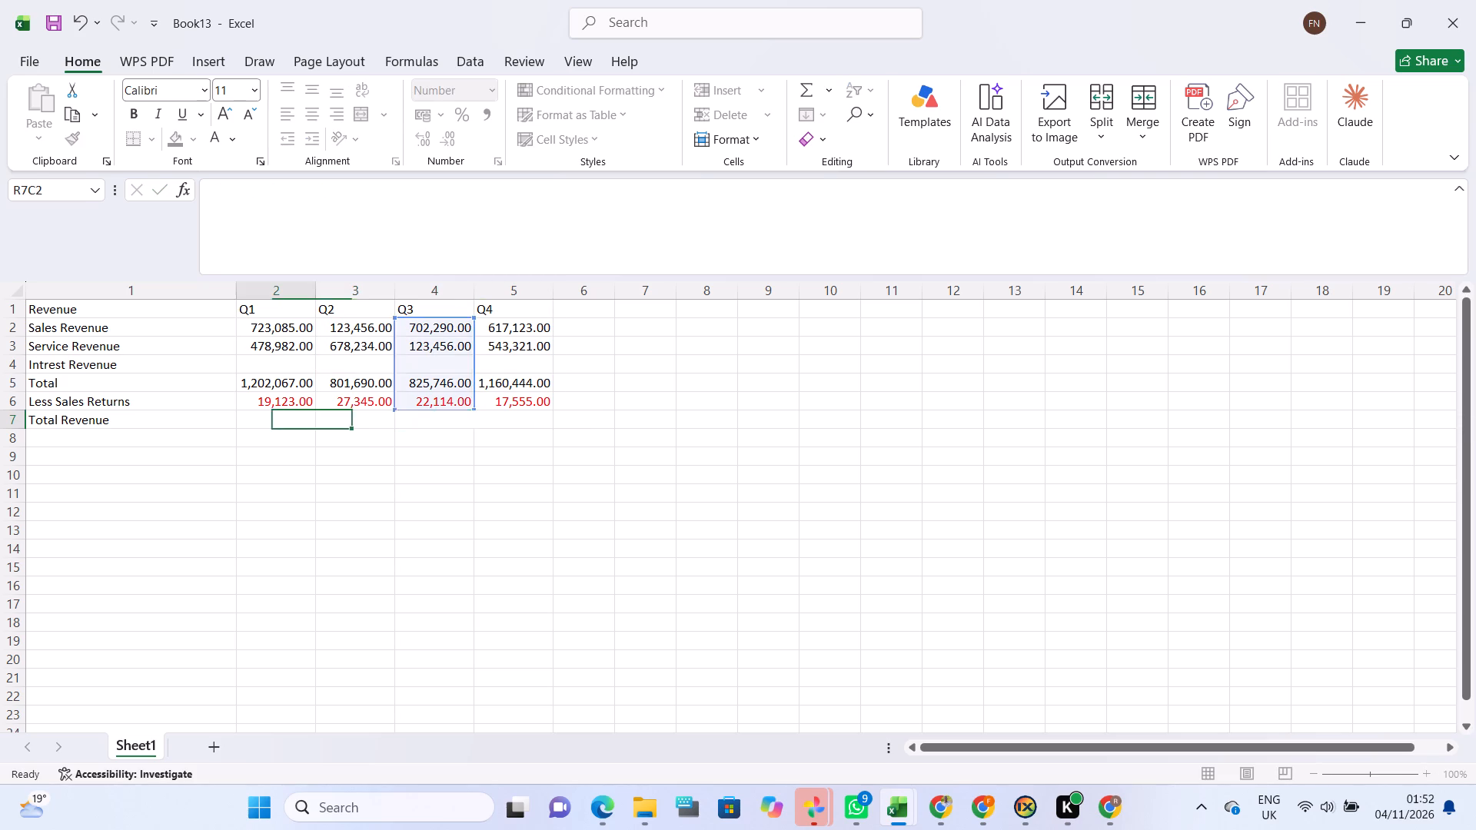
{"action": "key", "text": "equal"}
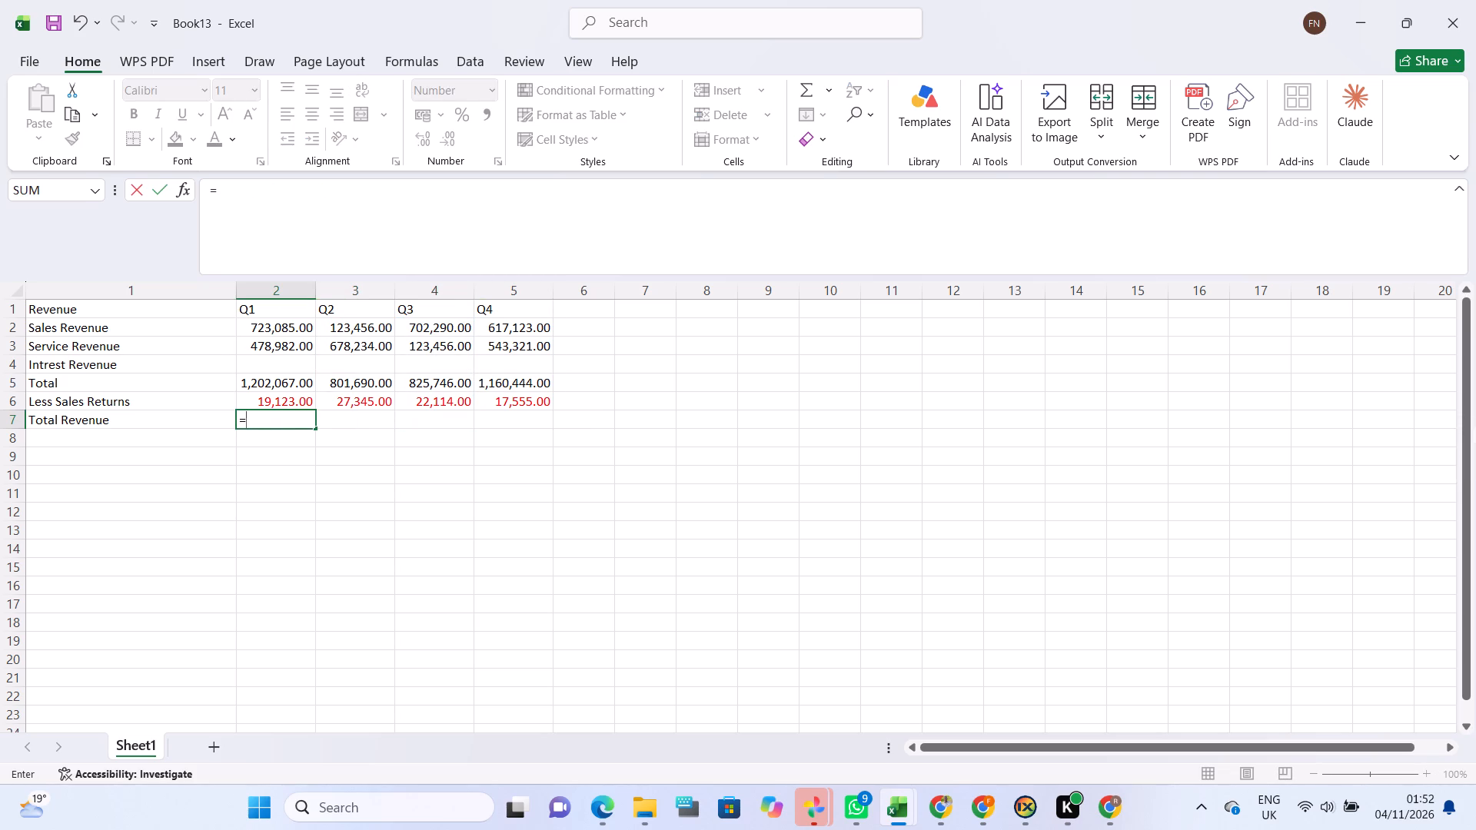
{"action": "left_click", "coordinate": [283, 383]}
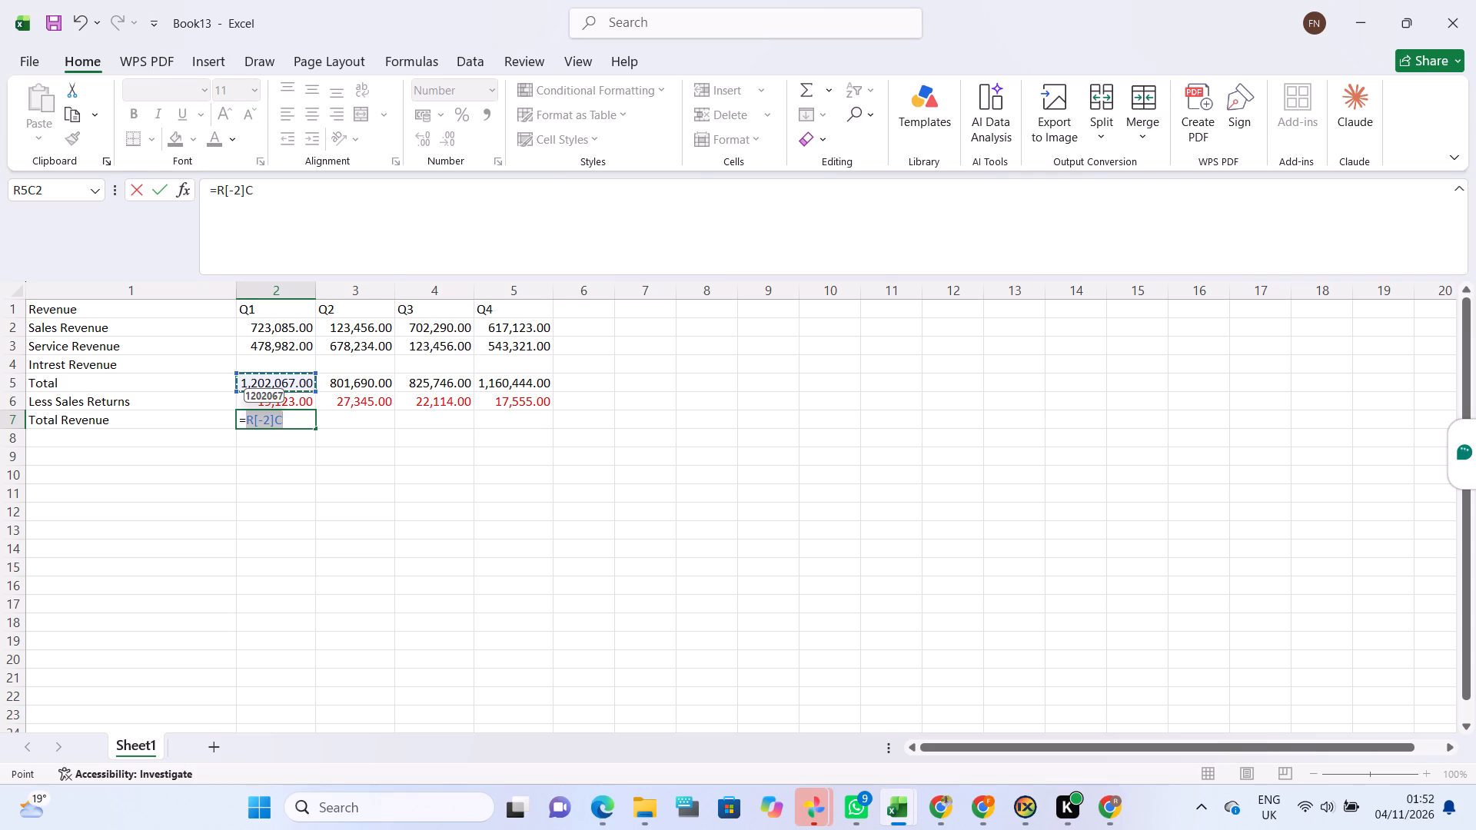
{"action": "key", "text": "shift+plus"}
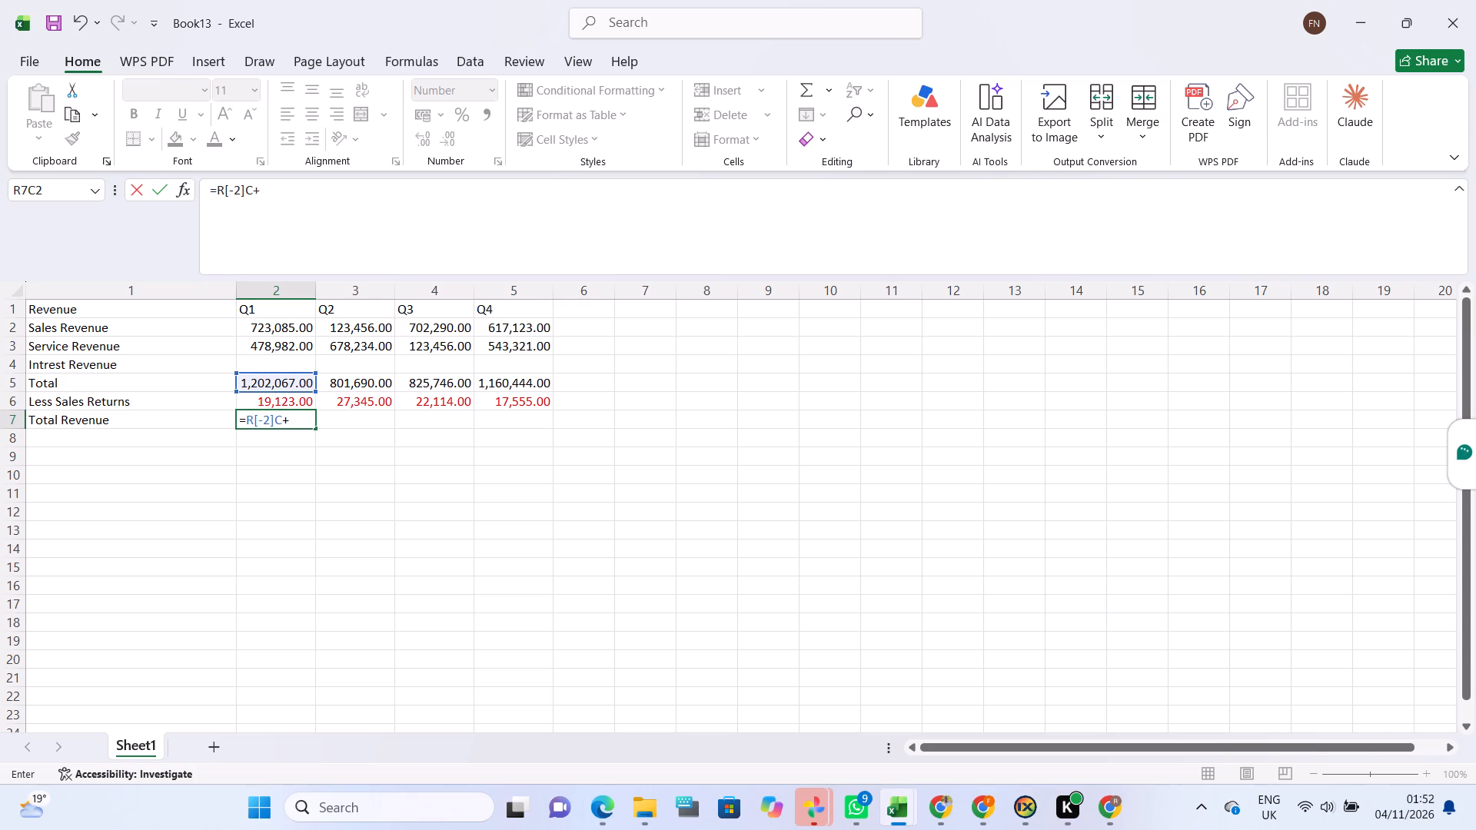
{"action": "left_click", "coordinate": [281, 401]}
{"action": "key", "text": "Return"}
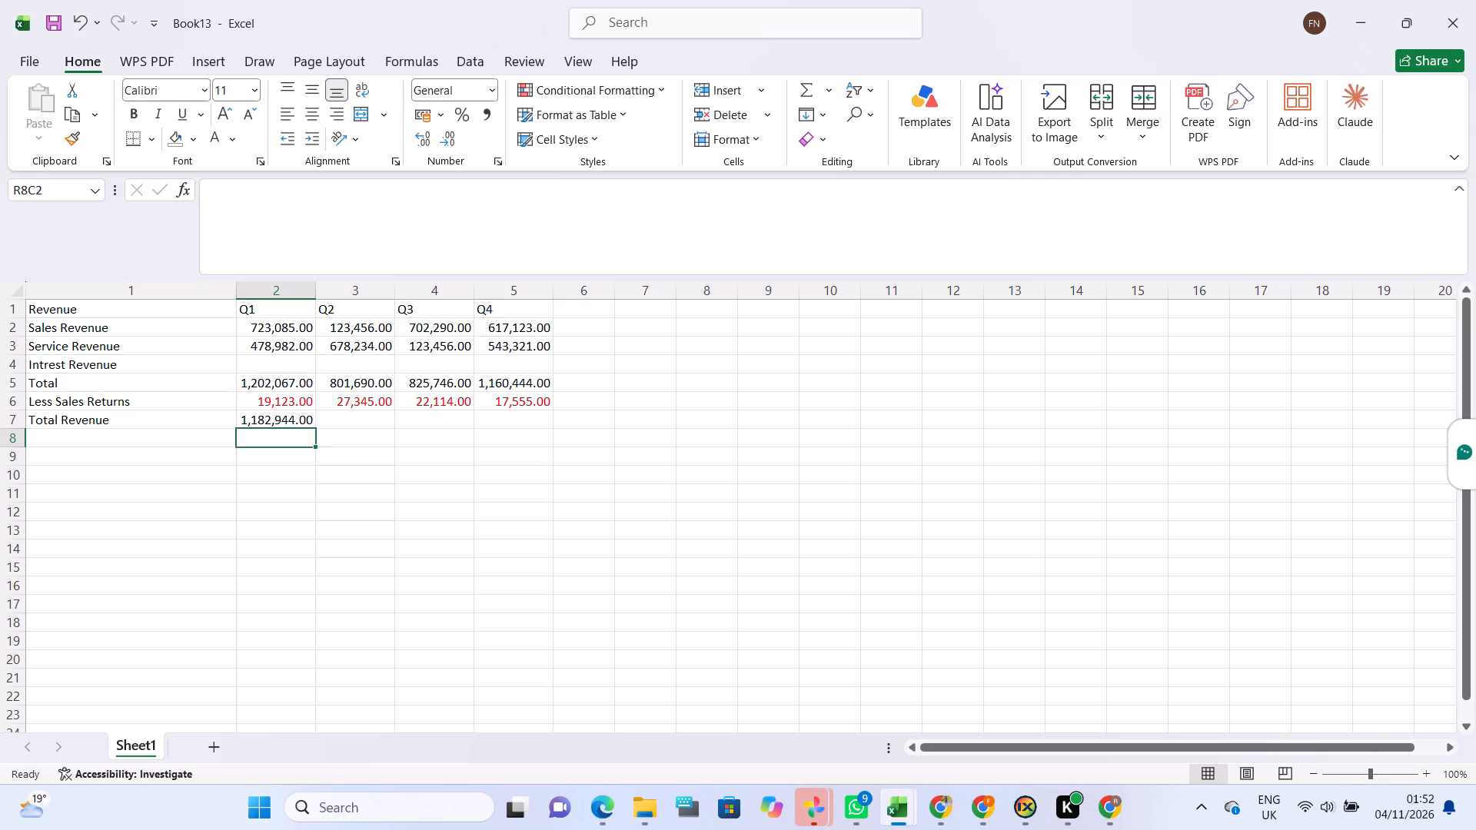
Enter a formula in the Q2 Total Revenue cell adding the Q2 Total and Q2 Less Sales Returns cells.
{"action": "left_click", "coordinate": [368, 417]}
{"action": "key", "text": "equal"}
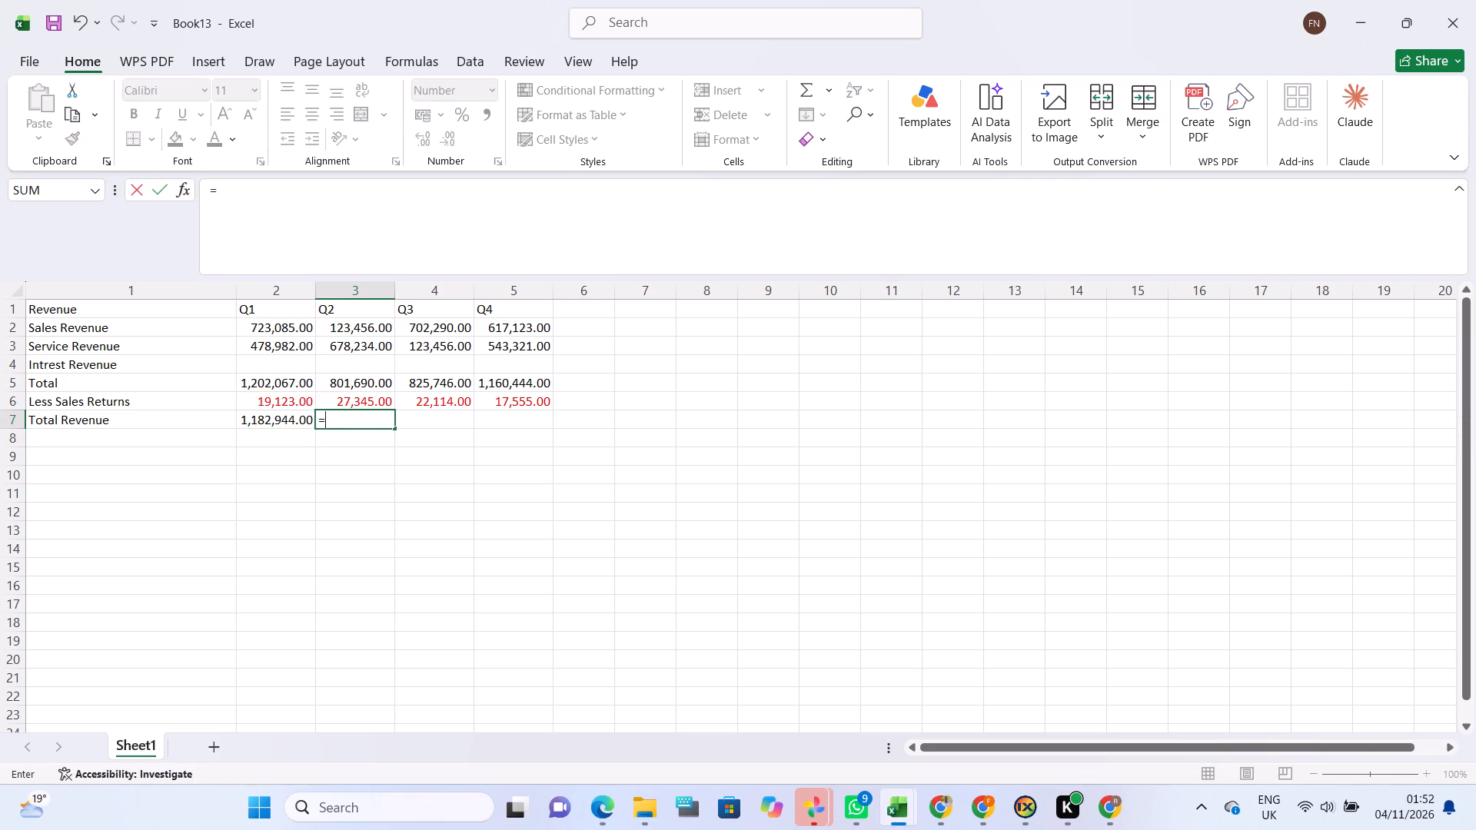
{"action": "left_click", "coordinate": [359, 387]}
{"action": "key", "text": "shift+plus"}
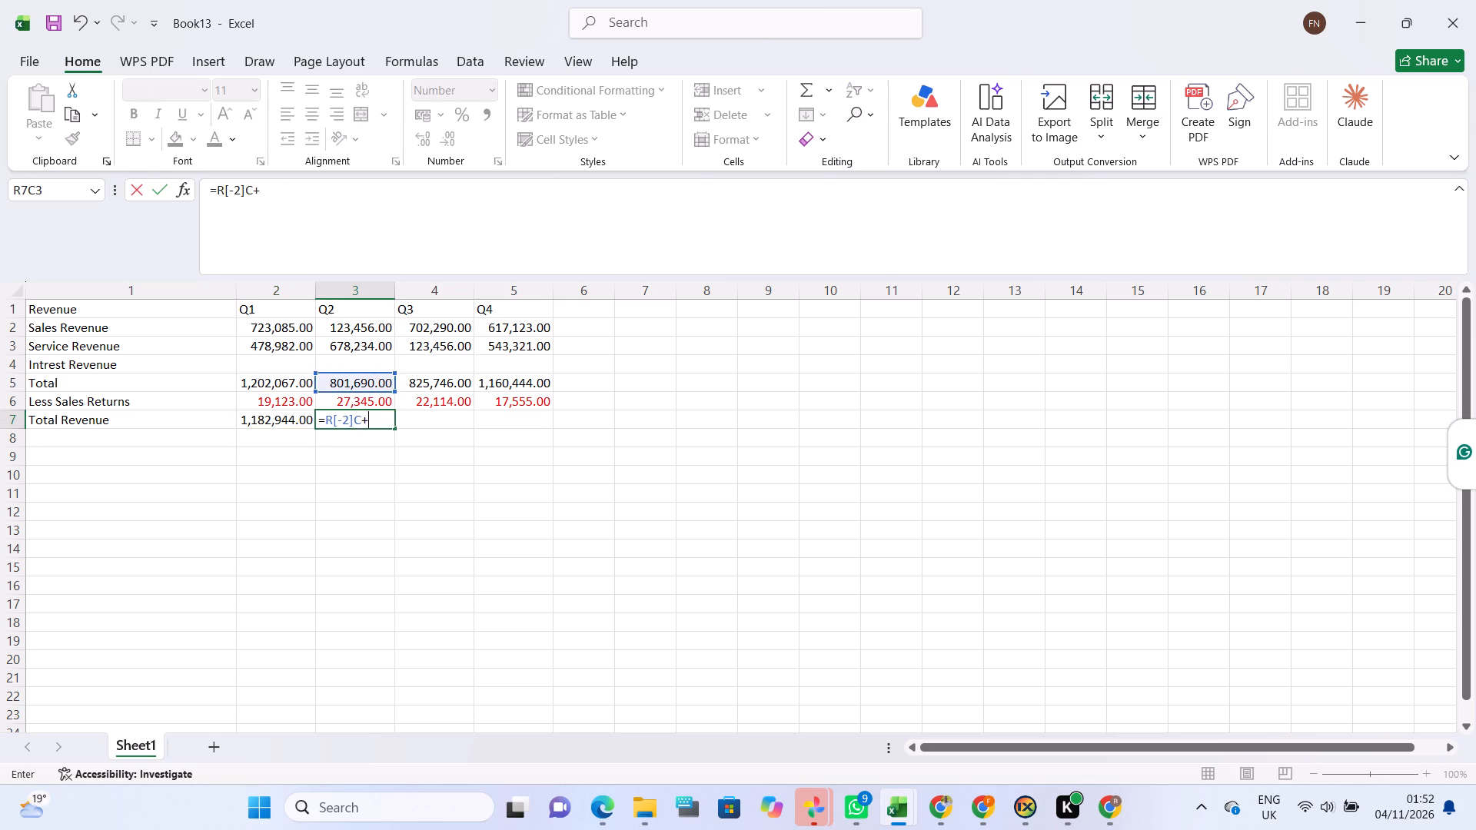
{"action": "left_click", "coordinate": [359, 406]}
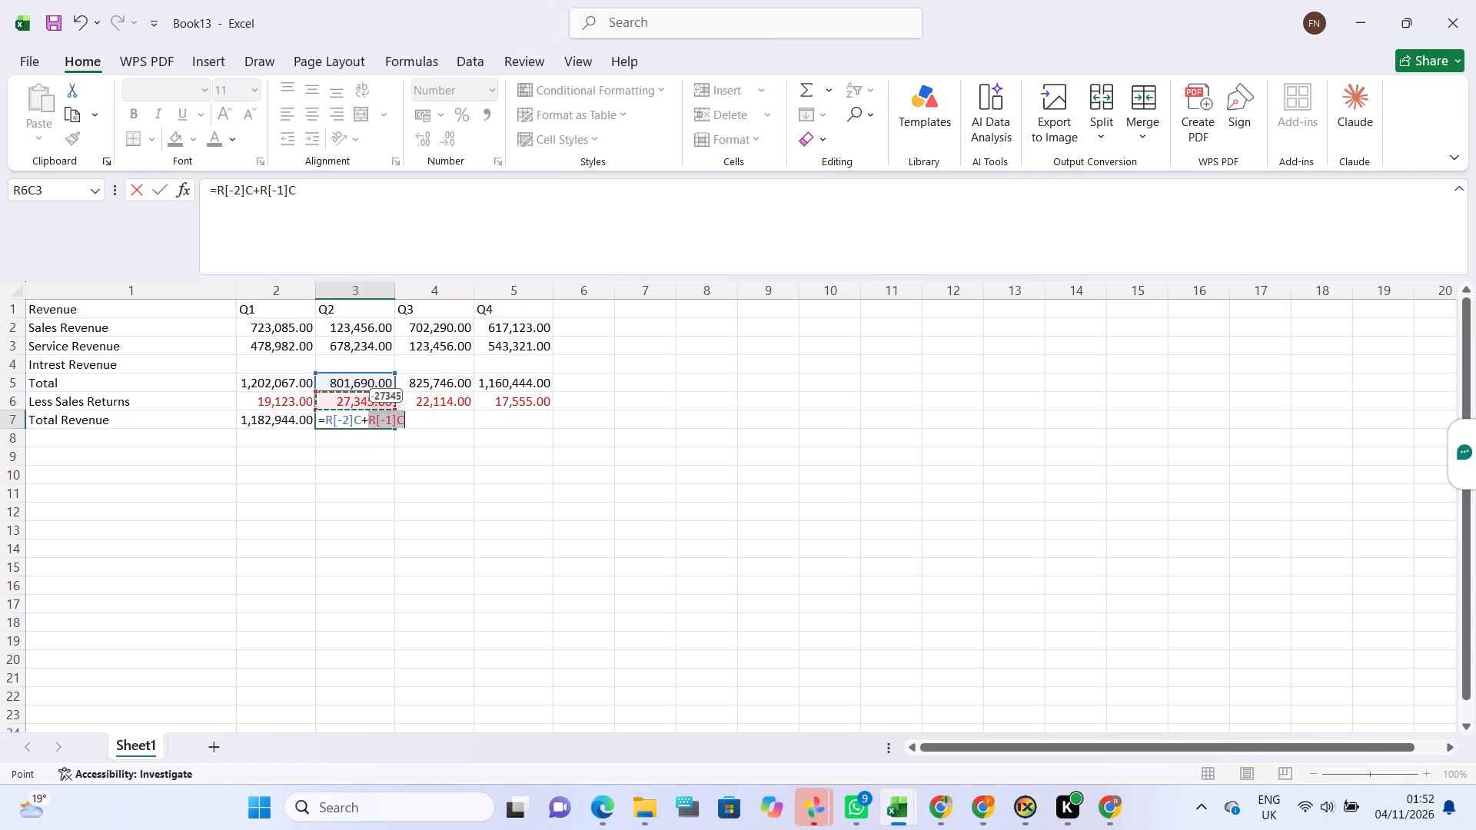
{"action": "key", "text": "Return"}
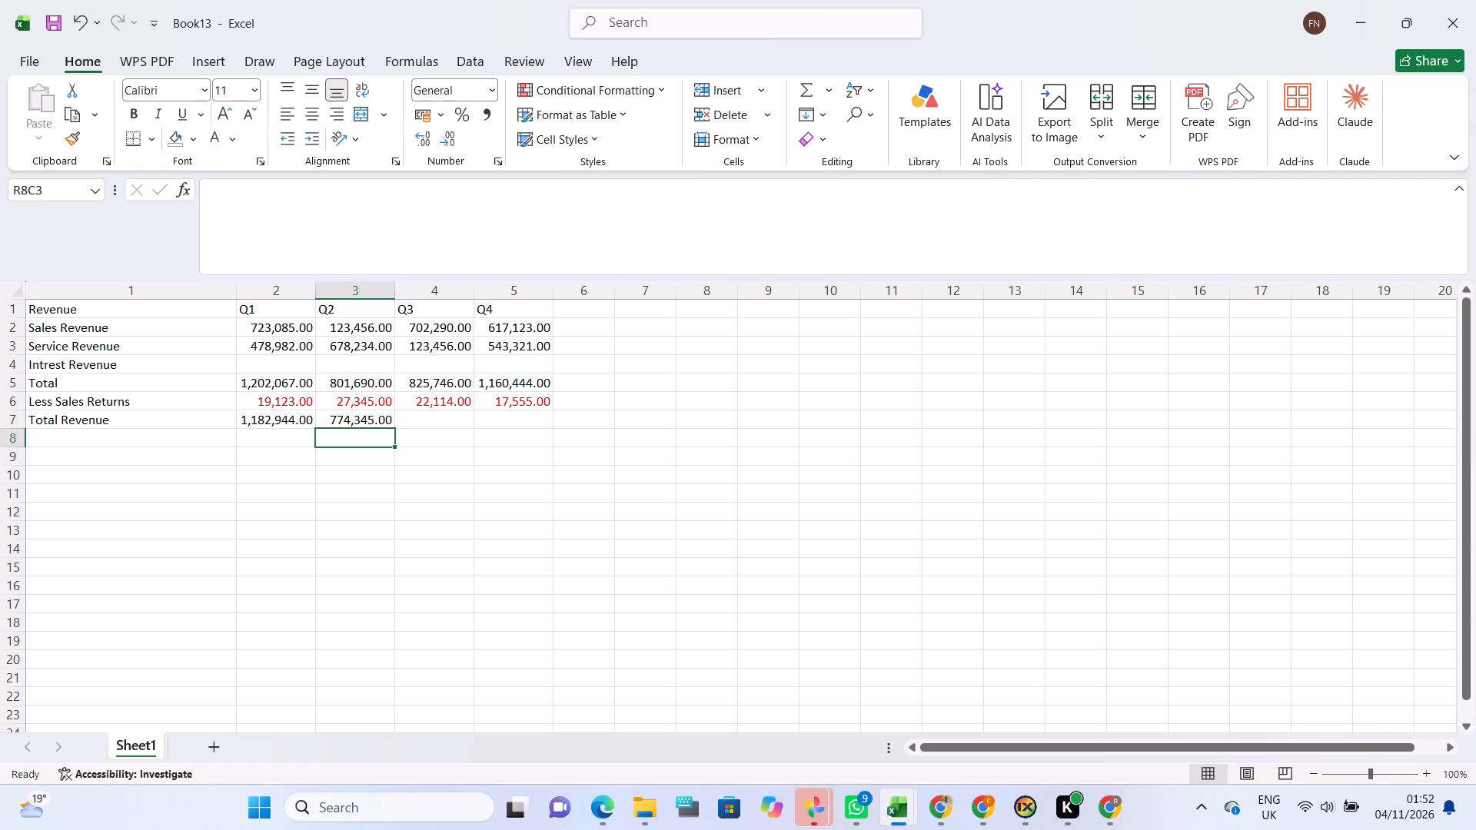
Enter a formula in the Q3 Total Revenue cell adding the Q3 Total and Q3 Less Sales Returns cells.
{"action": "left_click", "coordinate": [439, 415]}
{"action": "key", "text": "equal"}
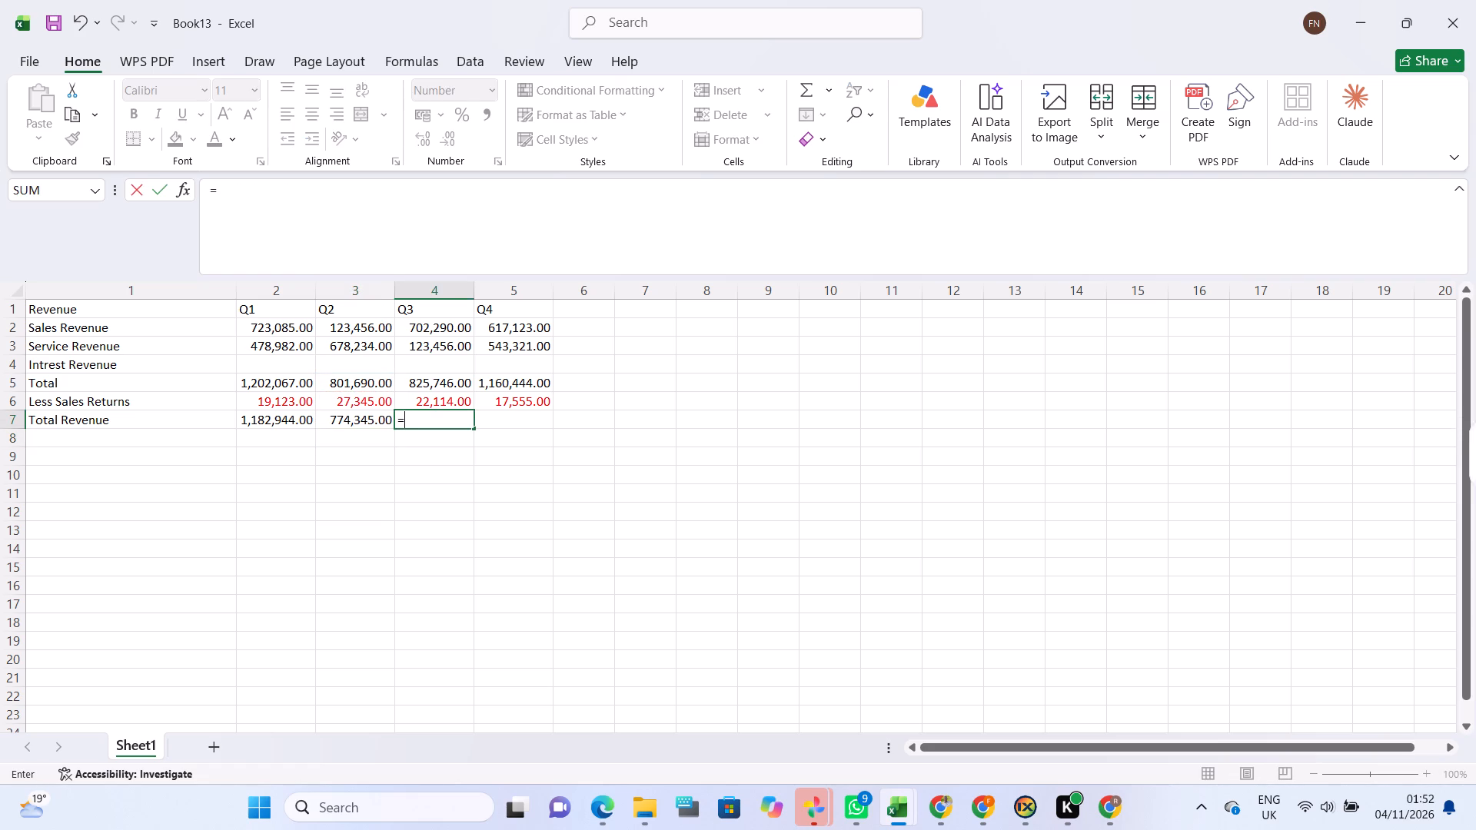
{"action": "left_click", "coordinate": [427, 380]}
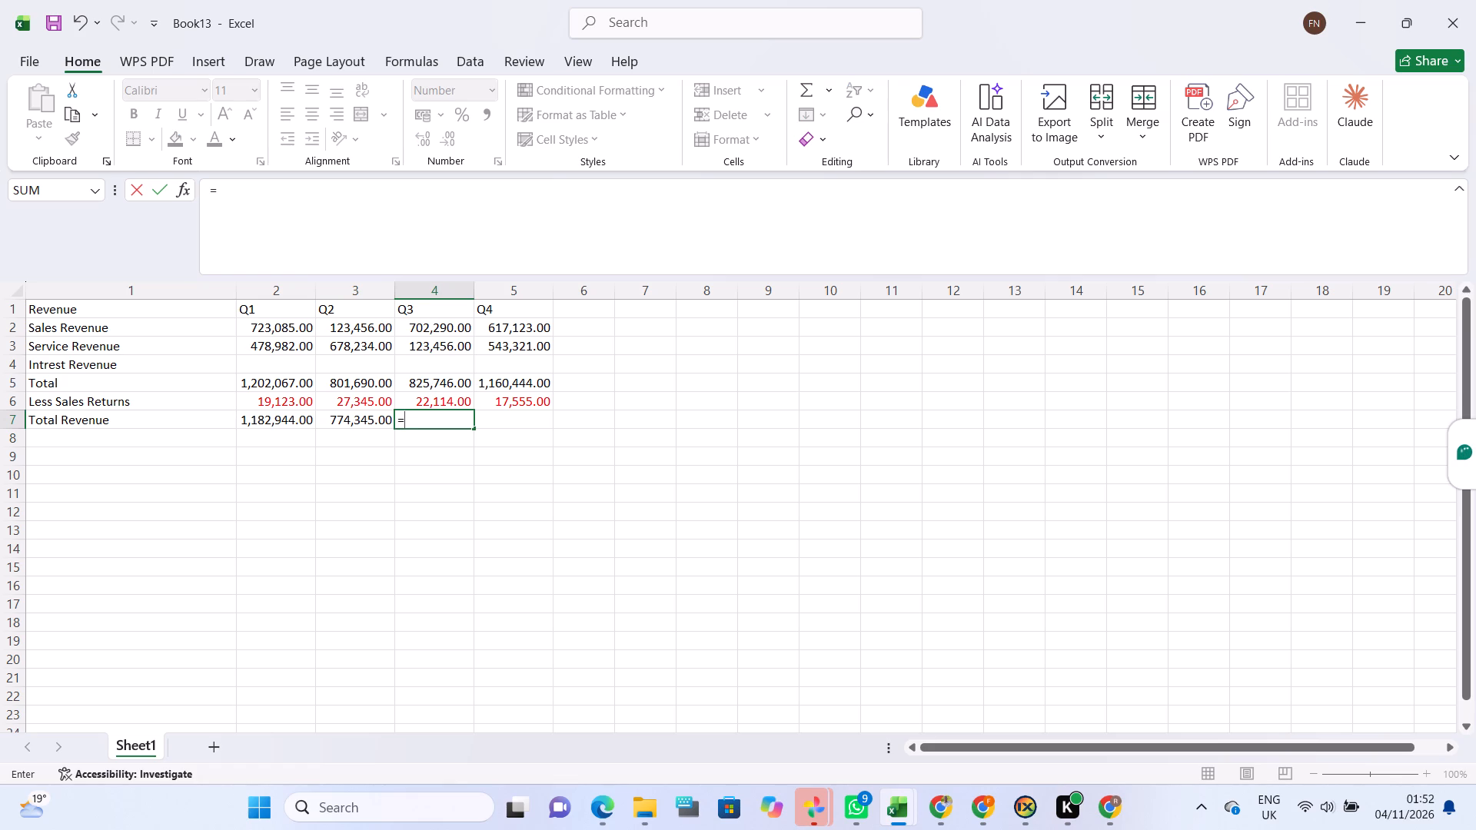
{"action": "left_click", "coordinate": [427, 380]}
{"action": "key", "text": "shift+plus"}
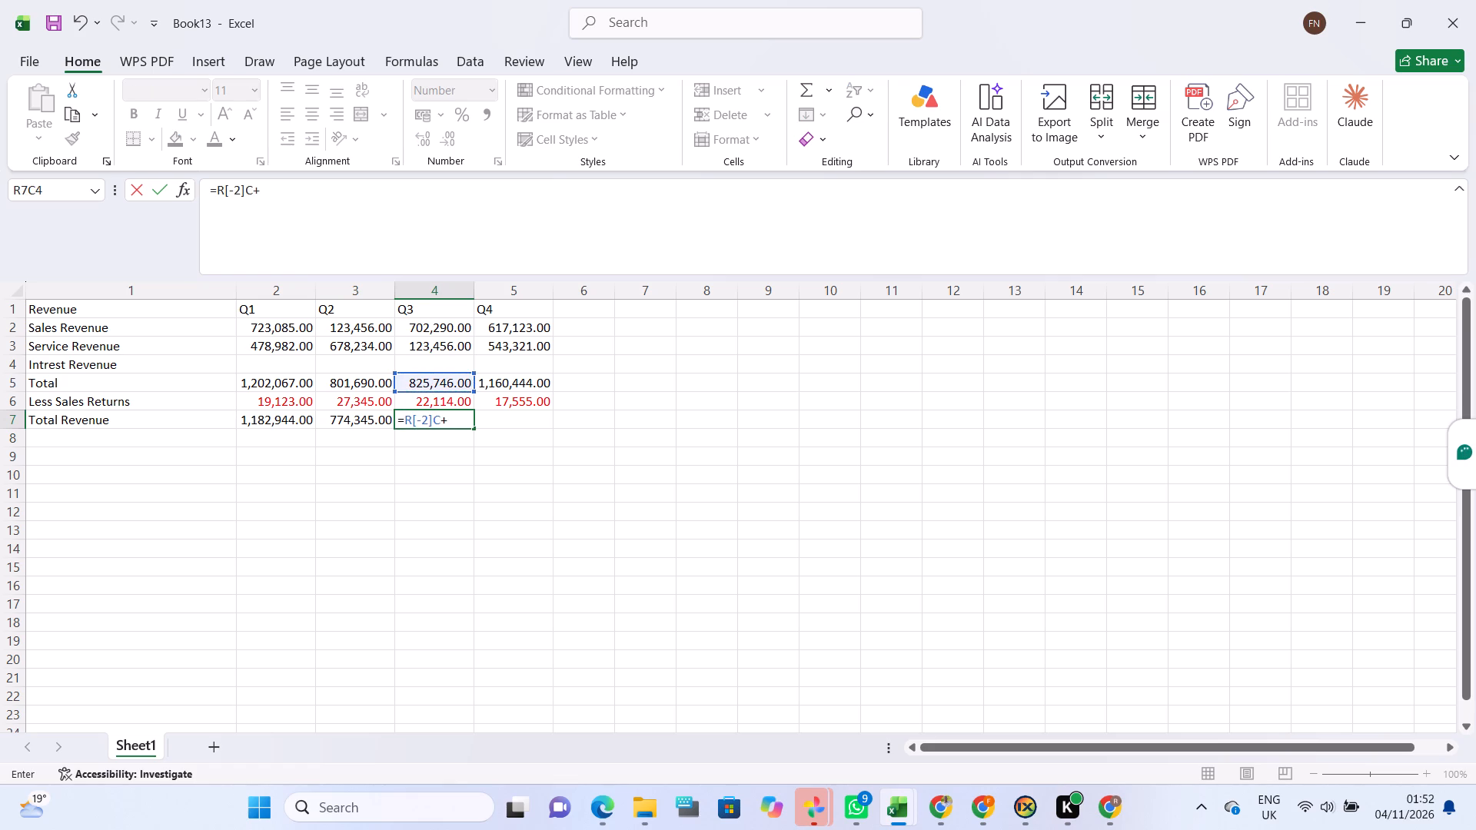
{"action": "left_click", "coordinate": [427, 398]}
{"action": "key", "text": "Return"}
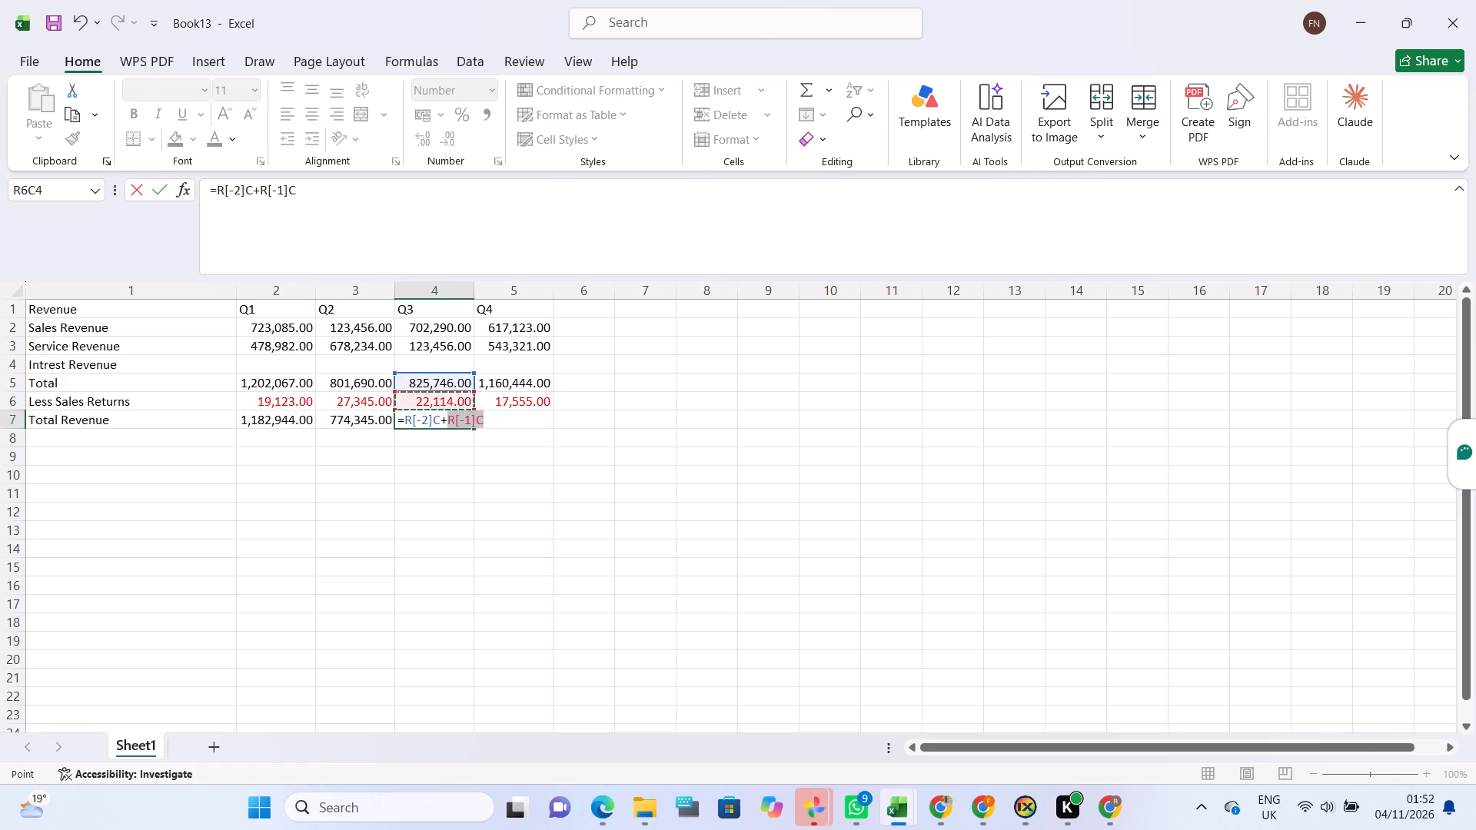
Enter a formula in the Q4 Total Revenue cell adding the Q4 Total and Q4 Less Sales Returns cells.
{"action": "left_click", "coordinate": [525, 427]}
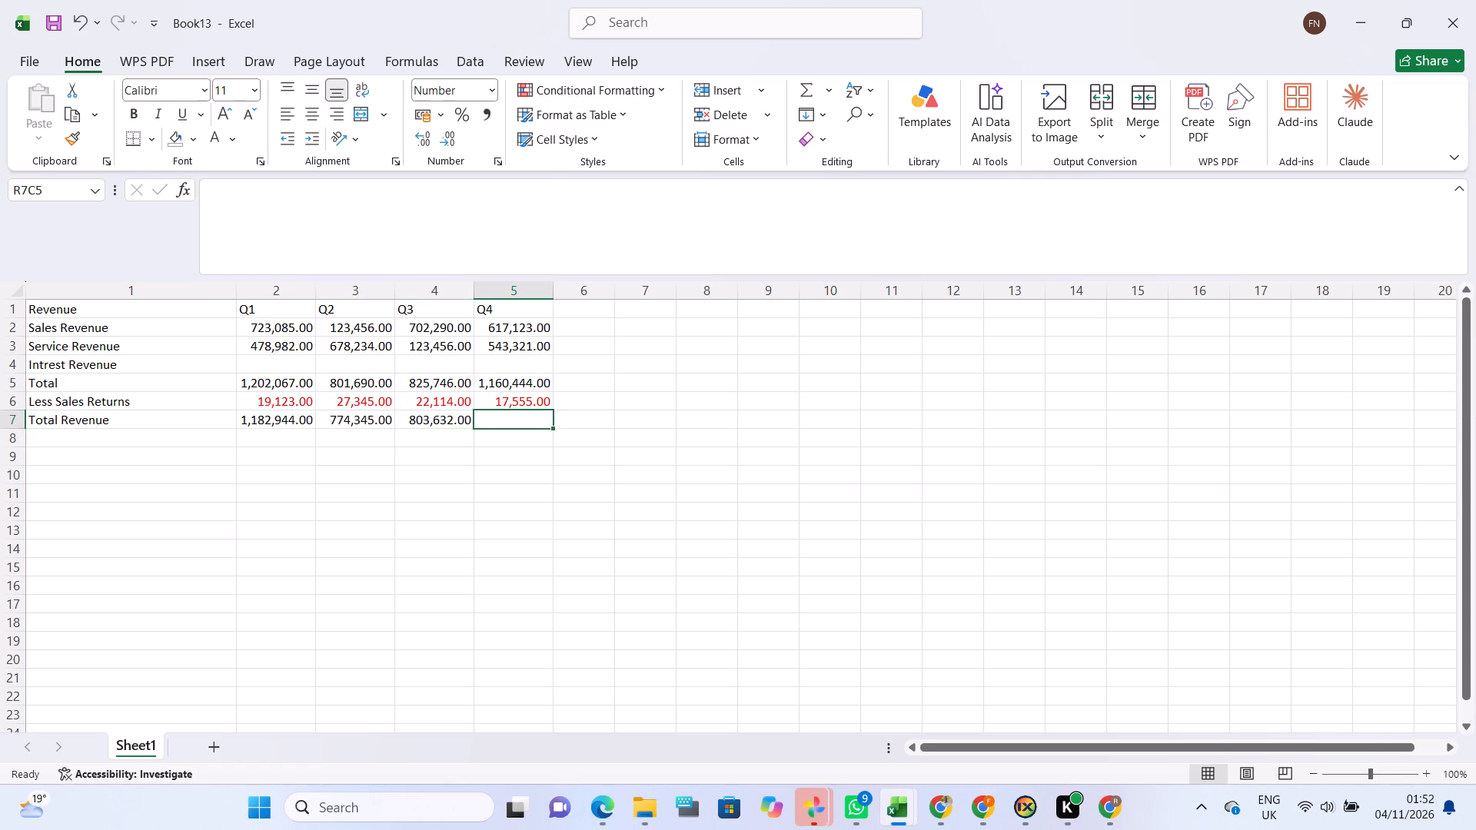
{"action": "key", "text": "equal"}
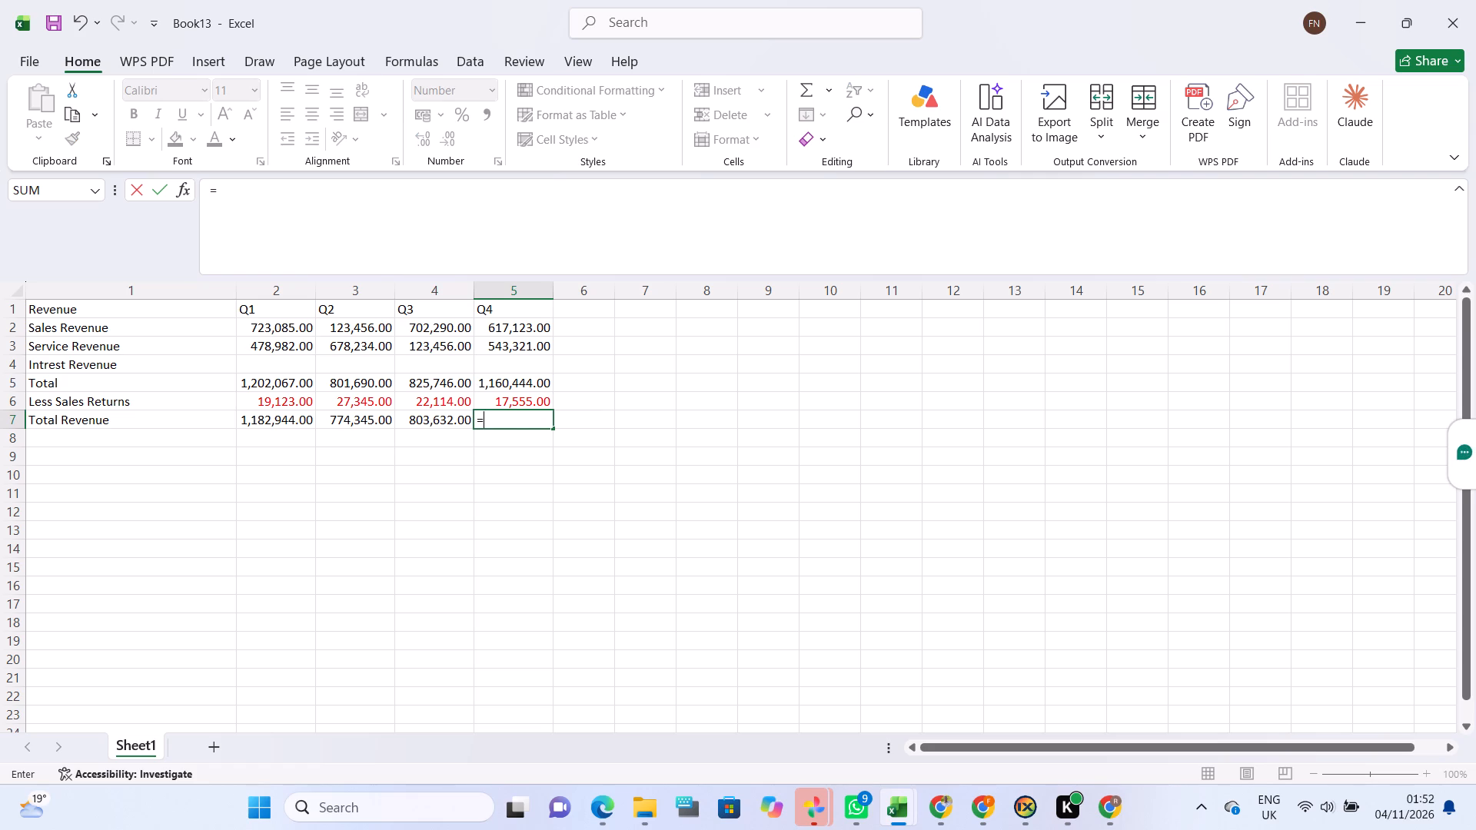
{"action": "left_click", "coordinate": [517, 383]}
{"action": "key", "text": "shift+plus"}
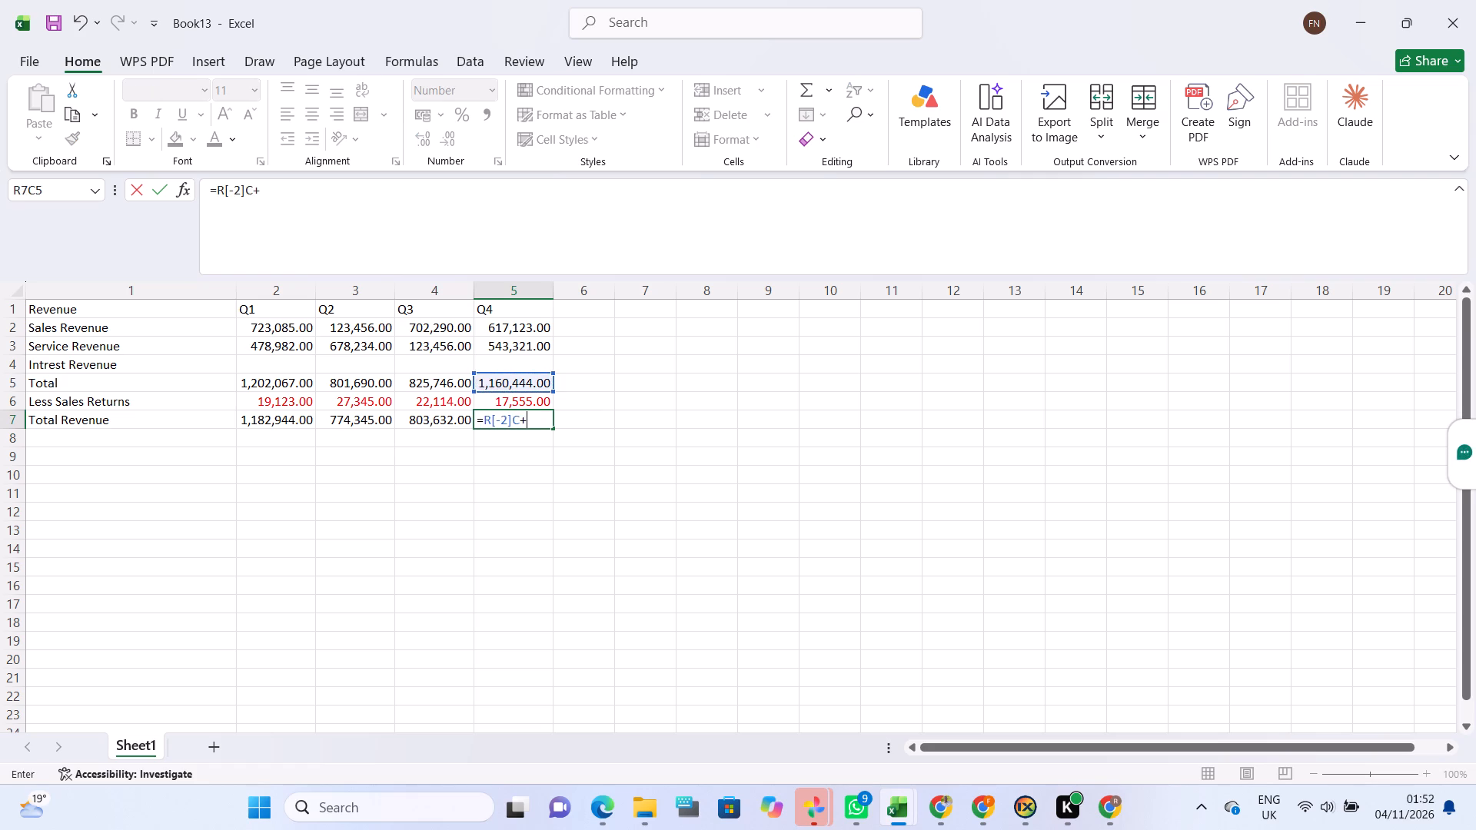
{"action": "left_click", "coordinate": [523, 399]}
{"action": "key", "text": "Return"}
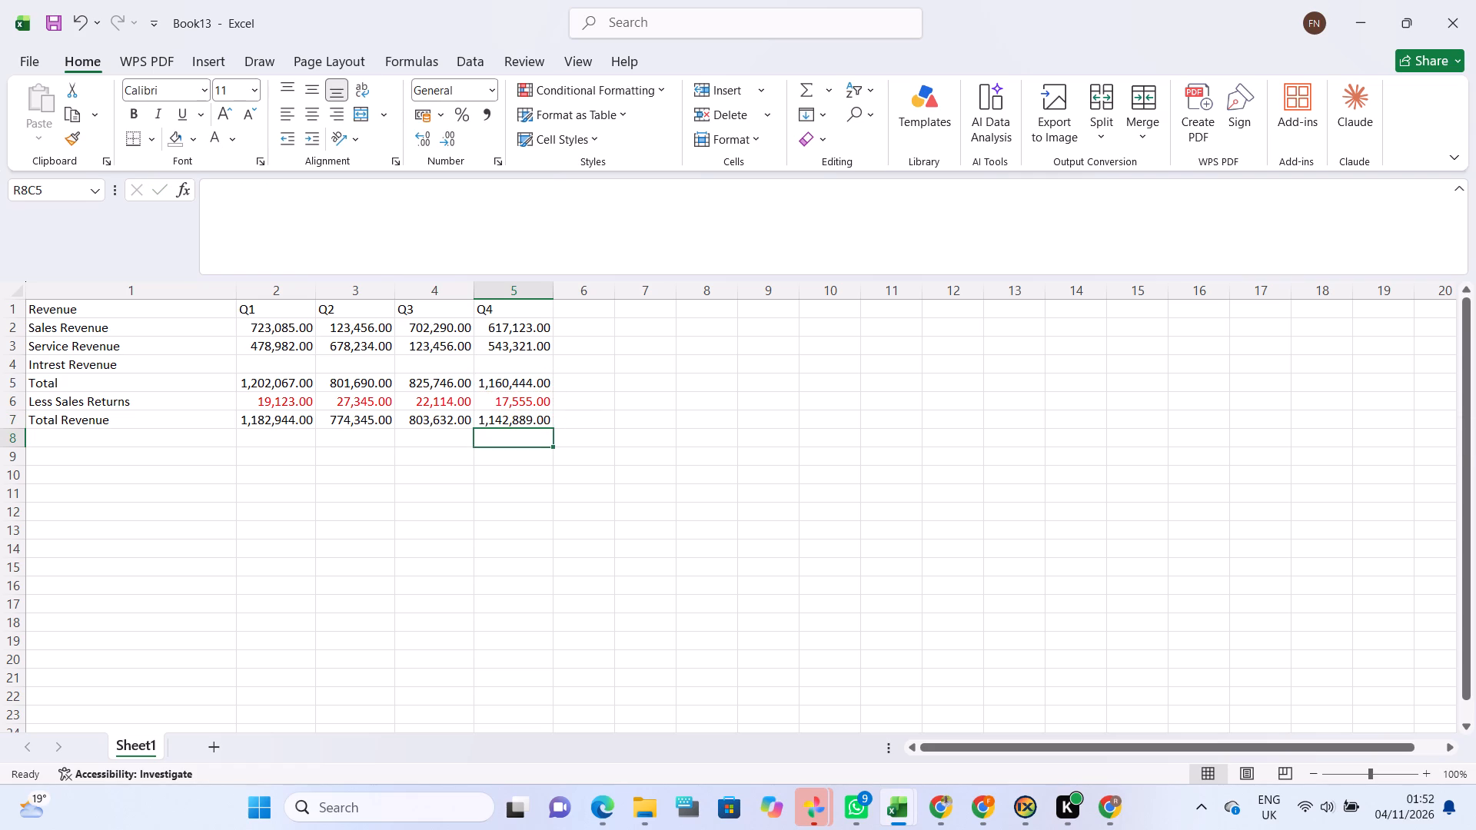
Increase the height of row 9, leaving row 8 at its standard height.
{"action": "left_click", "coordinate": [25, 466]}
{"action": "left_click_drag", "start_coordinate": [25, 466], "coordinate": [25, 478]}
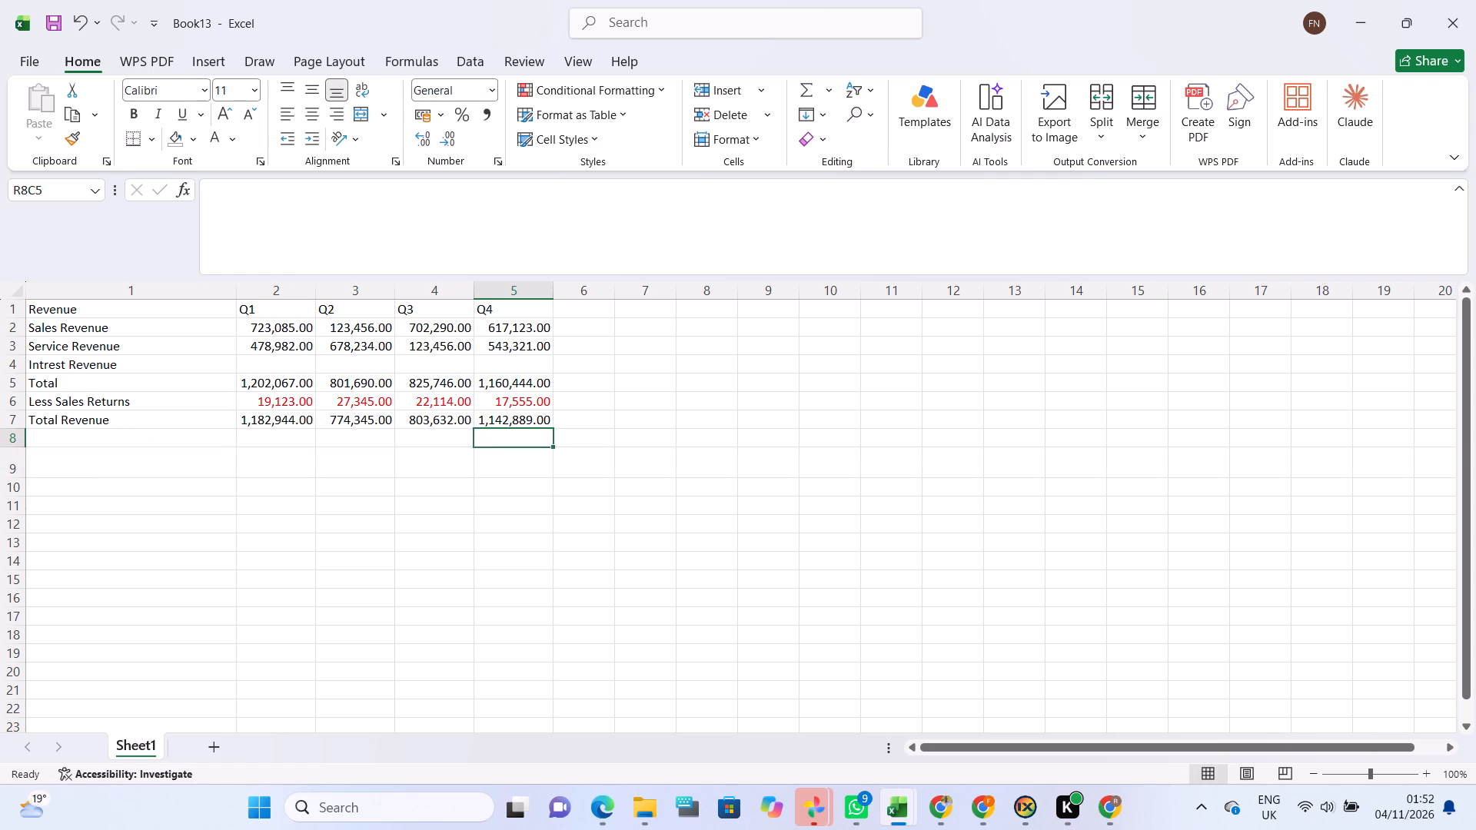
Enter the section heading "Cost of Goods Sold(COGs)" in the first column of row 9.
{"action": "left_click", "coordinate": [45, 468]}
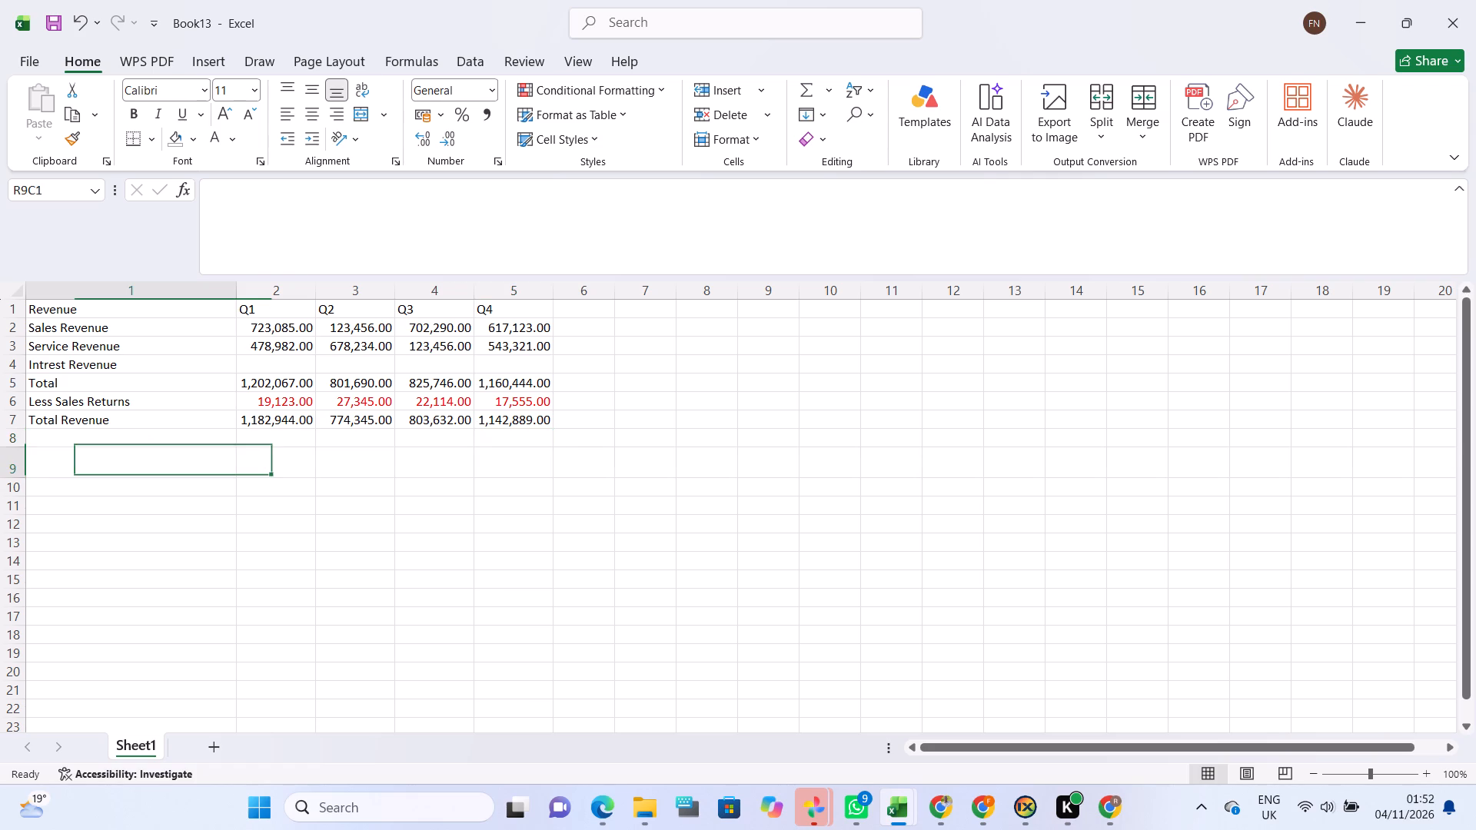
{"action": "type", "text": "ost of"}
{"action": "key", "text": "space"}
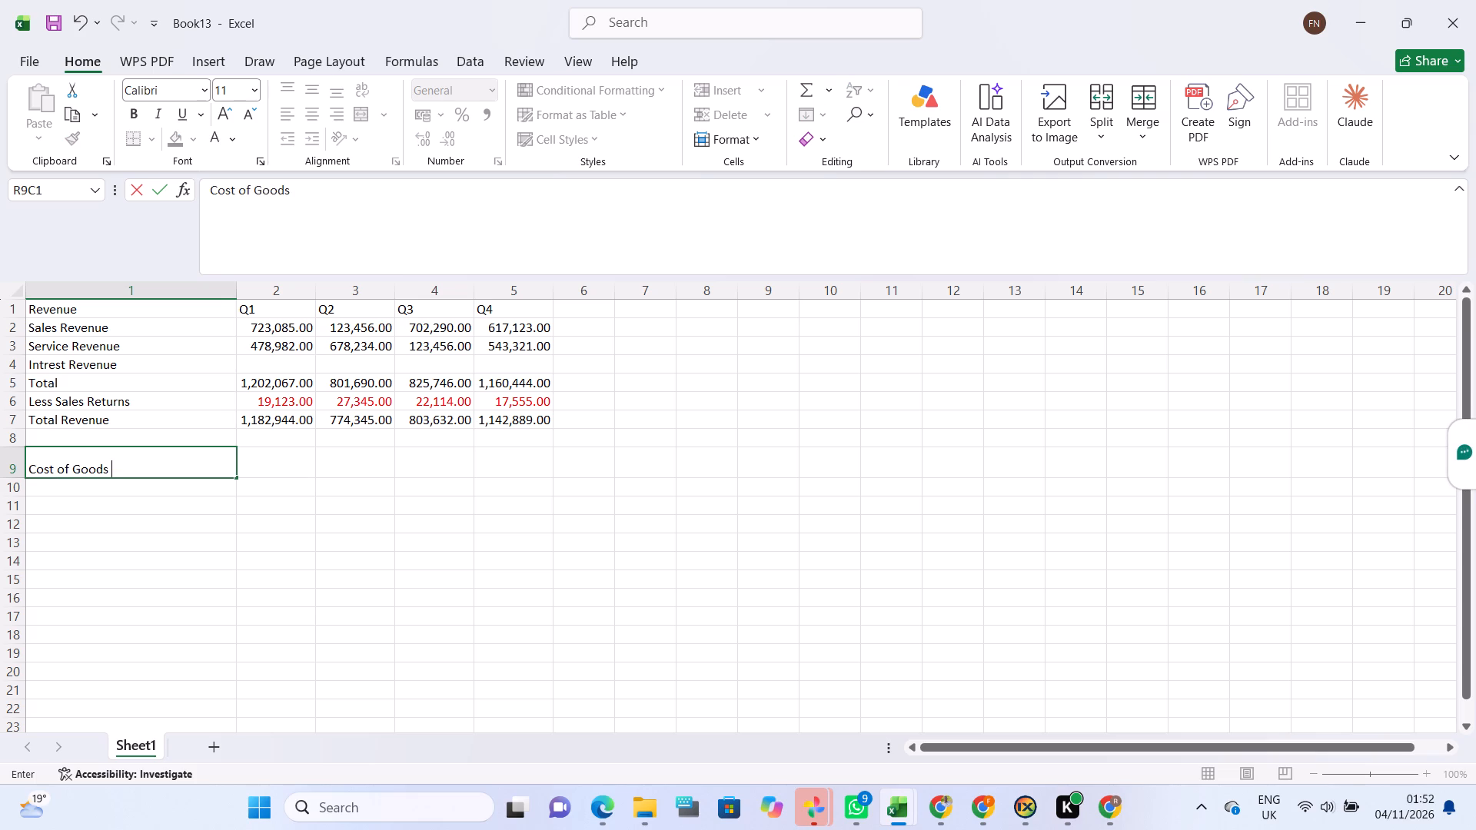
{"action": "type", "text": "old"}
{"action": "key", "text": "shift+parenleft"}
{"action": "key", "text": "s"}
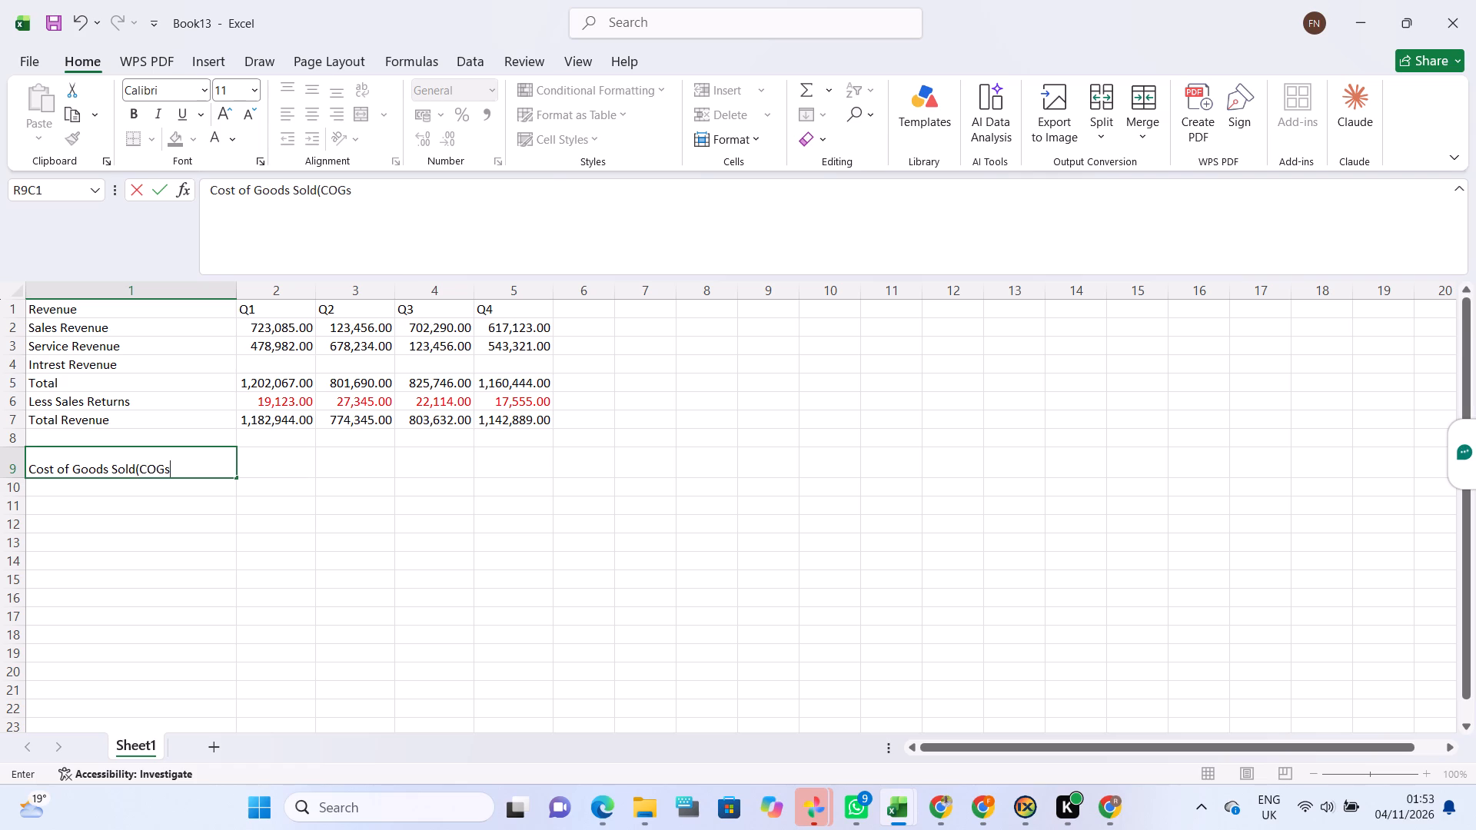
{"action": "key", "text": "shift+parenright"}
{"action": "key", "text": "Return"}
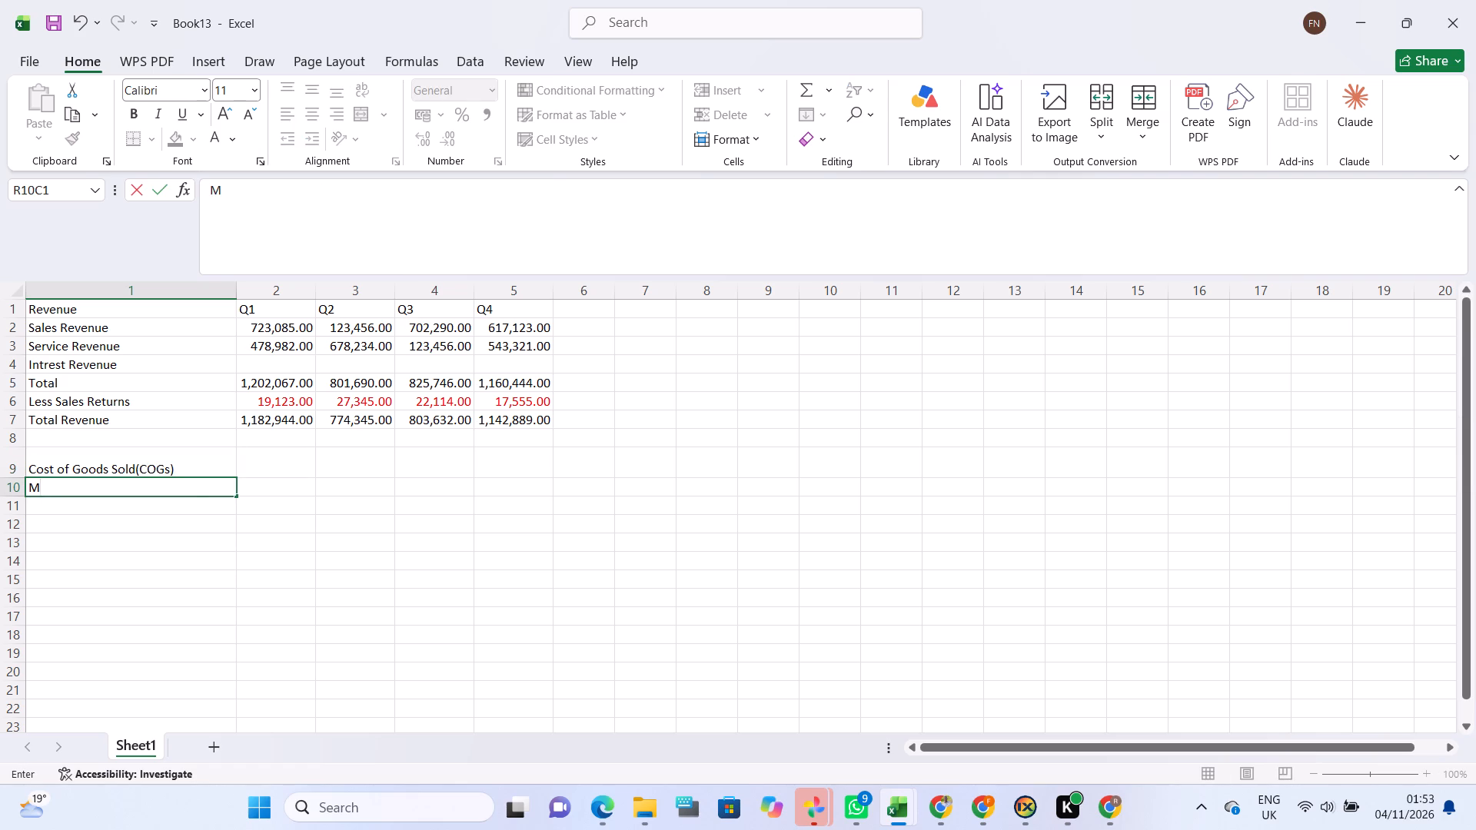
Enter the row labels "Materials and Supplies", "Subcontractor Services" and "Shipping and Delivery" beneath the Cost of Goods Sold heading.
{"action": "type", "text": "ater"}
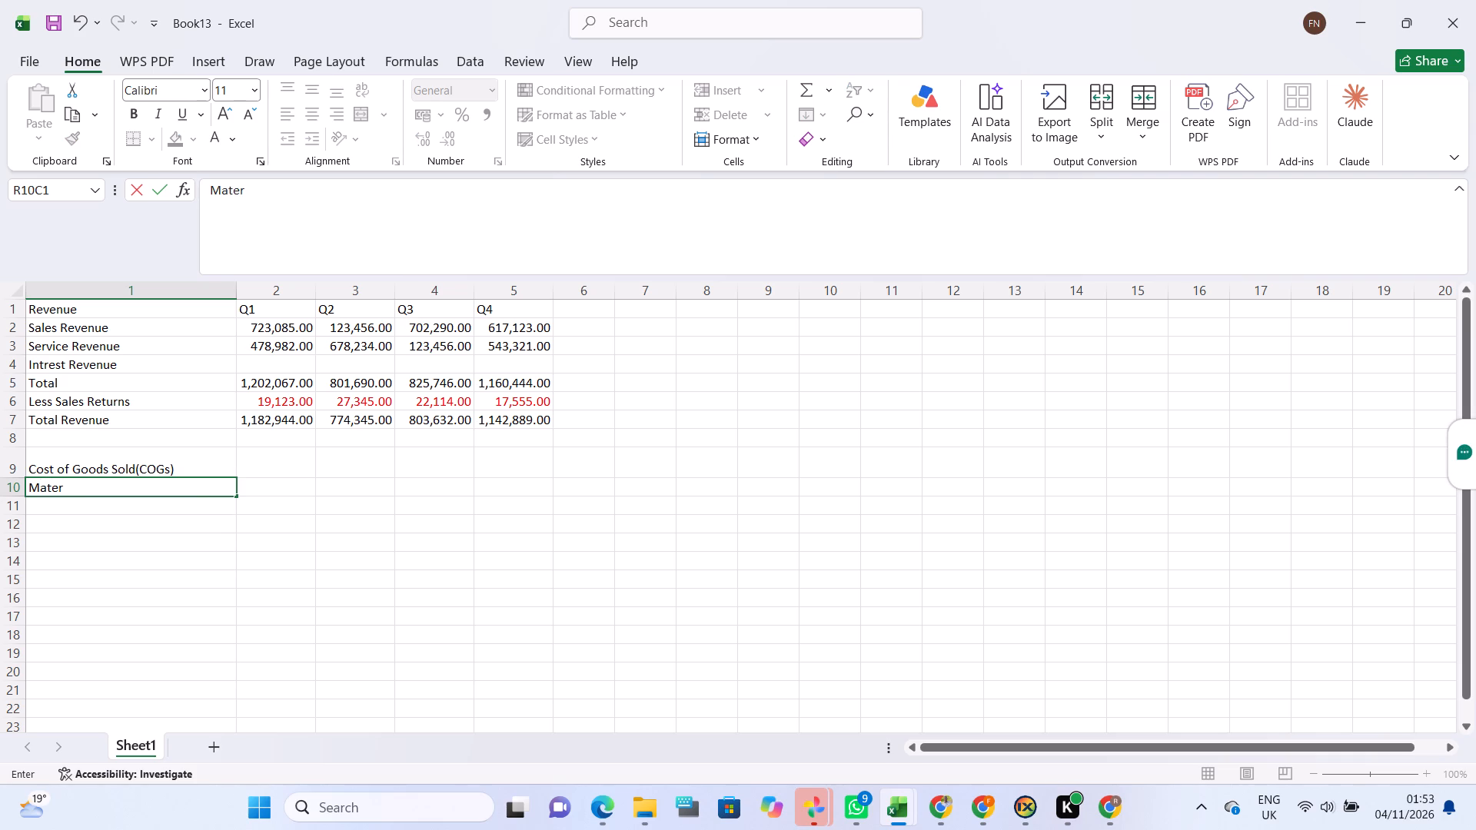
{"action": "type", "text": "ials and"}
{"action": "key", "text": "space"}
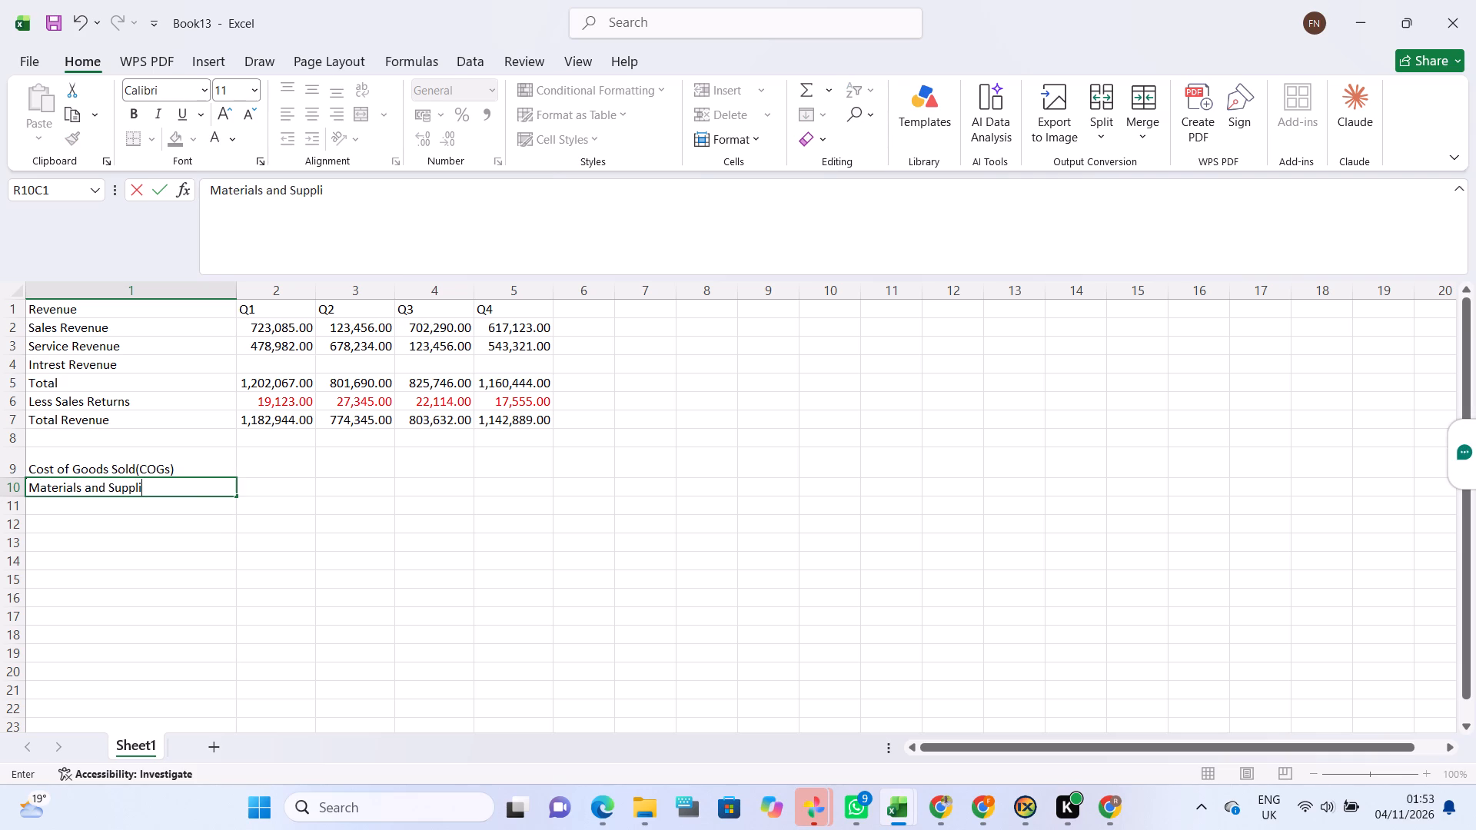
{"action": "key", "text": "Return"}
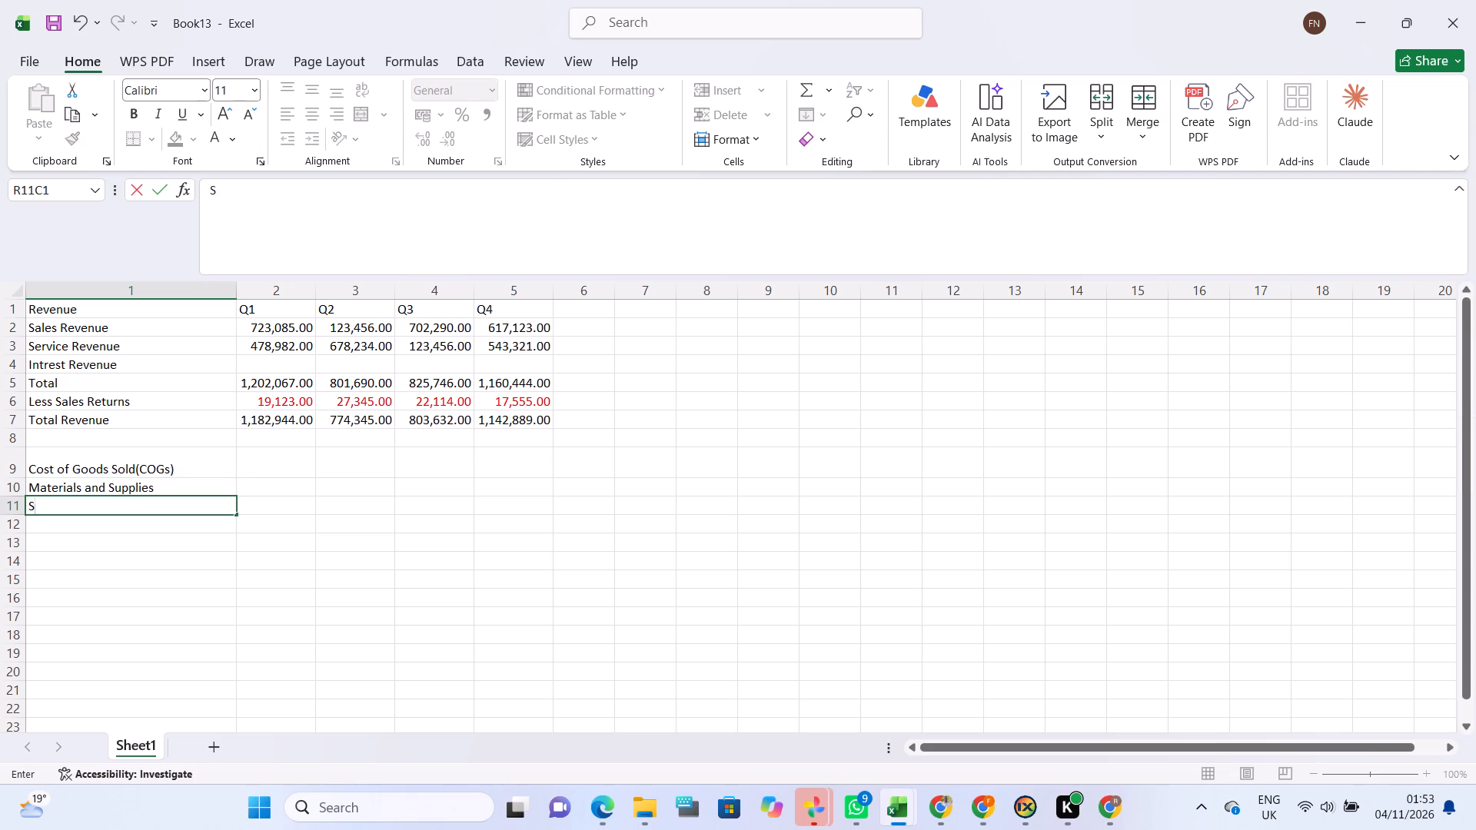
{"action": "type", "text": "ubcontrac"}
{"action": "key", "text": "t"}
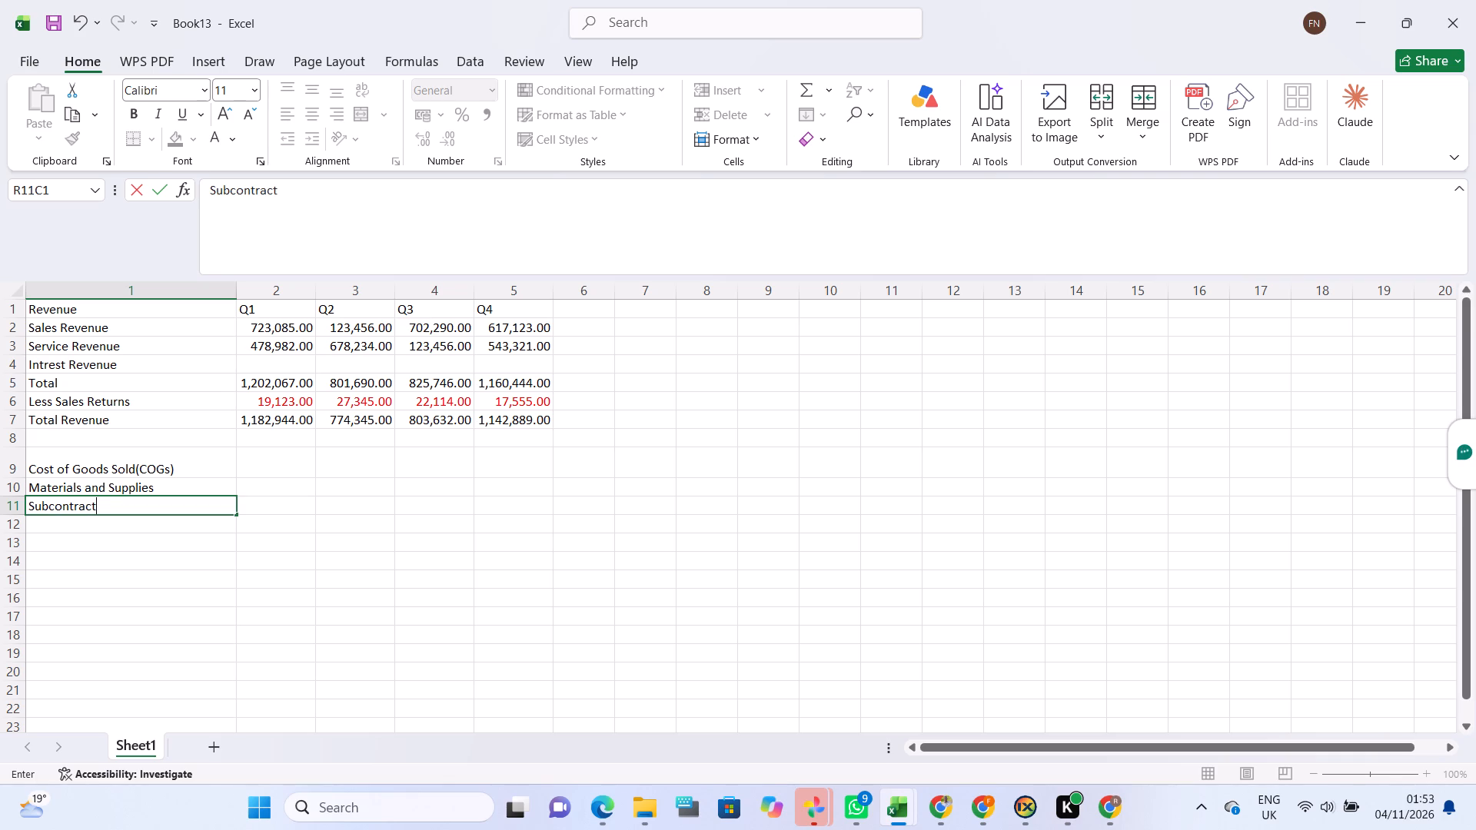
{"action": "type", "text": "or"}
{"action": "key", "text": "space"}
{"action": "type", "text": "ervices"}
{"action": "key", "text": "Return"}
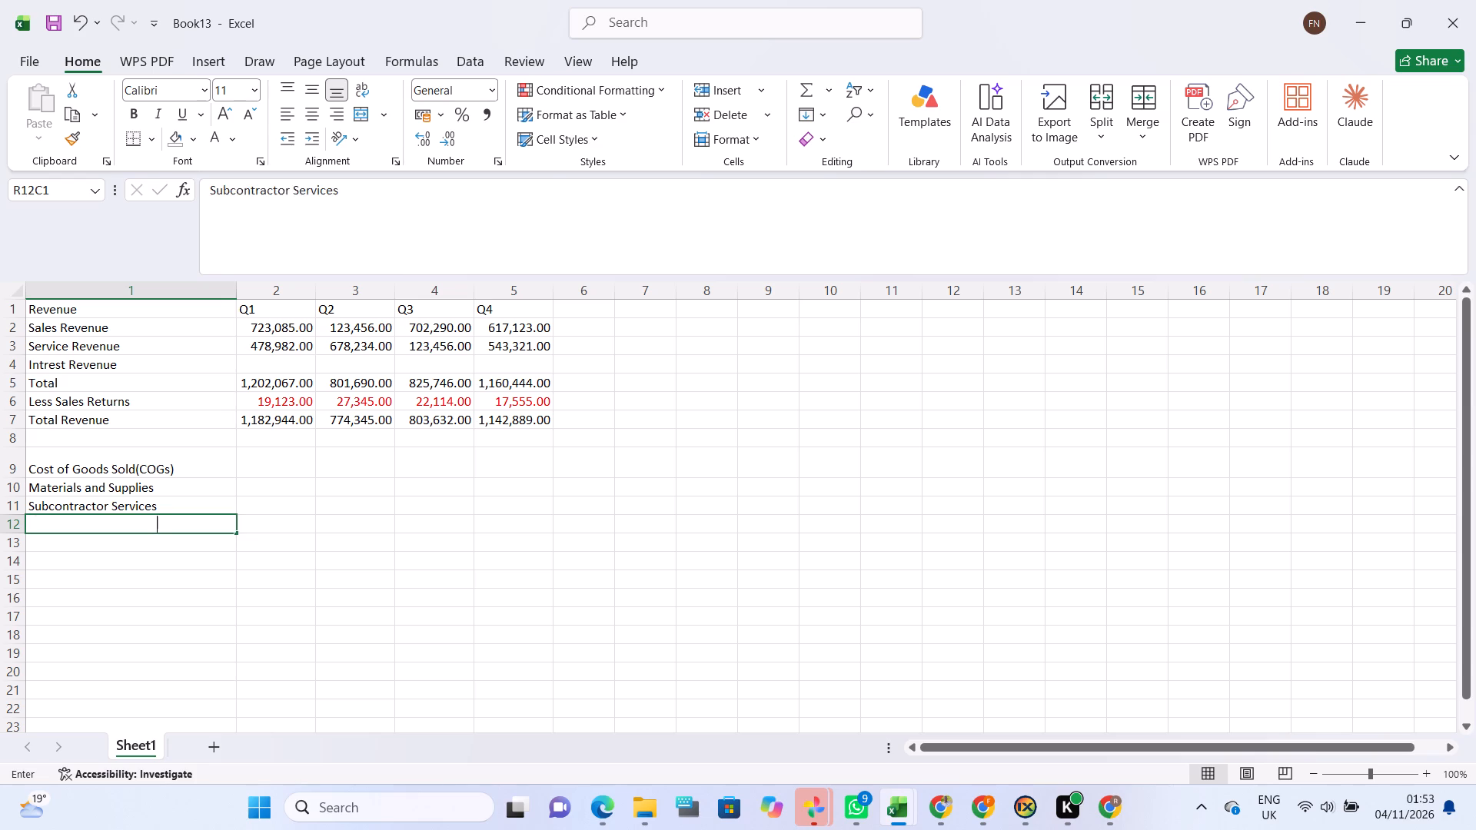
{"action": "key", "text": "h"}
{"action": "type", "text": "ipping and"}
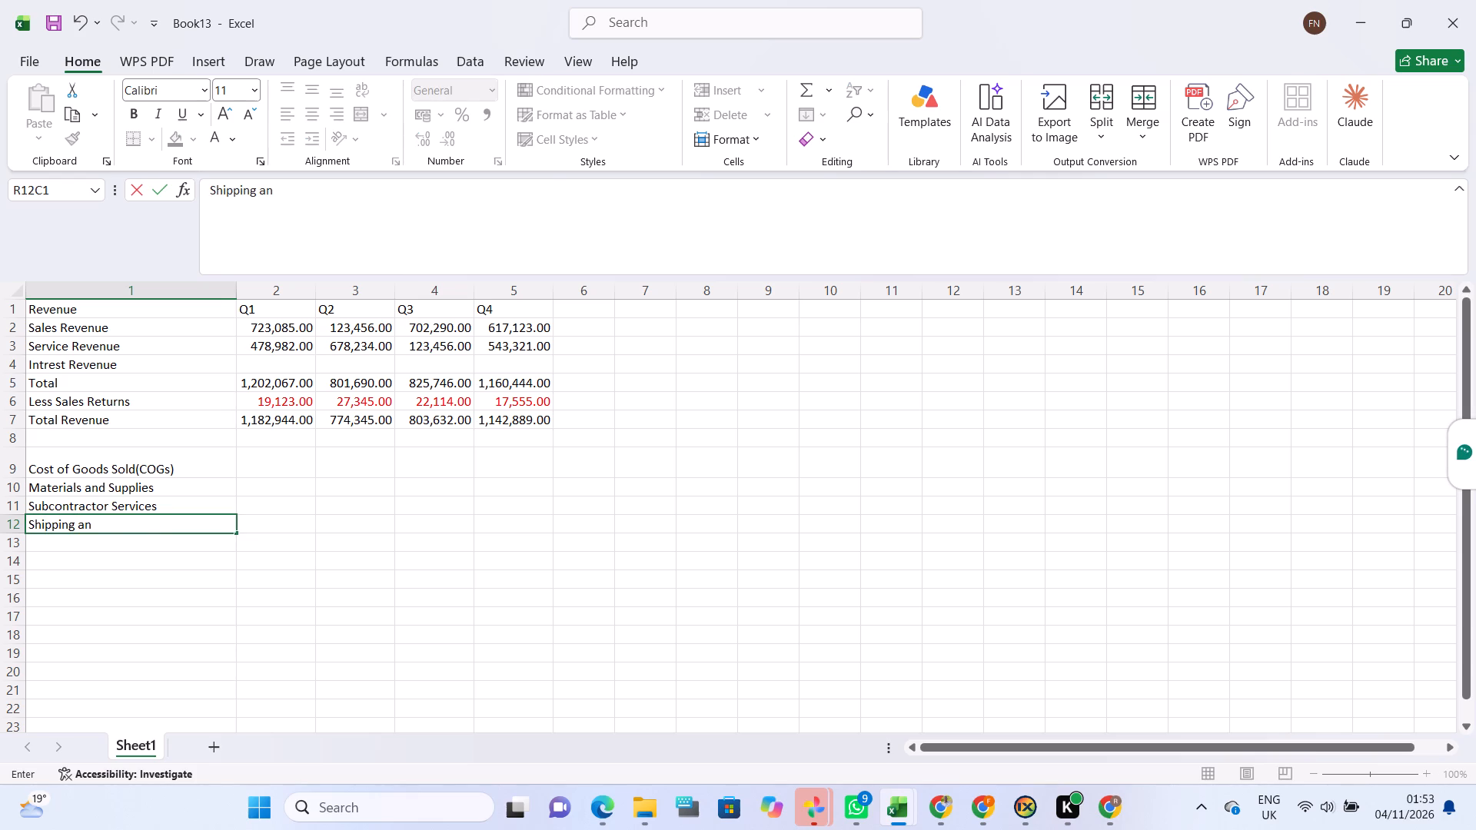
{"action": "key", "text": "space"}
{"action": "key", "text": "Return"}
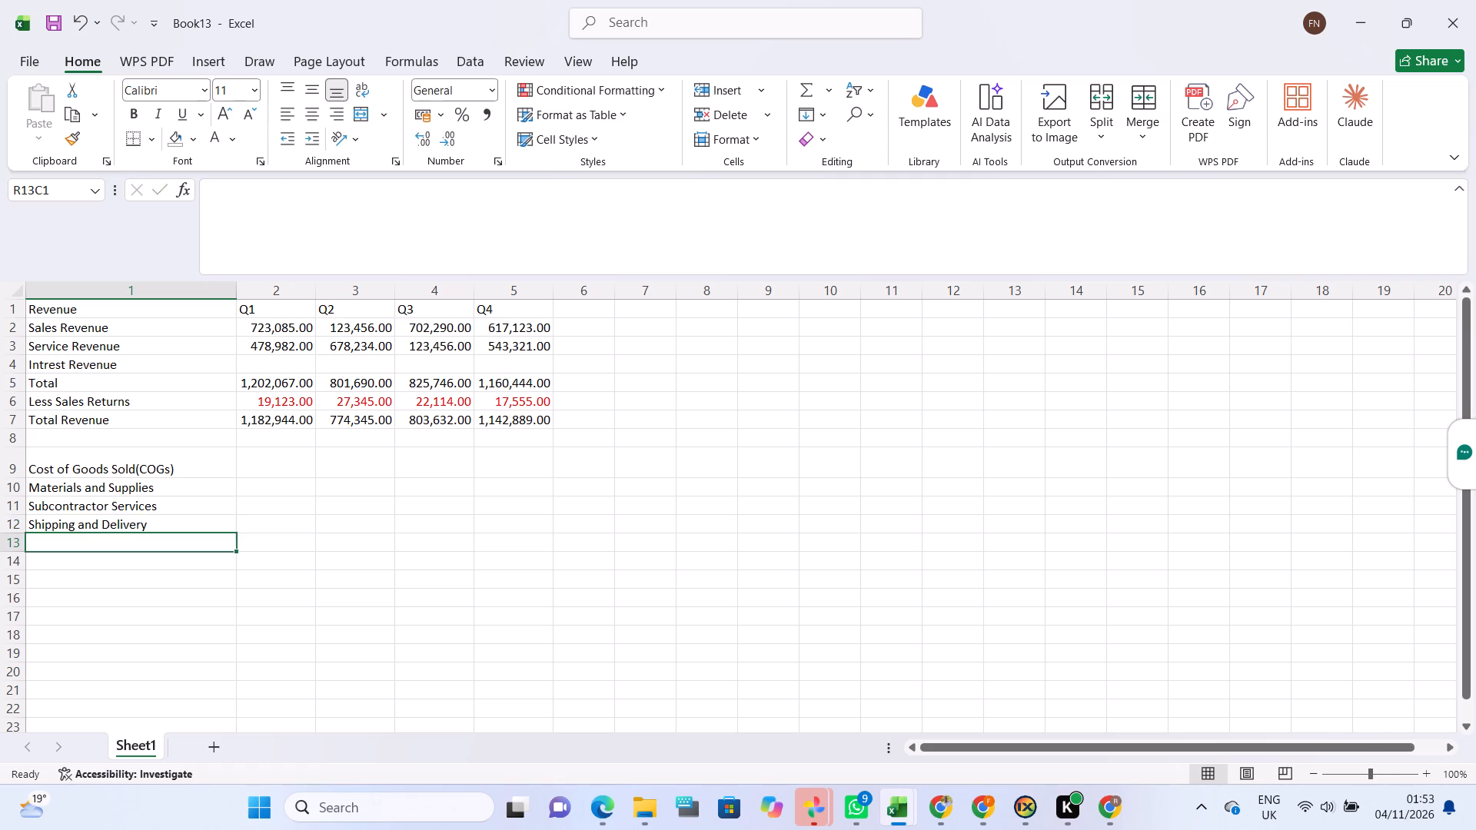
Enter the Q1 costs: 52000 for Materials and Supplies, 37000 for Subcontractor Services and 8000 for Shipping and Delivery.
{"action": "left_click", "coordinate": [247, 486]}
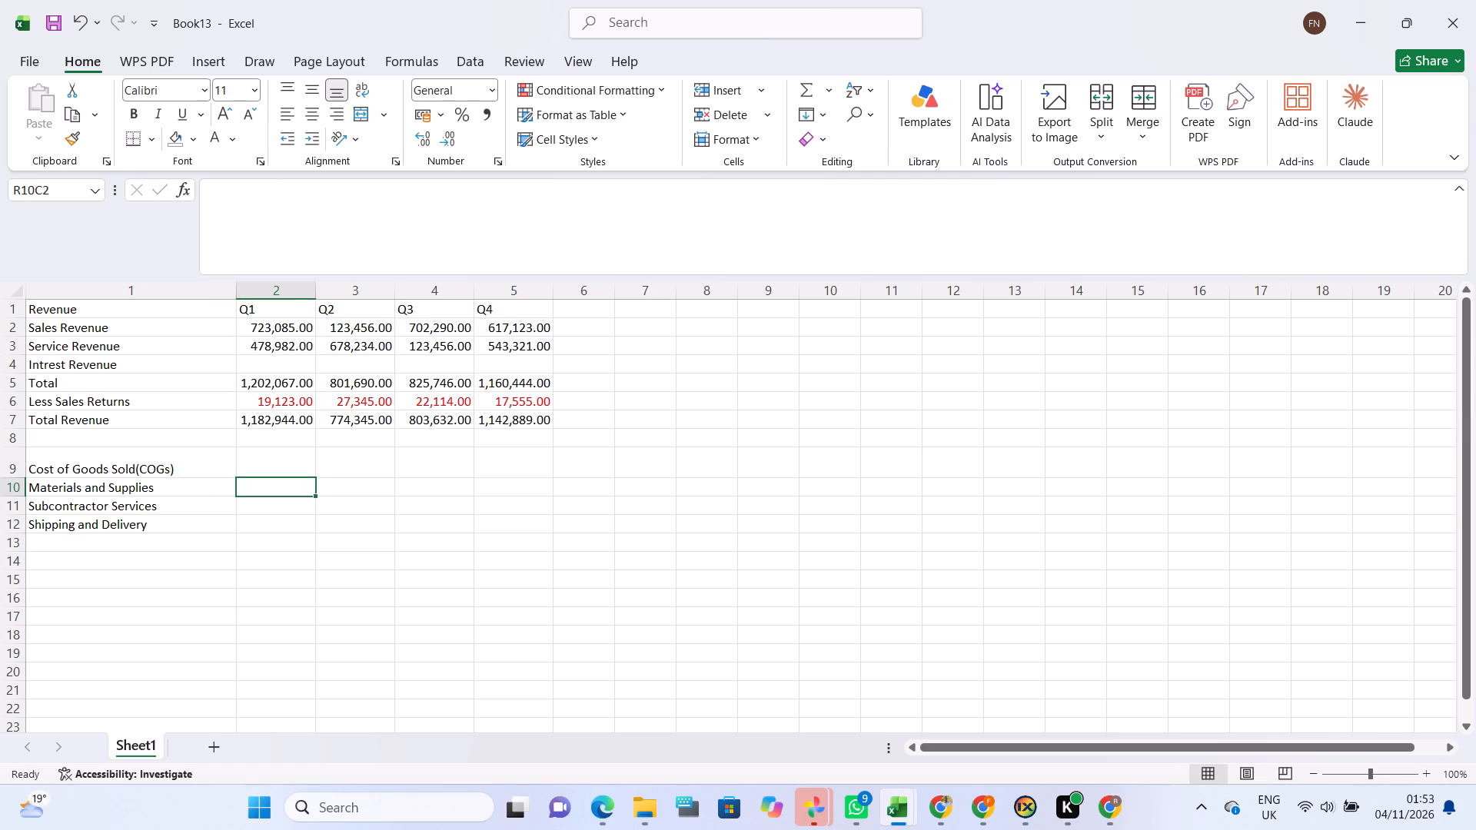
{"action": "type", "text": "52000"}
{"action": "key", "text": "Return"}
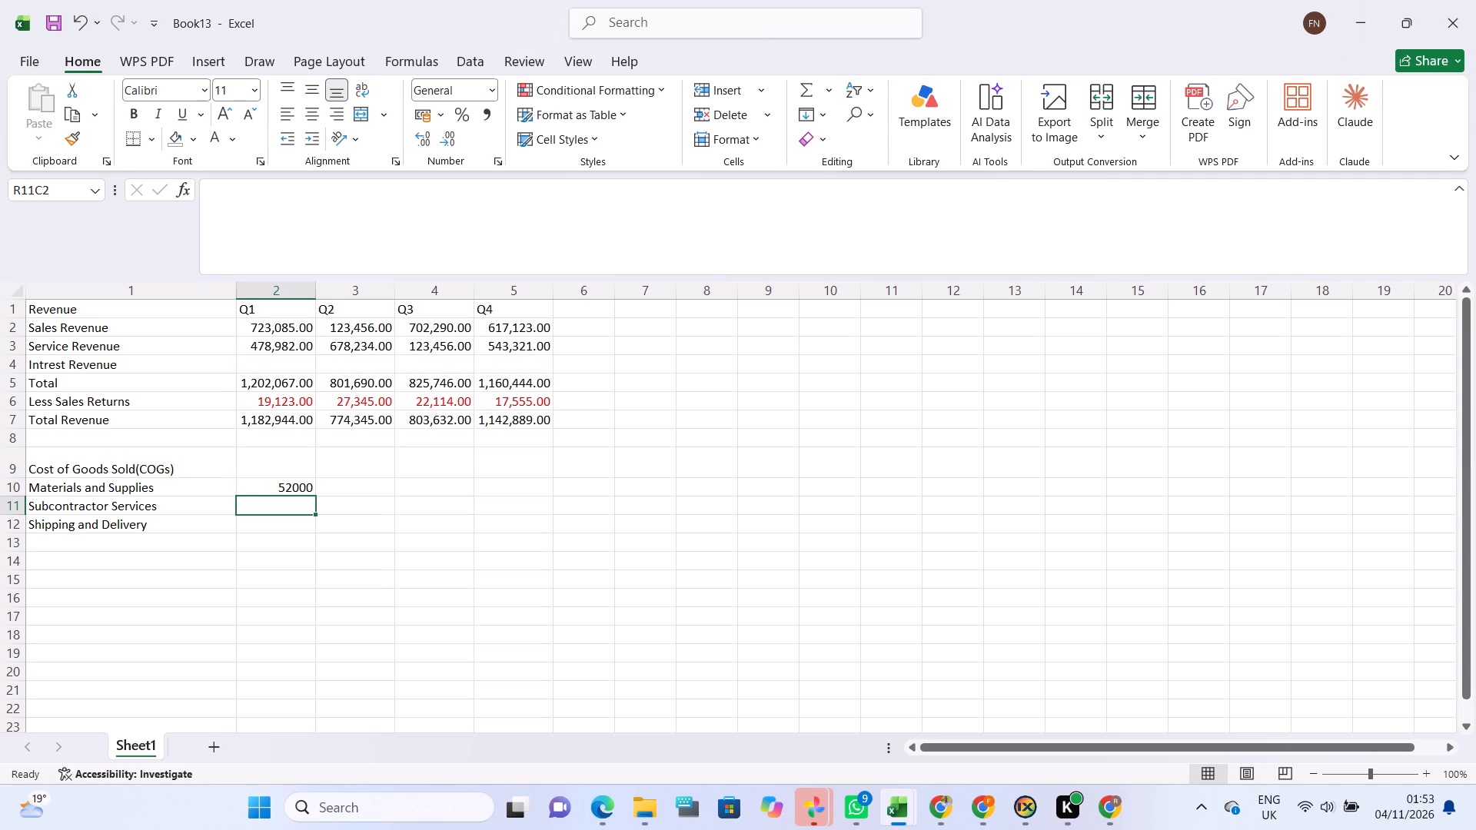
{"action": "type", "text": "3700"}
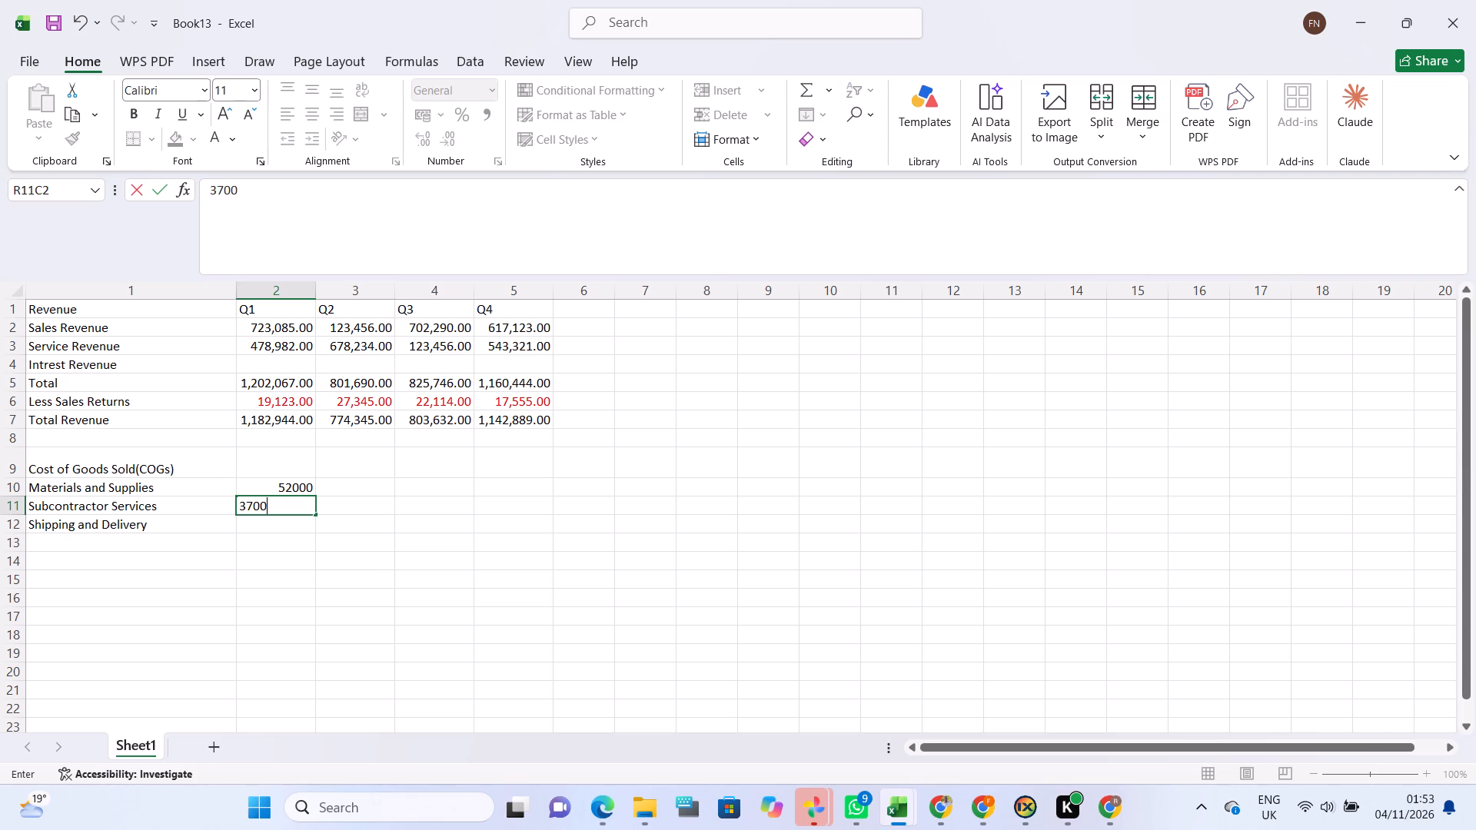
{"action": "key", "text": "0"}
{"action": "key", "text": "Return"}
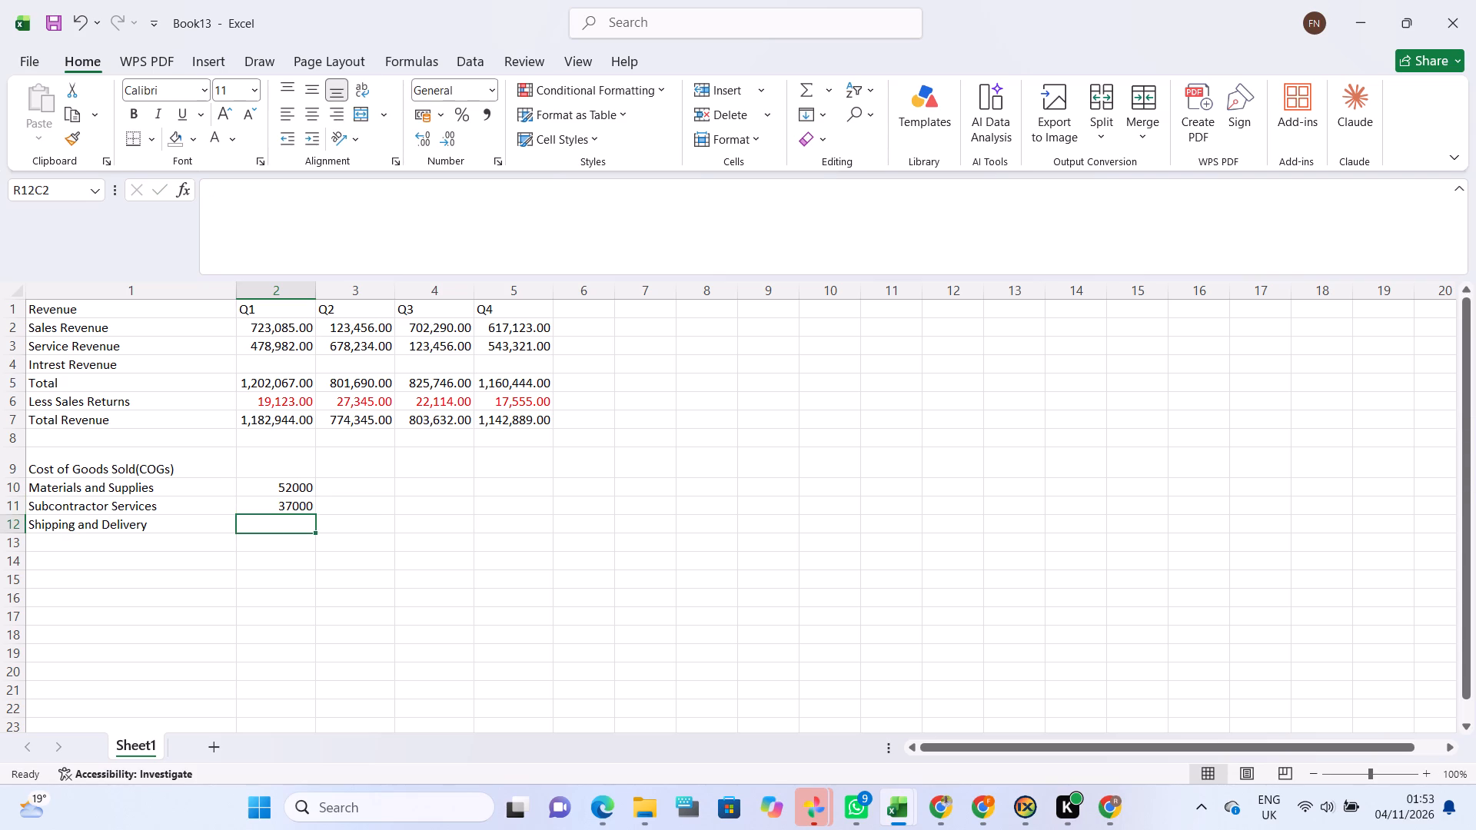
{"action": "type", "text": "8000"}
{"action": "key", "text": "Return"}
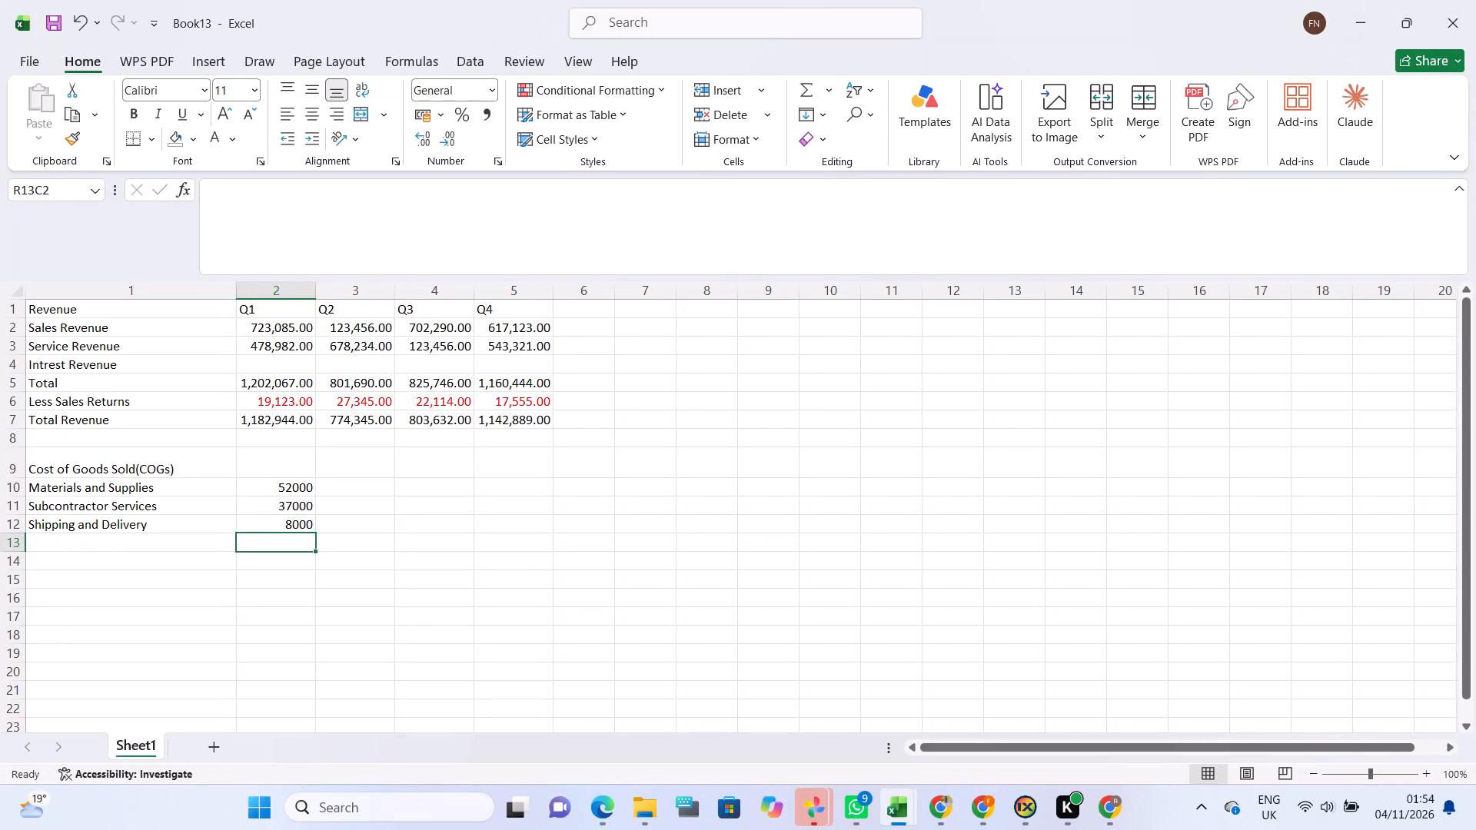
Enter the Q2 costs: 44000 for Materials and Supplies, 39000 for Subcontractor Services and 6500 for Shipping and Delivery.
{"action": "left_click", "coordinate": [335, 484]}
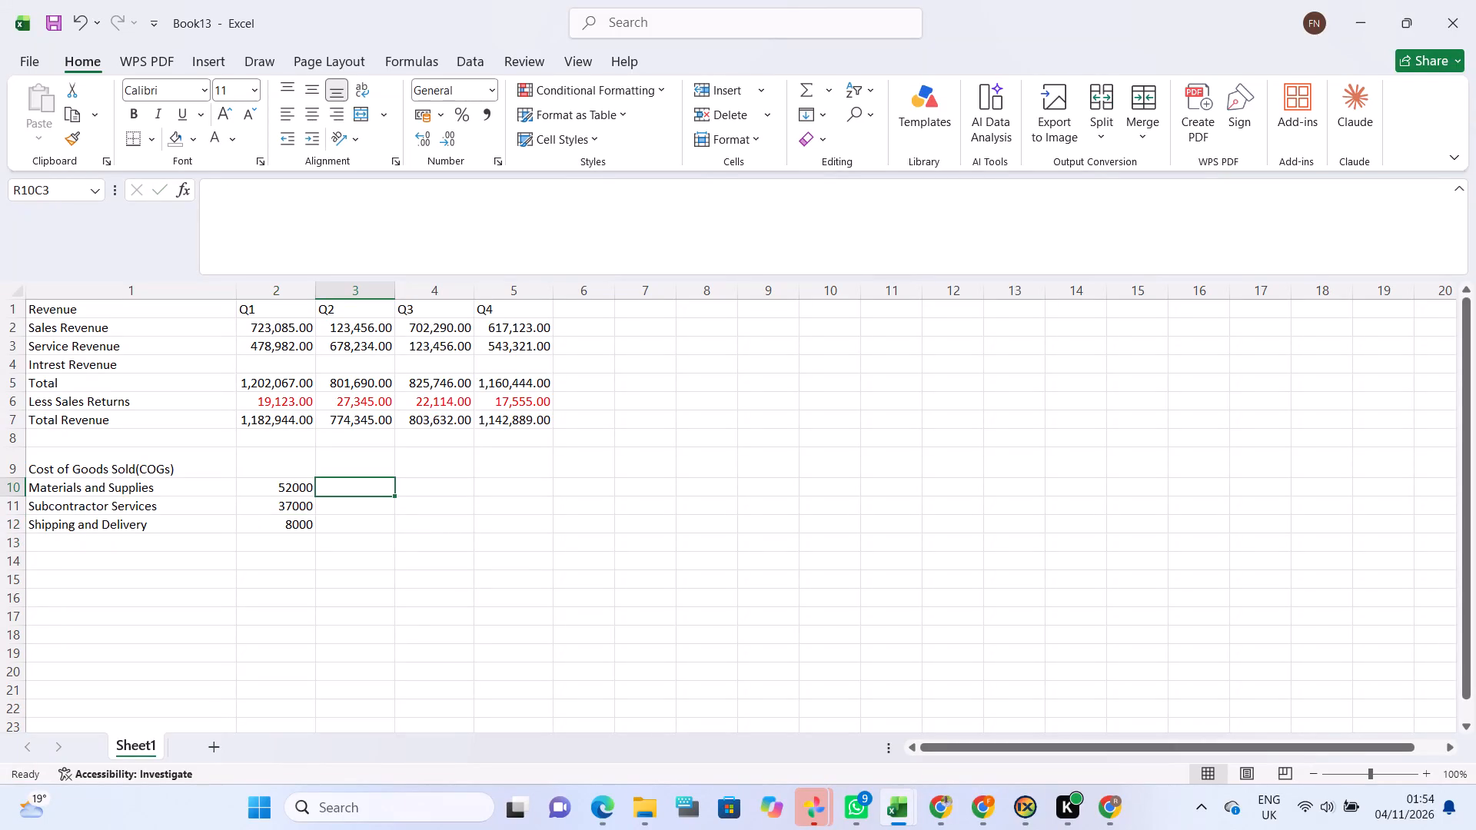
{"action": "type", "text": "44000"}
{"action": "key", "text": "Return"}
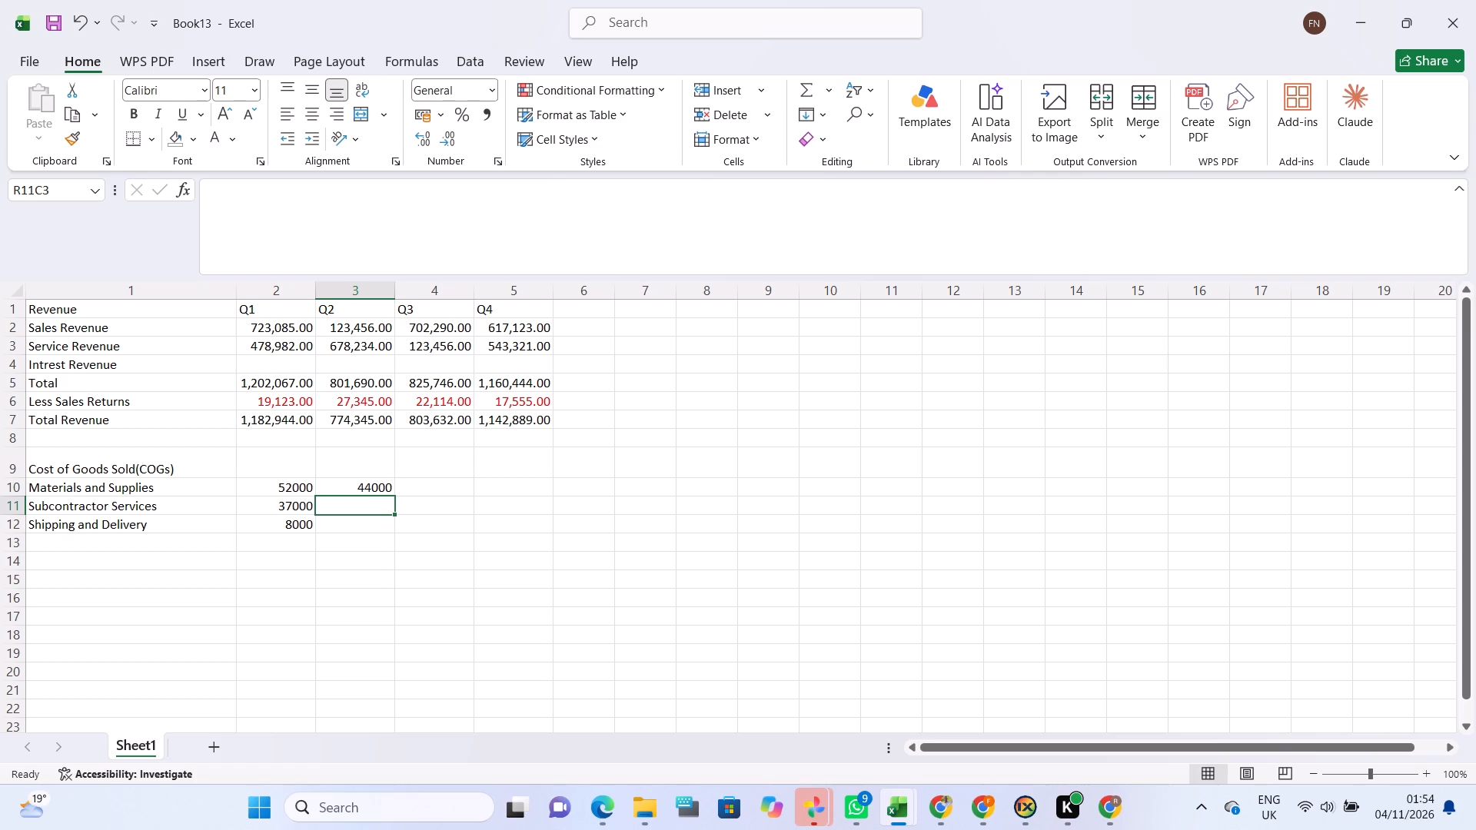
{"action": "type", "text": "39000"}
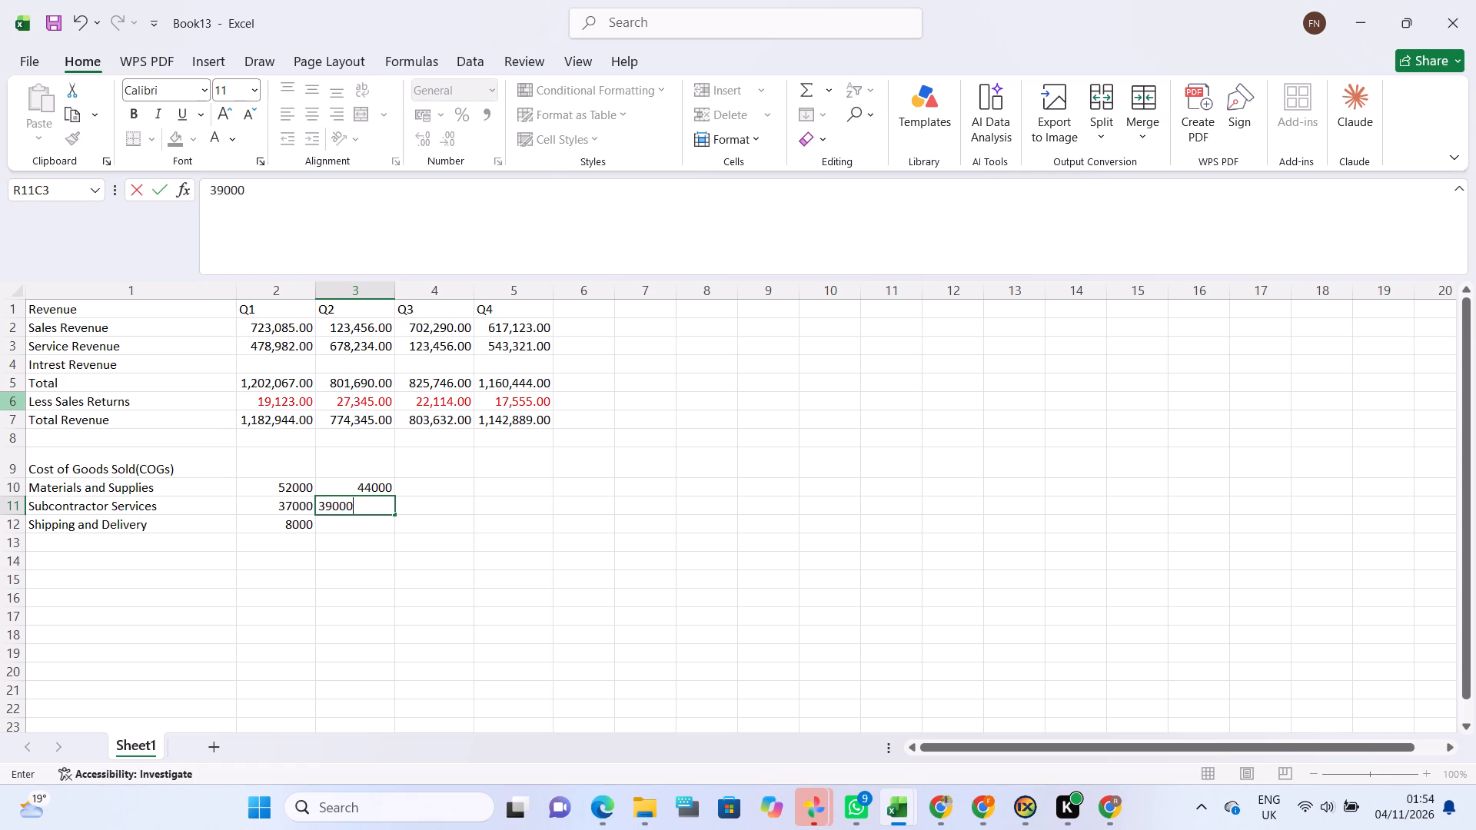
{"action": "key", "text": "Return"}
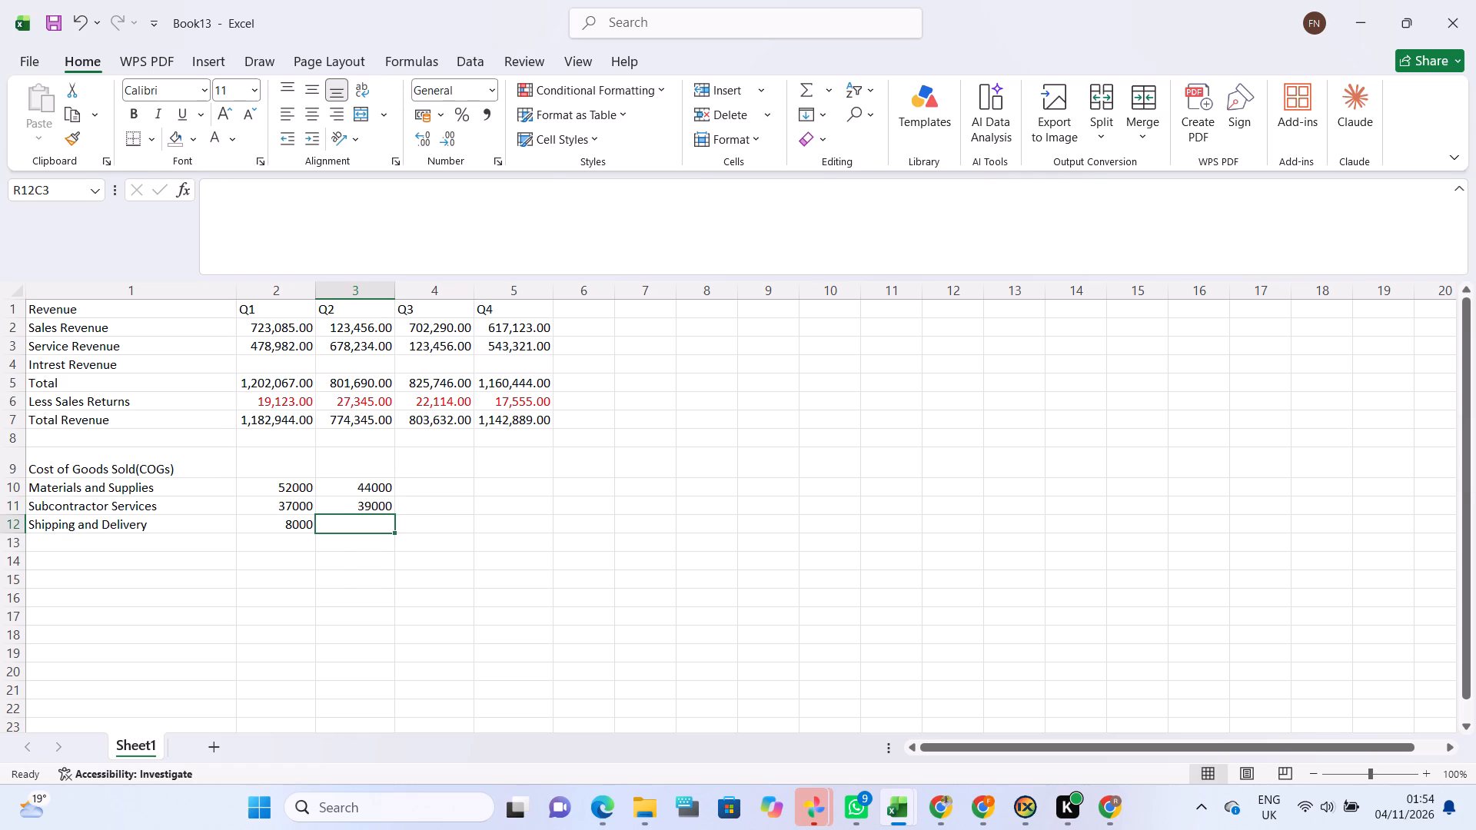
{"action": "type", "text": "6500"}
{"action": "key", "text": "Return"}
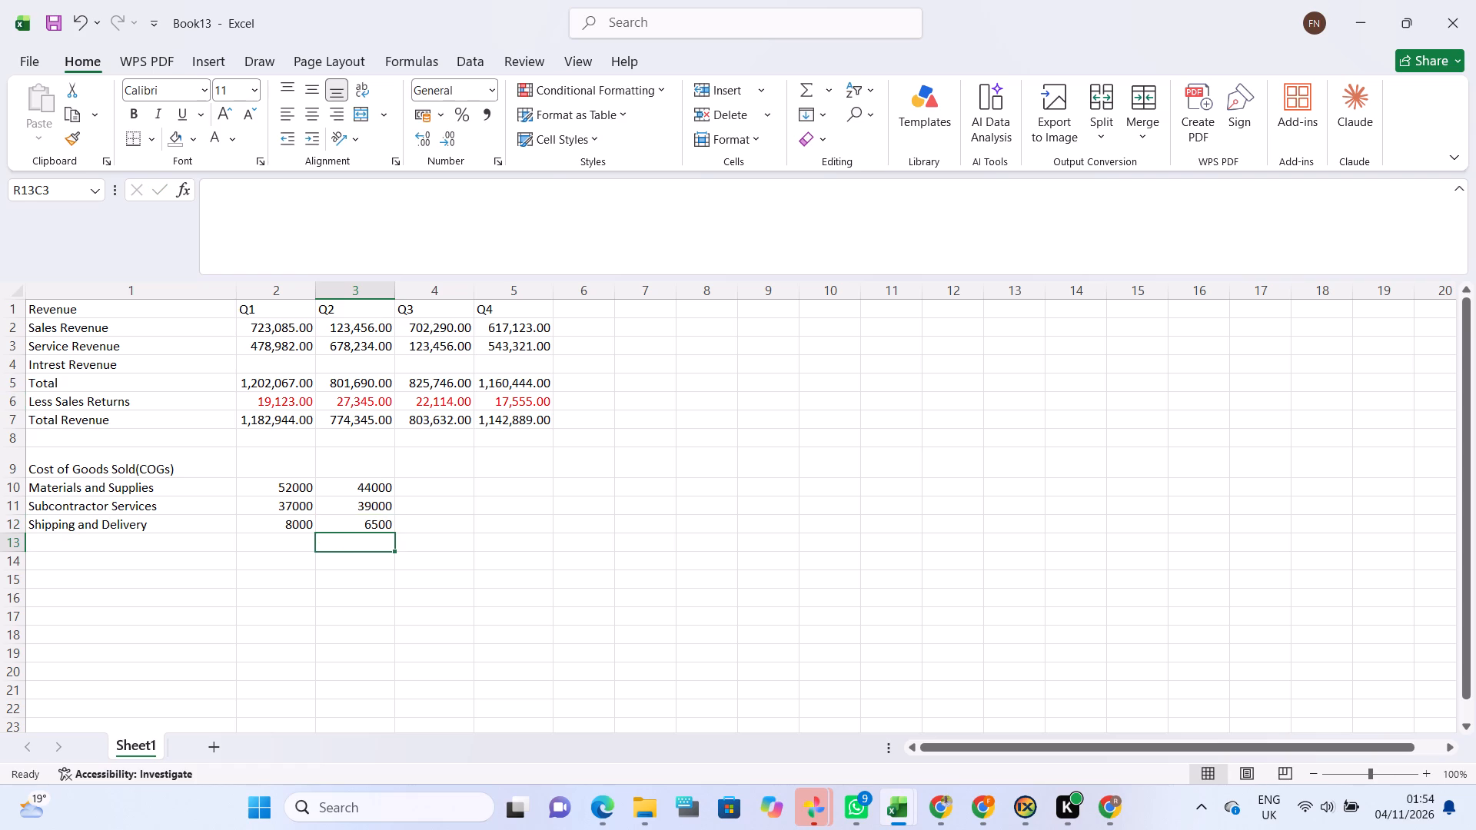
Enter the Q3 costs: 50000 for Materials and Supplies, 38000 for Subcontractor Services and 7200 for Shipping and Delivery.
{"action": "left_click", "coordinate": [415, 484]}
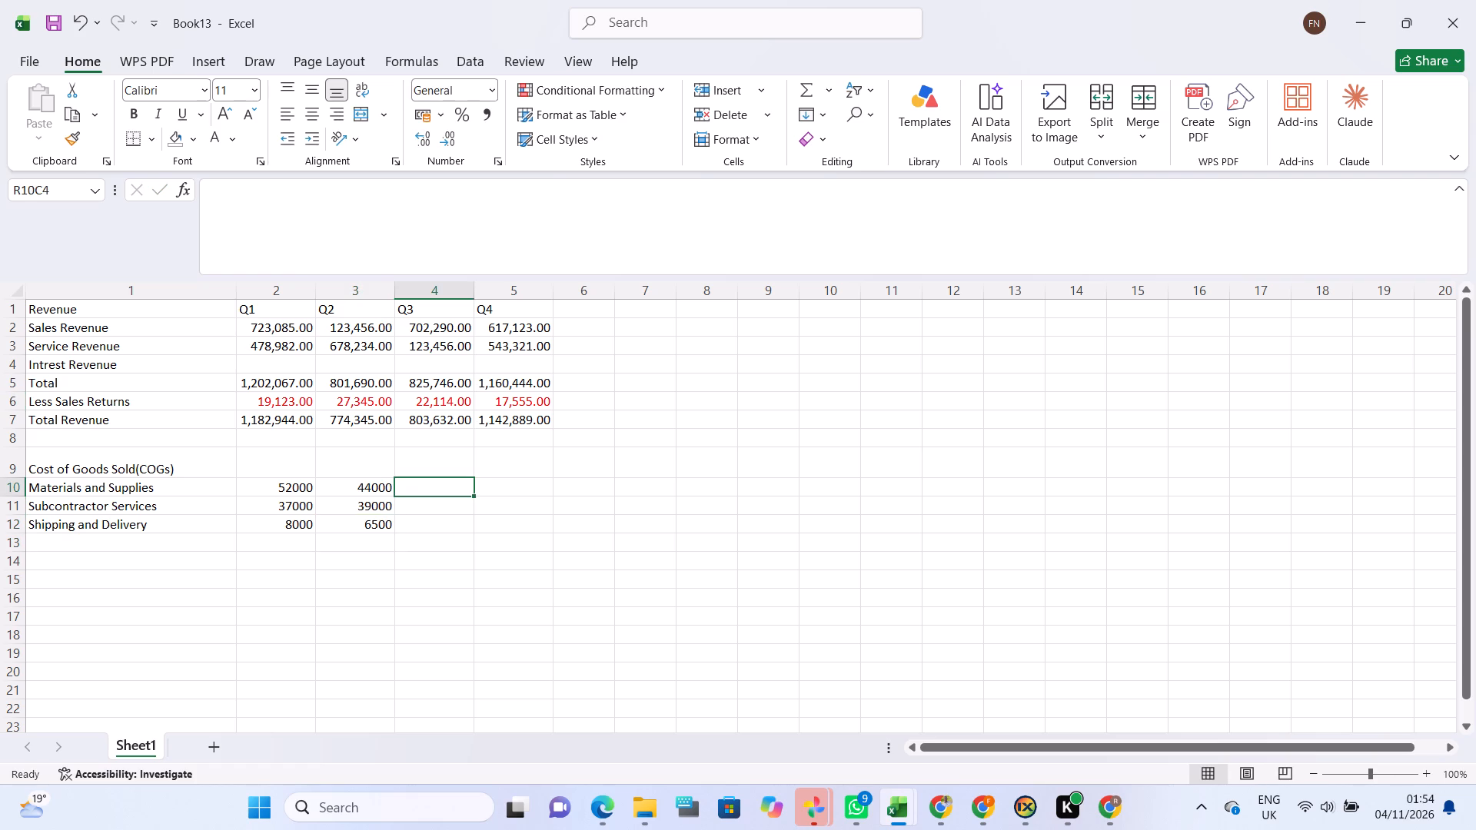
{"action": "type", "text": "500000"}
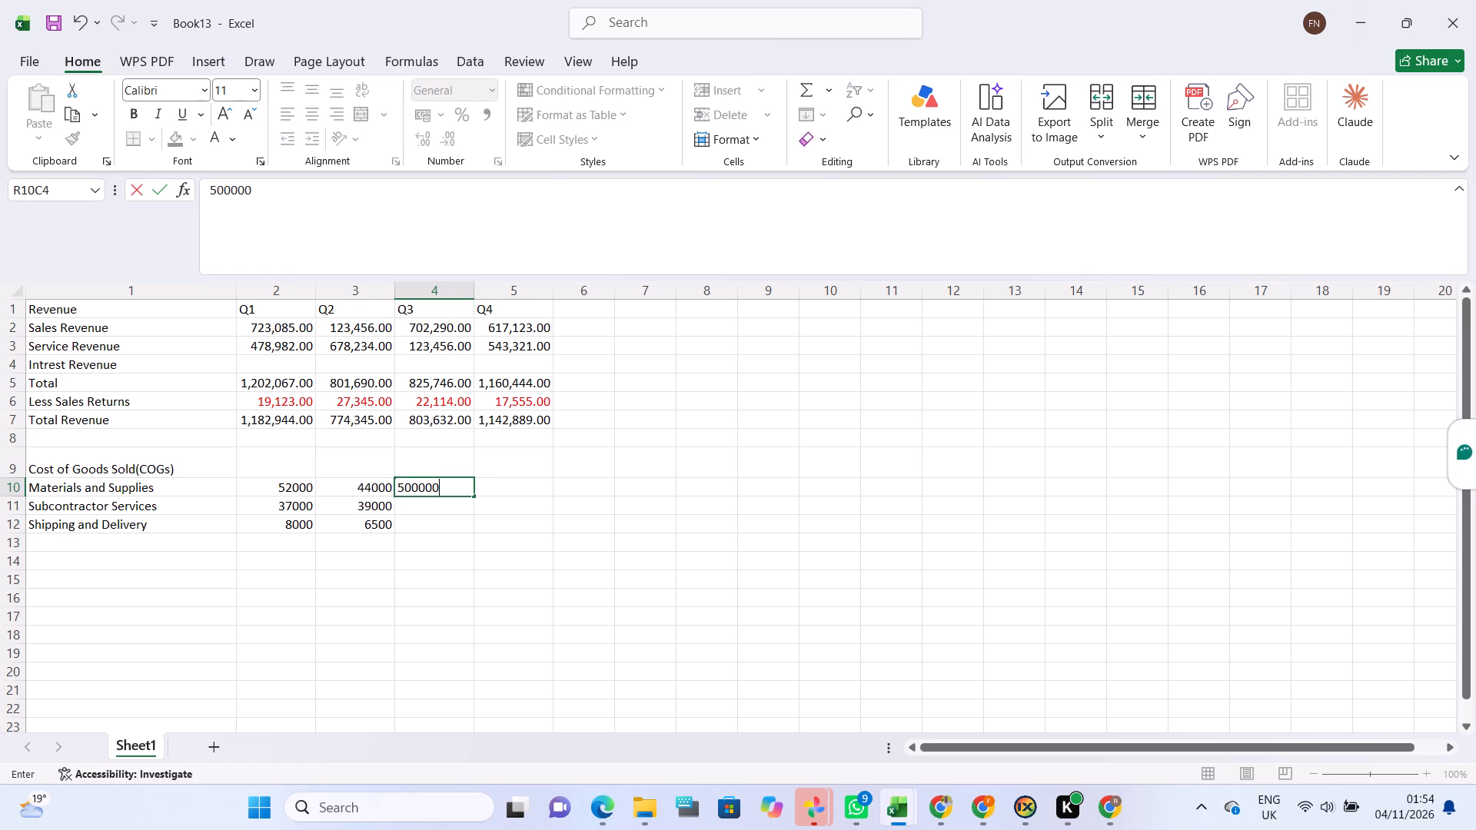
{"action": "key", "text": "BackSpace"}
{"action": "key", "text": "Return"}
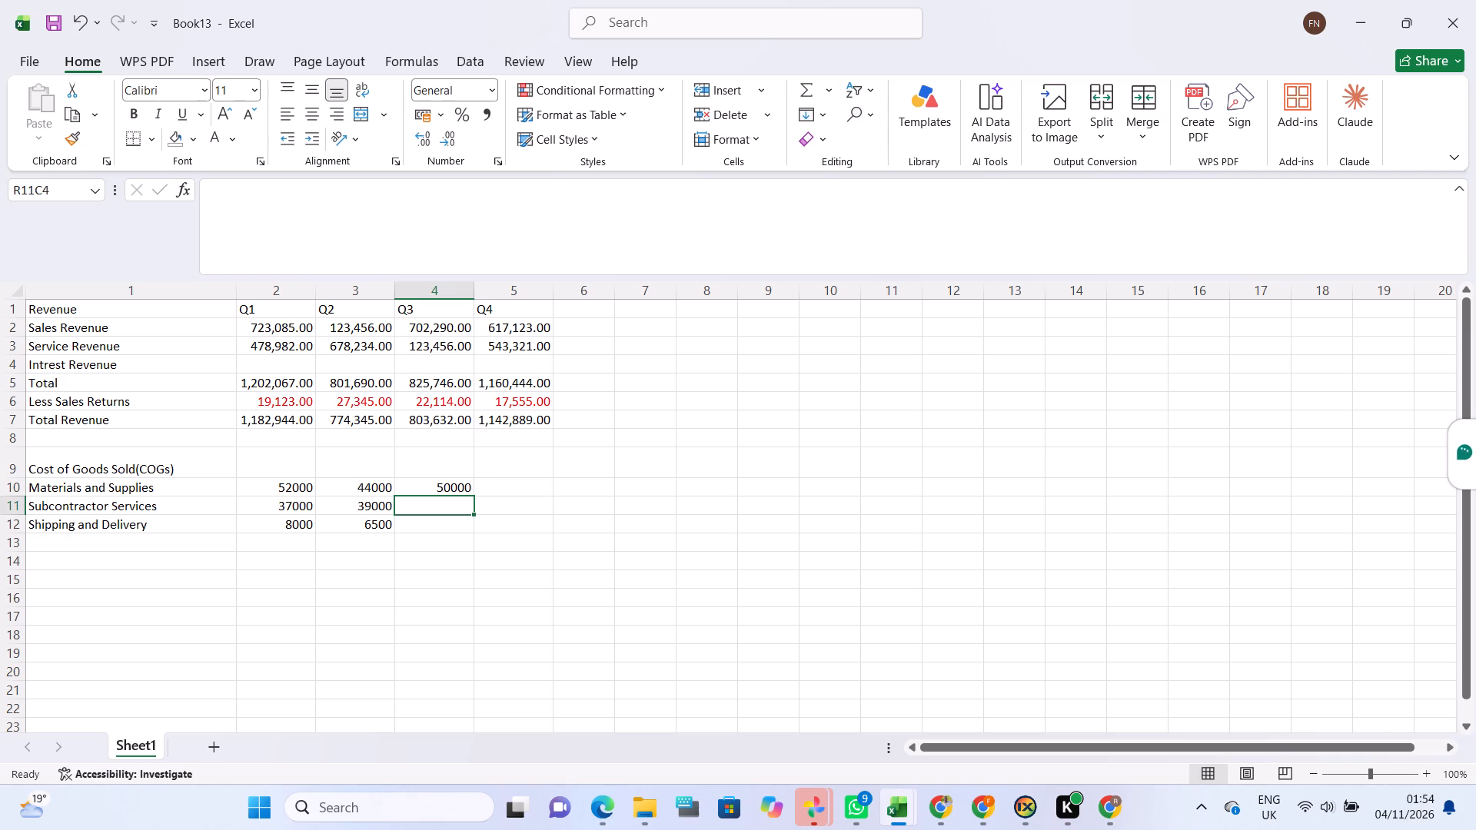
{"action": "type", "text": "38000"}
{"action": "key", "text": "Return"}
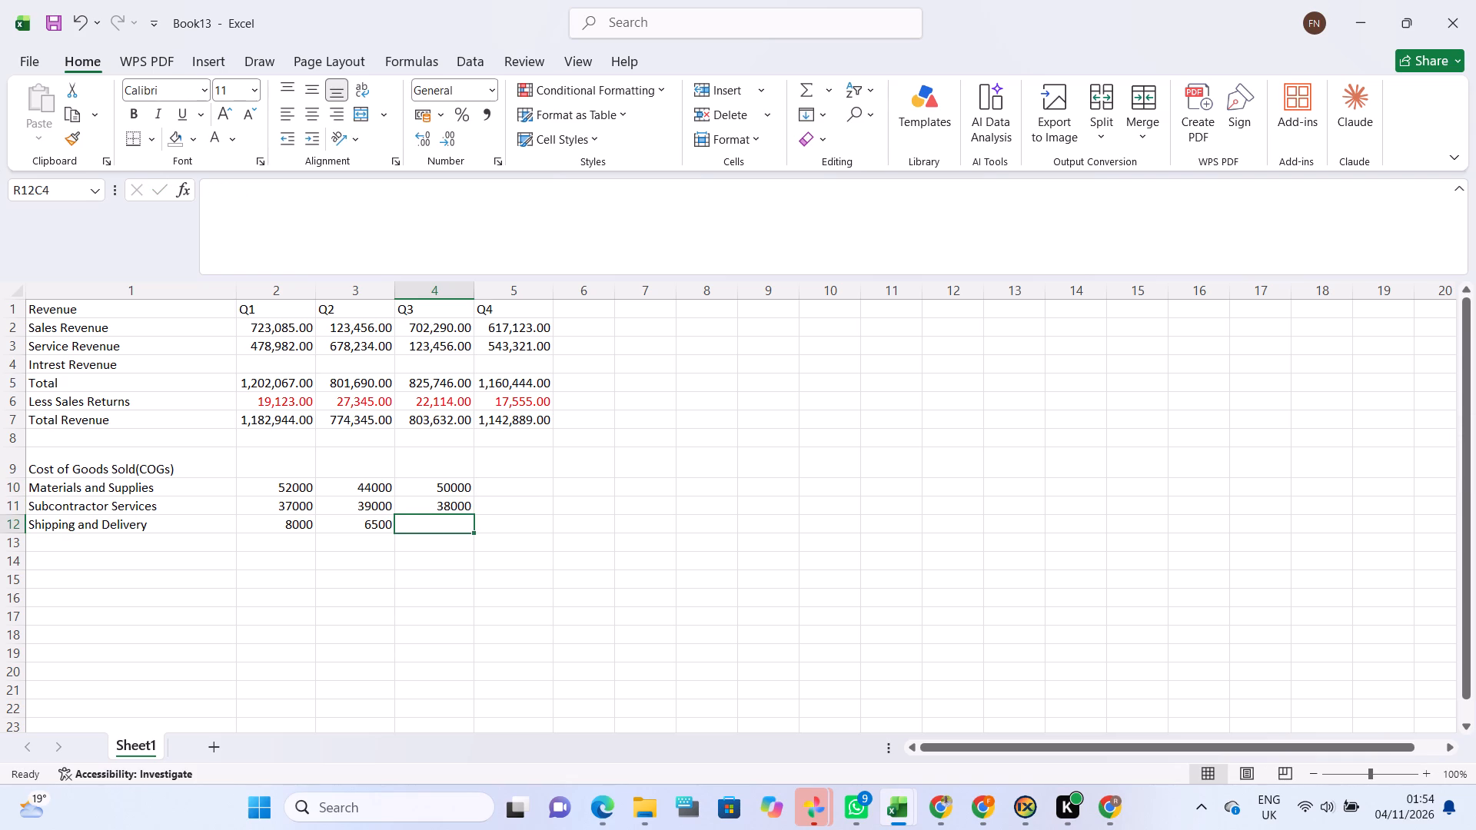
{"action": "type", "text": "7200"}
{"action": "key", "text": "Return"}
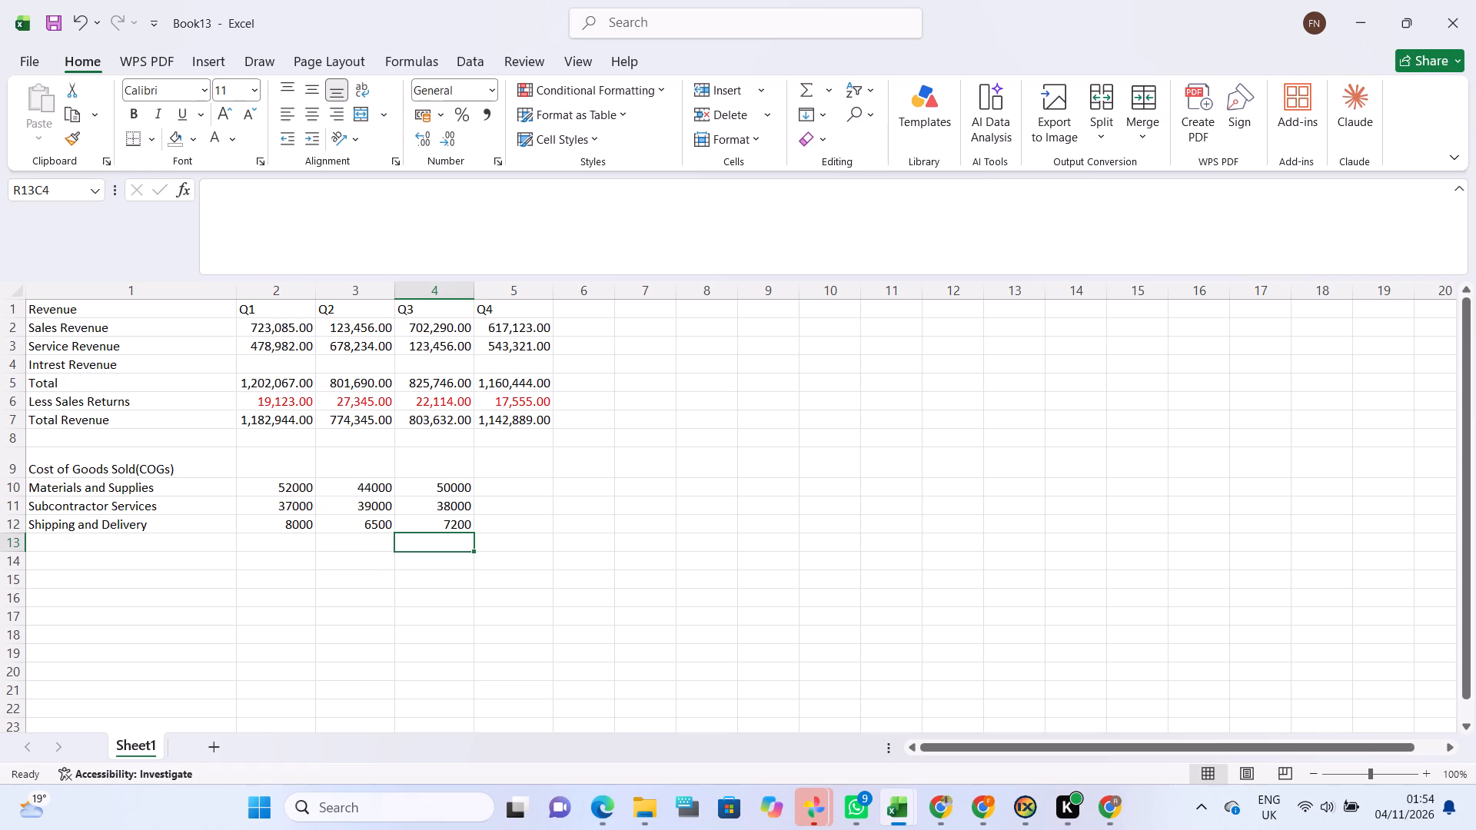
Enter the Q4 costs: 48000 for Materials and Supplies, 42000 for Subcontractor Services and 6900 for Shipping and Delivery.
{"action": "left_click", "coordinate": [523, 490]}
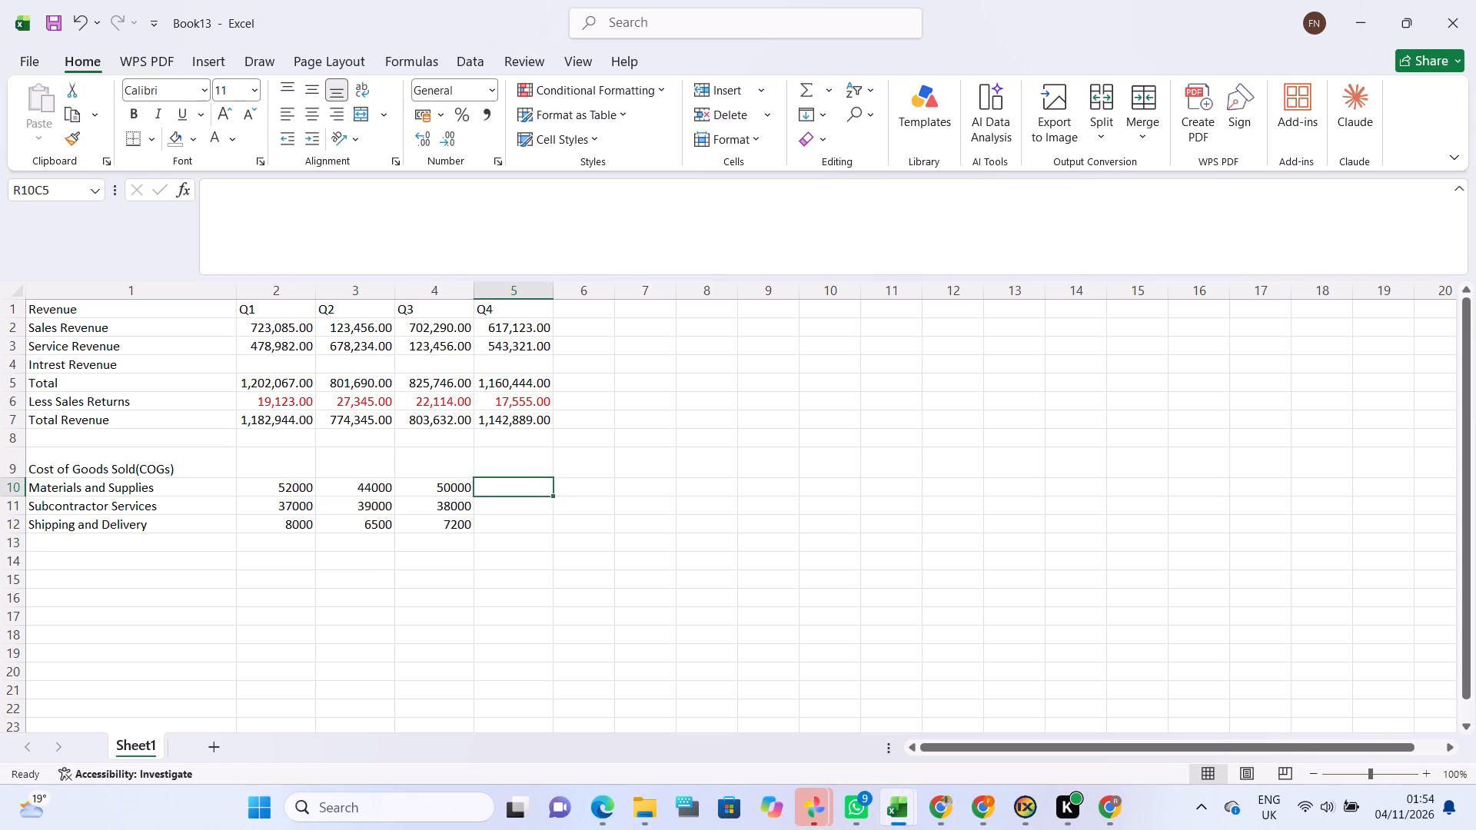
{"action": "type", "text": "48000"}
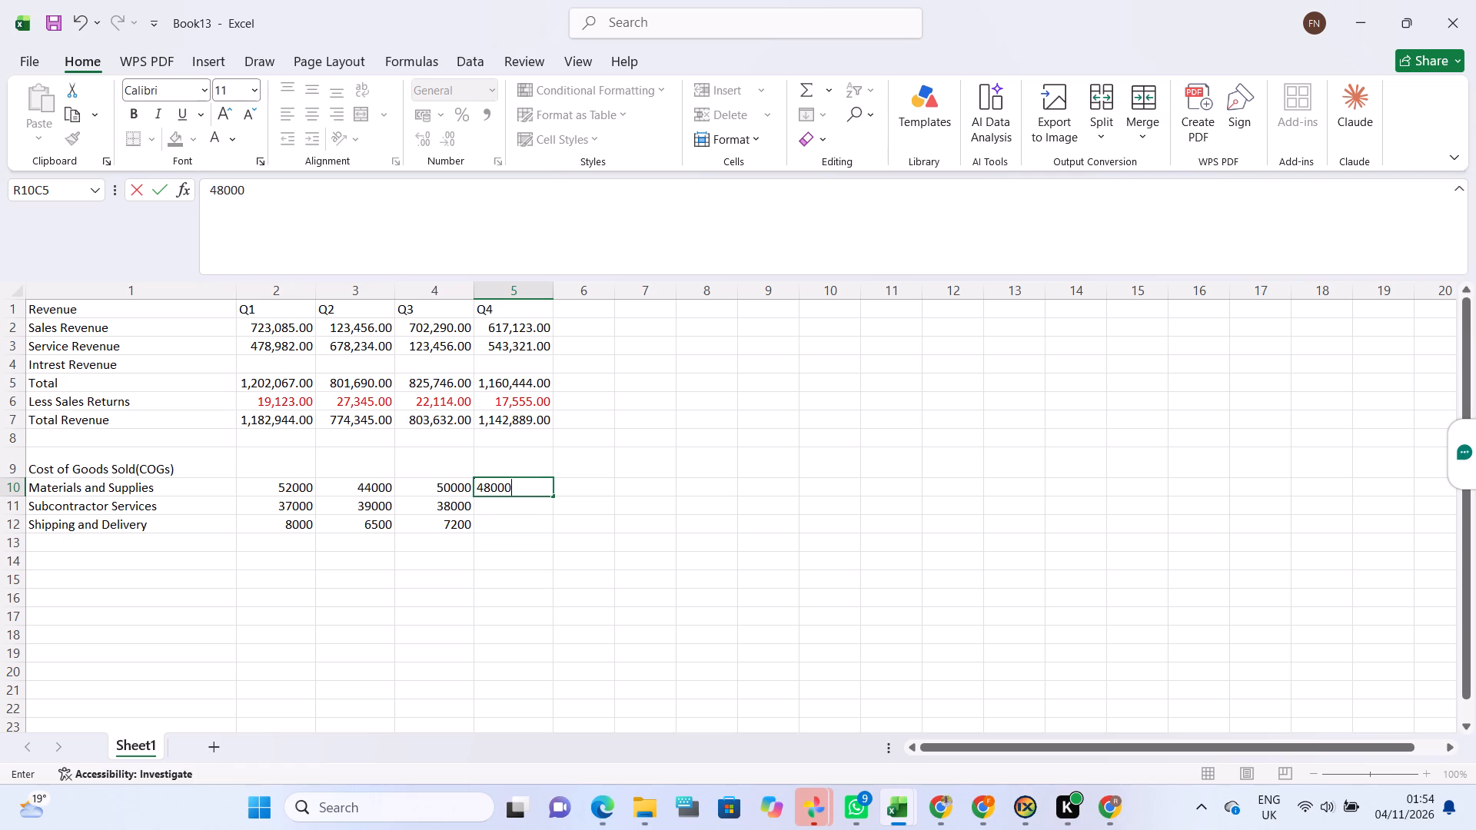
{"action": "key", "text": "Return"}
{"action": "type", "text": "42000"}
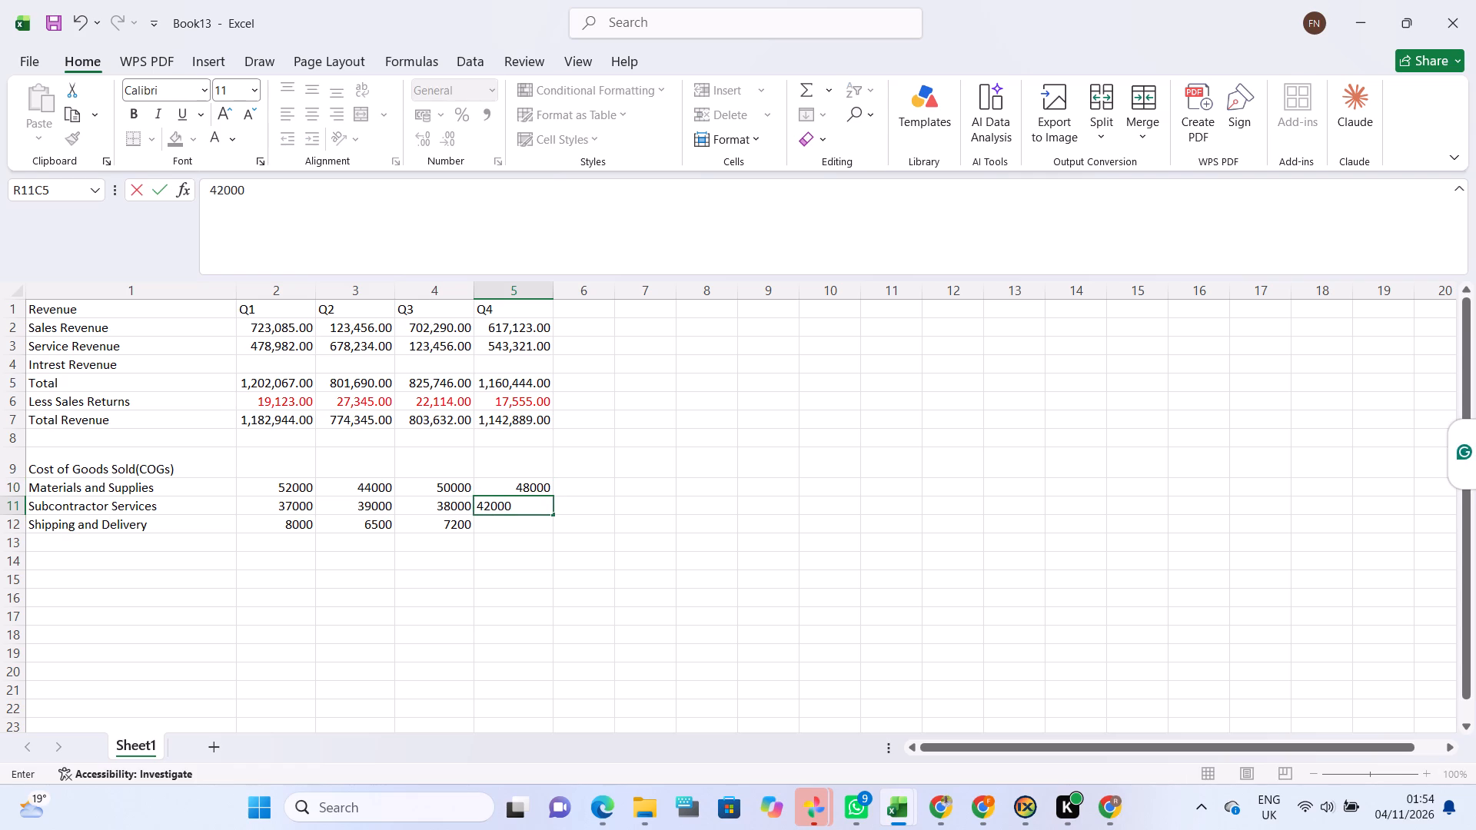
{"action": "key", "text": "Return"}
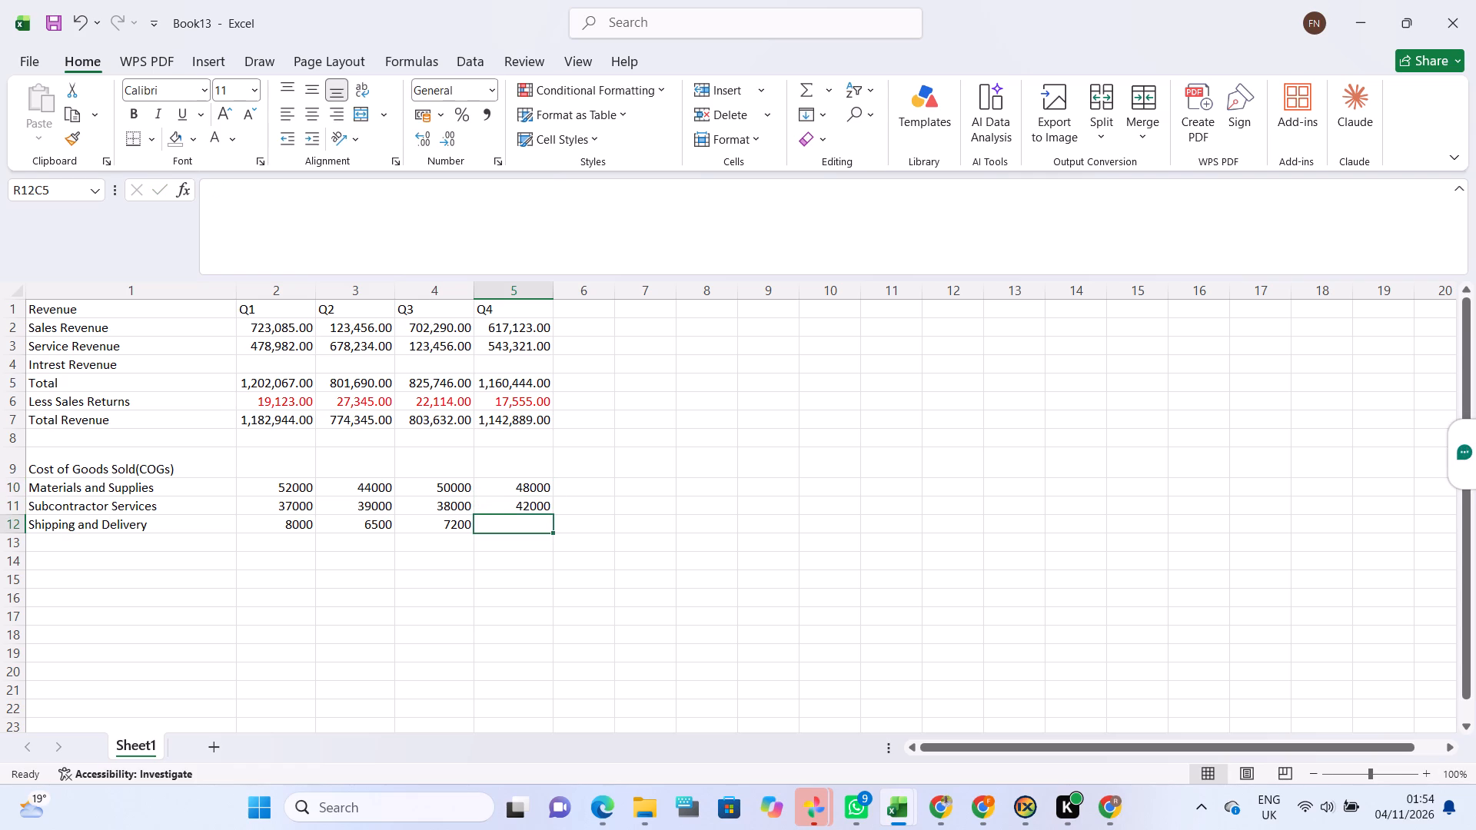
{"action": "key", "text": "6"}
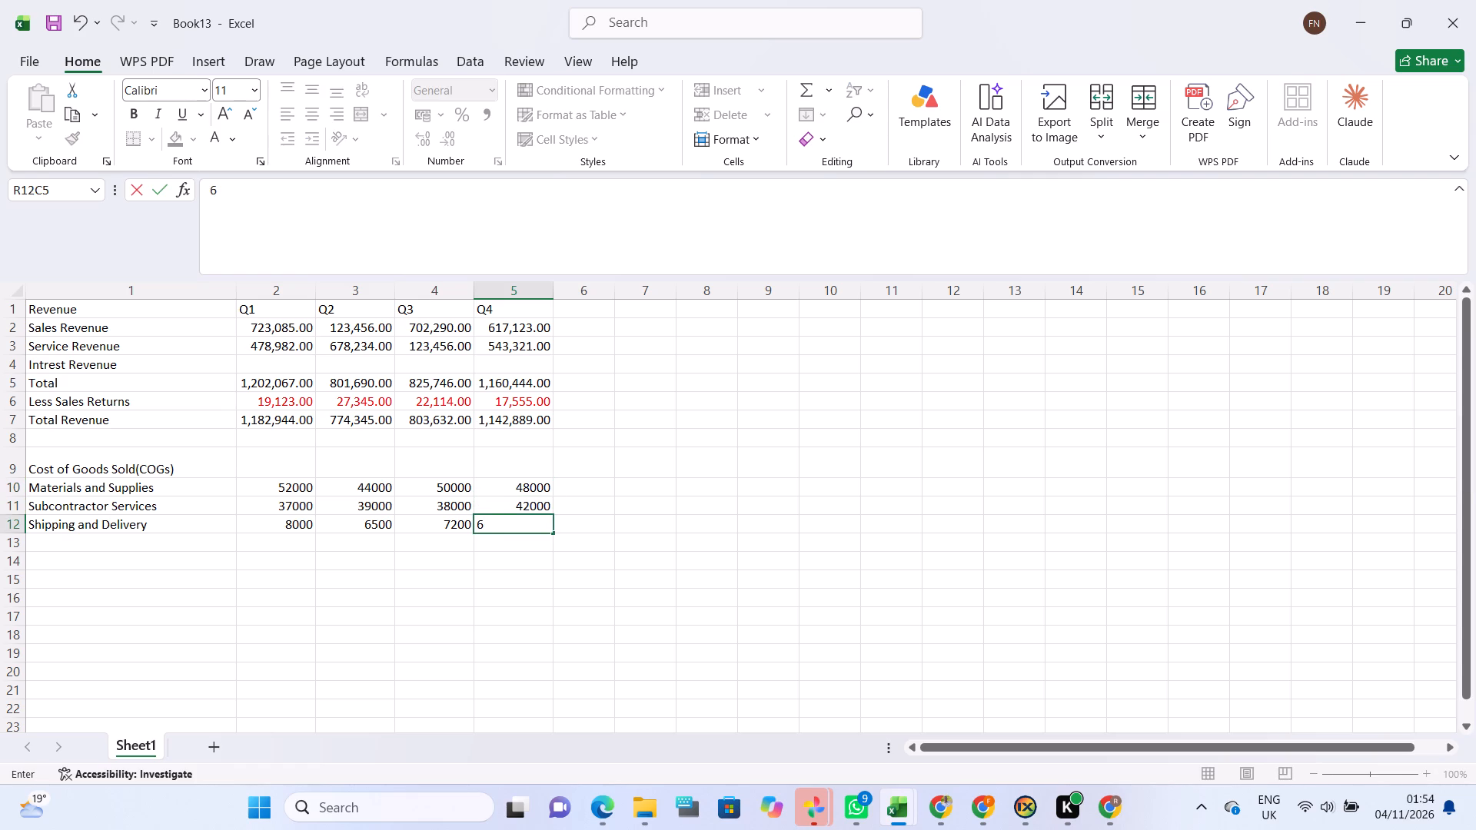
{"action": "type", "text": "900"}
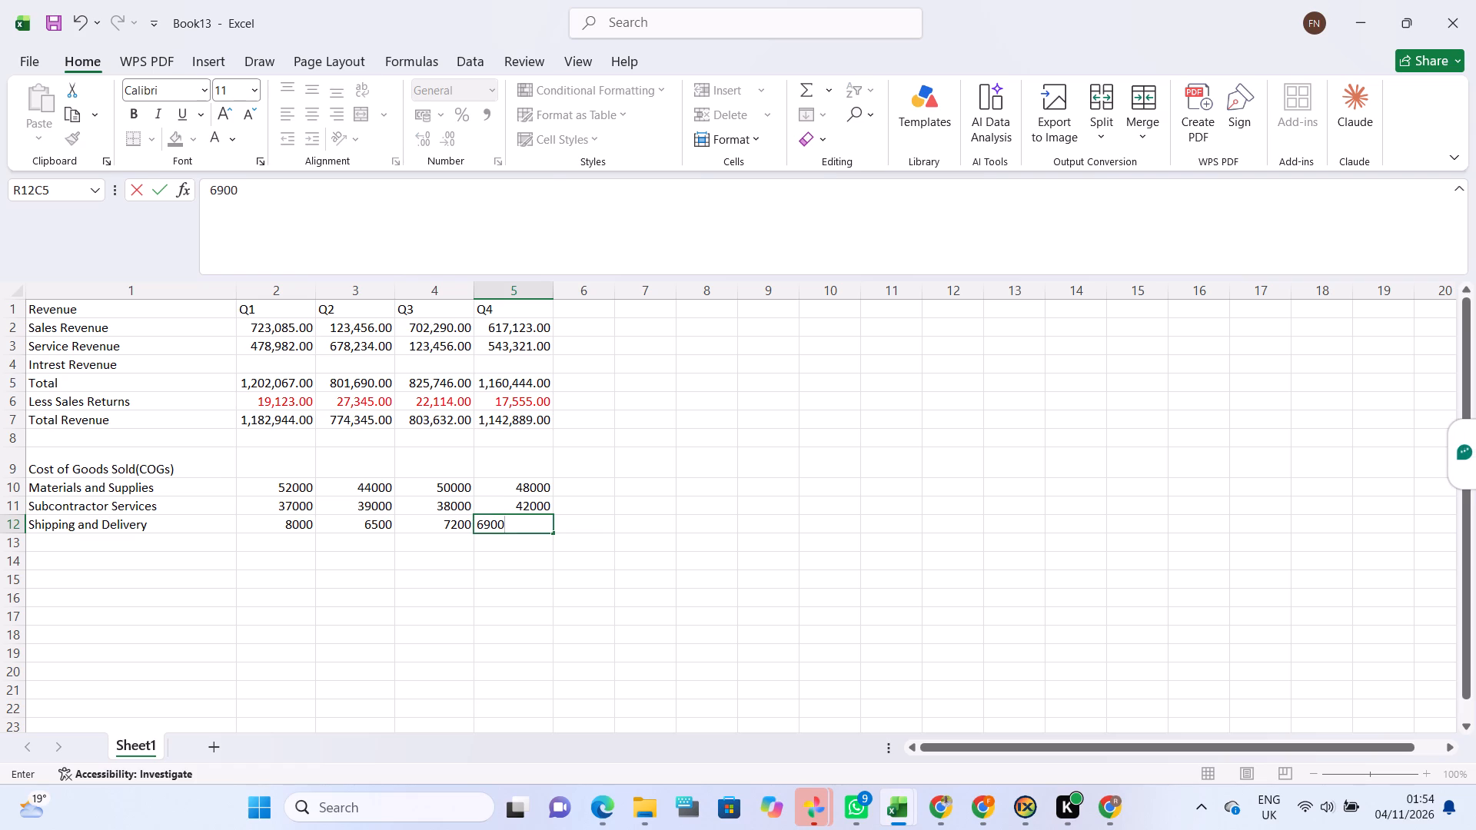
{"action": "key", "text": "Return"}
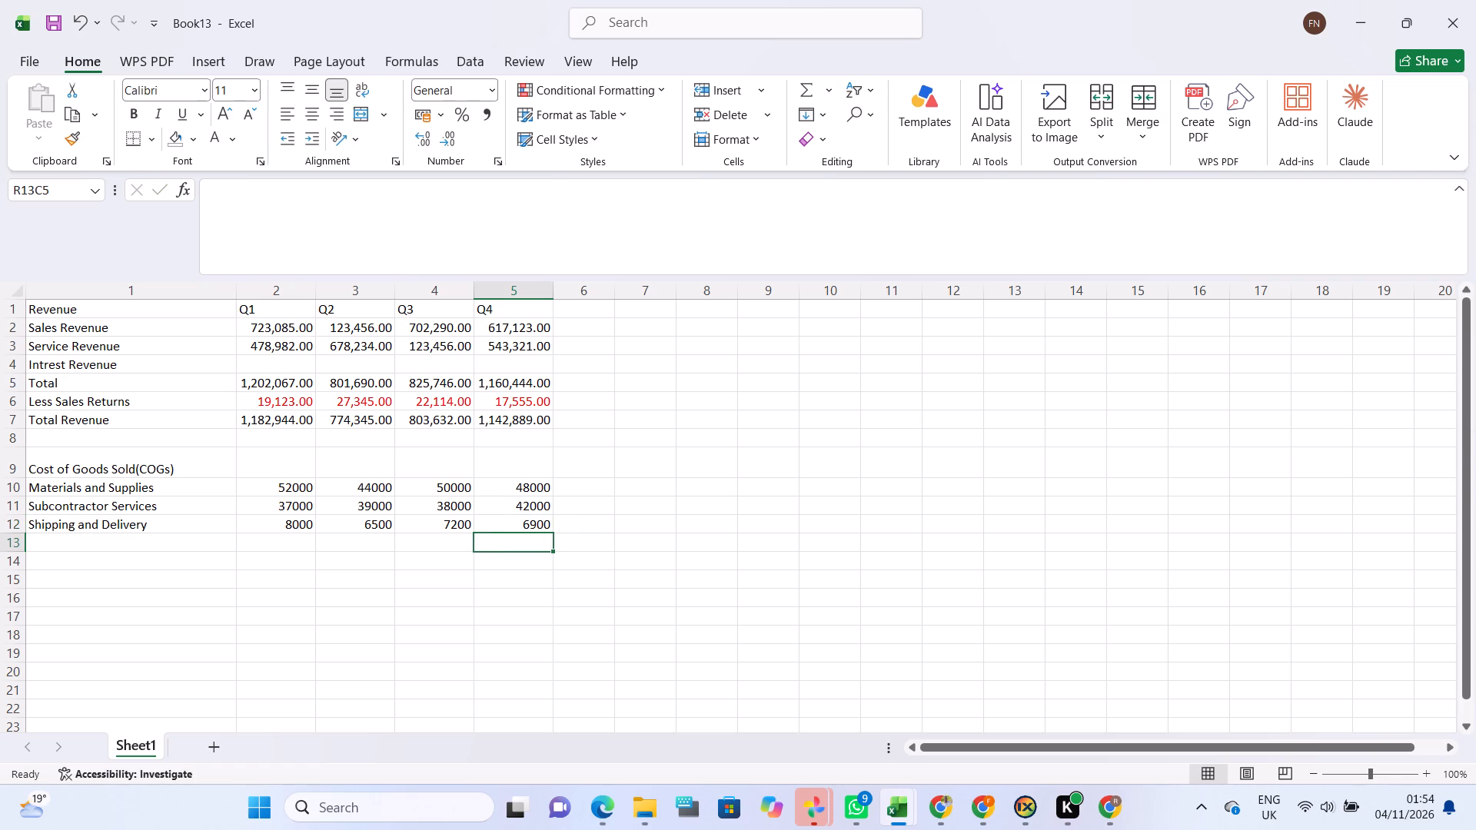
Enter the row label "Total COGs" directly beneath Shipping and Delivery.
{"action": "left_click", "coordinate": [135, 543]}
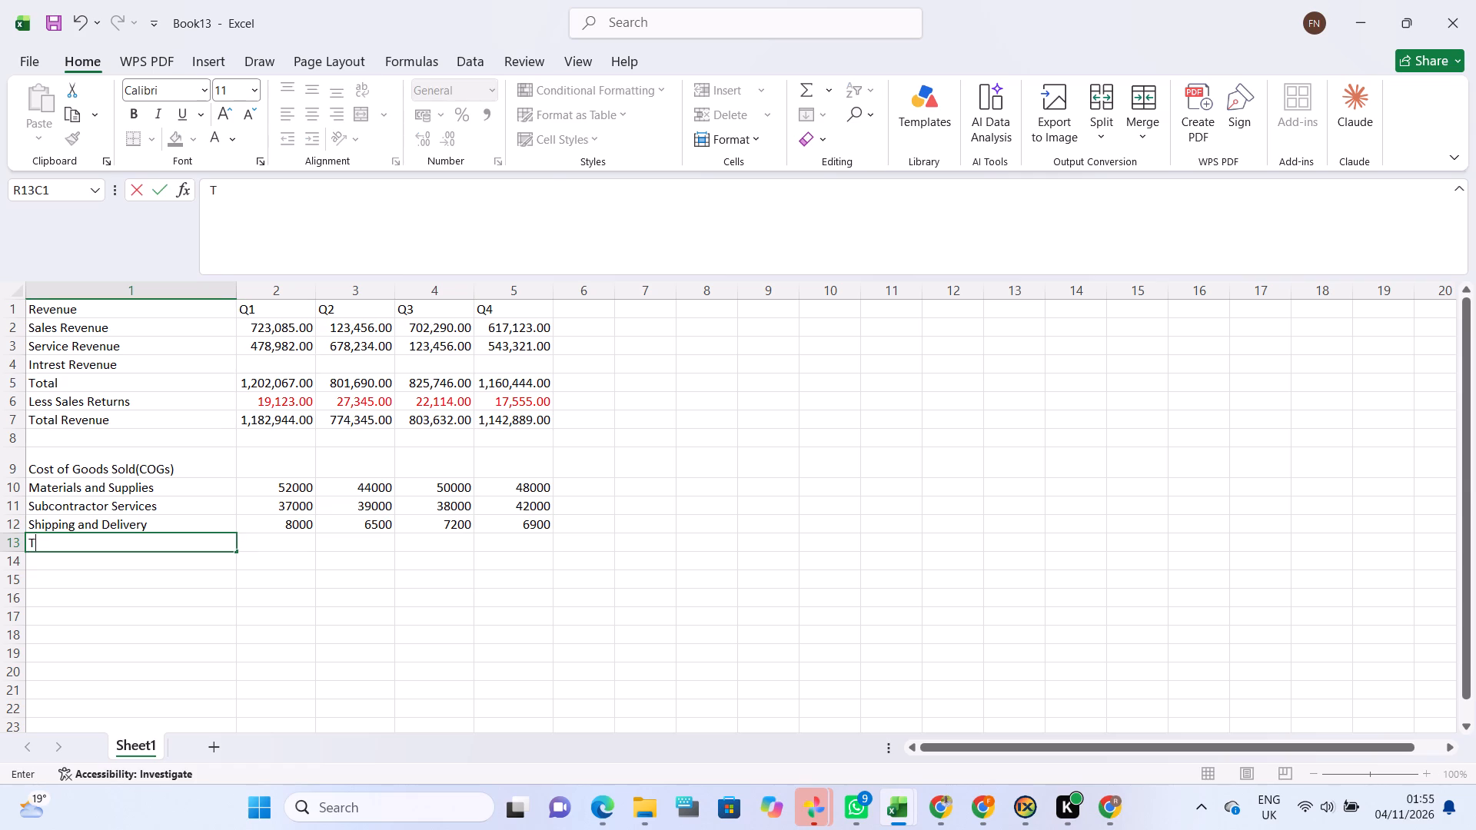
{"action": "type", "text": "otal"}
{"action": "key", "text": "space"}
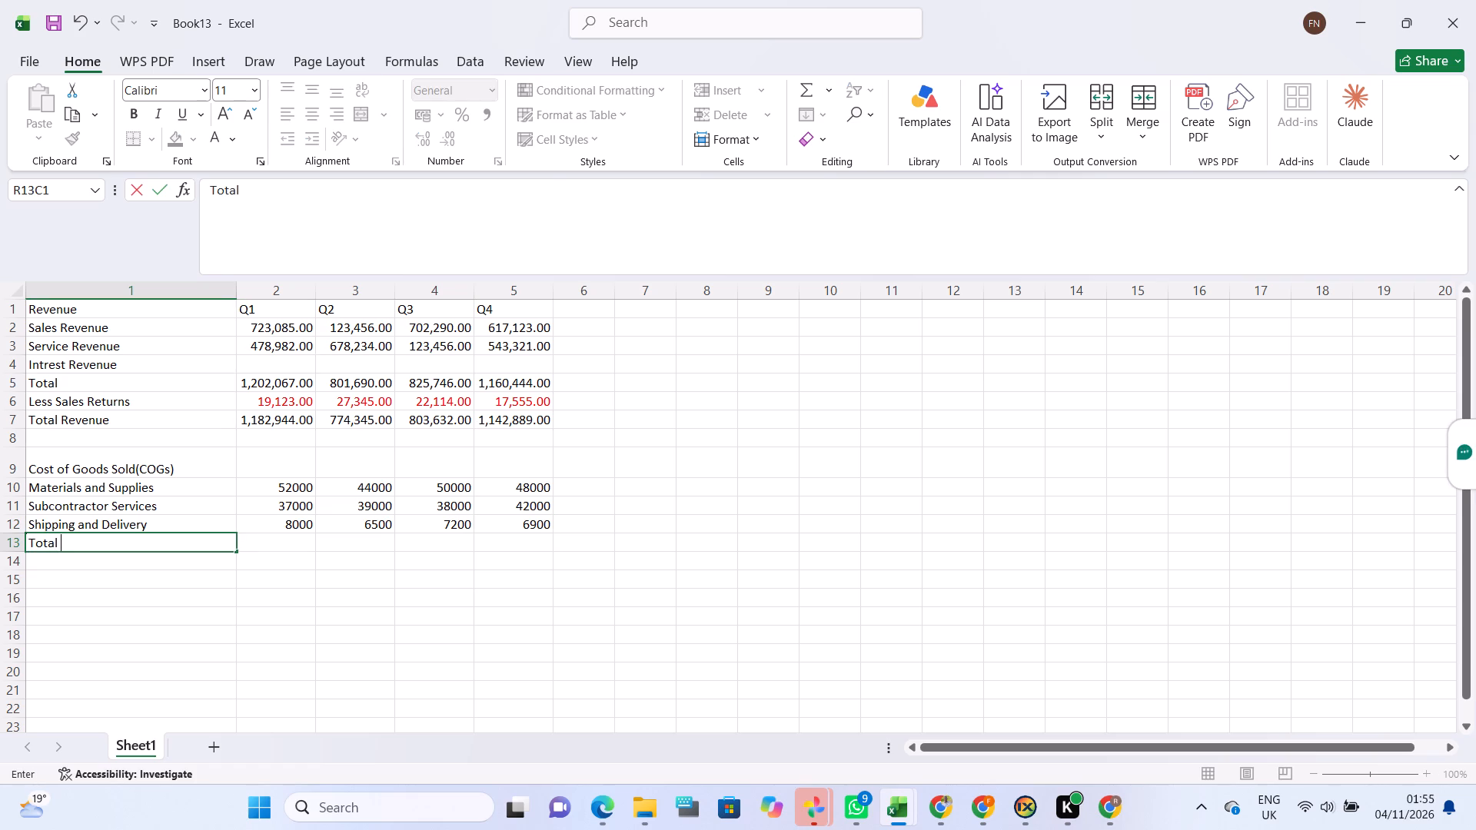
{"action": "key", "text": "c"}
{"action": "key", "text": "BackSpace"}
{"action": "key", "text": "c"}
{"action": "key", "text": "c"}
{"action": "key", "text": "o"}
{"action": "key", "text": "s"}
{"action": "key", "text": "Right"}
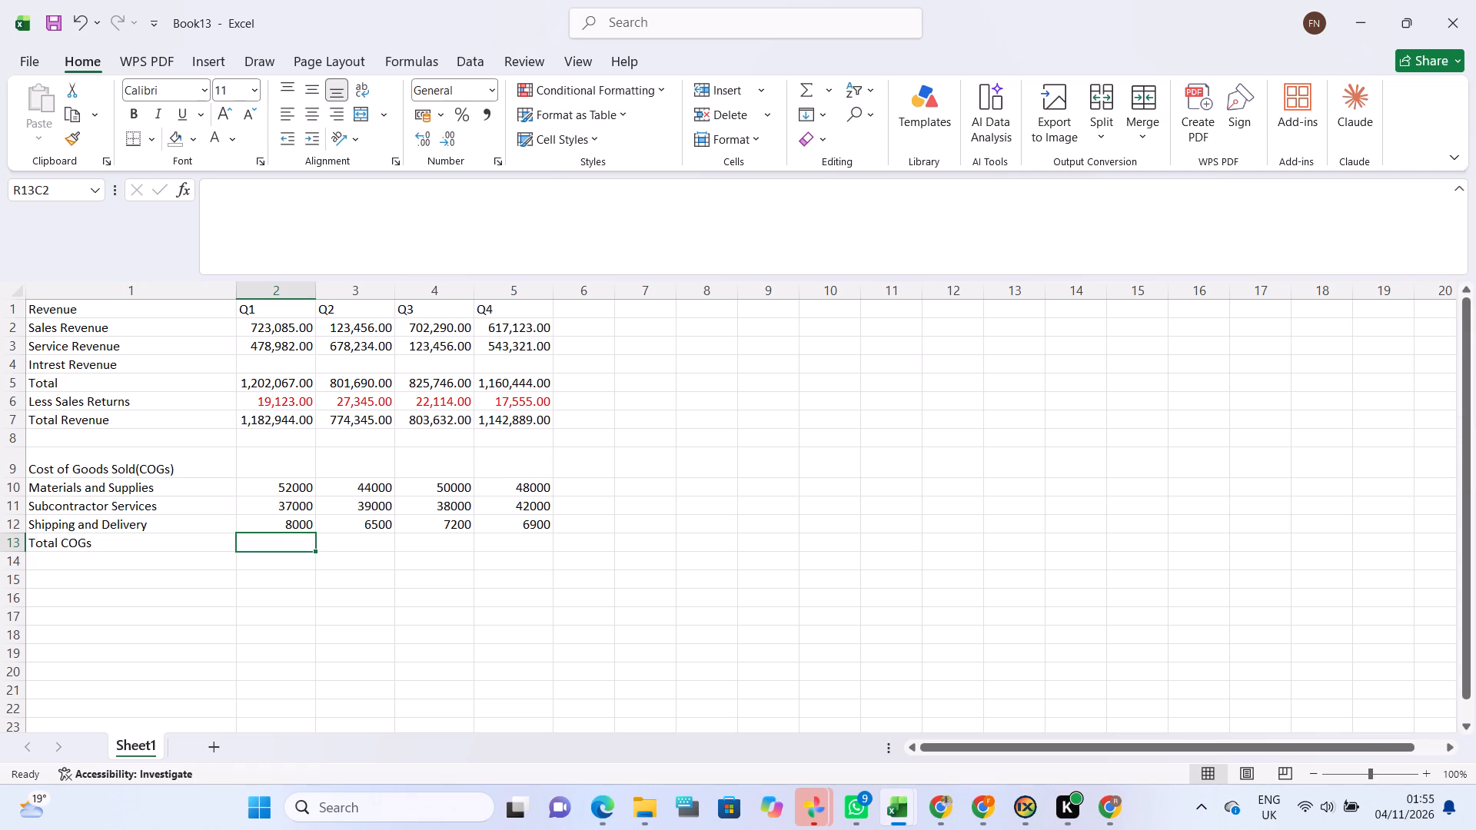
Enter a SUM formula in the Q1 Total COGs cell adding the three Q1 cost rows.
{"action": "key", "text": "equal"}
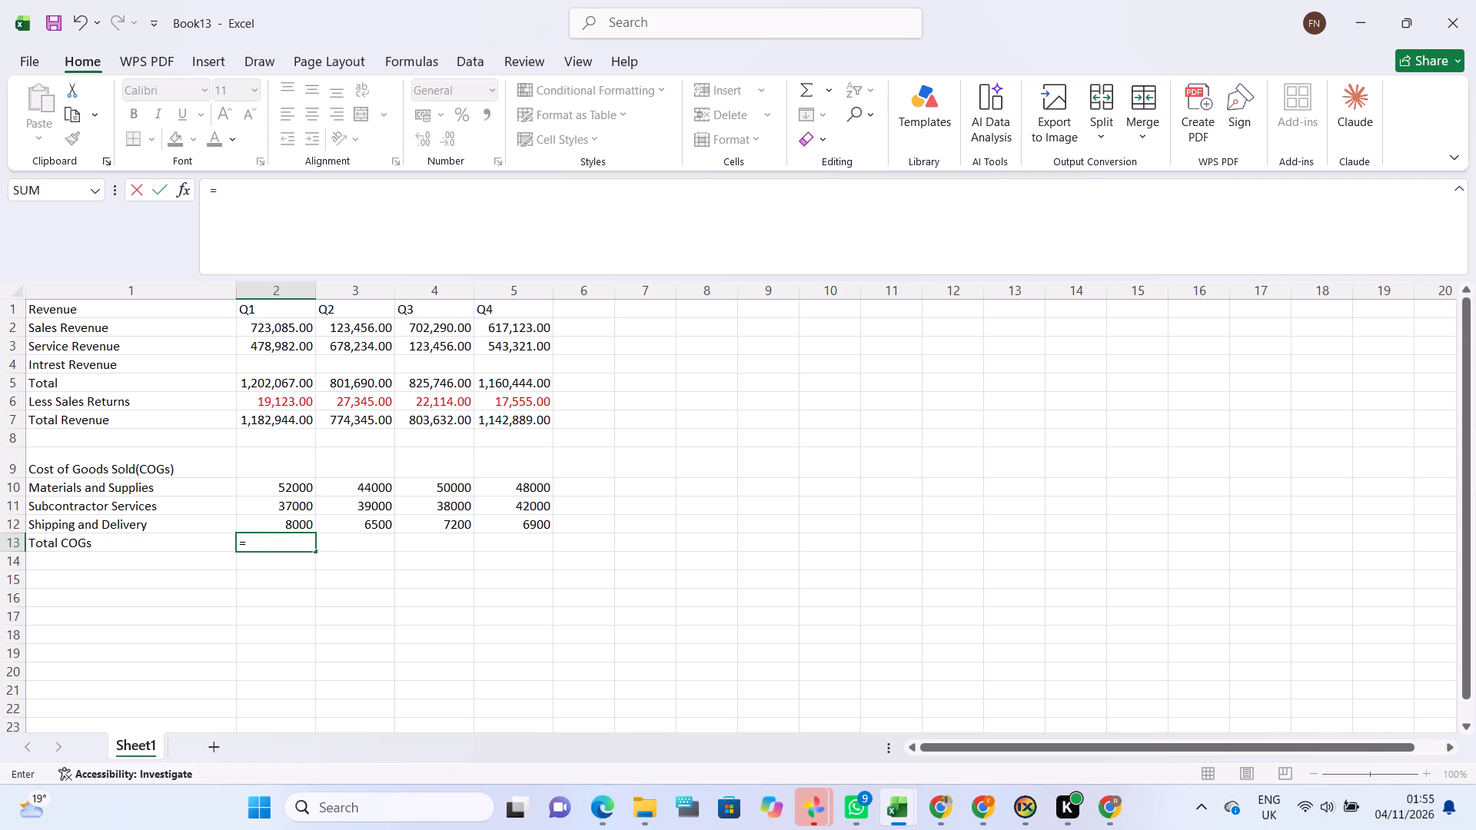
{"action": "type", "text": "su"}
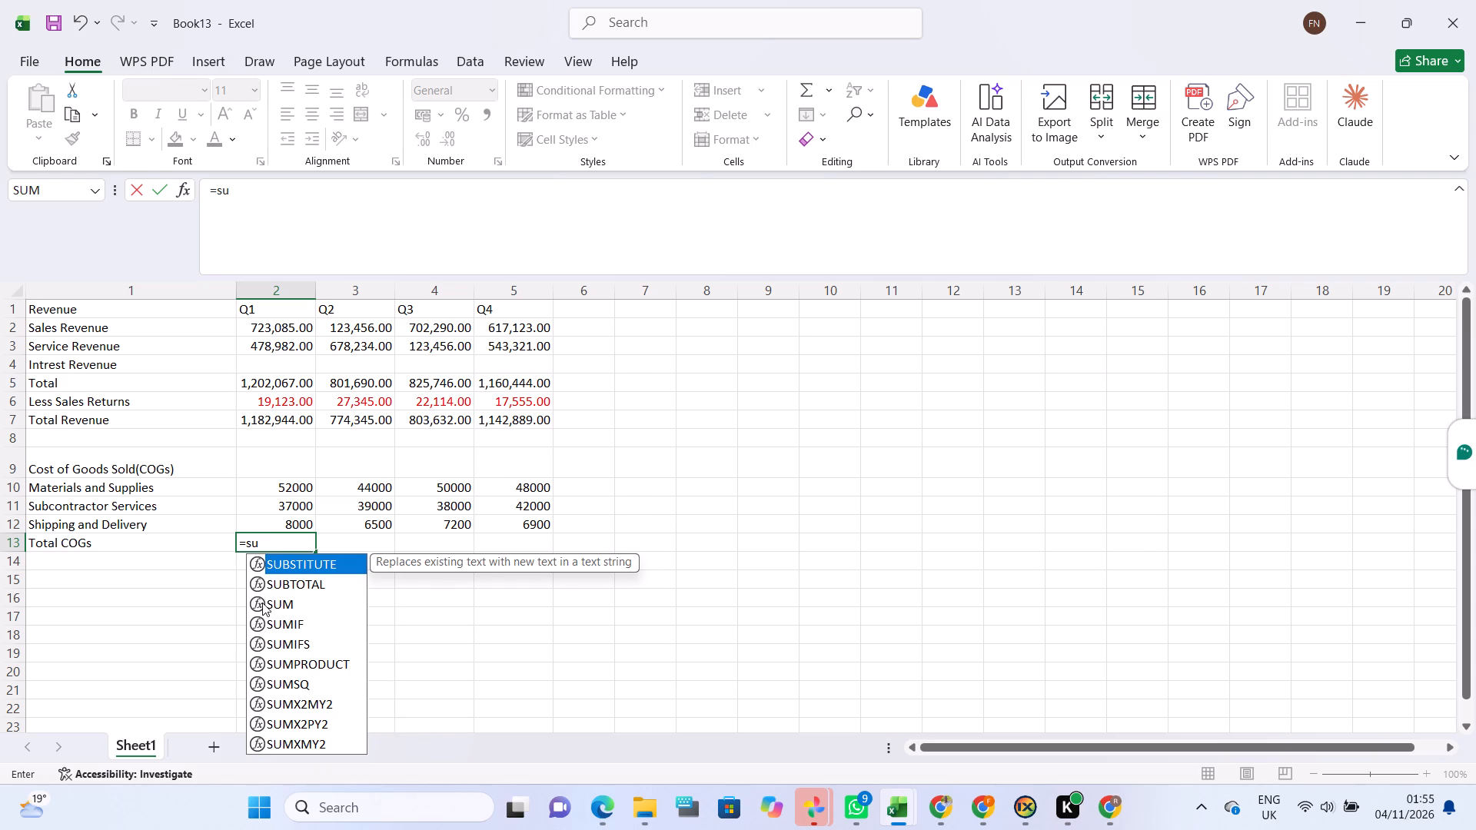
{"action": "triple_click", "coordinate": [262, 603]}
{"action": "left_click", "coordinate": [301, 490]}
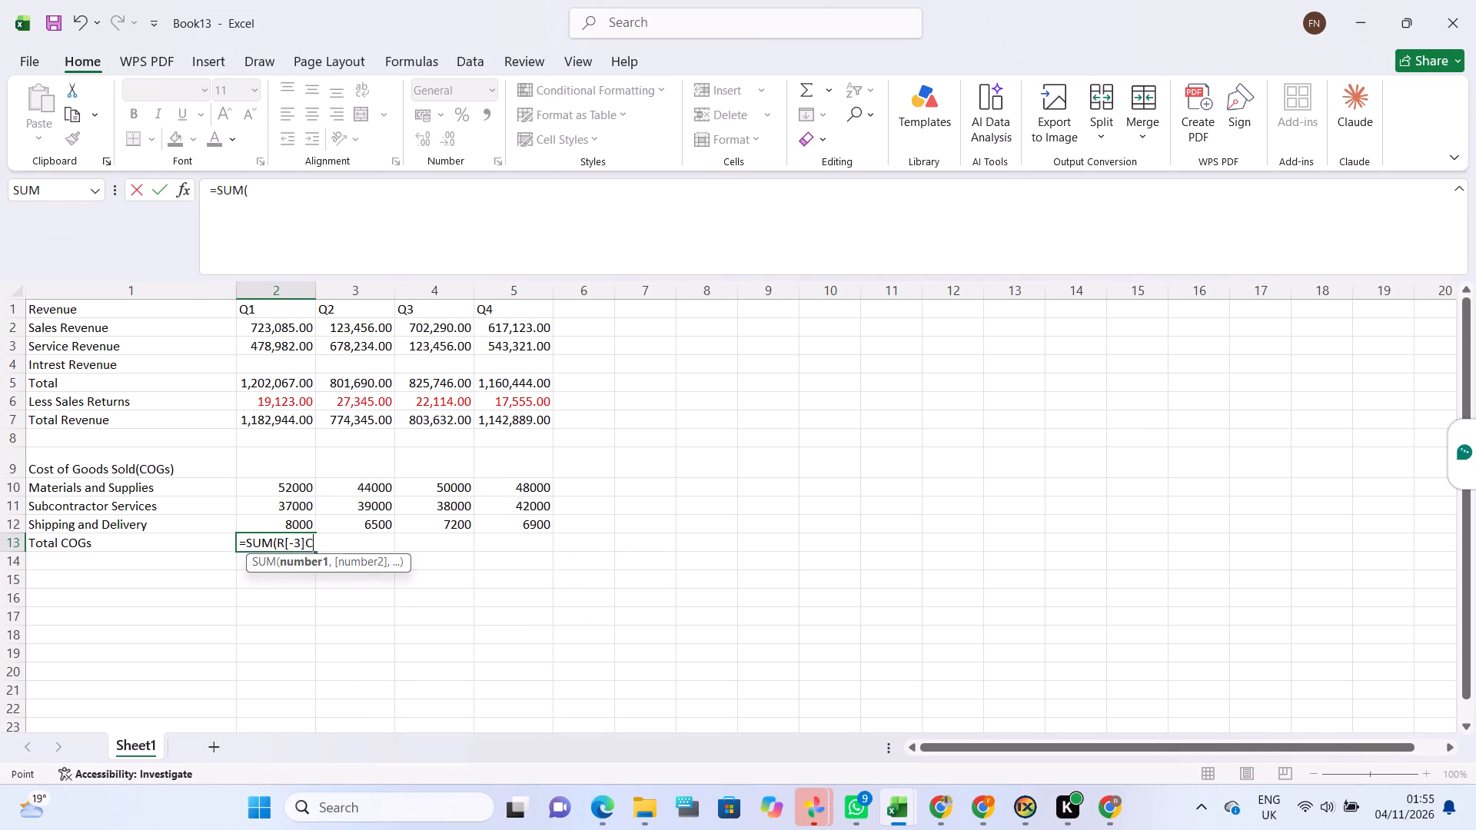
{"action": "left_click_drag", "start_coordinate": [315, 497], "coordinate": [318, 535]}
{"action": "key", "text": "Return"}
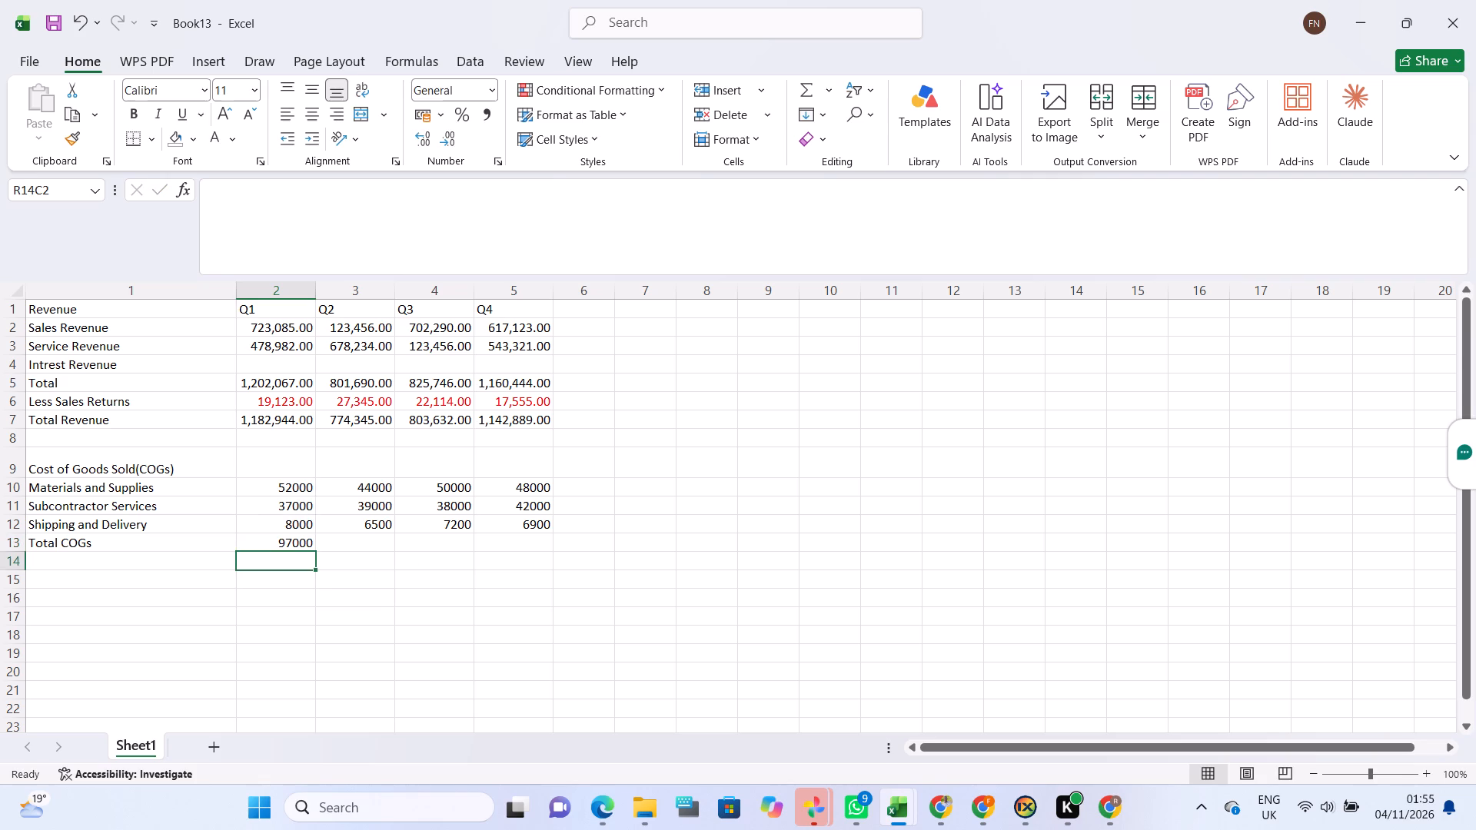
Enter a SUM formula in the Q2 Total COGs cell adding the three Q2 cost rows.
{"action": "left_click", "coordinate": [354, 545]}
{"action": "key", "text": "equal"}
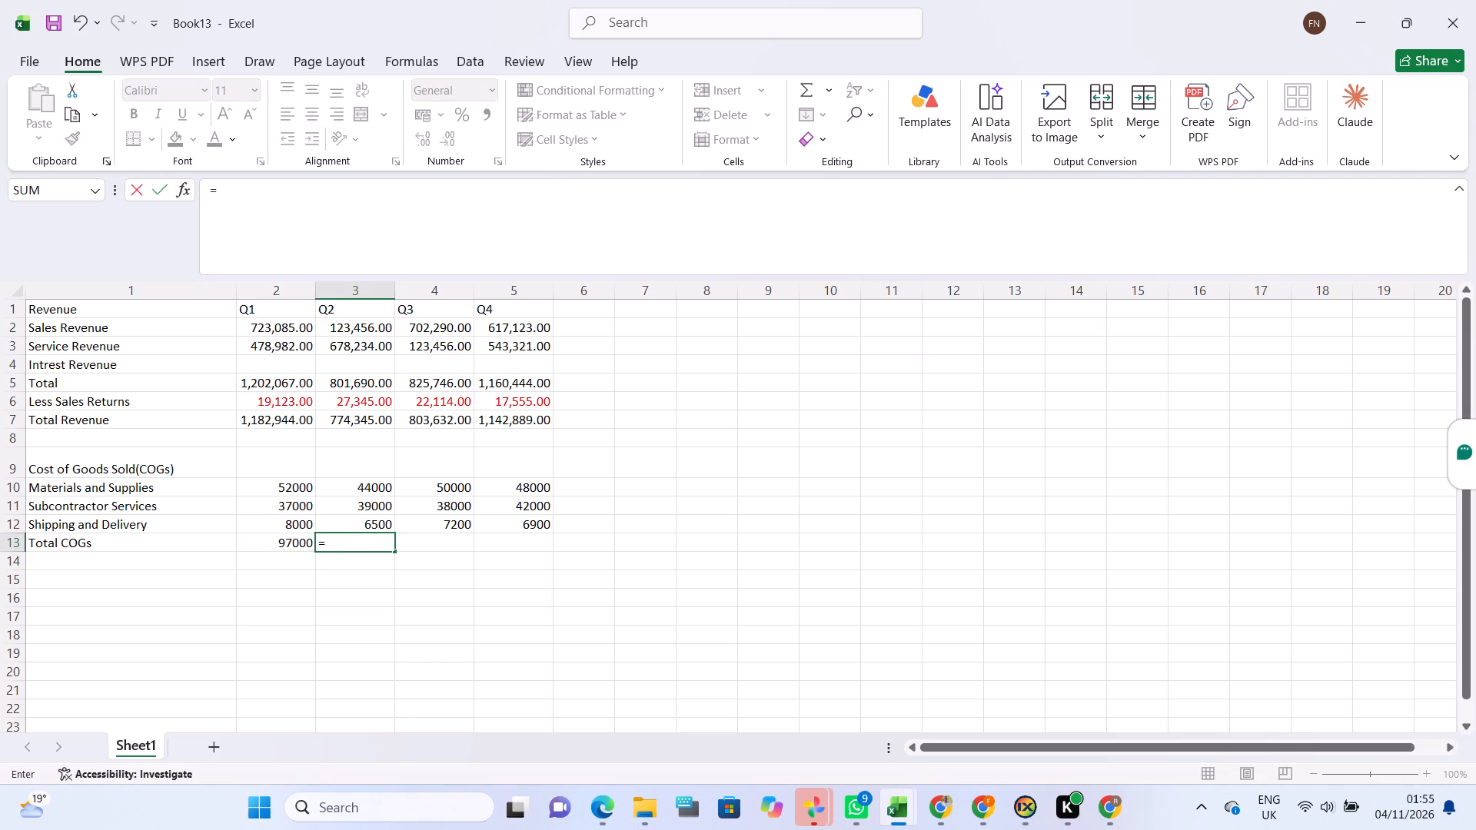
{"action": "key", "text": "s"}
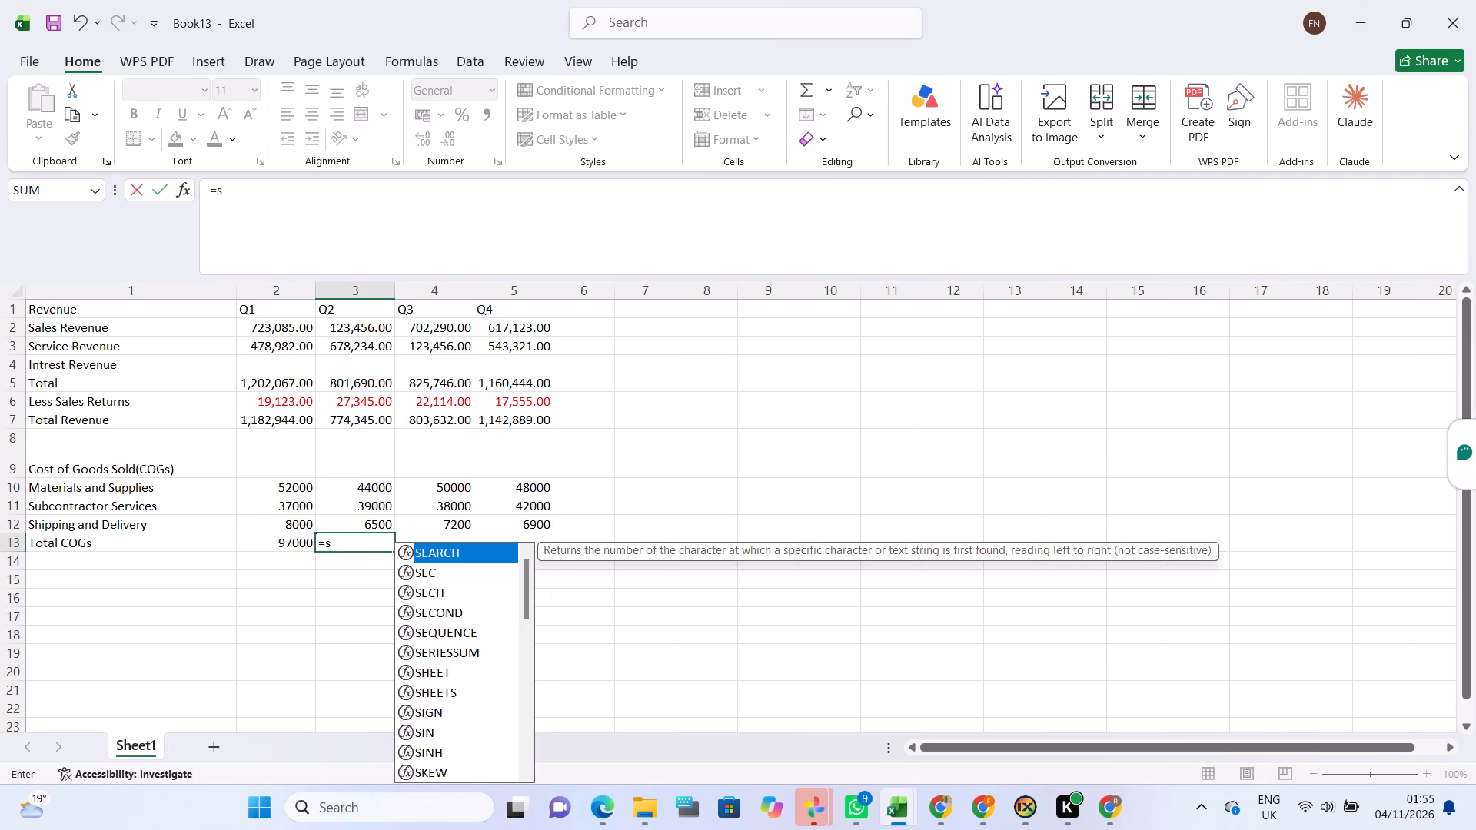
{"action": "key", "text": "u"}
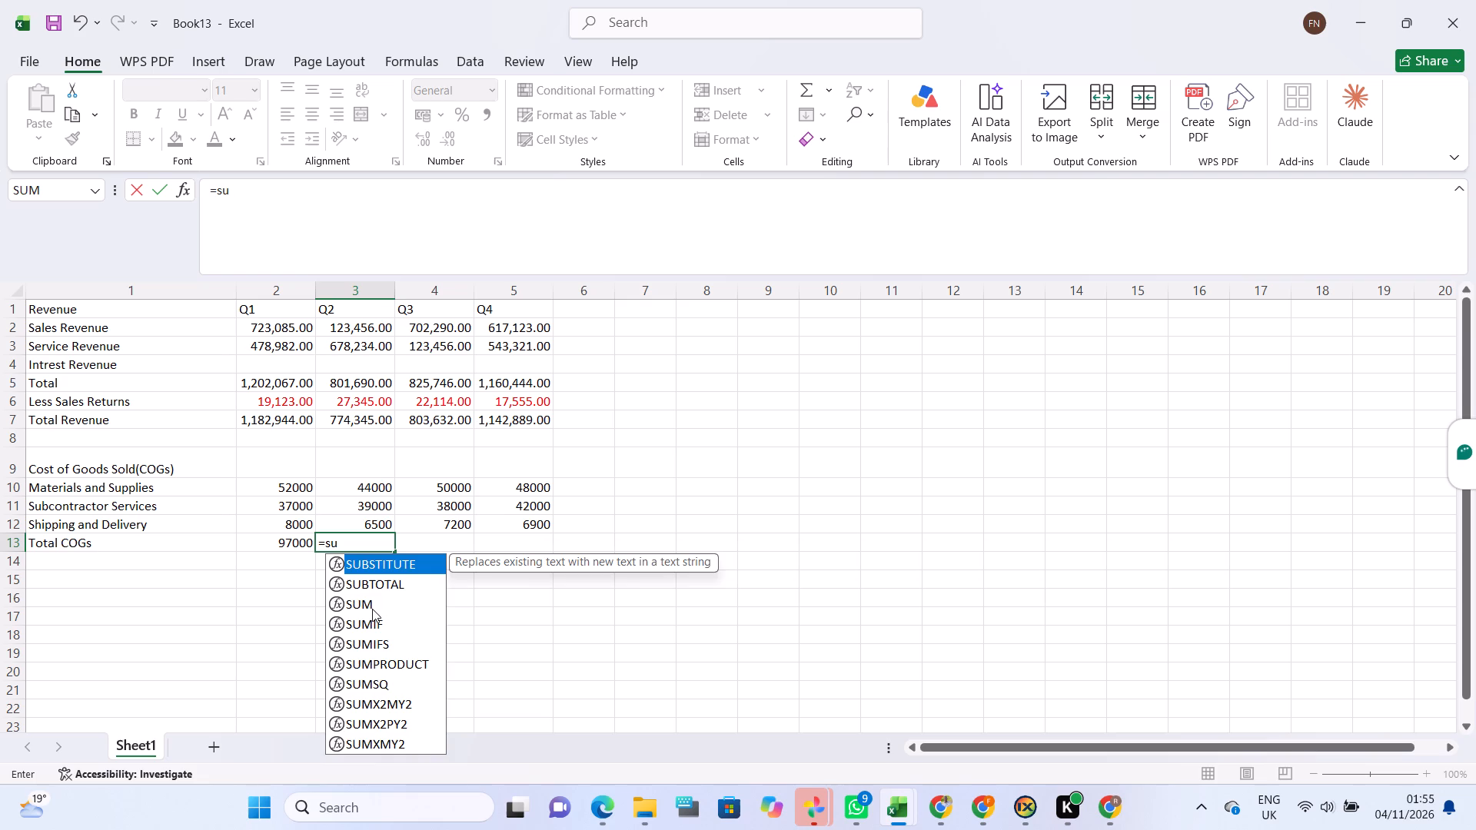
{"action": "double_click", "coordinate": [372, 609]}
{"action": "left_click", "coordinate": [383, 483]}
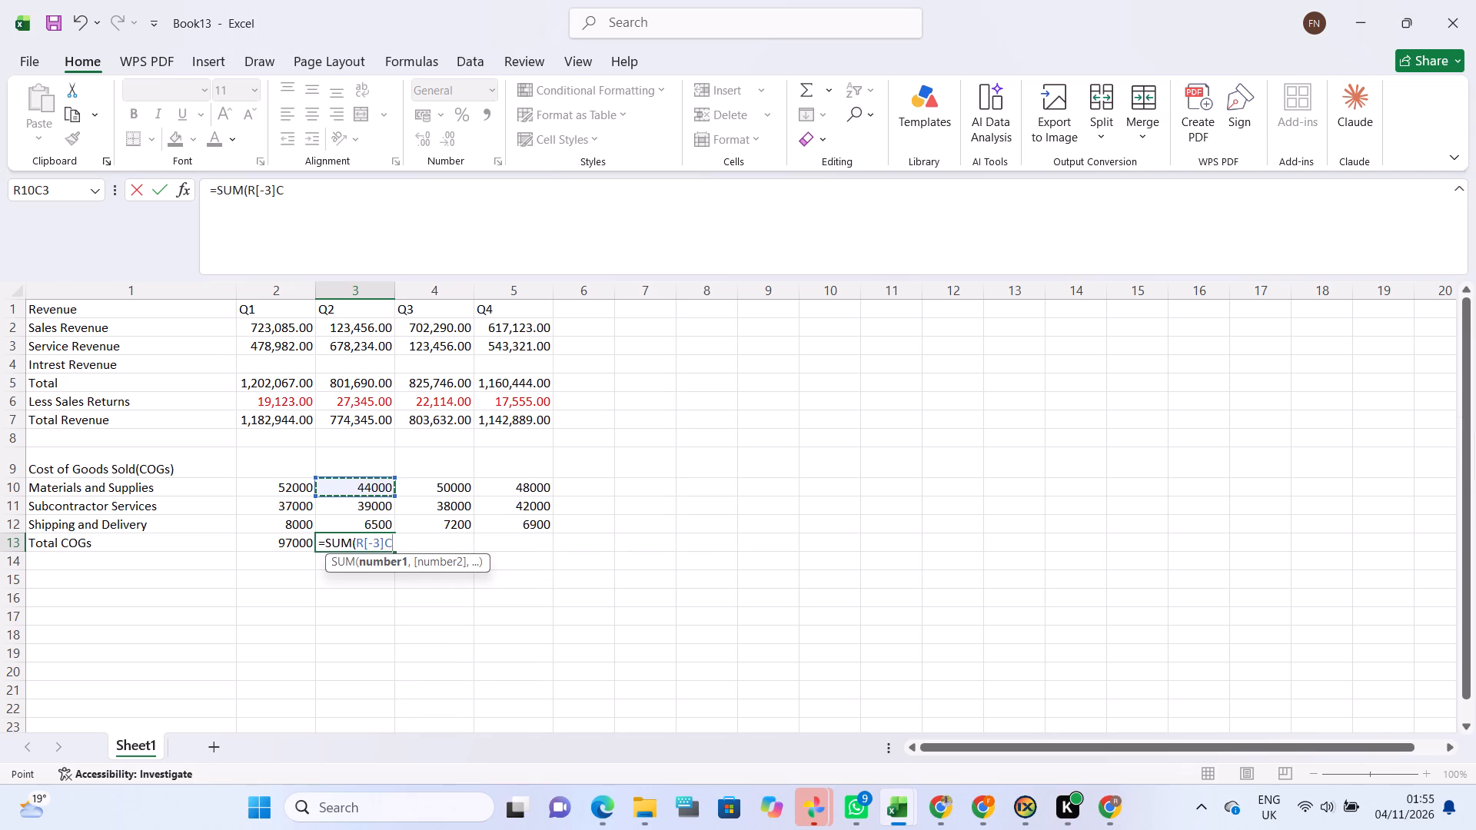
{"action": "left_click_drag", "start_coordinate": [394, 496], "coordinate": [394, 534]}
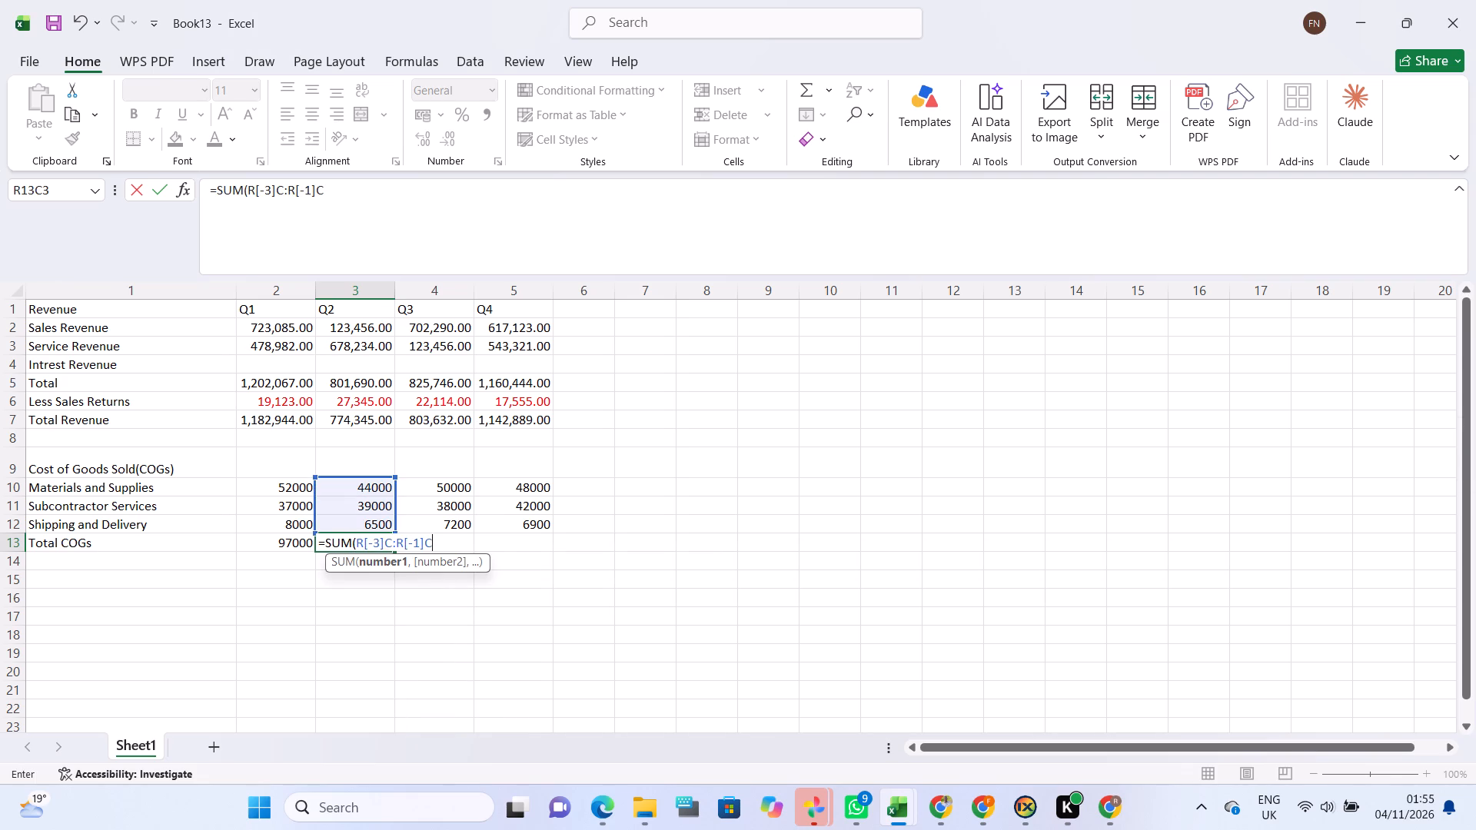
{"action": "key", "text": "Return"}
Enter a SUM formula in the Q3 Total COGs cell covering Materials and Supplies through Shipping and Delivery.
{"action": "left_click", "coordinate": [421, 535]}
{"action": "key", "text": "equal"}
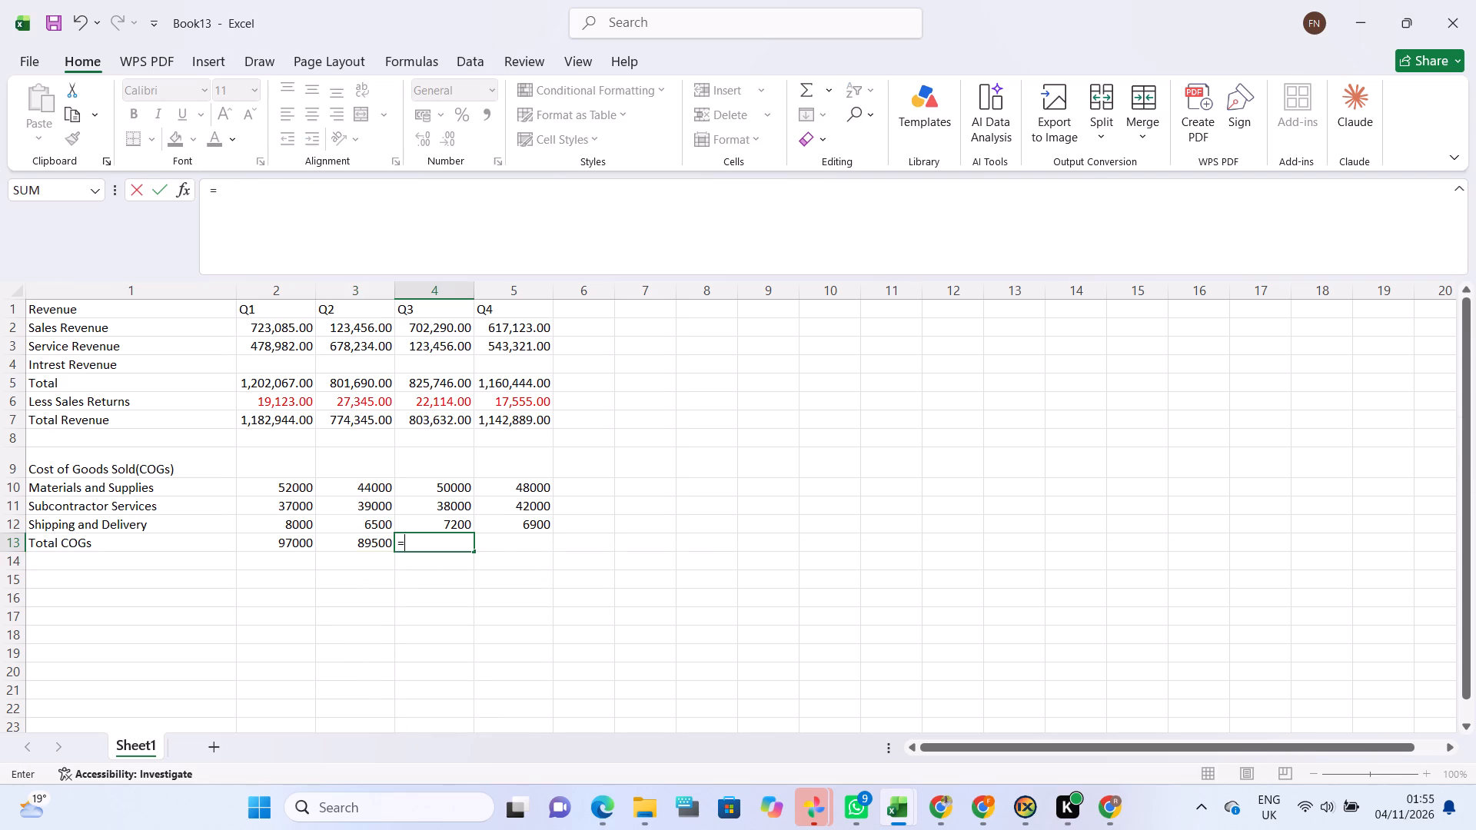
{"action": "key", "text": "s"}
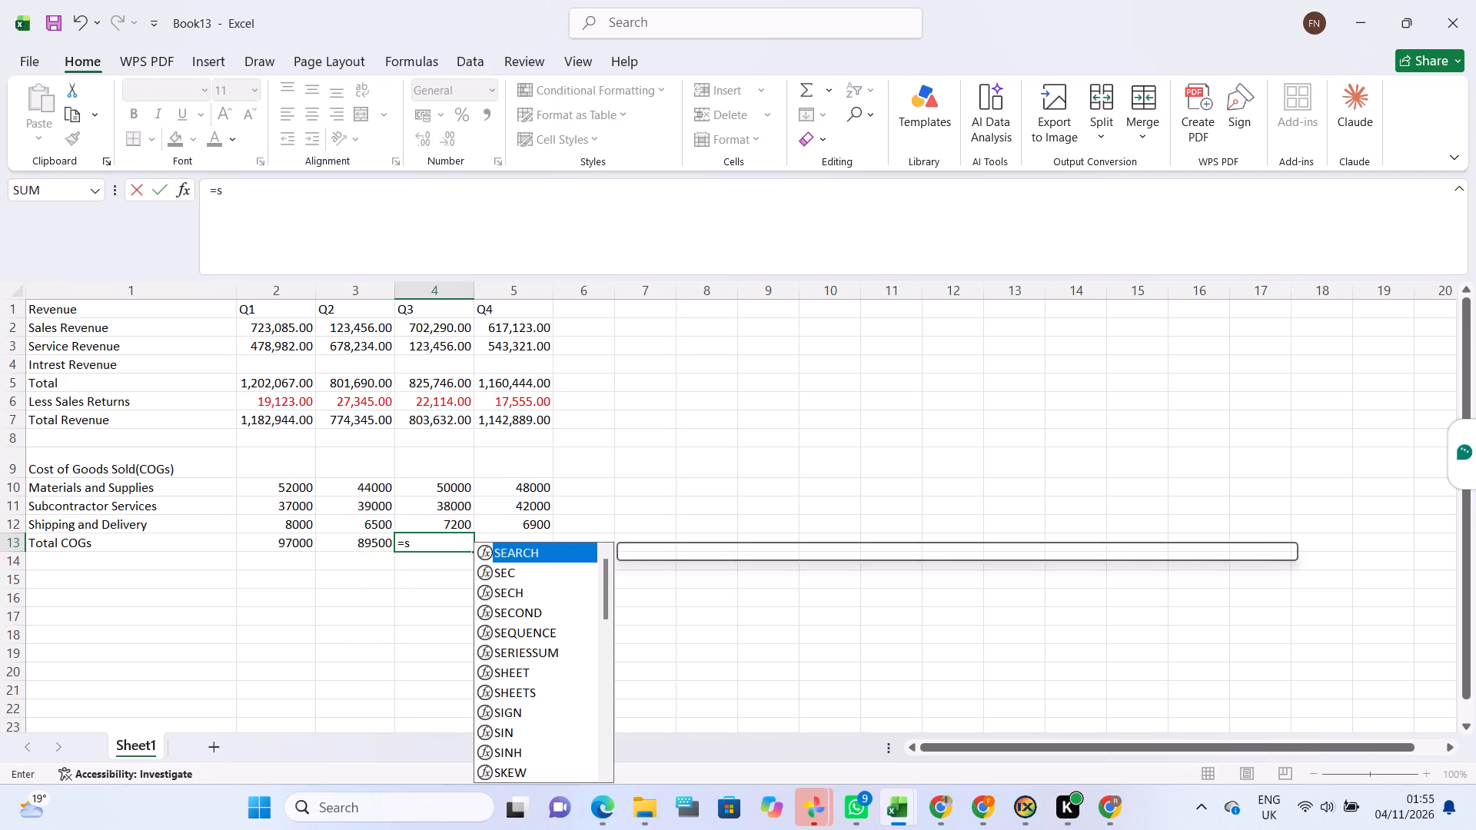
{"action": "key", "text": "u"}
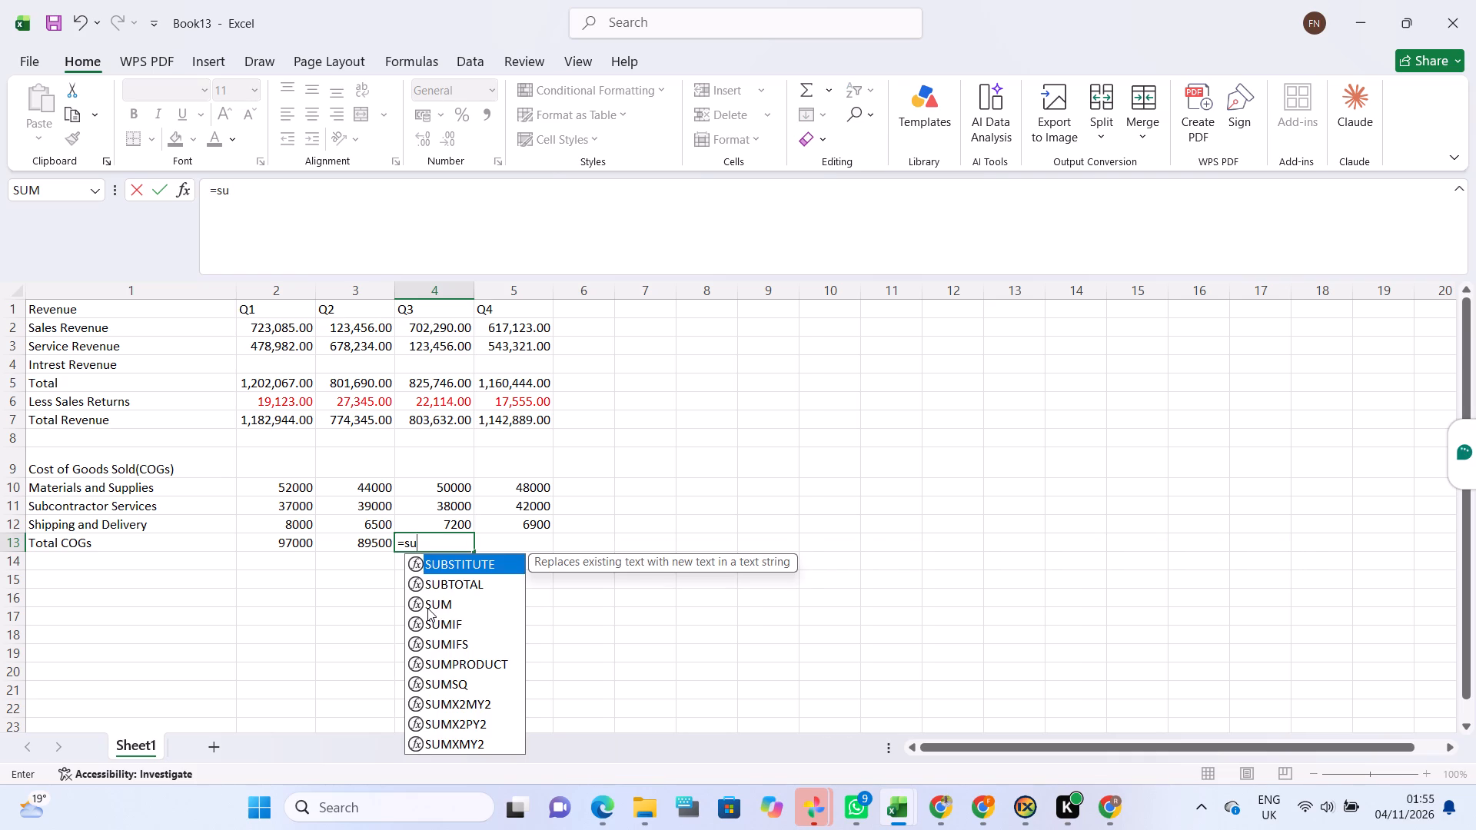
{"action": "double_click", "coordinate": [427, 608]}
{"action": "left_click", "coordinate": [453, 496]}
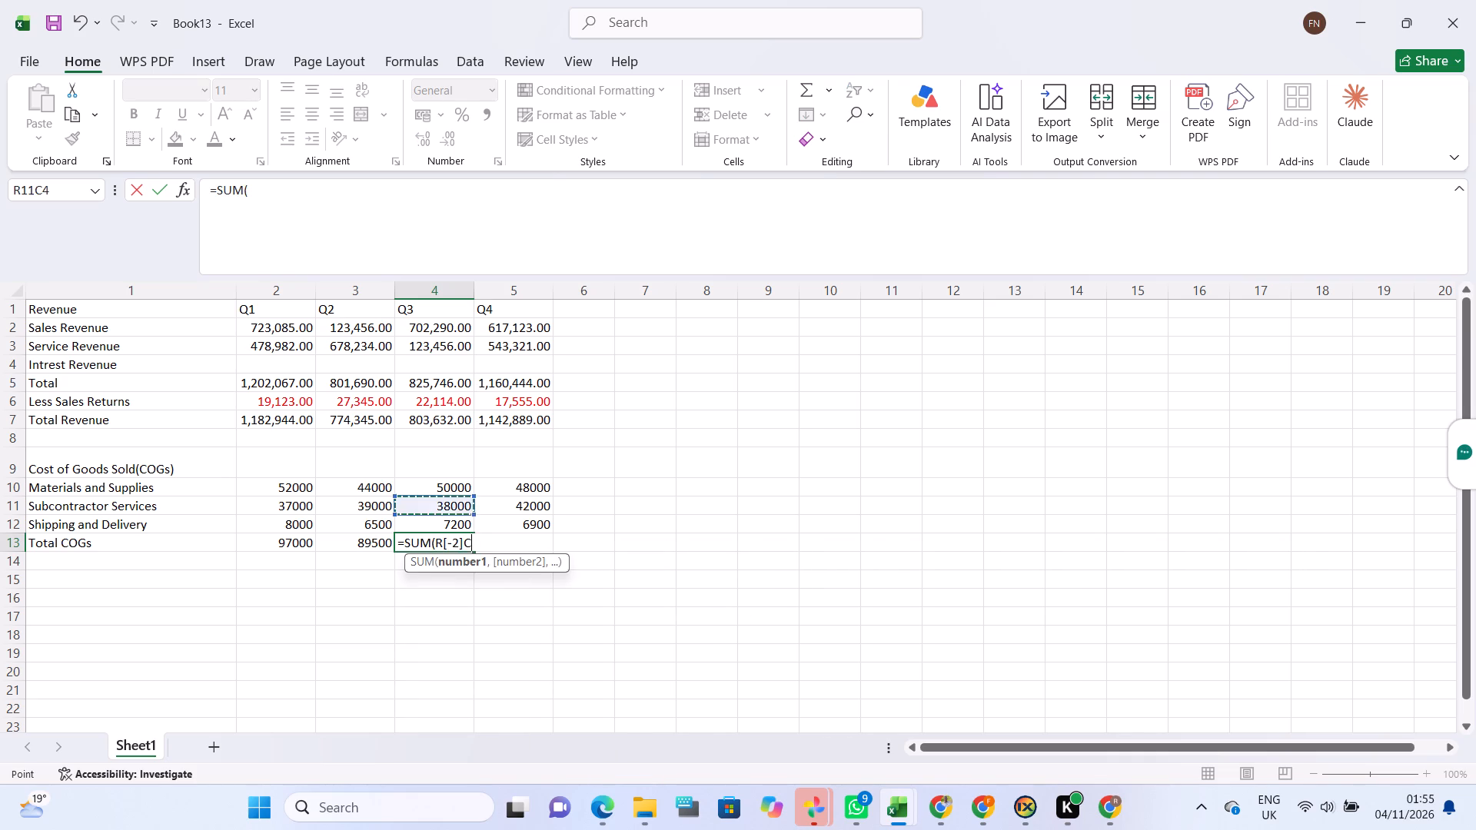
{"action": "left_click", "coordinate": [453, 485]}
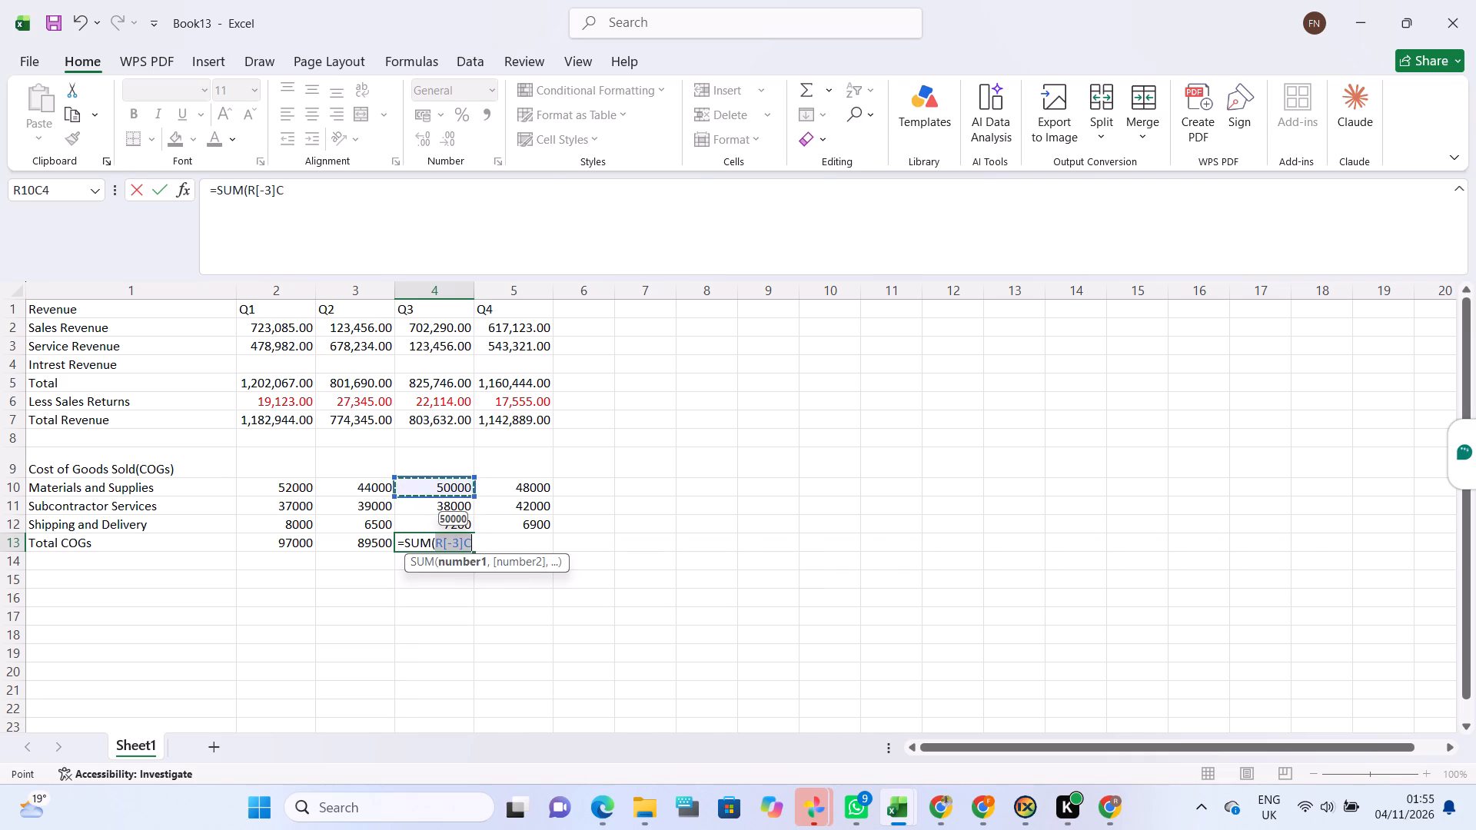
{"action": "left_click_drag", "start_coordinate": [475, 497], "coordinate": [476, 536]}
{"action": "key", "text": "Return"}
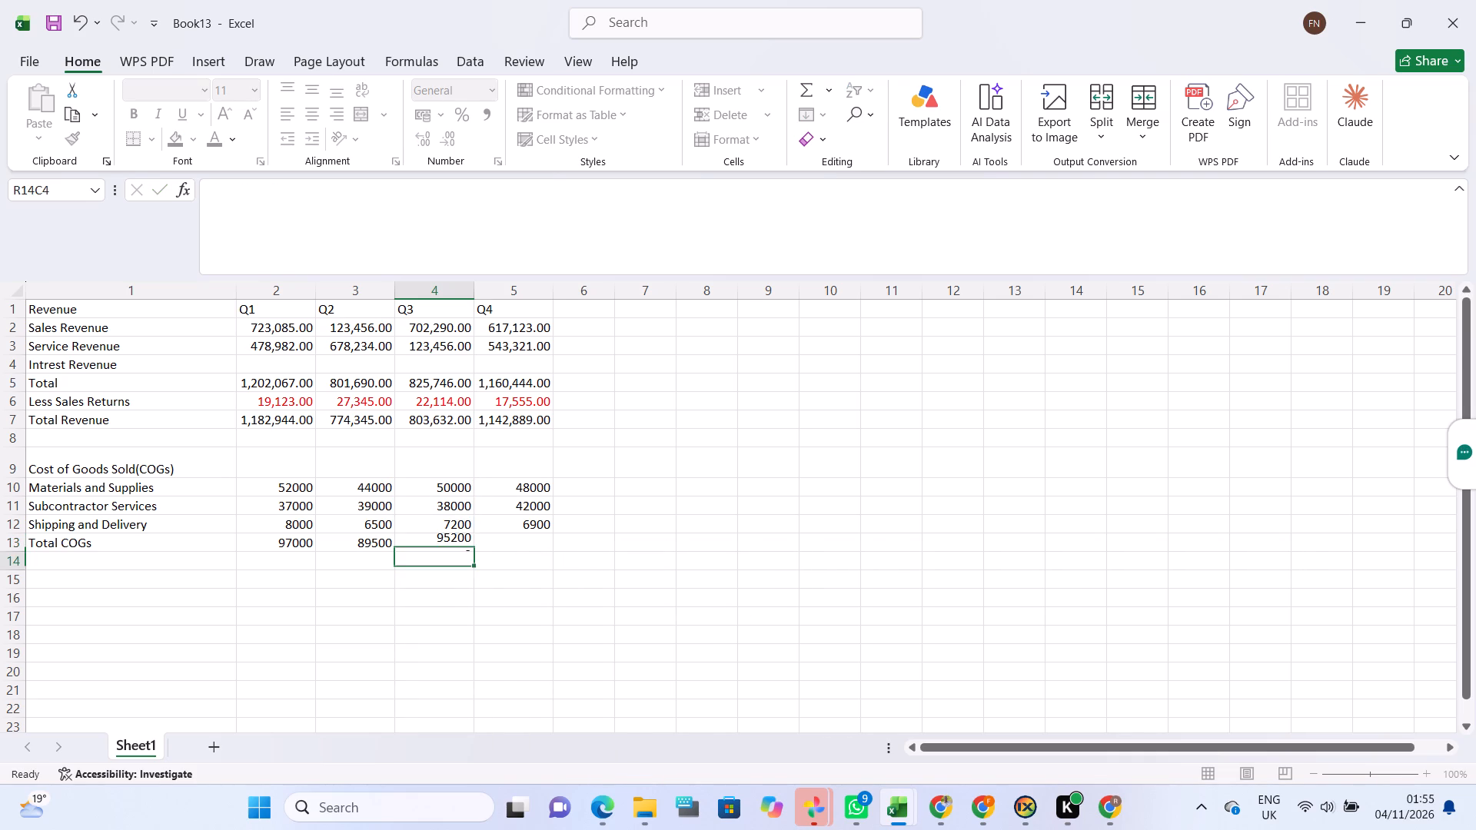
Enter a SUM formula in the Q4 Total COGs cell covering Materials and Supplies through Shipping and Delivery.
{"action": "left_click", "coordinate": [520, 545]}
{"action": "key", "text": "equal"}
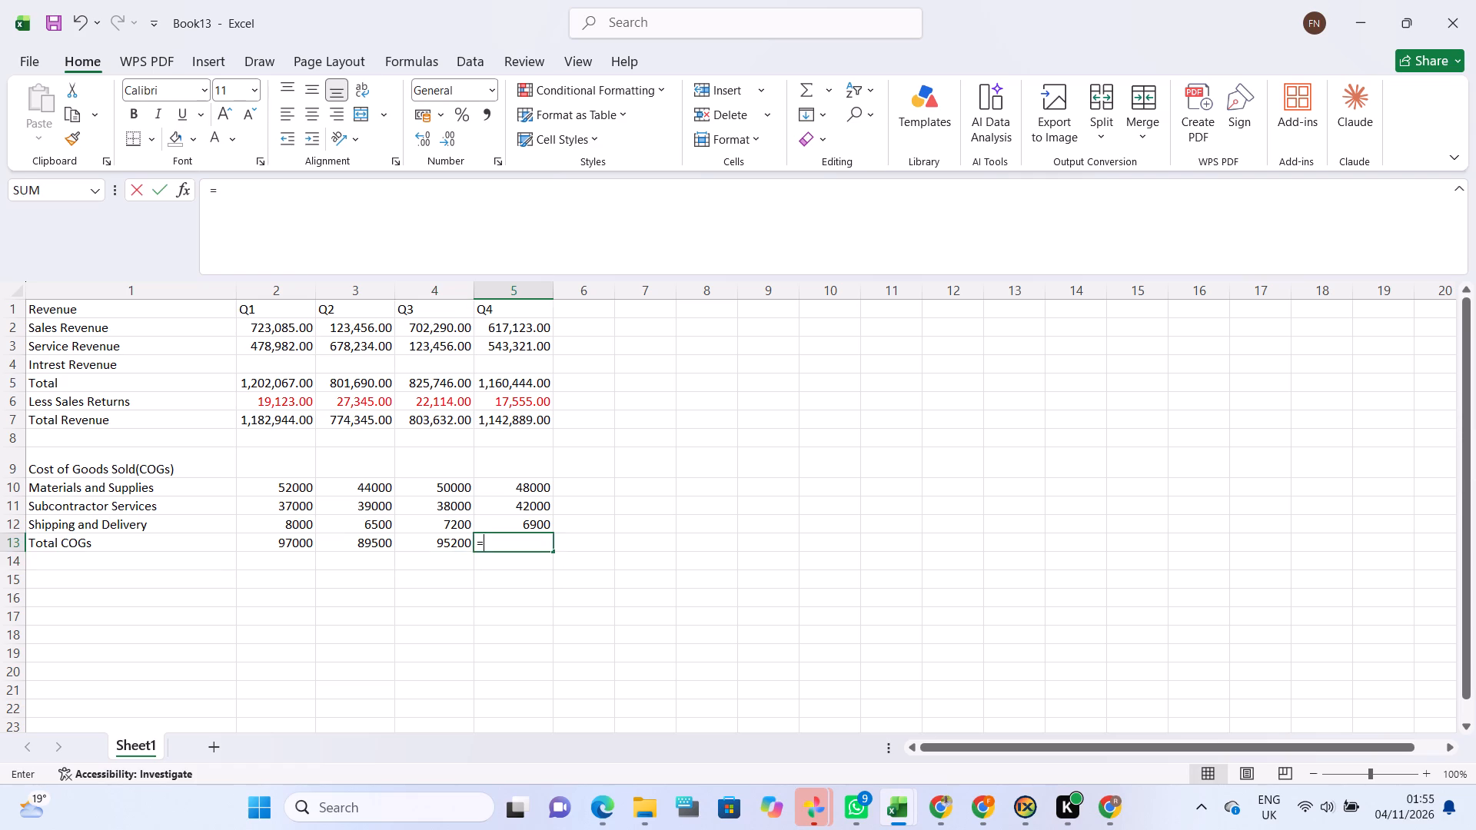
{"action": "key", "text": "s"}
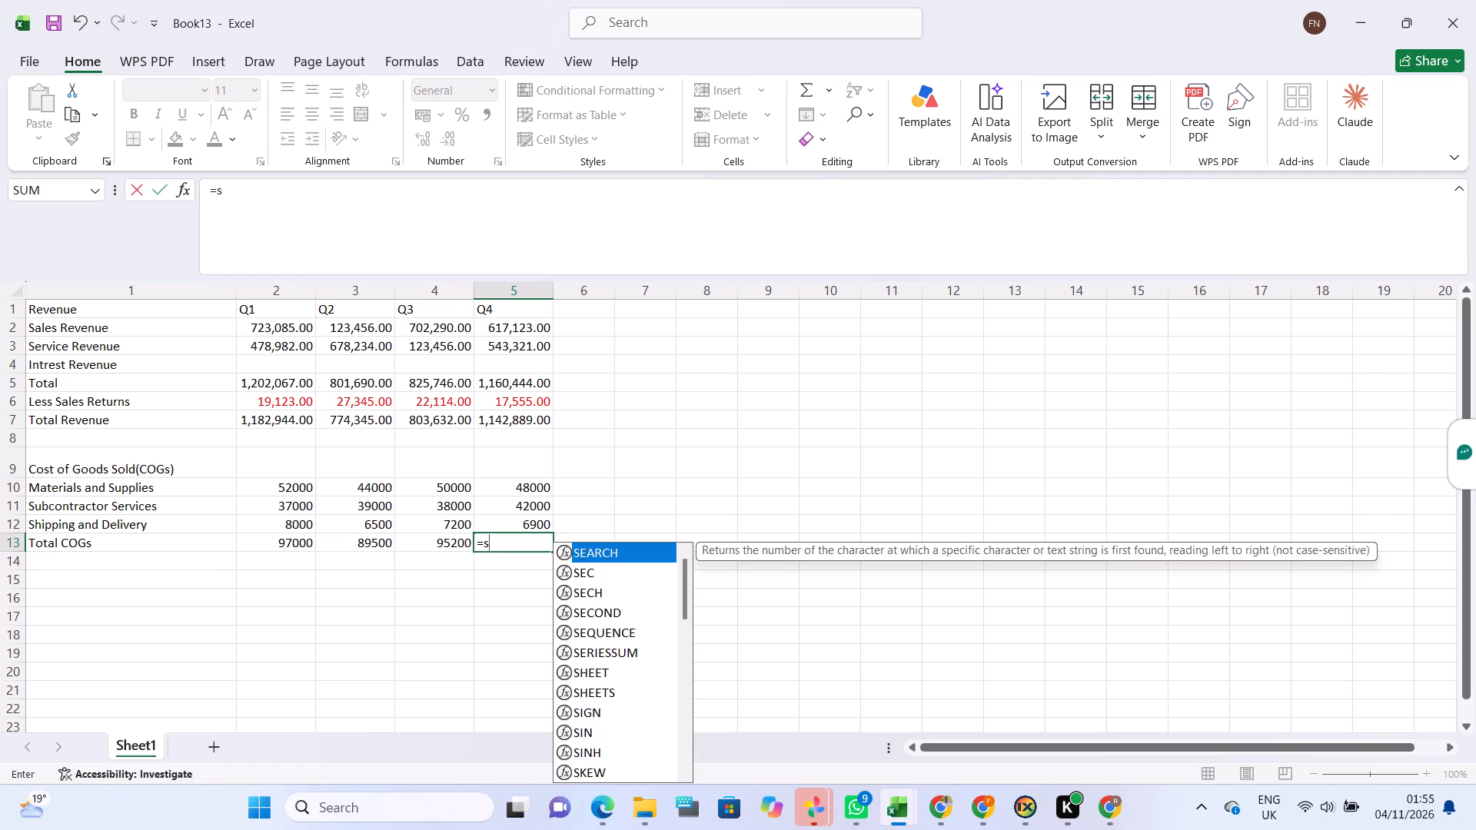
{"action": "key", "text": "u"}
{"action": "double_click", "coordinate": [532, 595]}
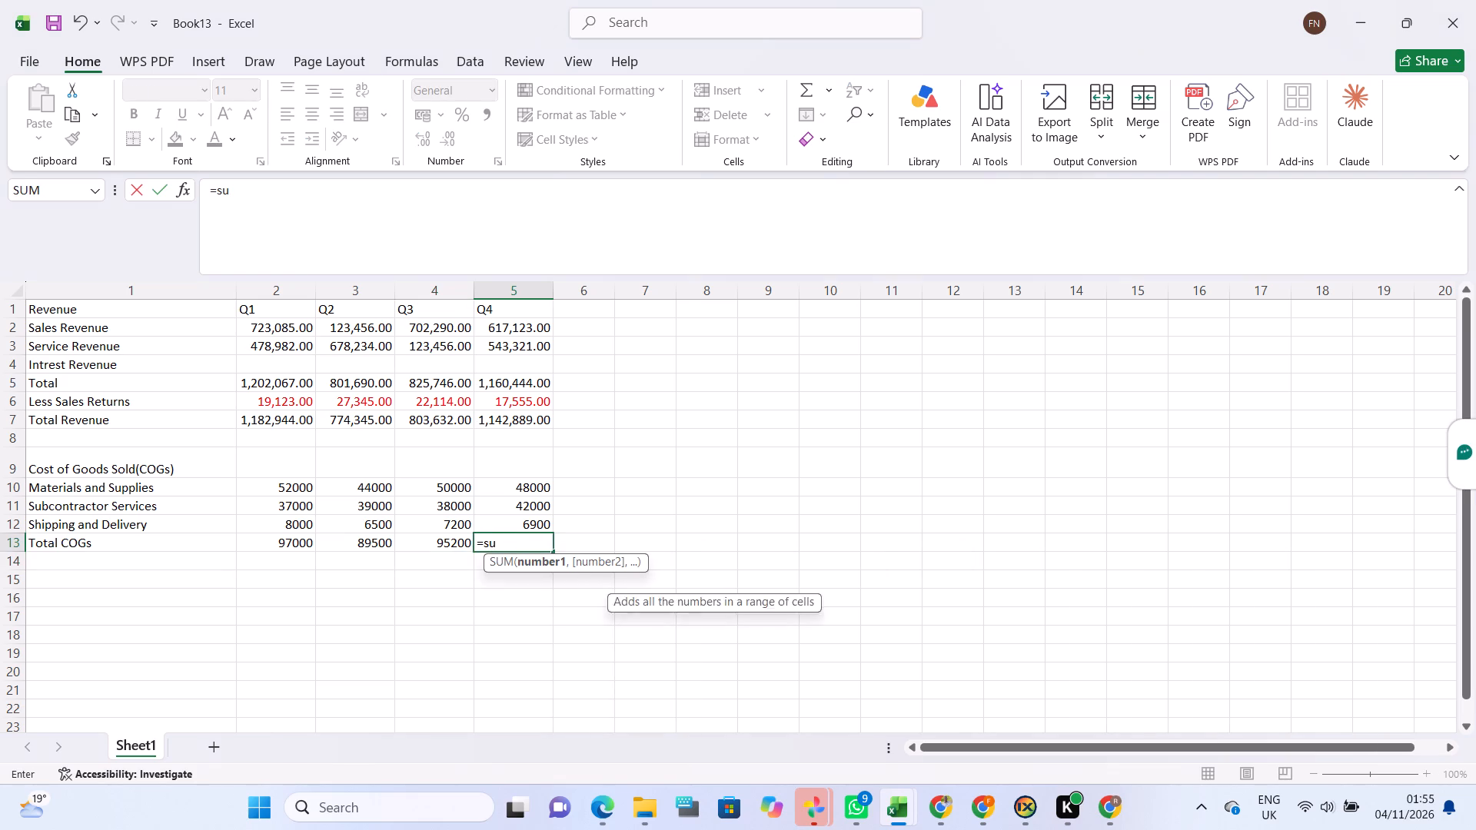
{"action": "left_click", "coordinate": [534, 484]}
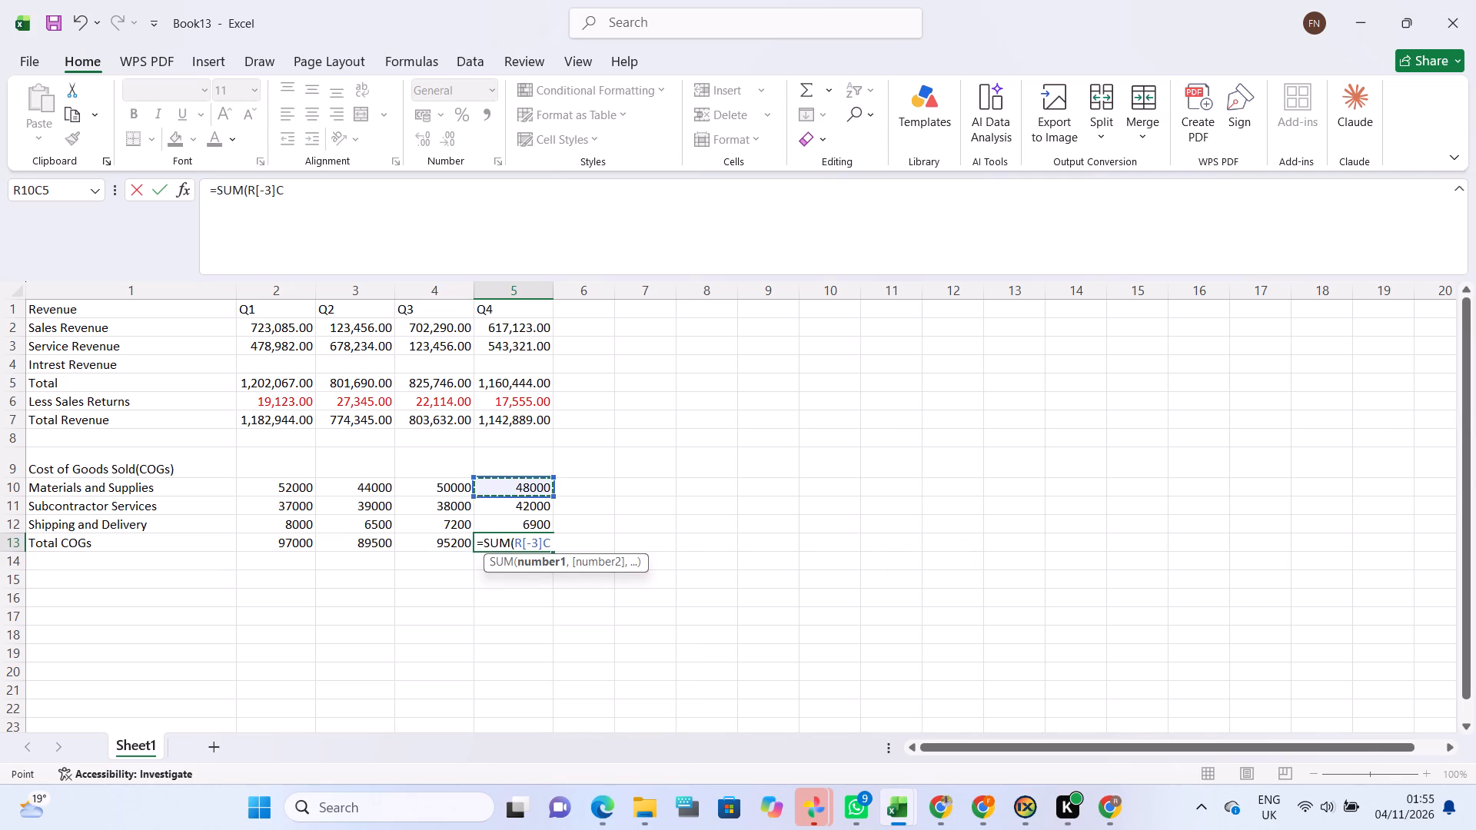
{"action": "left_click_drag", "start_coordinate": [551, 495], "coordinate": [551, 534]}
{"action": "key", "text": "Return"}
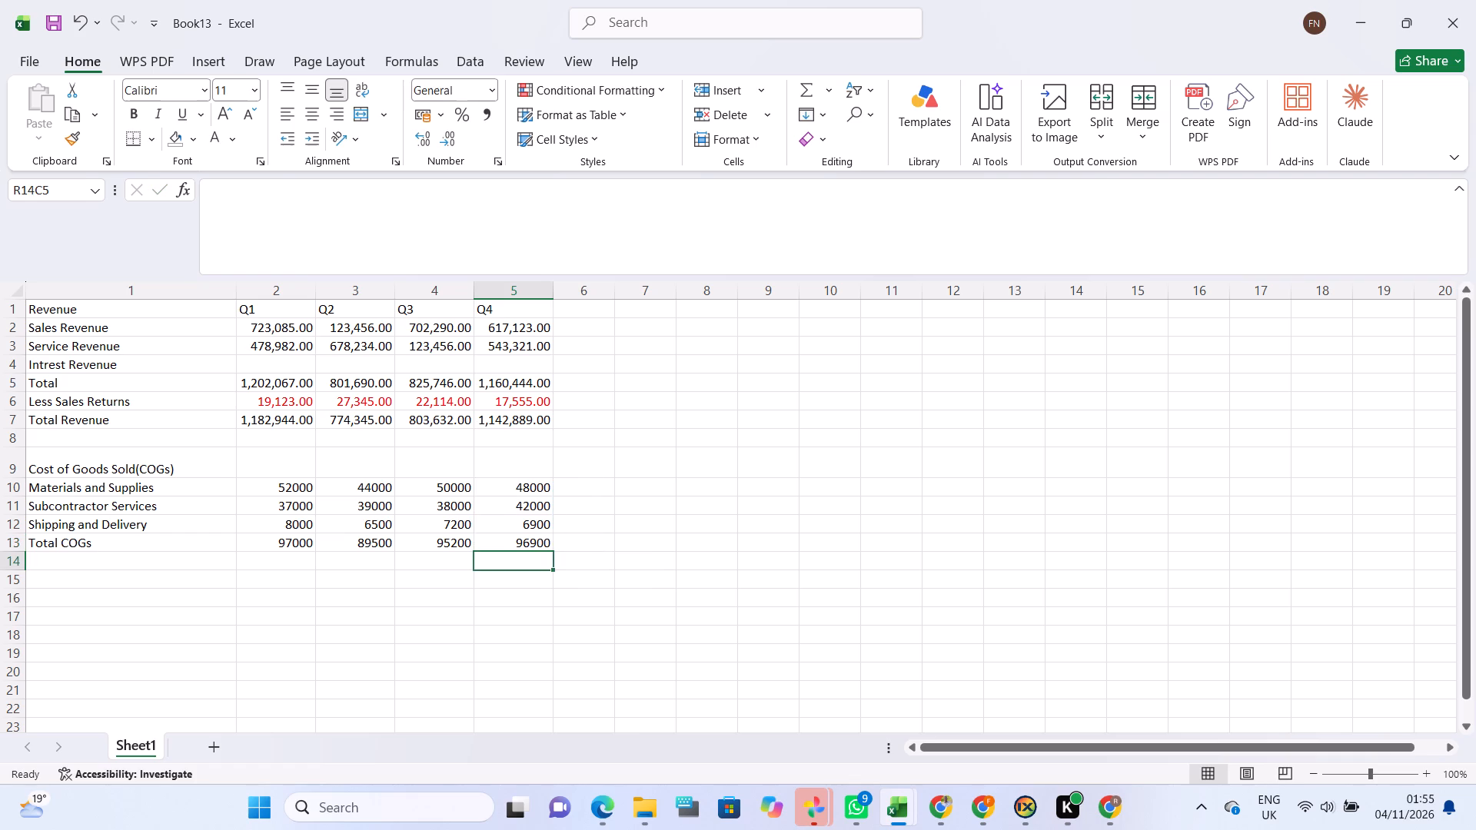
Increase the height of the Total COGs row to about 20 points.
{"action": "left_click", "coordinate": [125, 563]}
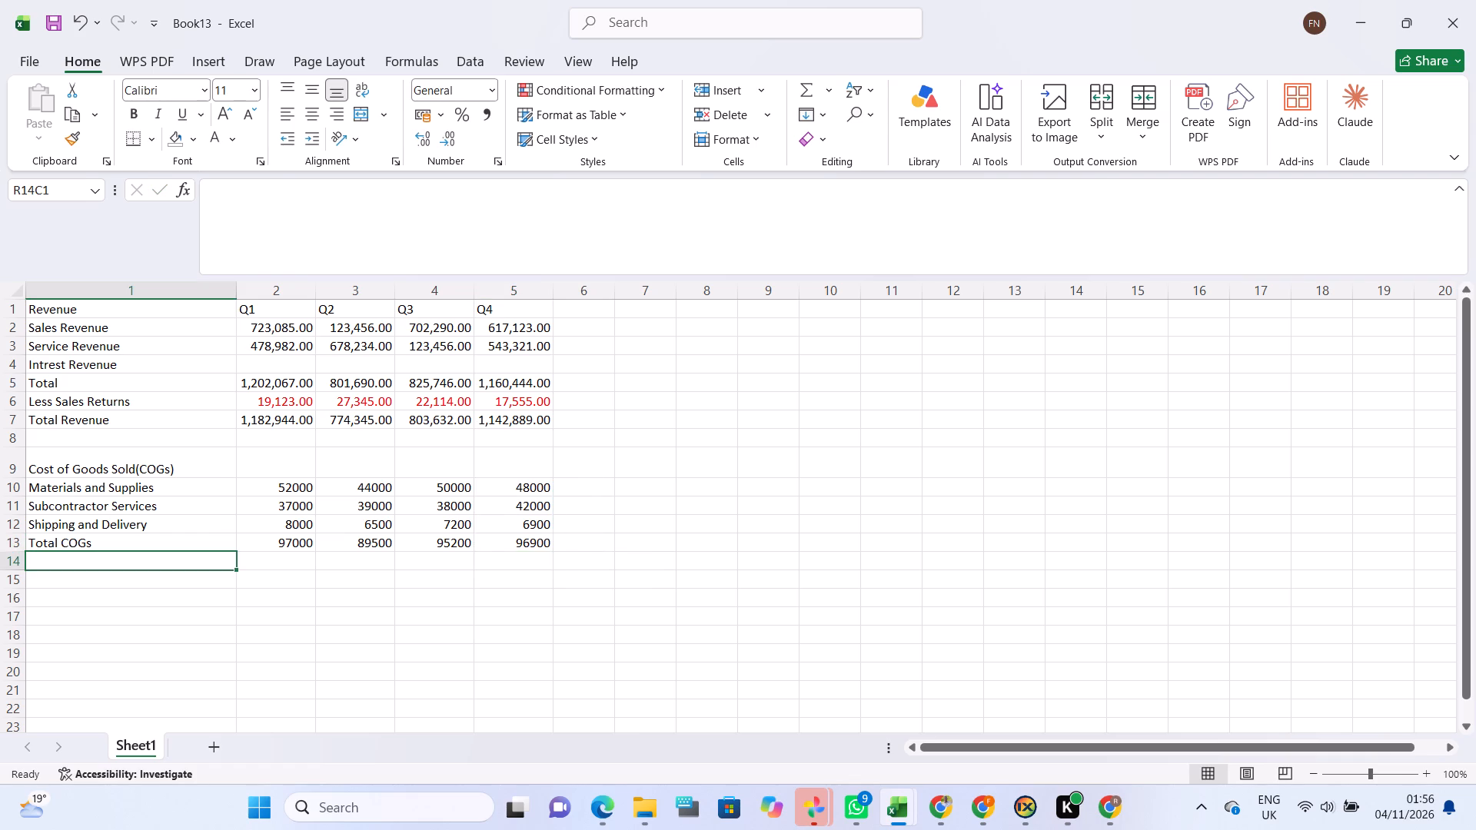
{"action": "left_click_drag", "start_coordinate": [25, 551], "coordinate": [25, 559]}
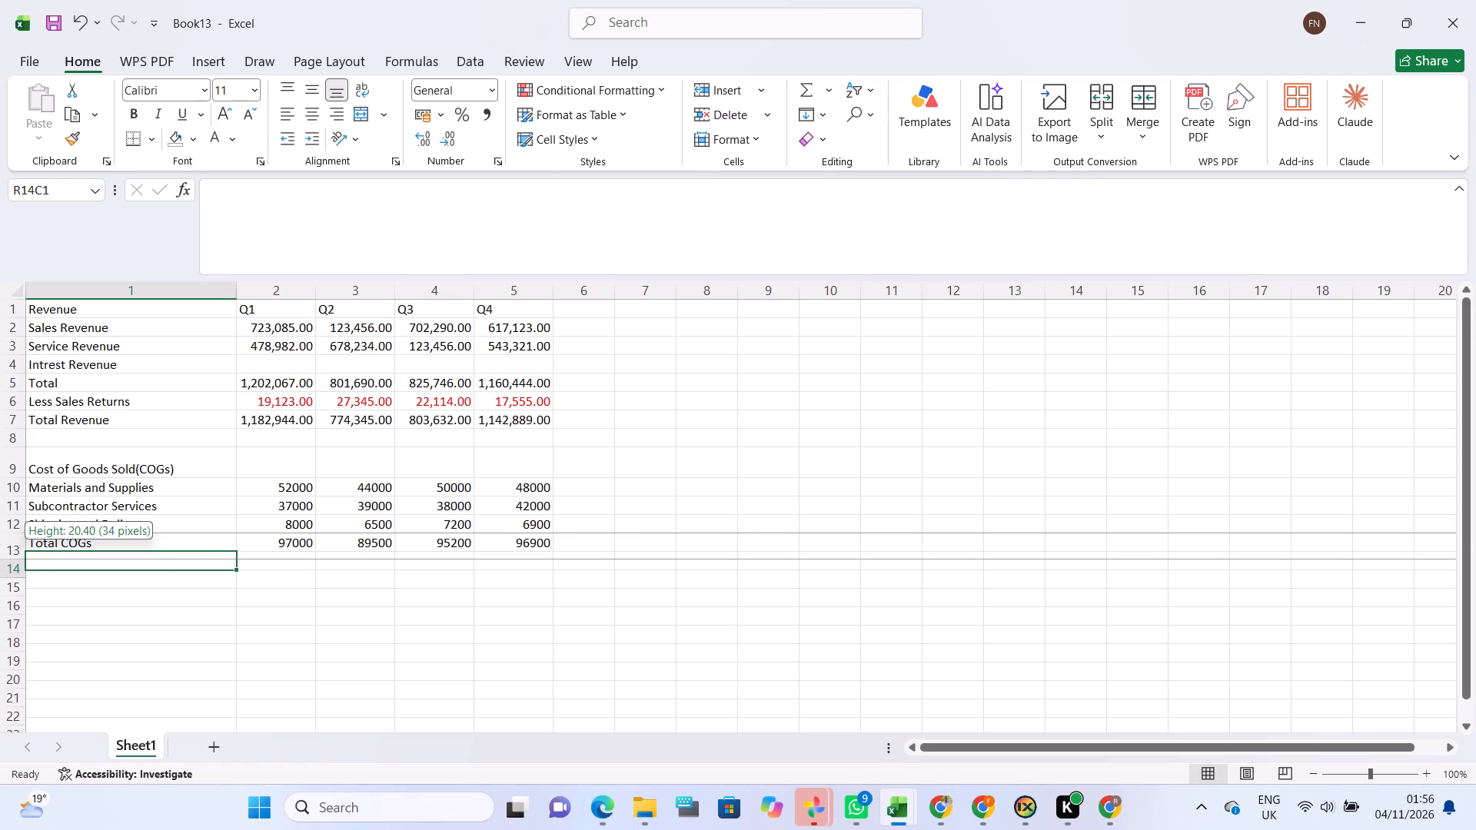
{"action": "left_click_drag", "start_coordinate": [25, 559], "coordinate": [26, 560]}
Enter the label Gross Revenue in the first column, directly below Total COGs.
{"action": "left_click", "coordinate": [60, 561]}
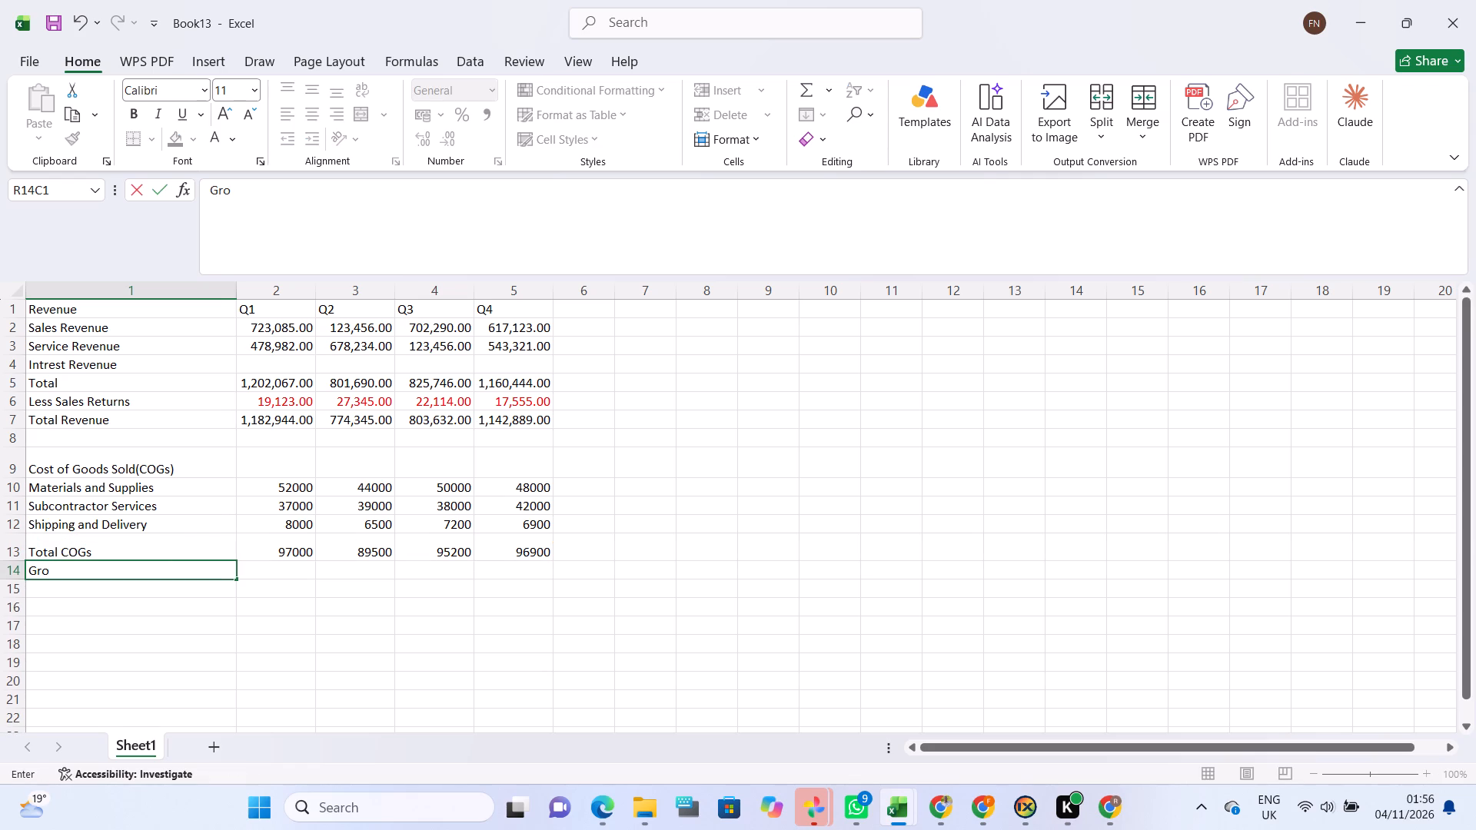
{"action": "key", "text": "space"}
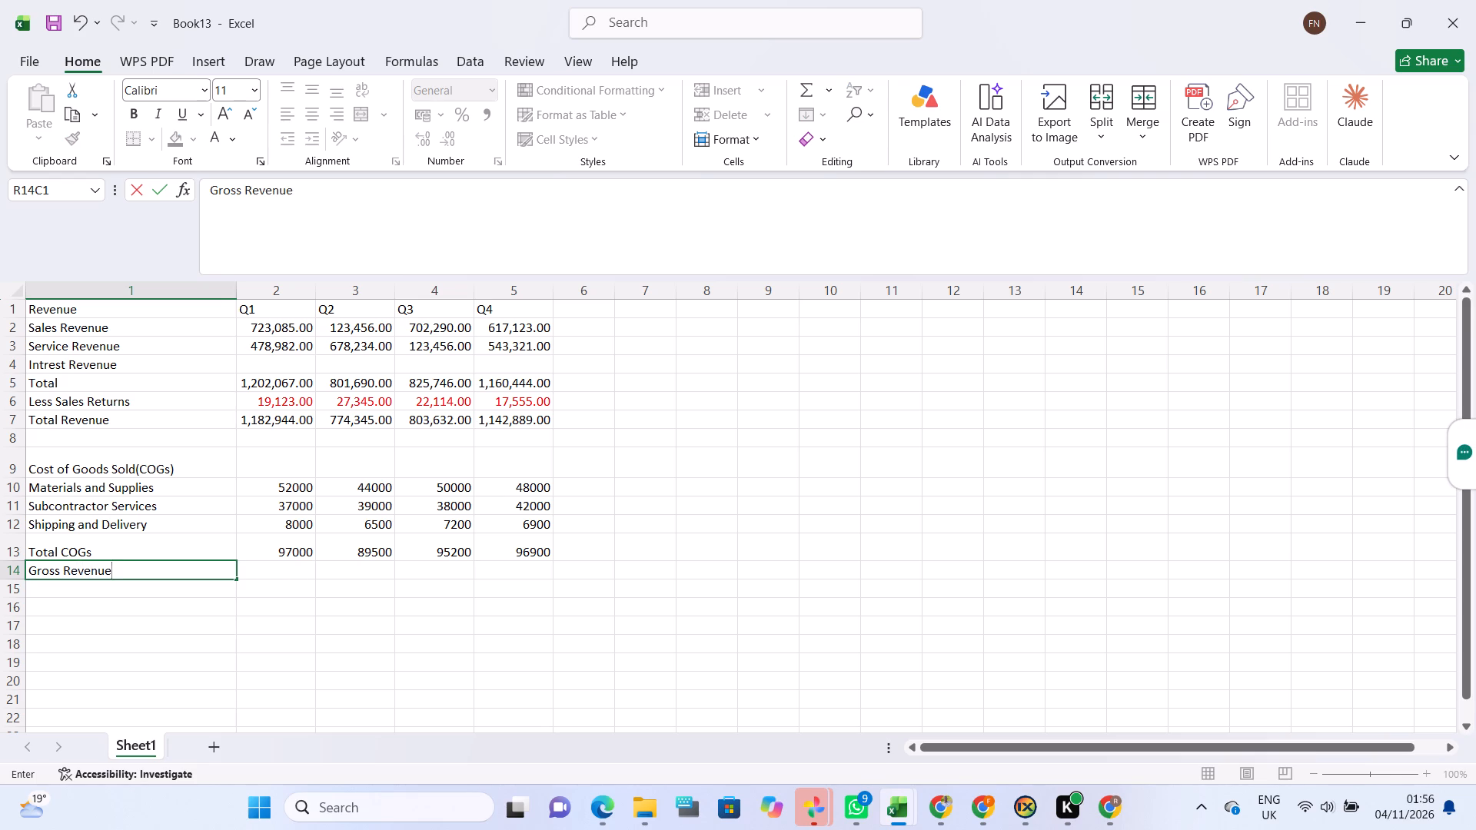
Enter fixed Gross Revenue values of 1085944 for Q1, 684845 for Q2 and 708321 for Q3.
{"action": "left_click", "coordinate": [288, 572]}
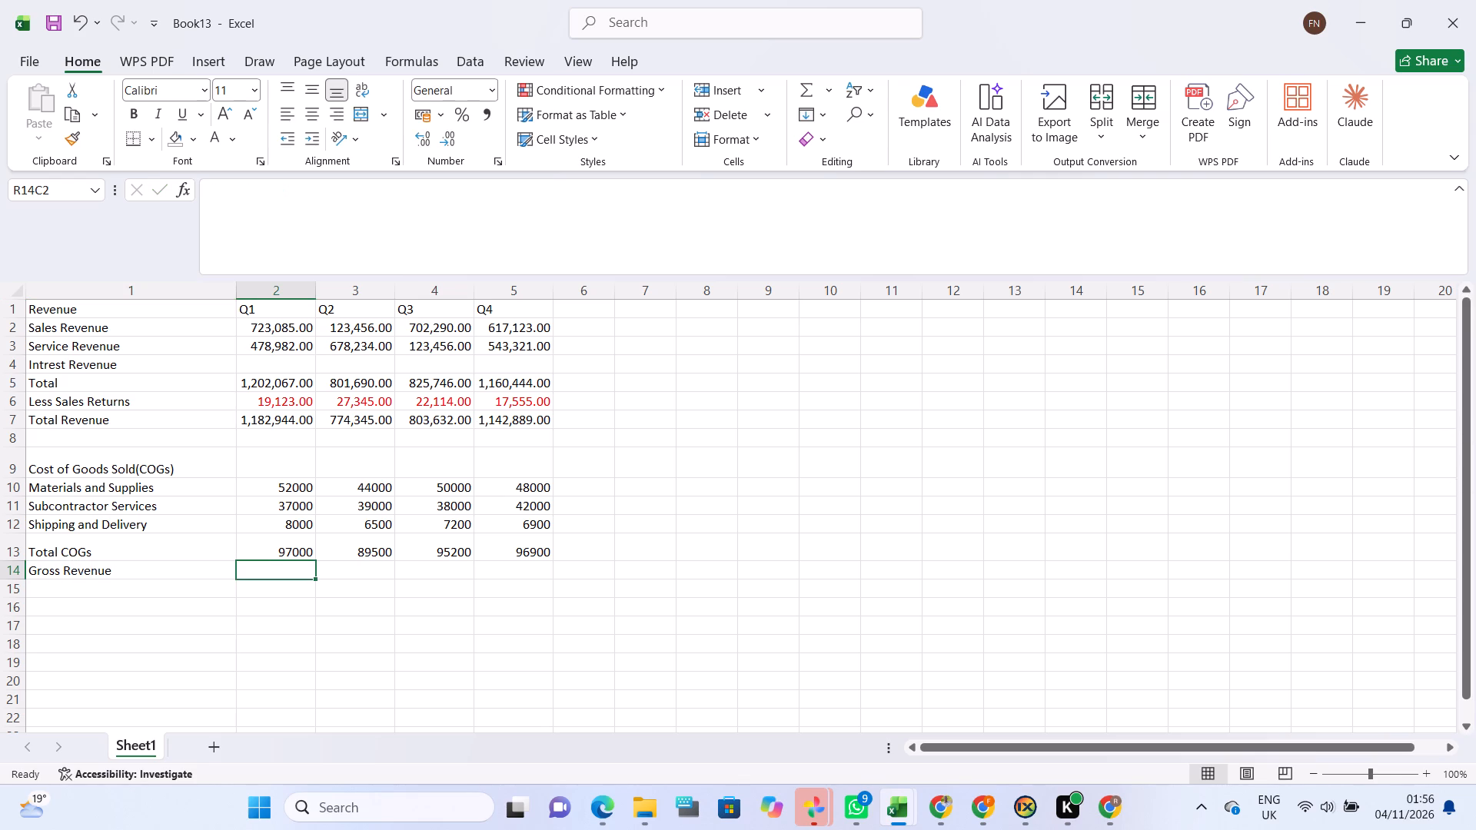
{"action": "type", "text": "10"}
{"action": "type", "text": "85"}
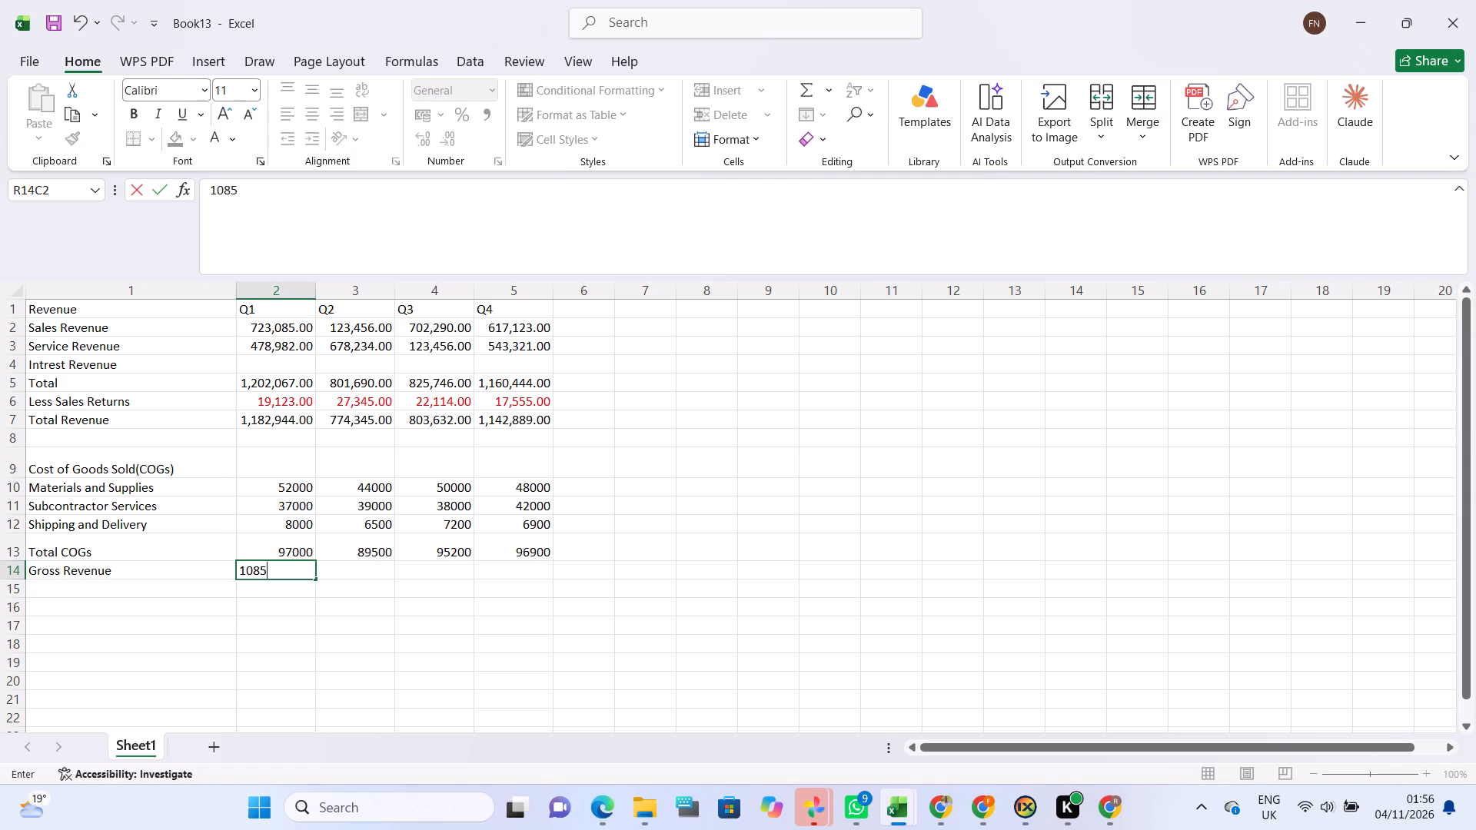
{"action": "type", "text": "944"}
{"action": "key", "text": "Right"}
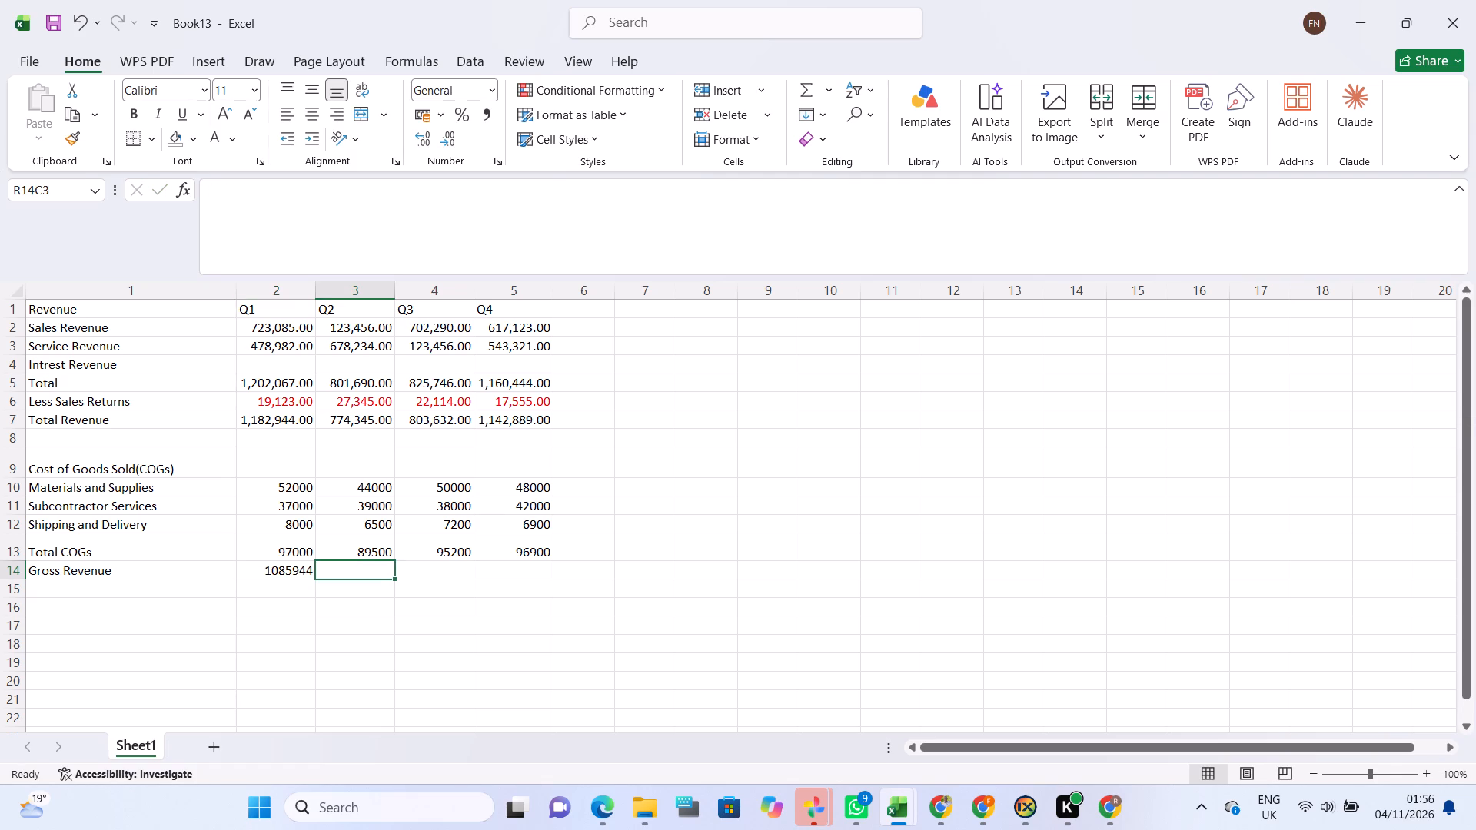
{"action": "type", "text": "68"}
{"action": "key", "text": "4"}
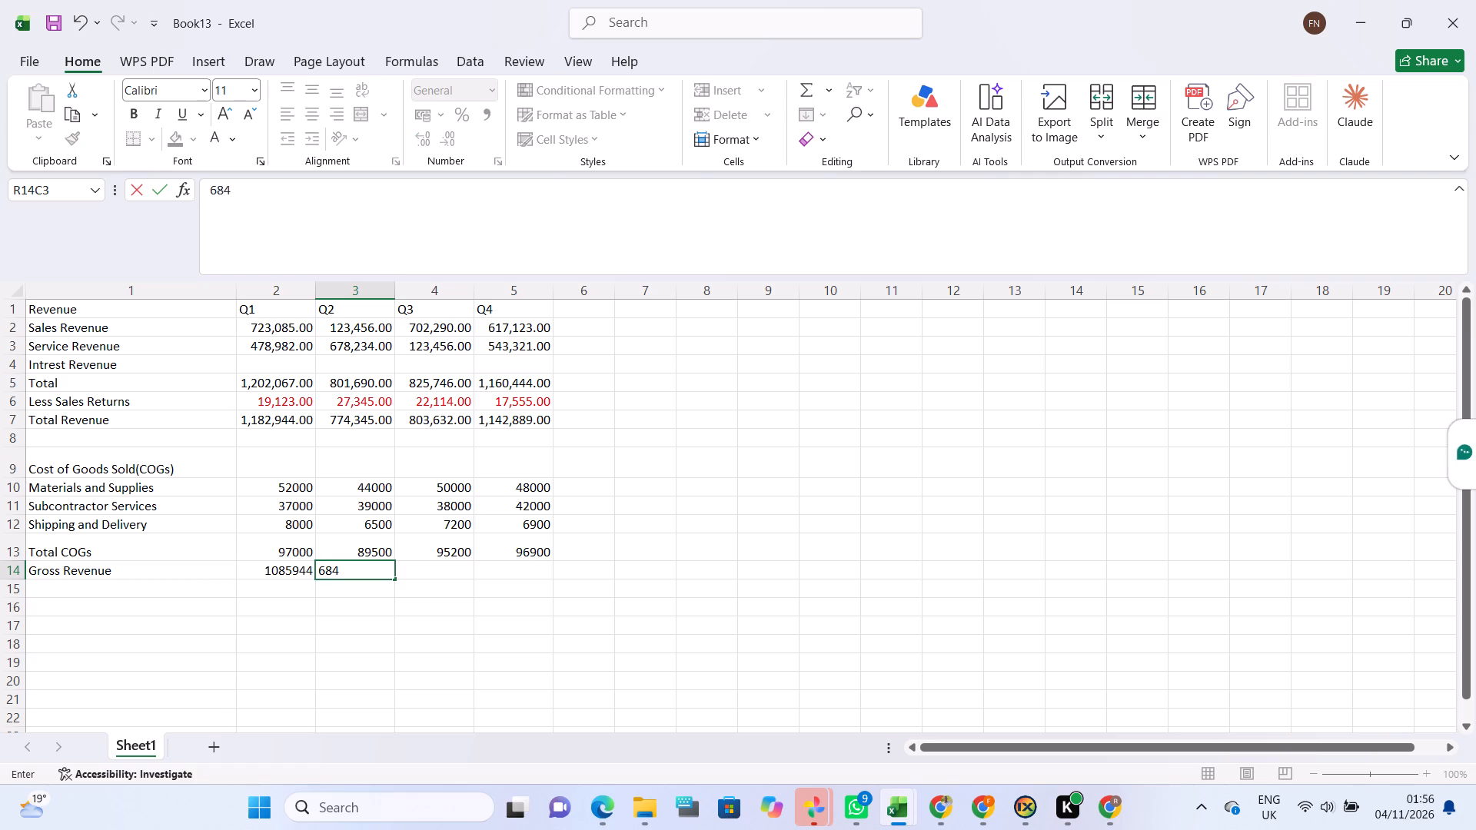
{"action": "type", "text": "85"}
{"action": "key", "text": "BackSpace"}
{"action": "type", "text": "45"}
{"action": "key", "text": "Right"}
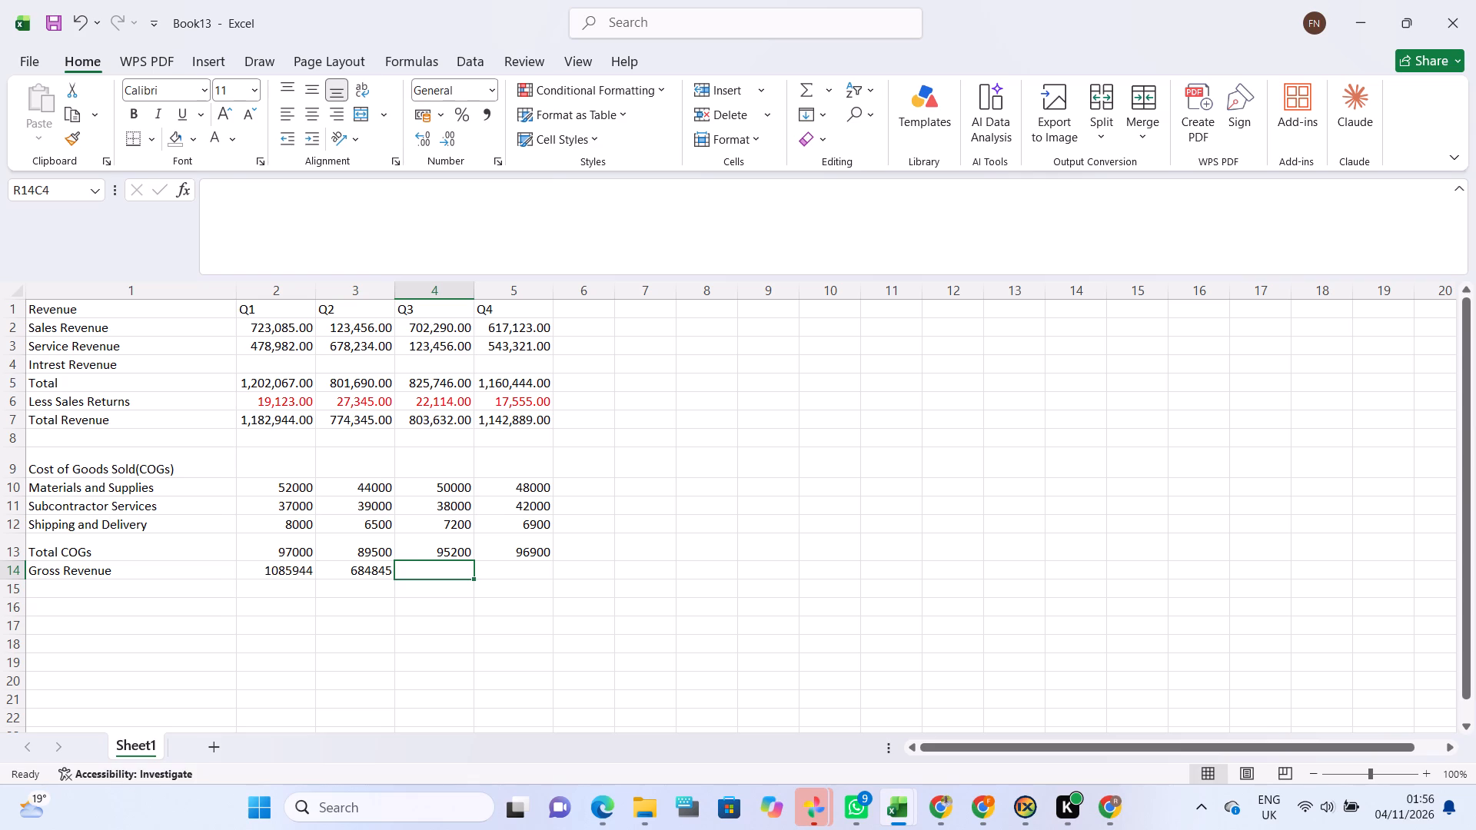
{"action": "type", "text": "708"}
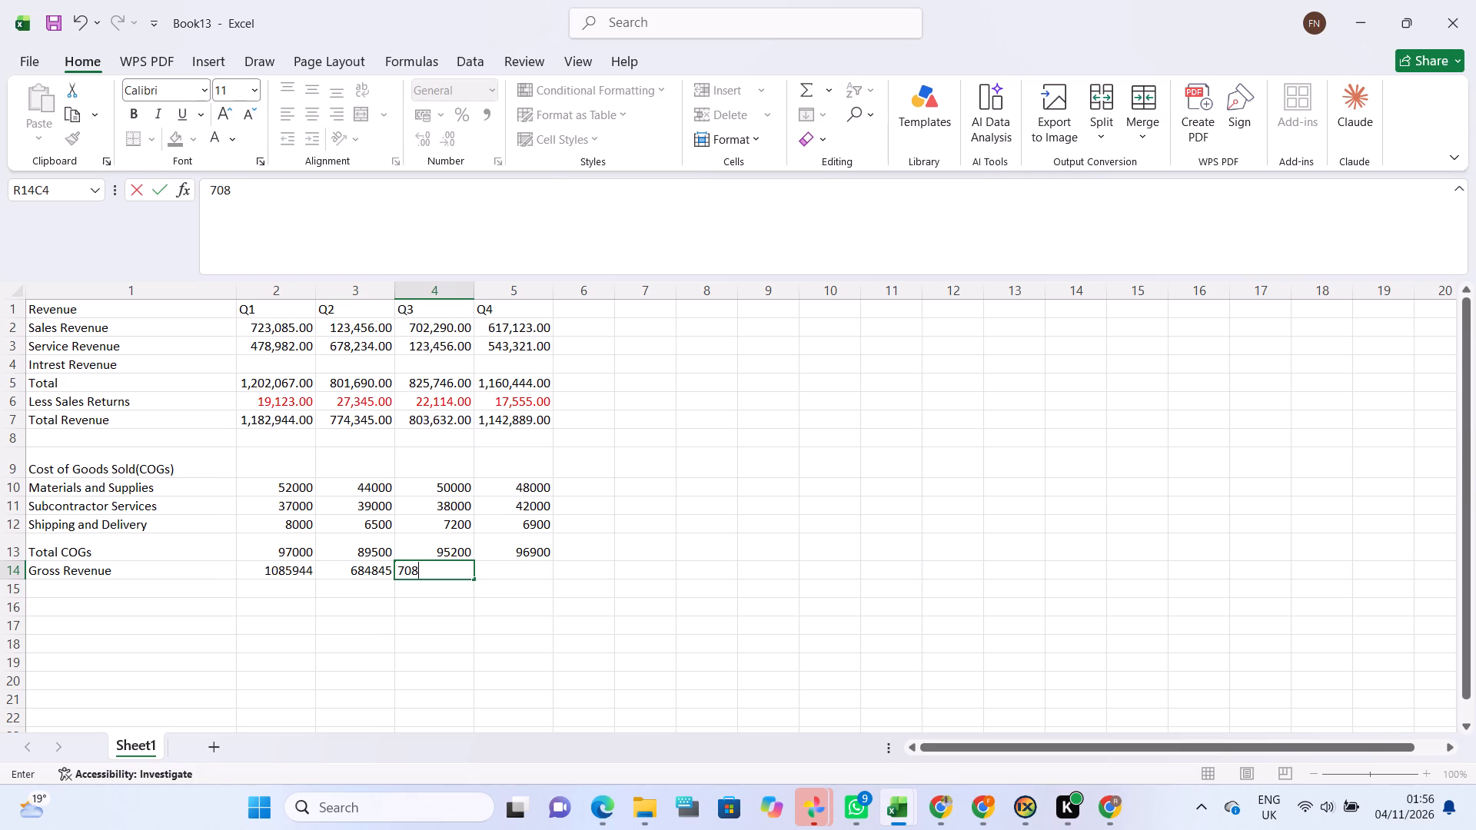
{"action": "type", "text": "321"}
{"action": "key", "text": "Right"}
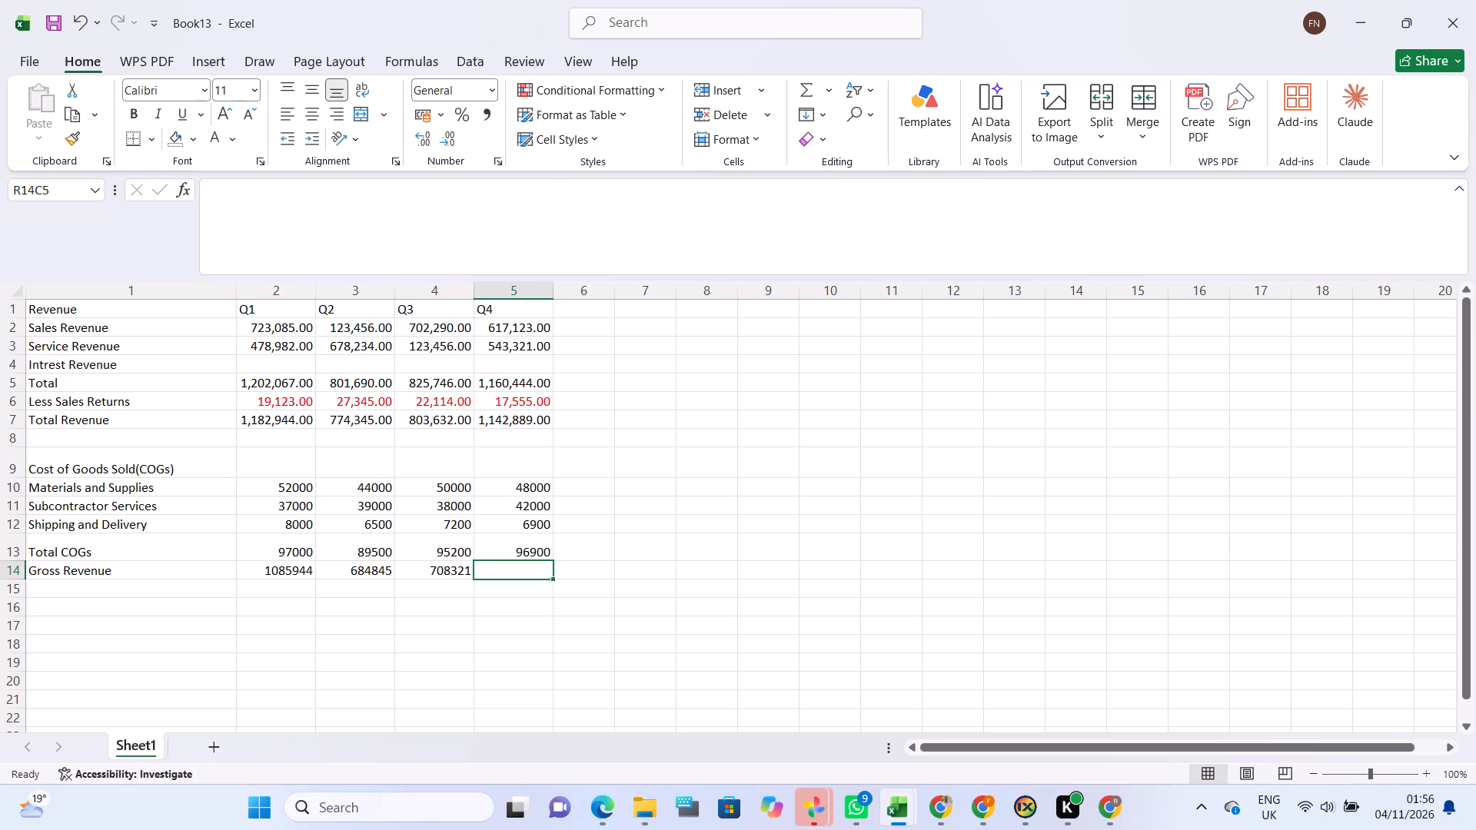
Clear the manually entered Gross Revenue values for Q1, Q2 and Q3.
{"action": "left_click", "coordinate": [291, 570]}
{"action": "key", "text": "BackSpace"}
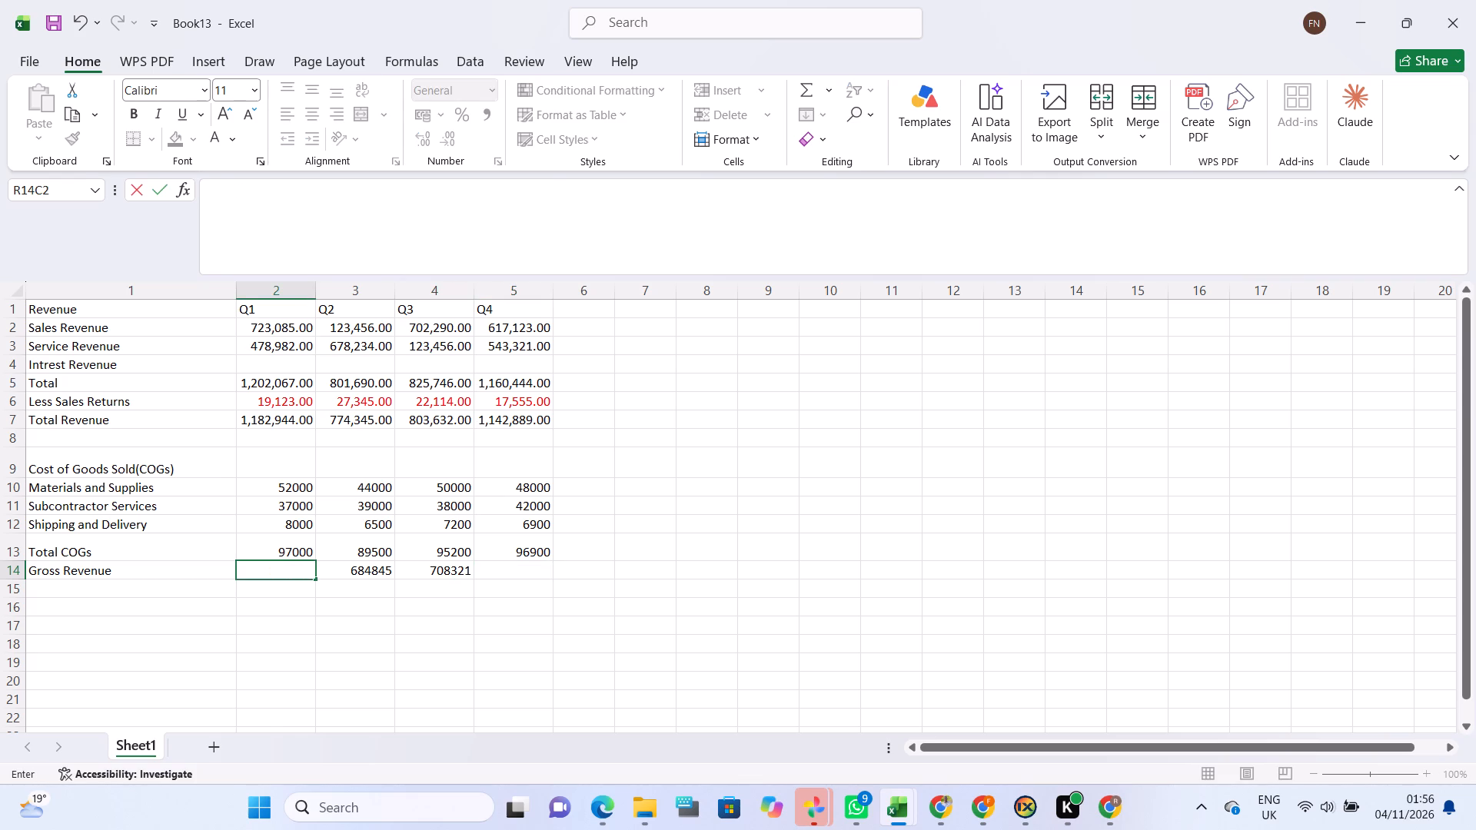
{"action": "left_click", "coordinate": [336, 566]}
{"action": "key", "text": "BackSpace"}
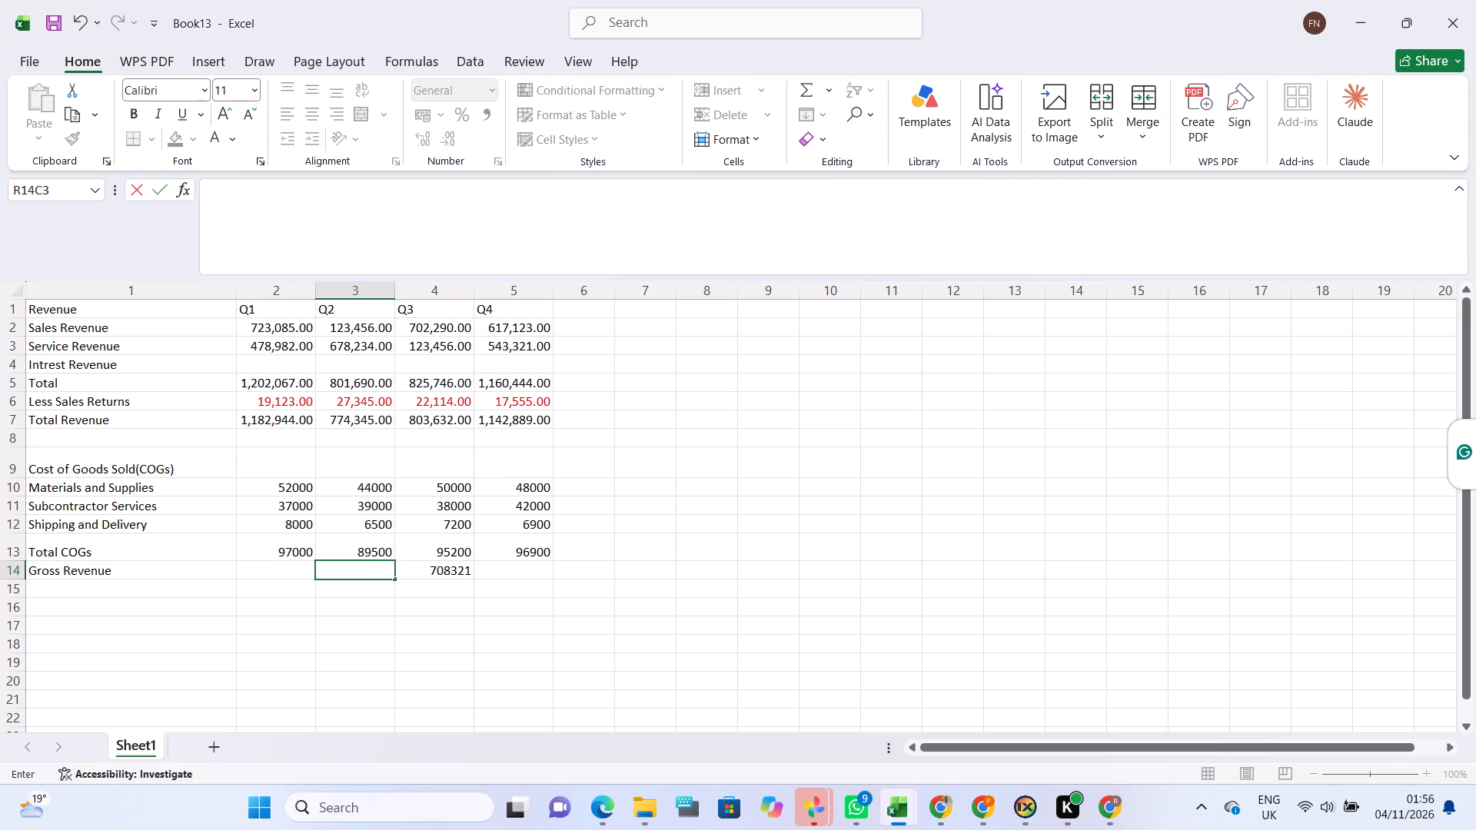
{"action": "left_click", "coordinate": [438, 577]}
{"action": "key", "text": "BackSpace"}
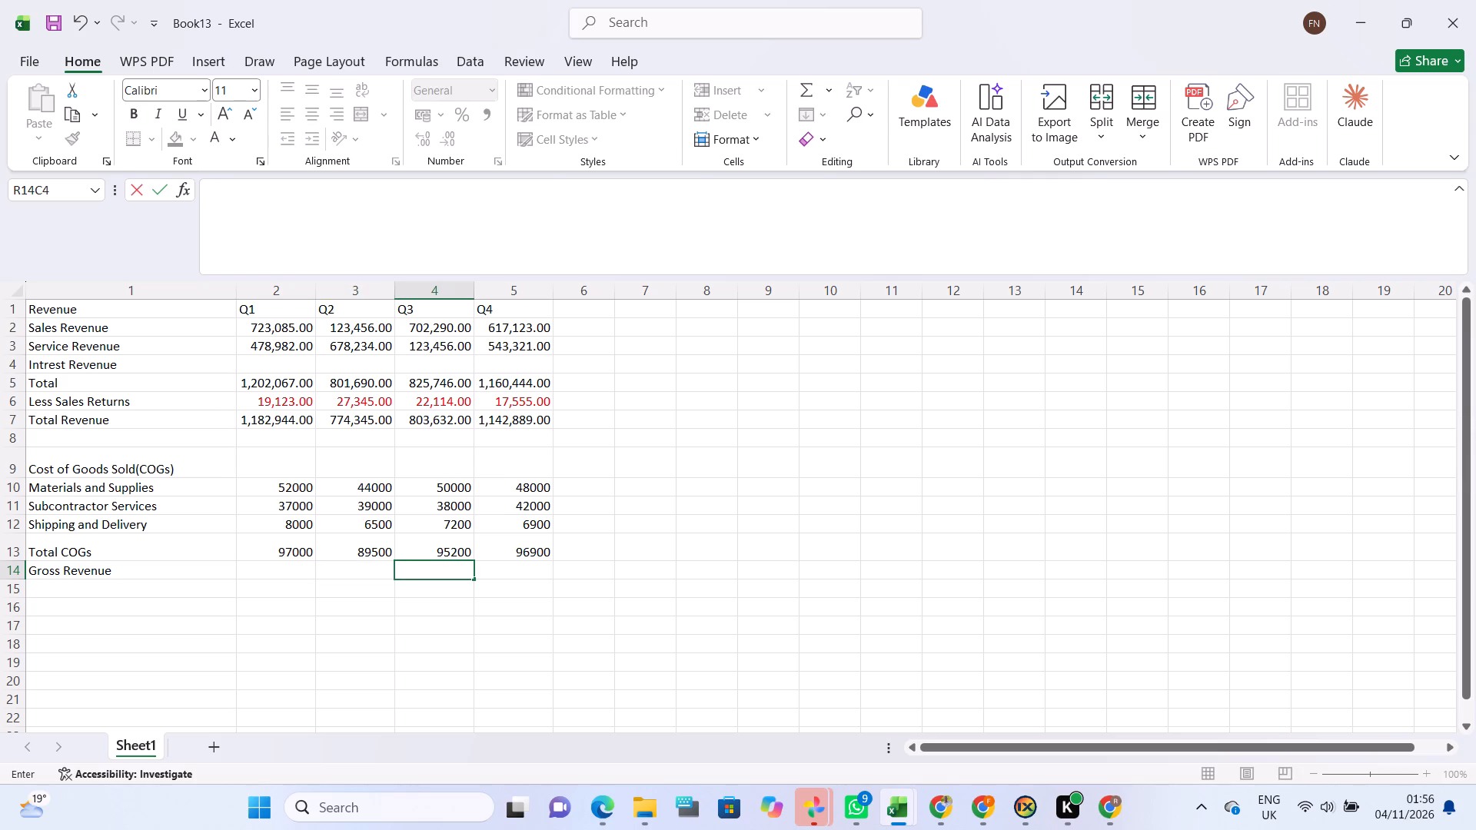
Enter a formula in the Q1 Gross Revenue cell subtracting Q1 Total COGs from Q1 Total Revenue.
{"action": "left_click", "coordinate": [284, 571]}
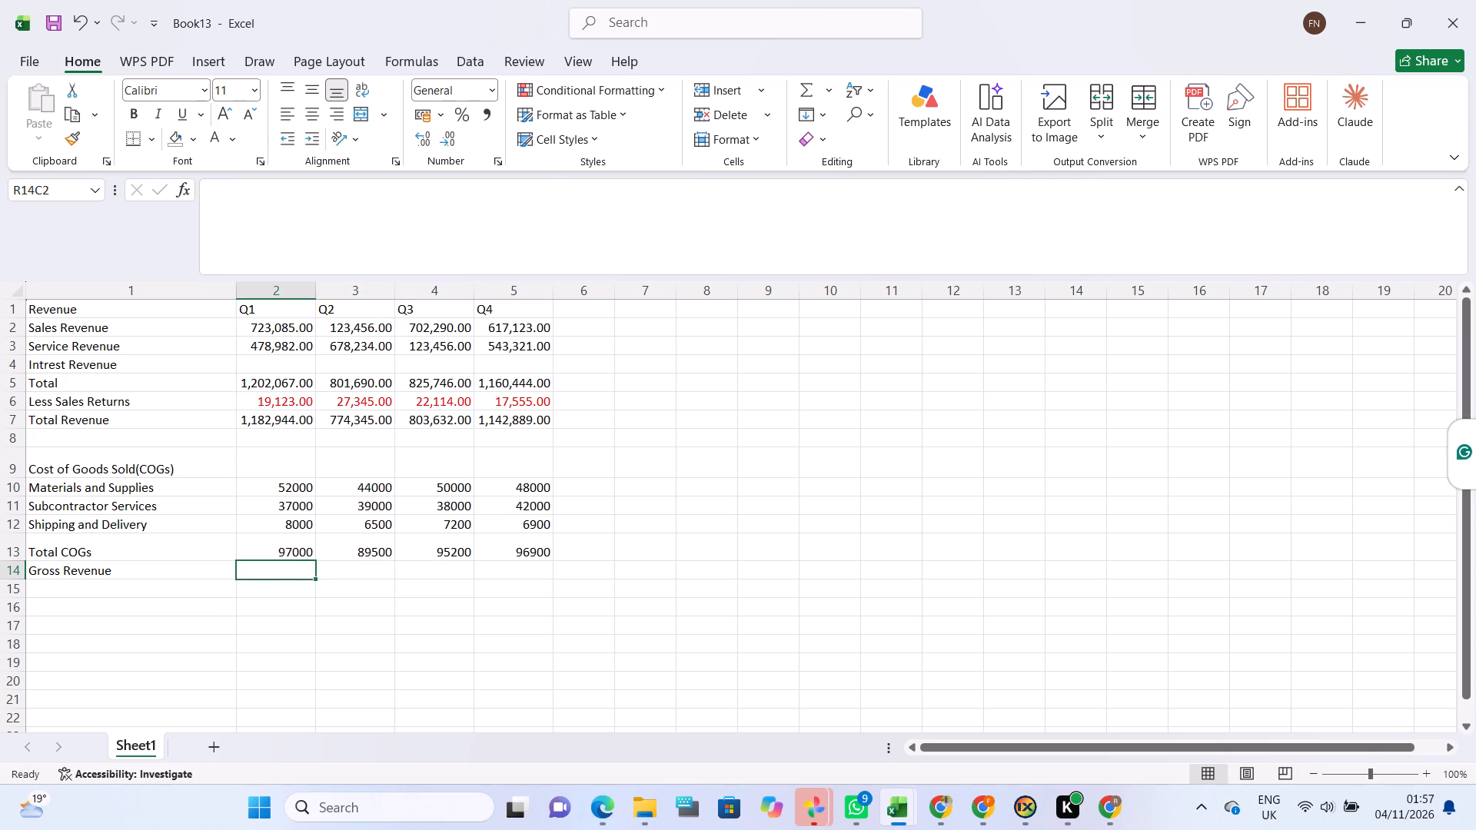
{"action": "key", "text": "equal"}
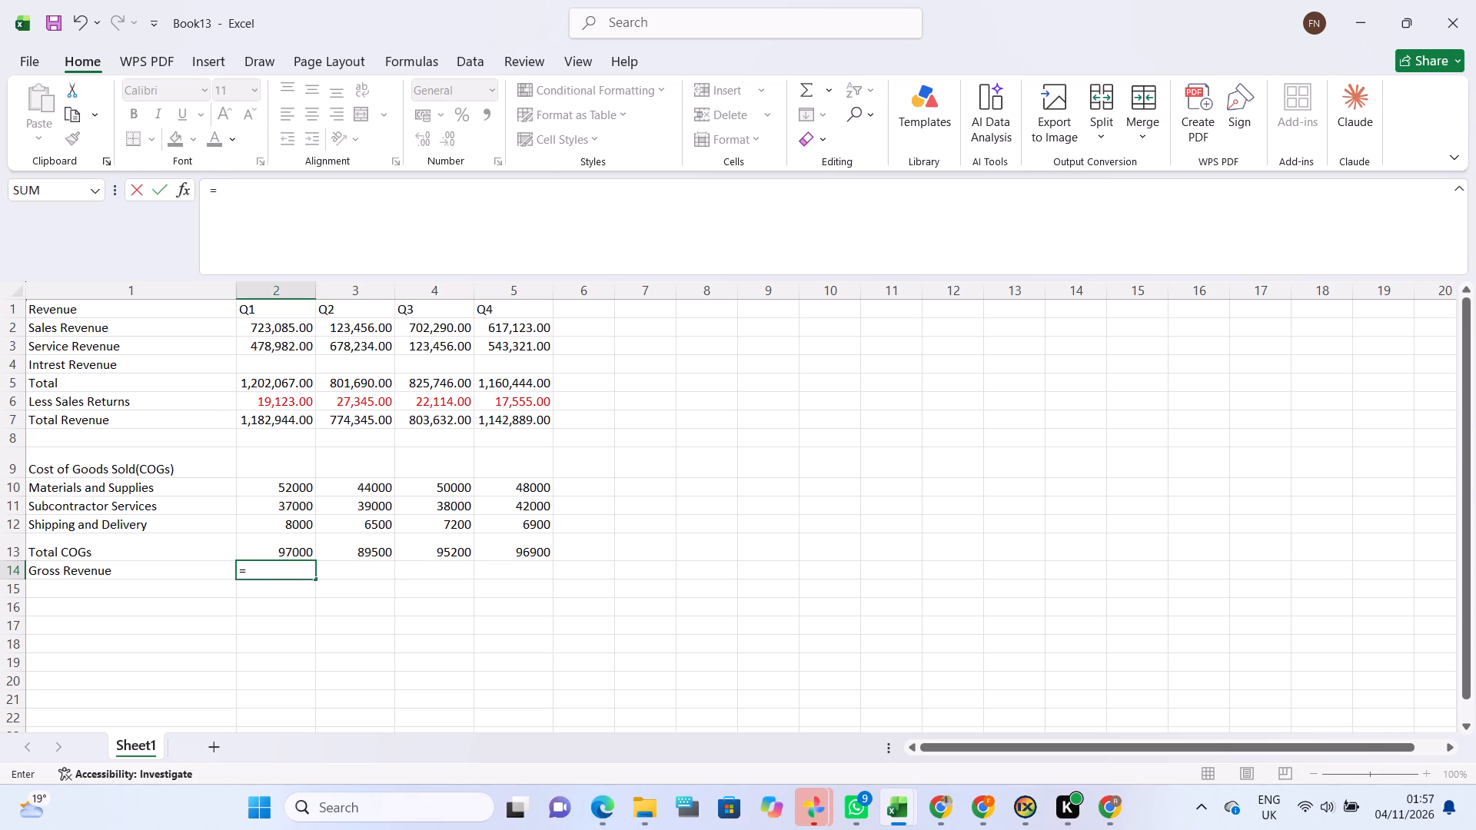
{"action": "left_click", "coordinate": [271, 420]}
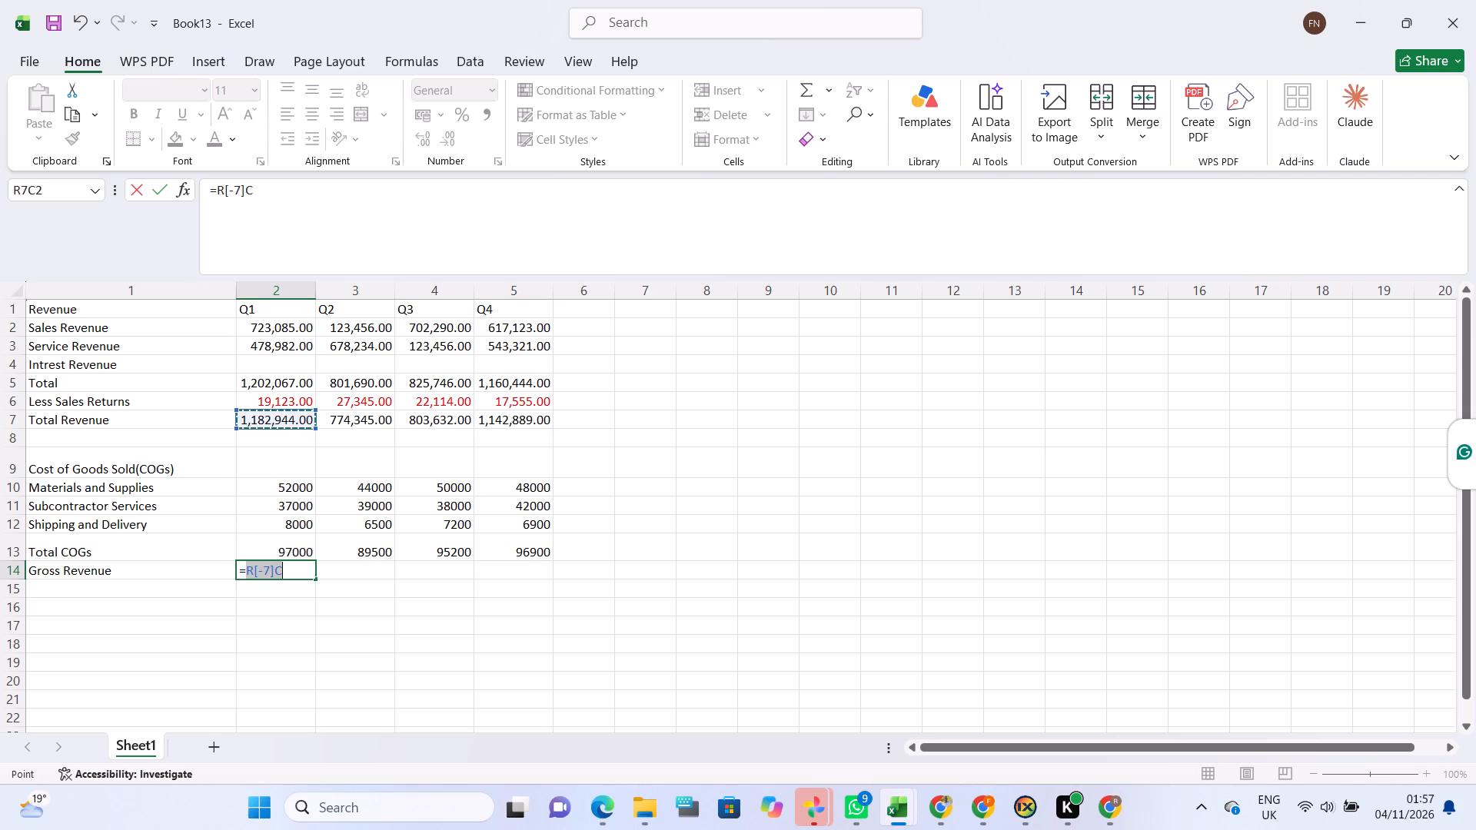
{"action": "key", "text": "minus"}
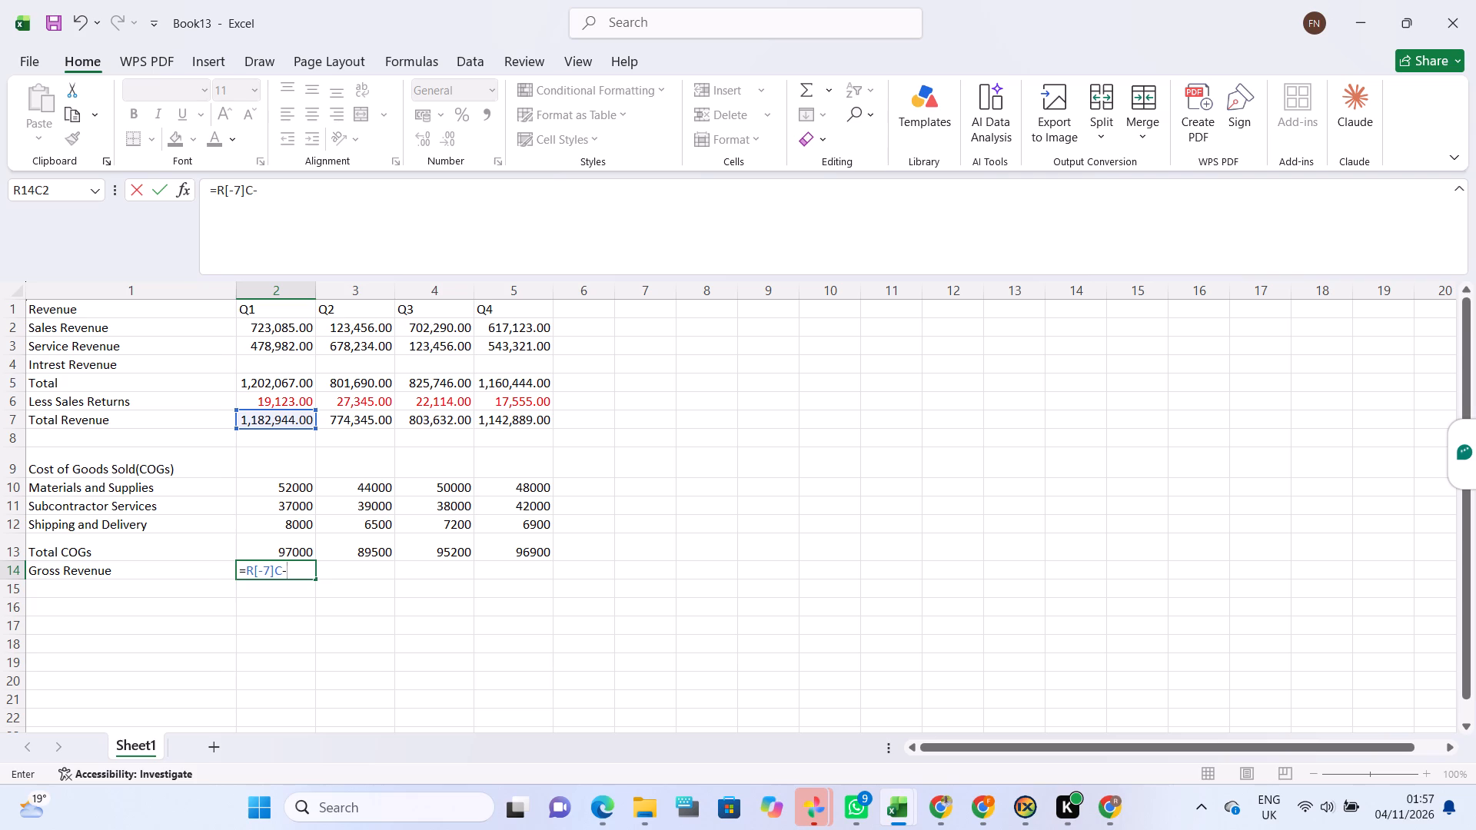
{"action": "left_click", "coordinate": [291, 549]}
{"action": "key", "text": "Return"}
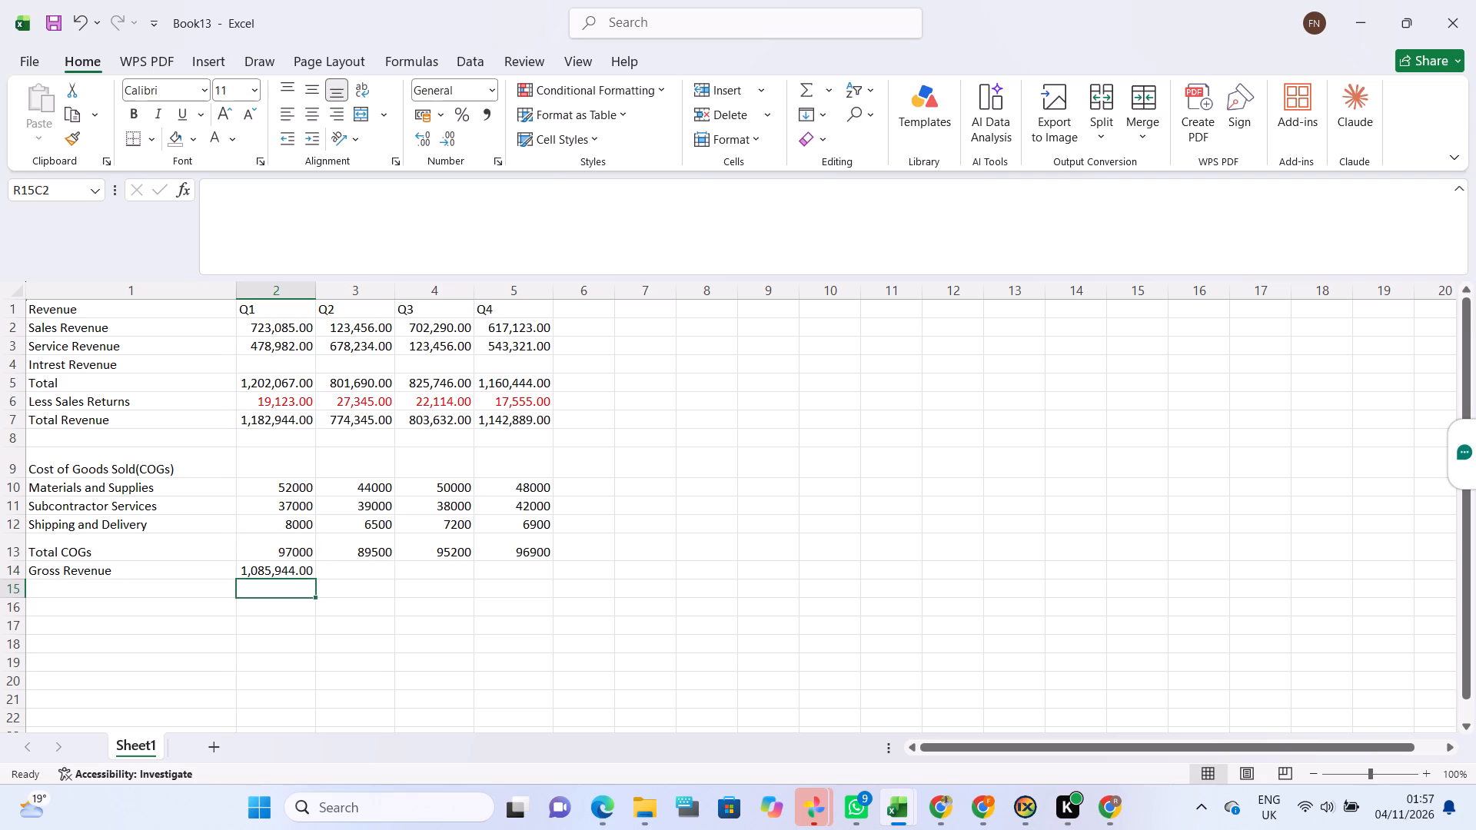
Enter a formula in the Q2 Gross Revenue cell subtracting Q2 Total COGs from Q2 Total Revenue.
{"action": "left_click", "coordinate": [341, 567]}
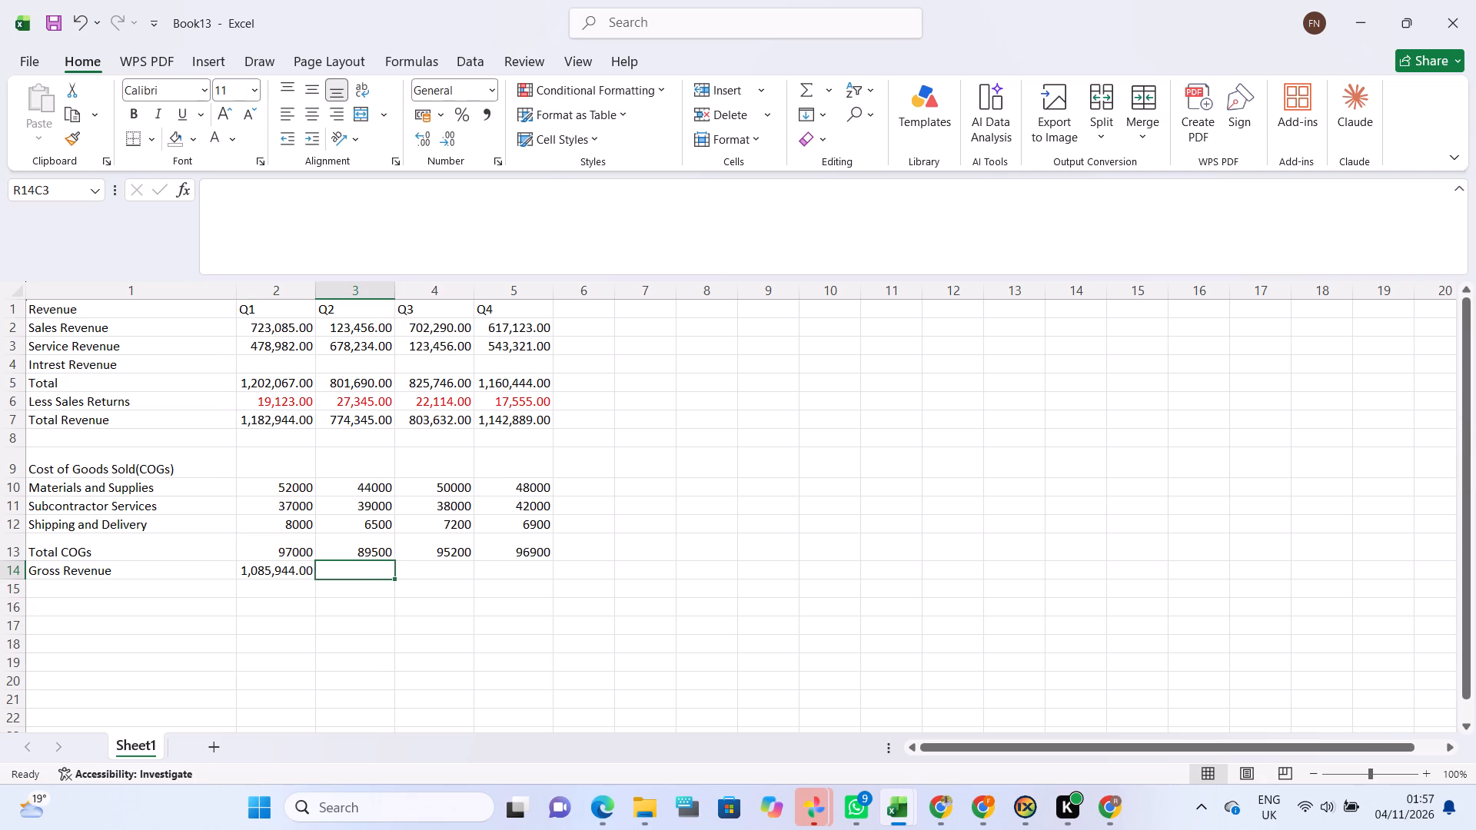
{"action": "key", "text": "equal"}
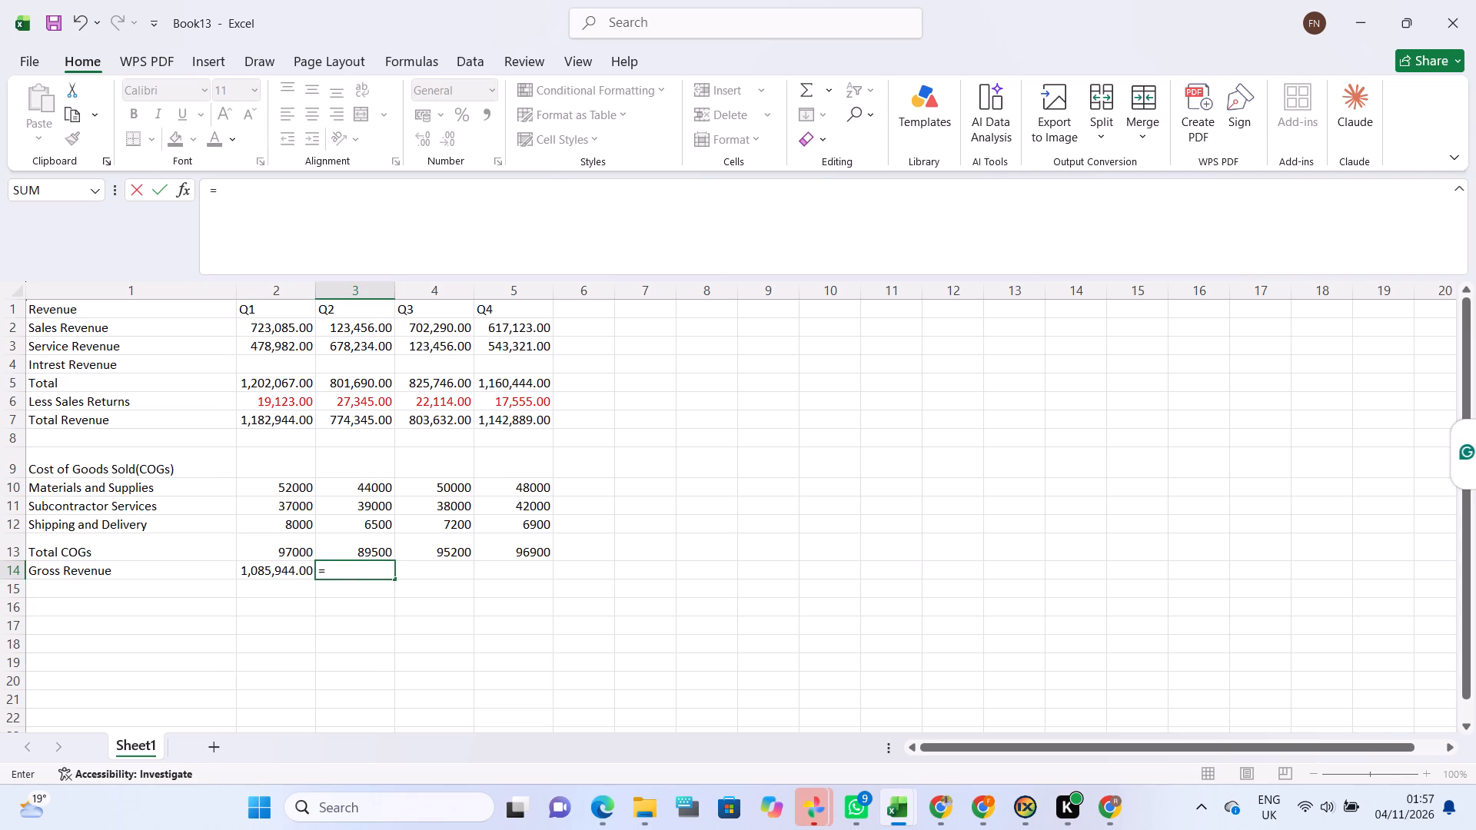
{"action": "left_click", "coordinate": [351, 424]}
{"action": "key", "text": "minus"}
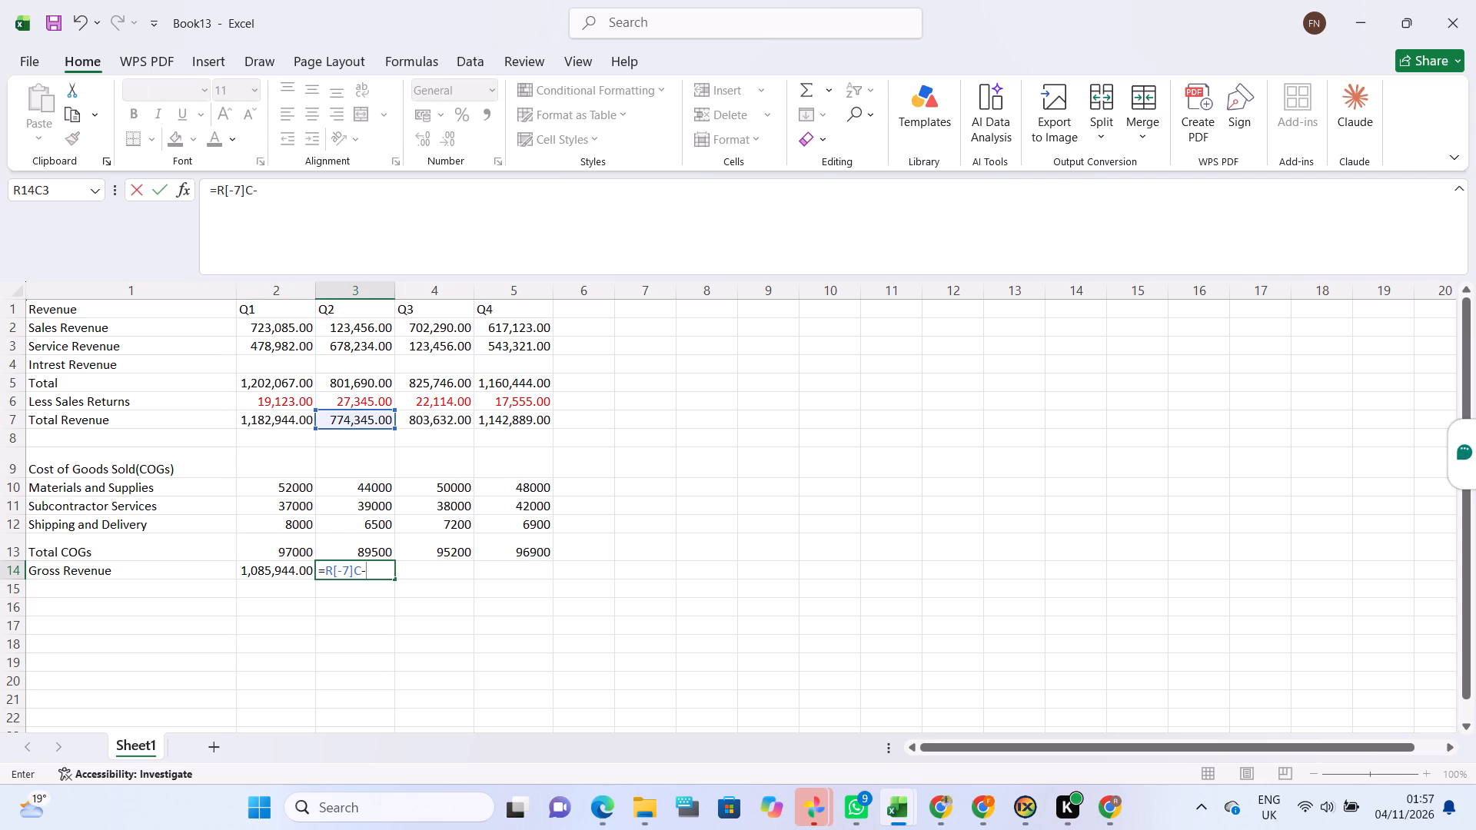
{"action": "left_click", "coordinate": [353, 552]}
{"action": "key", "text": "Return"}
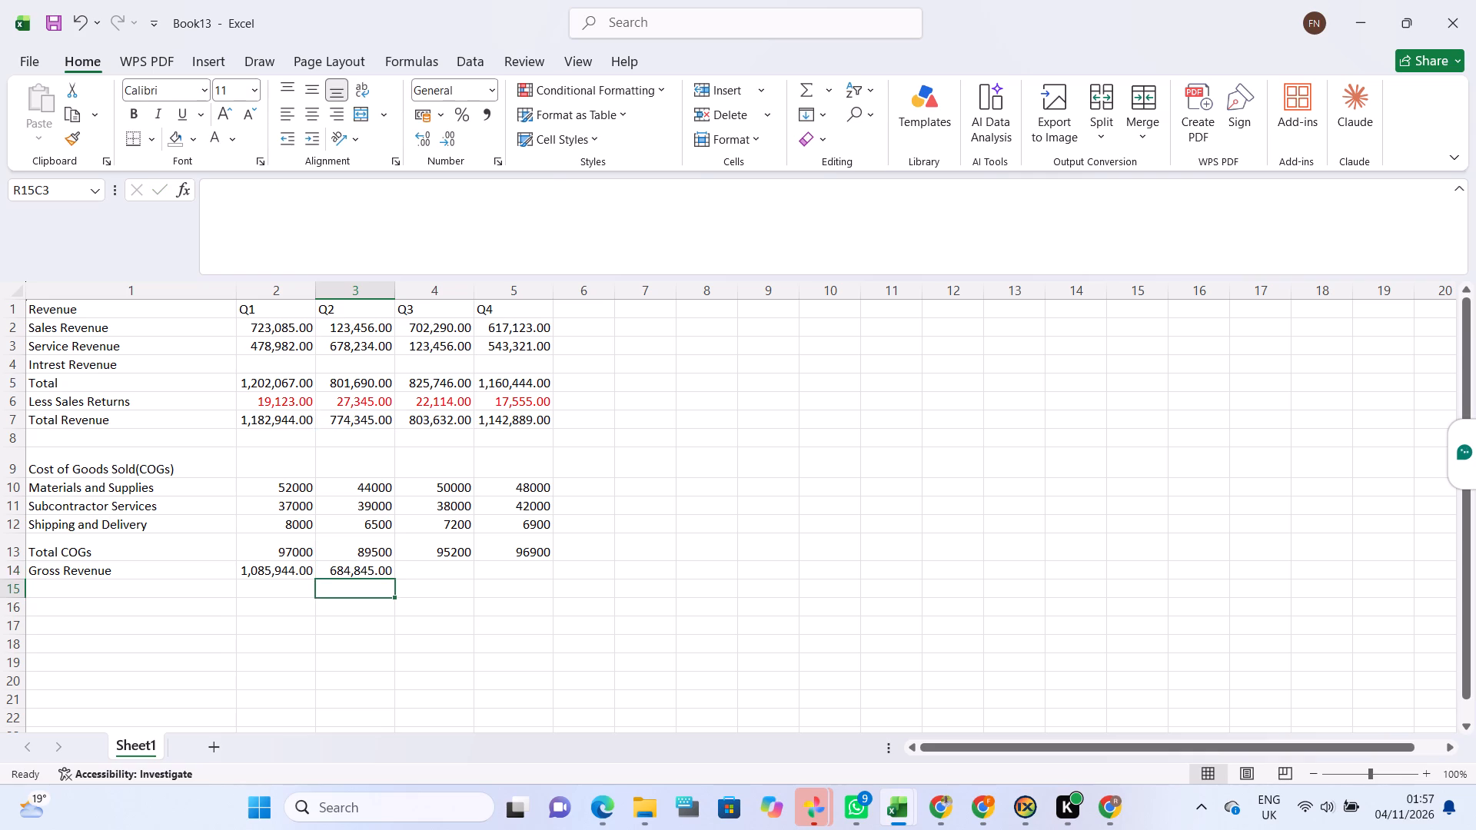
Enter a formula in the Q3 Gross Revenue cell subtracting Q3 Total COGs from Q3 Total Revenue.
{"action": "left_click", "coordinate": [413, 567]}
{"action": "key", "text": "equal"}
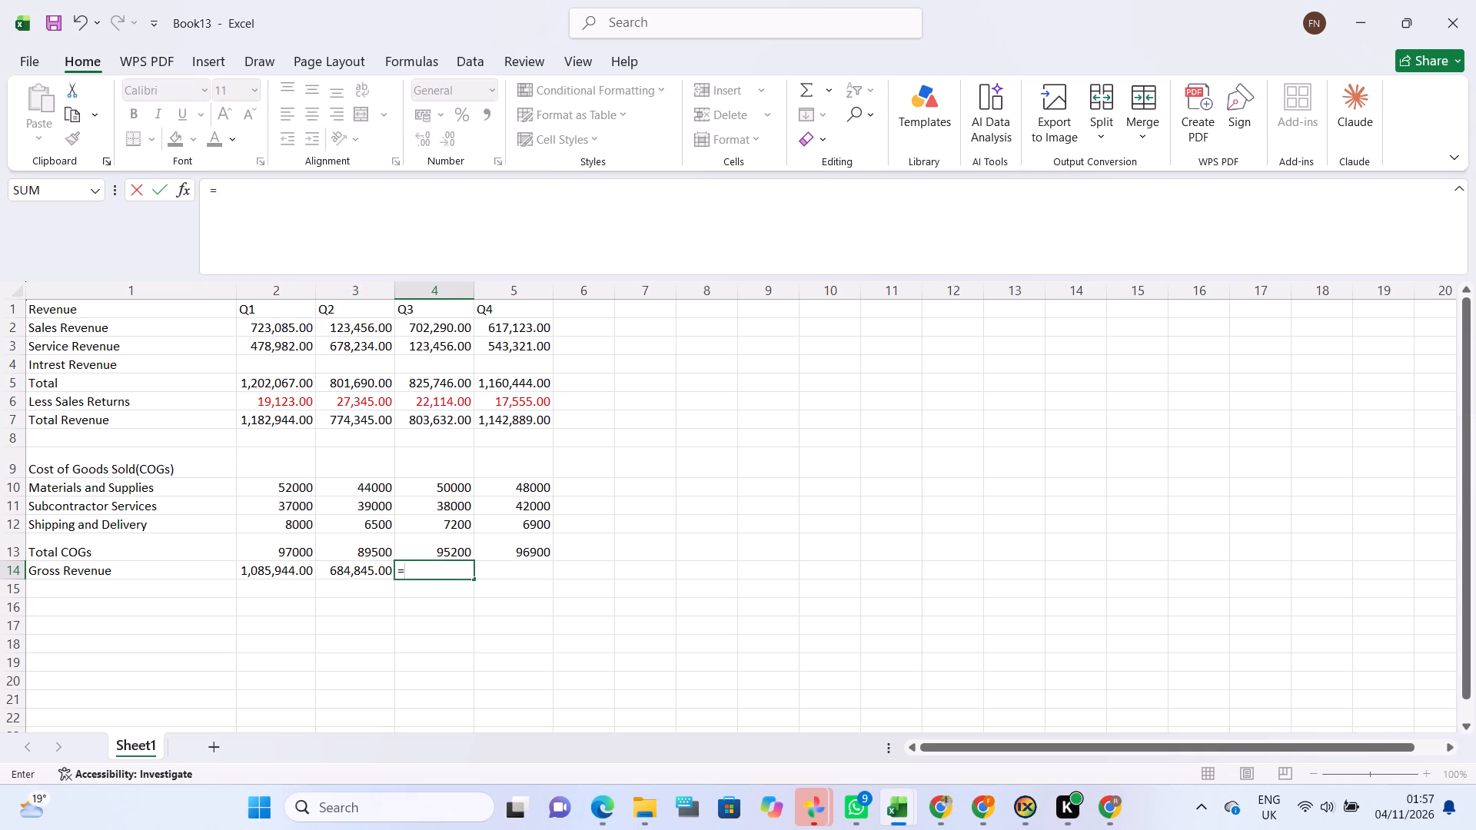
{"action": "left_click", "coordinate": [457, 423]}
{"action": "key", "text": "minus"}
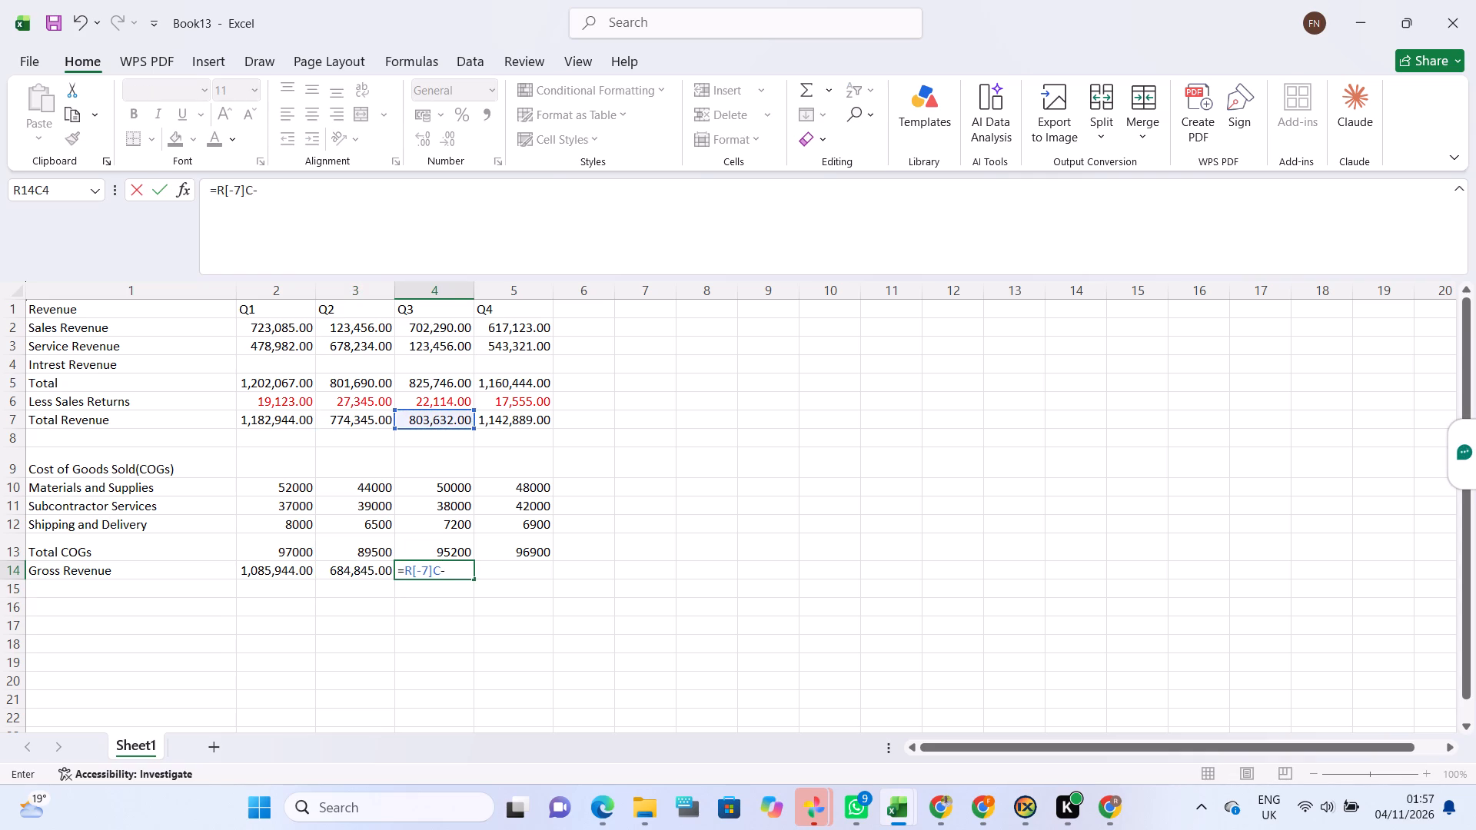
{"action": "left_click", "coordinate": [430, 557]}
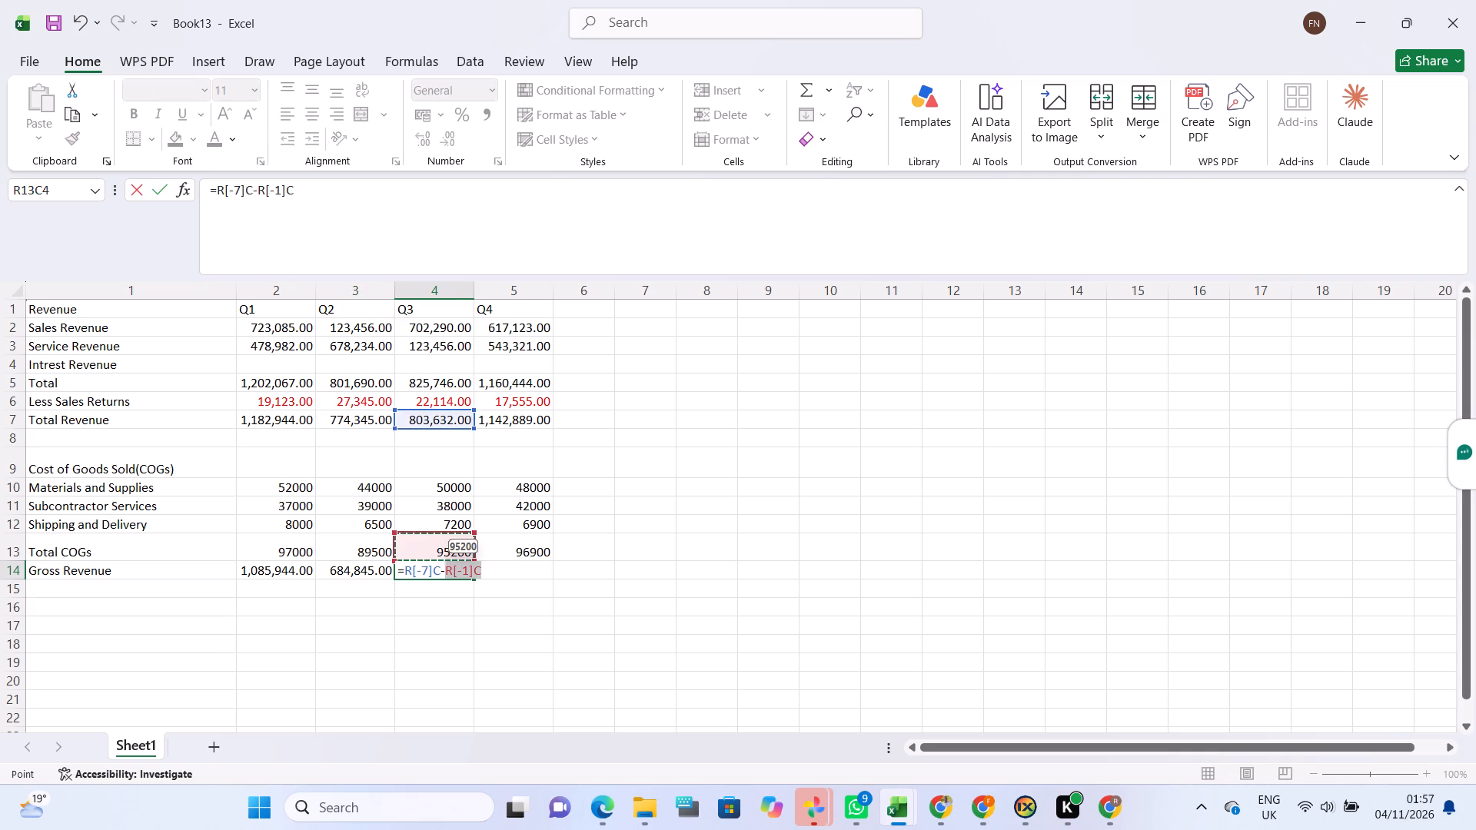
{"action": "key", "text": "Return"}
Enter a formula in the Q4 Gross Revenue cell subtracting Q4 Total COGs from Q4 Total Revenue.
{"action": "left_click", "coordinate": [521, 573]}
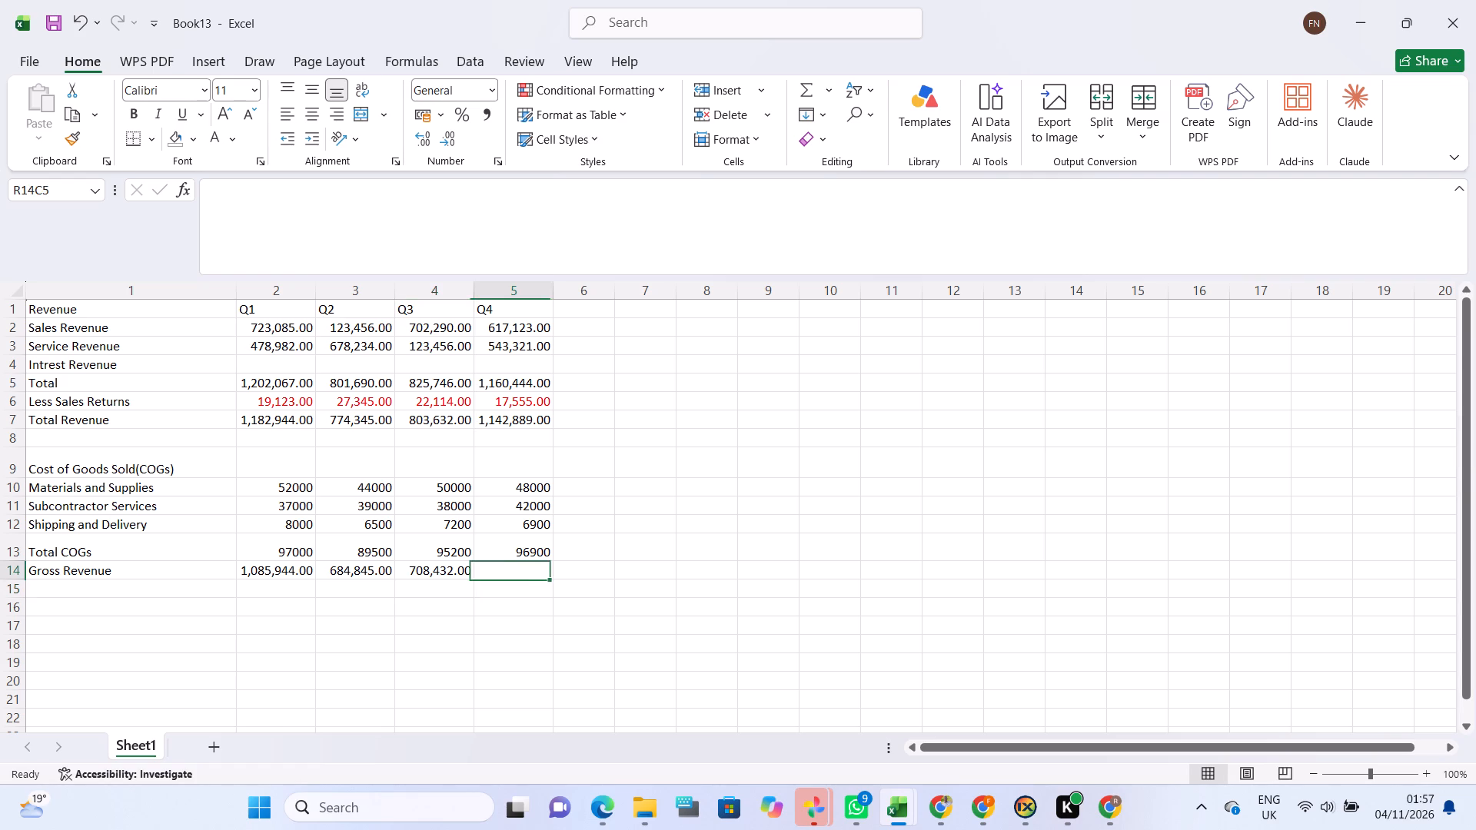
{"action": "key", "text": "equal"}
{"action": "left_click", "coordinate": [529, 423]}
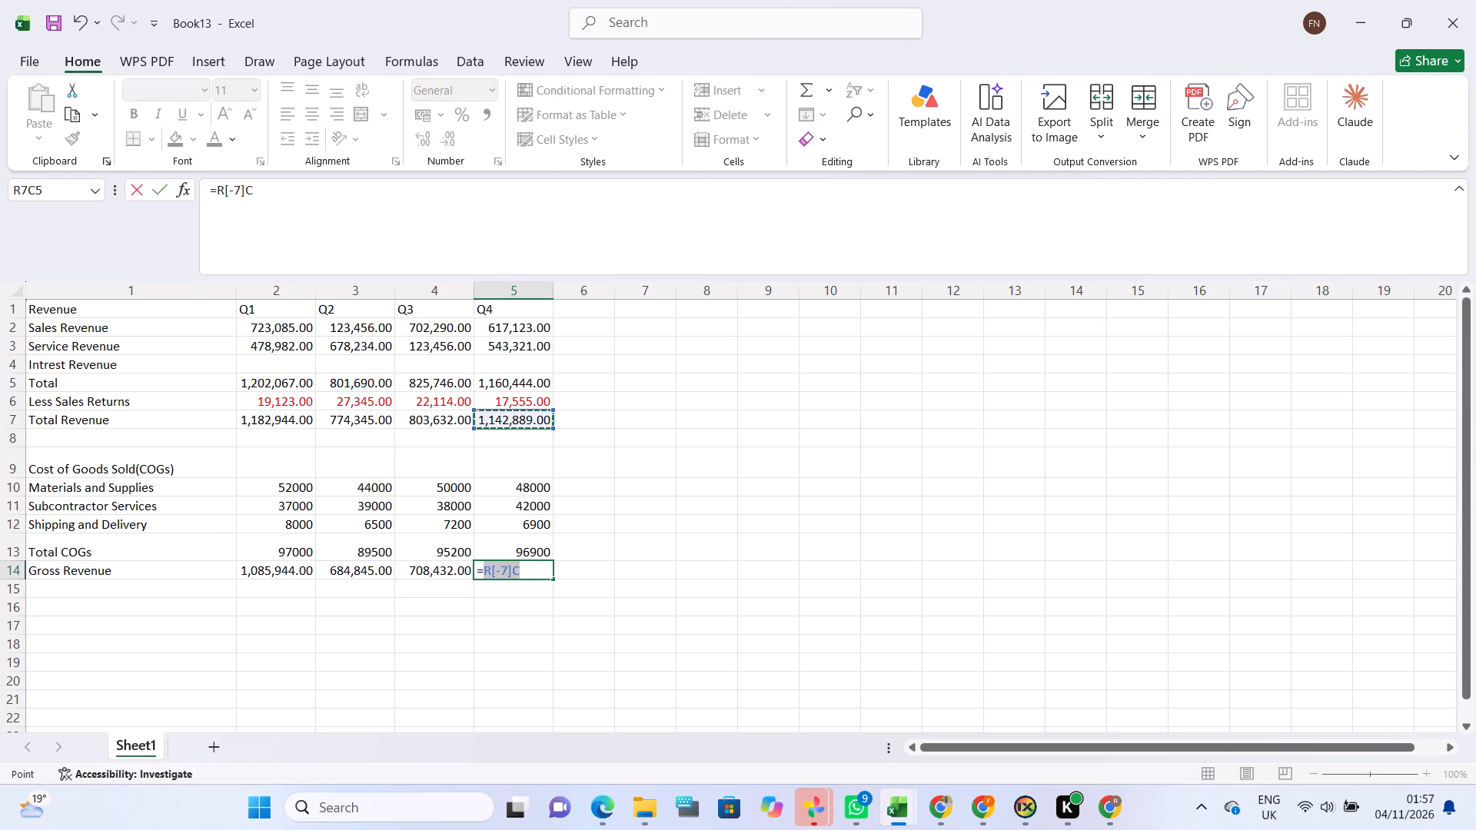
{"action": "key", "text": "equal"}
{"action": "key", "text": "BackSpace"}
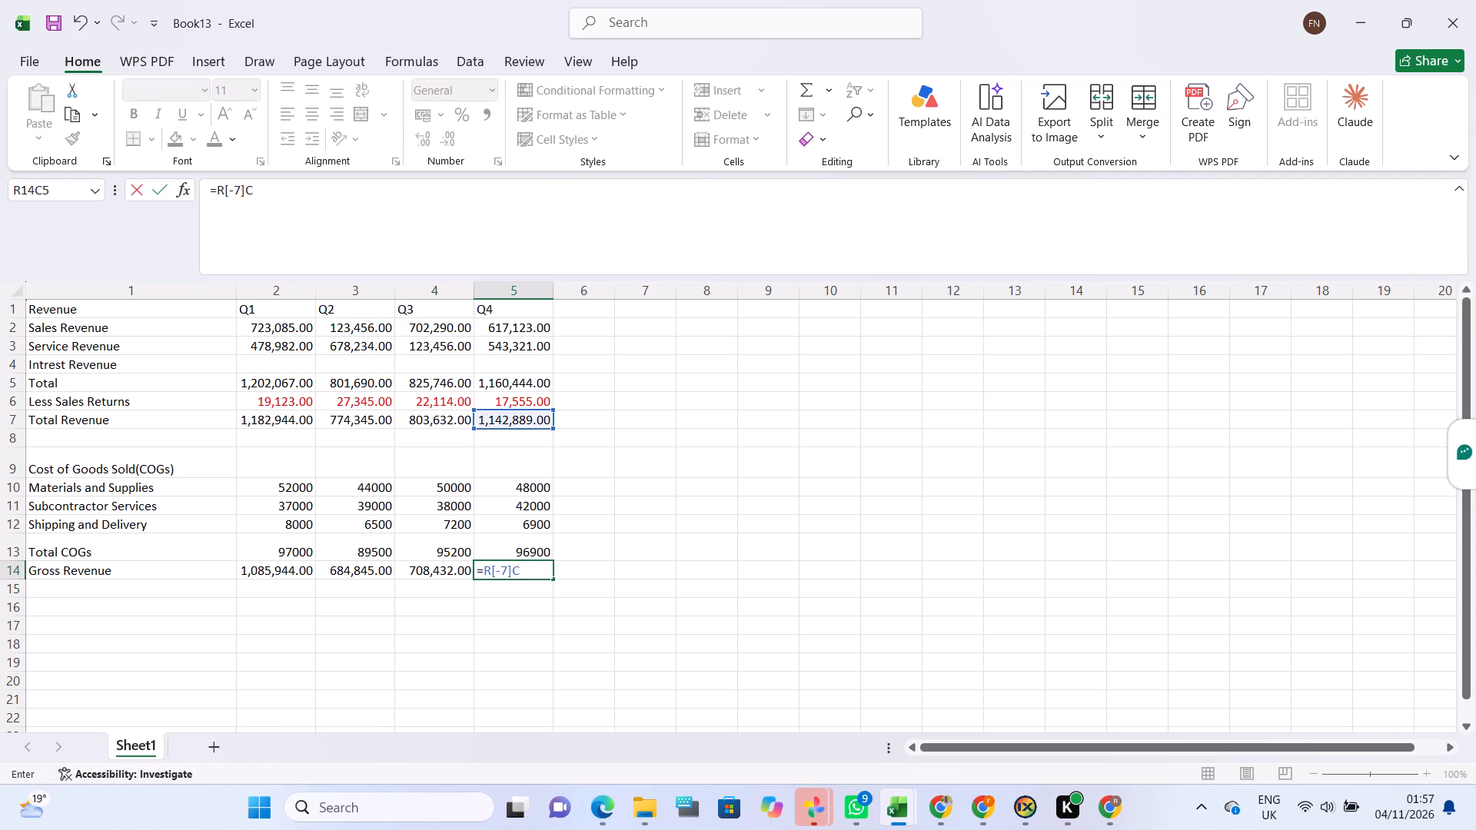
{"action": "key", "text": "minus"}
{"action": "left_click", "coordinate": [515, 549]}
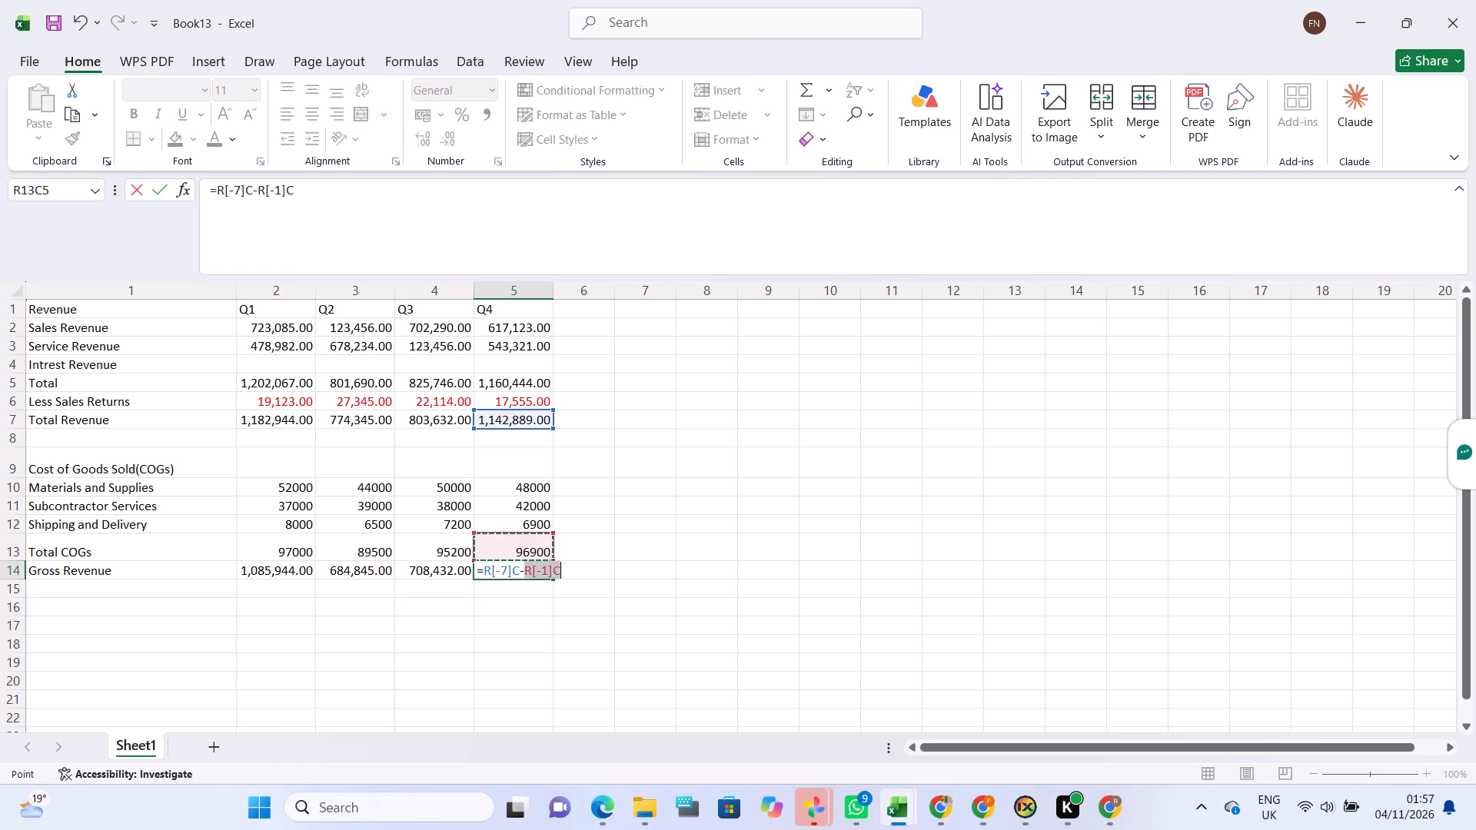
{"action": "key", "text": "Return"}
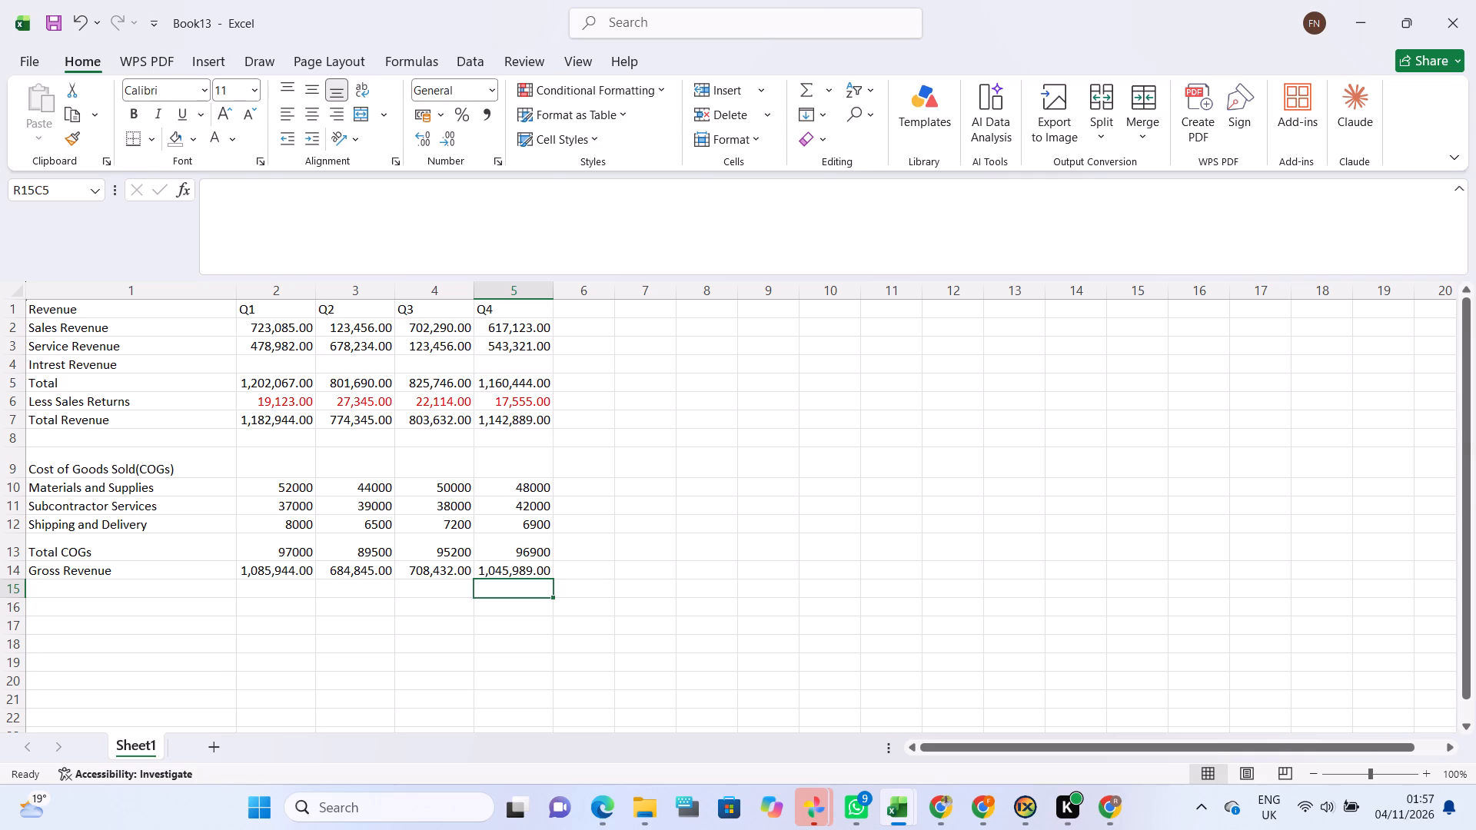
Increase the height of the Gross Revenue row to leave space below the Total COGs row.
{"action": "left_click_drag", "start_coordinate": [23, 578], "coordinate": [24, 581]}
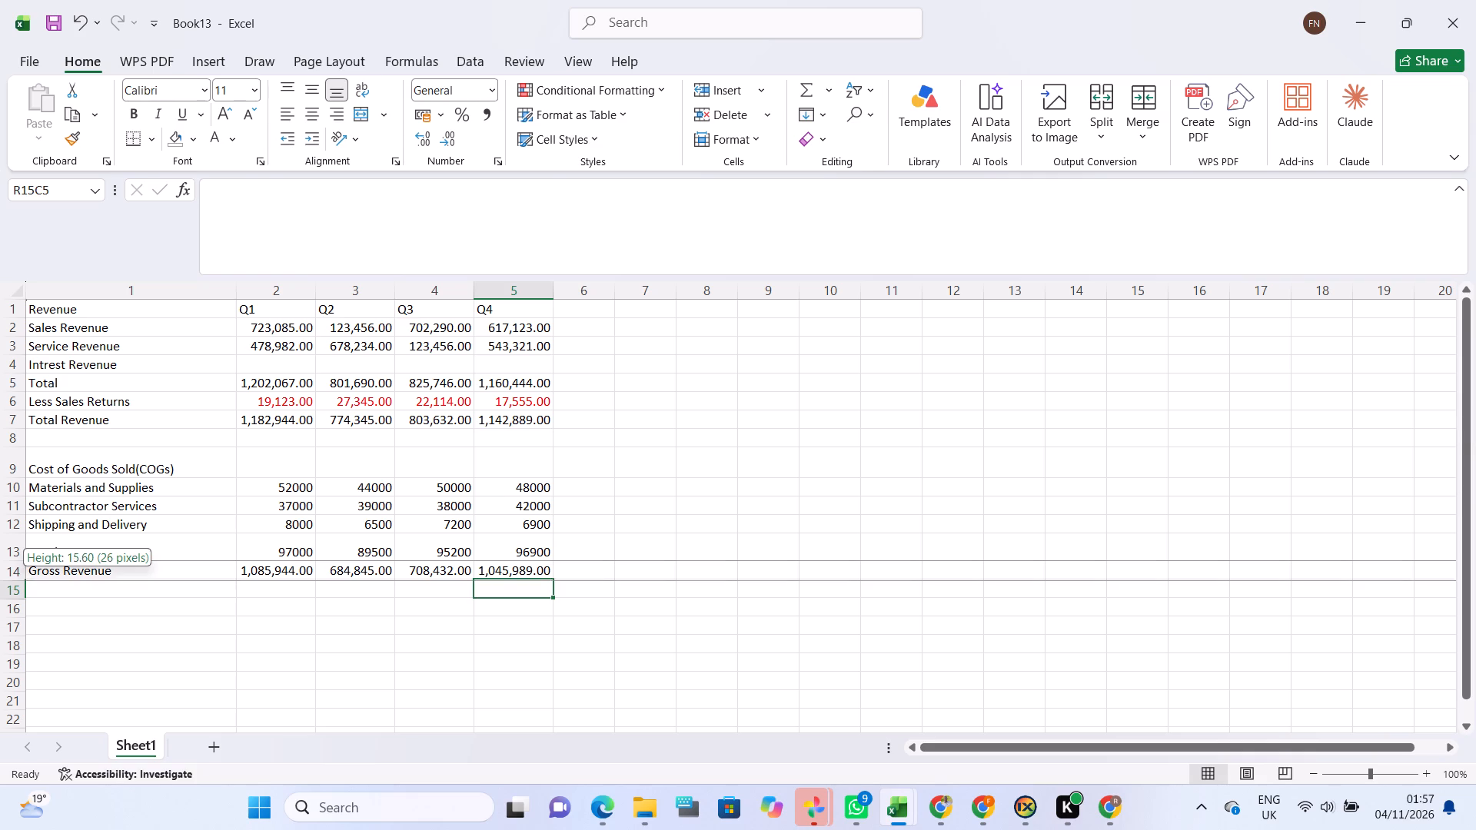
{"action": "left_click_drag", "start_coordinate": [24, 581], "coordinate": [27, 594]}
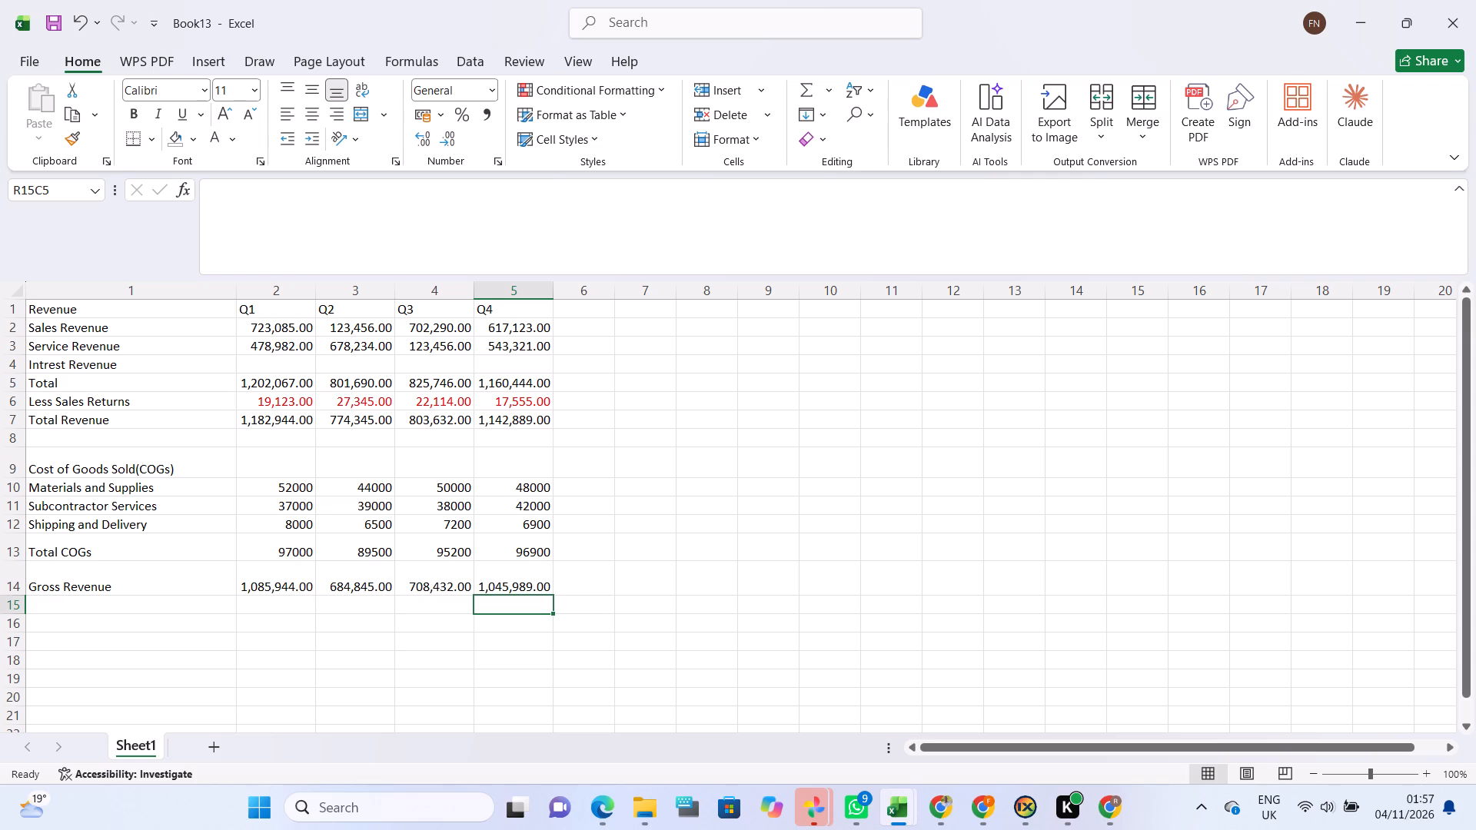
Reduce the height of the empty row directly below the Gross Revenue row.
{"action": "left_click", "coordinate": [85, 614]}
{"action": "left_click", "coordinate": [70, 598]}
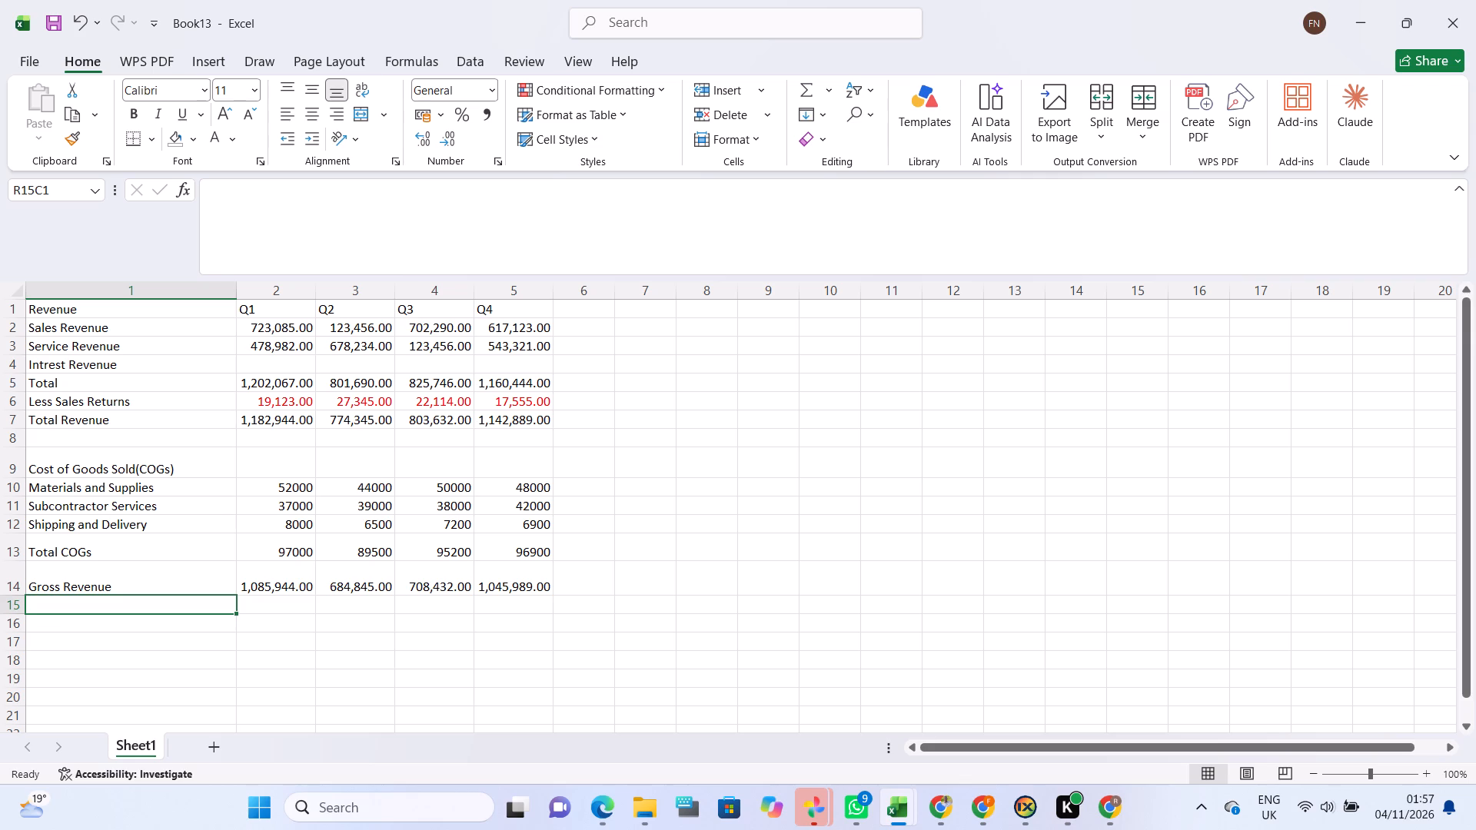
{"action": "left_click", "coordinate": [58, 615]}
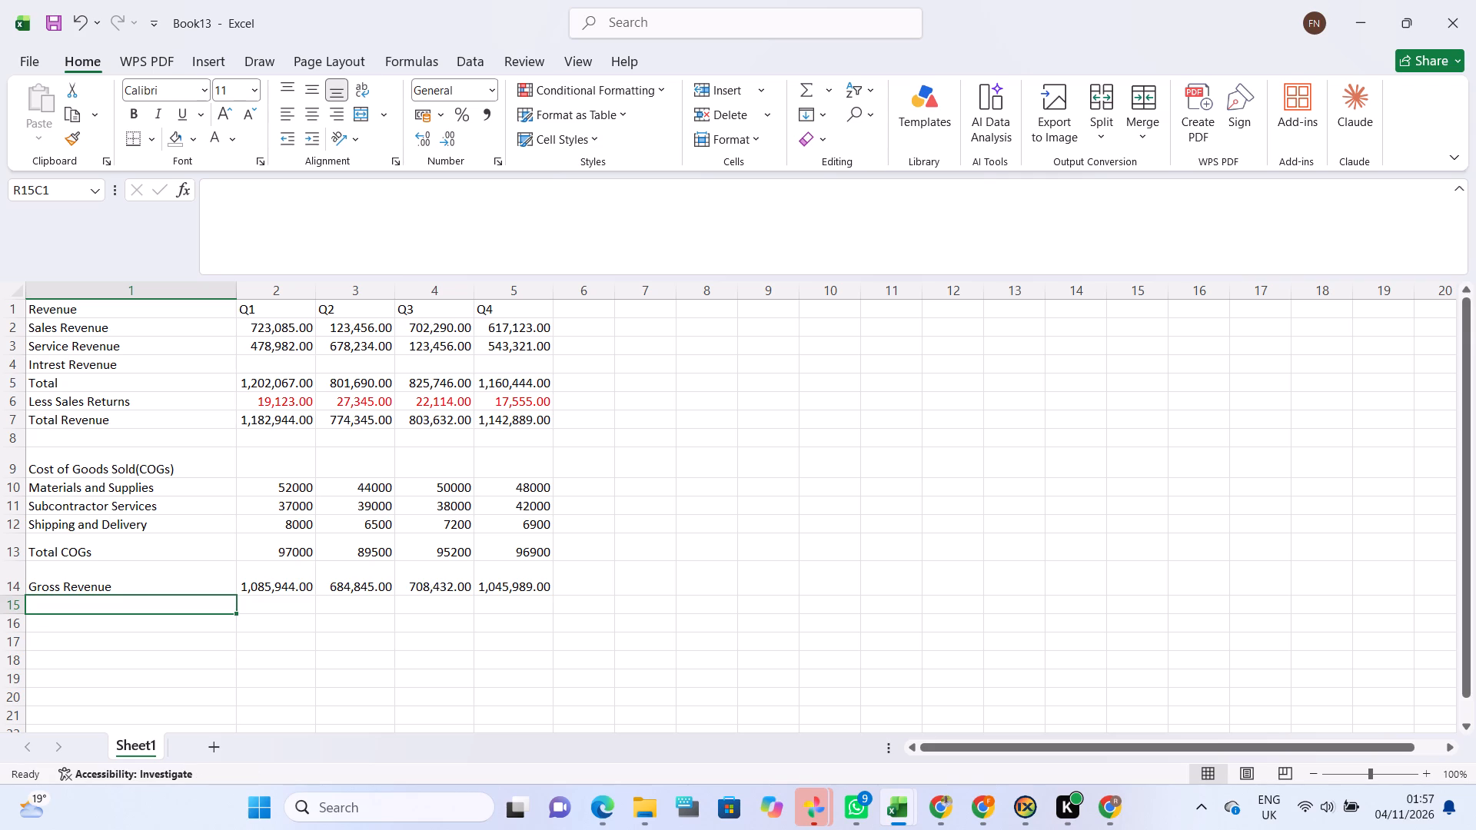
{"action": "left_click", "coordinate": [23, 613]}
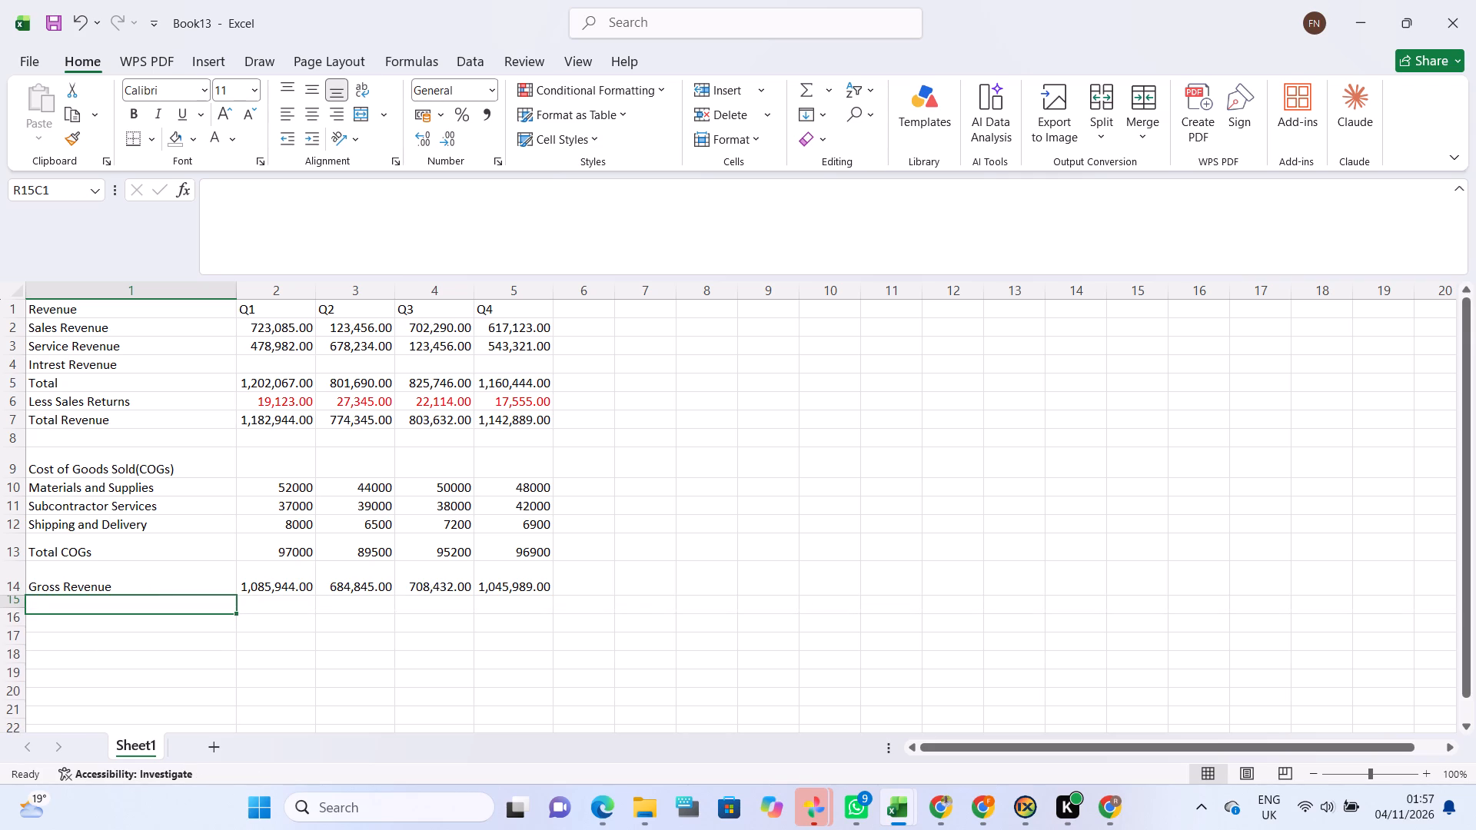
Enter the section heading "Expenses" in the first column of row 16.
{"action": "left_click", "coordinate": [51, 623]}
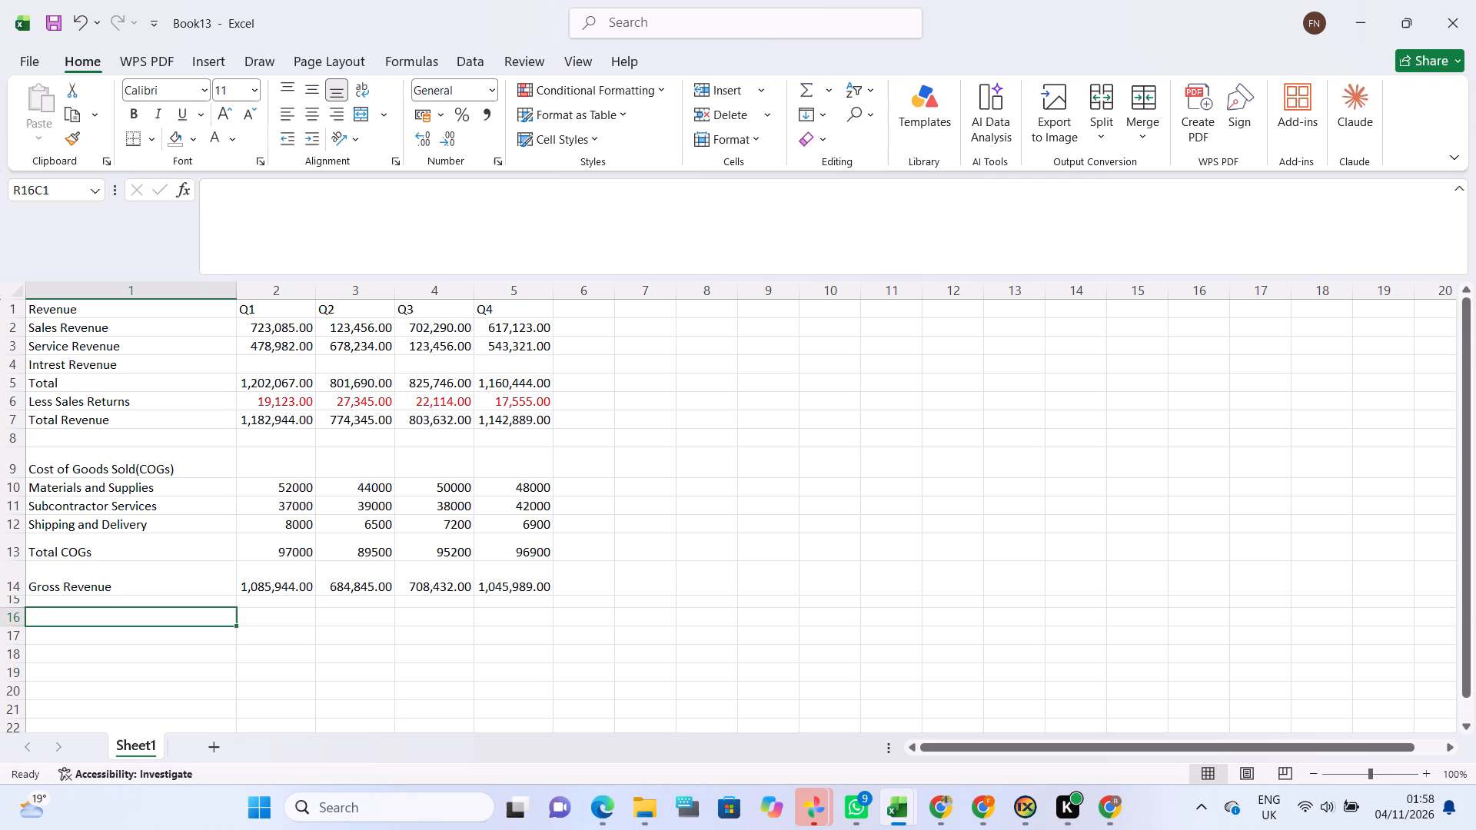
{"action": "left_click", "coordinate": [51, 623]}
{"action": "key", "text": "e"}
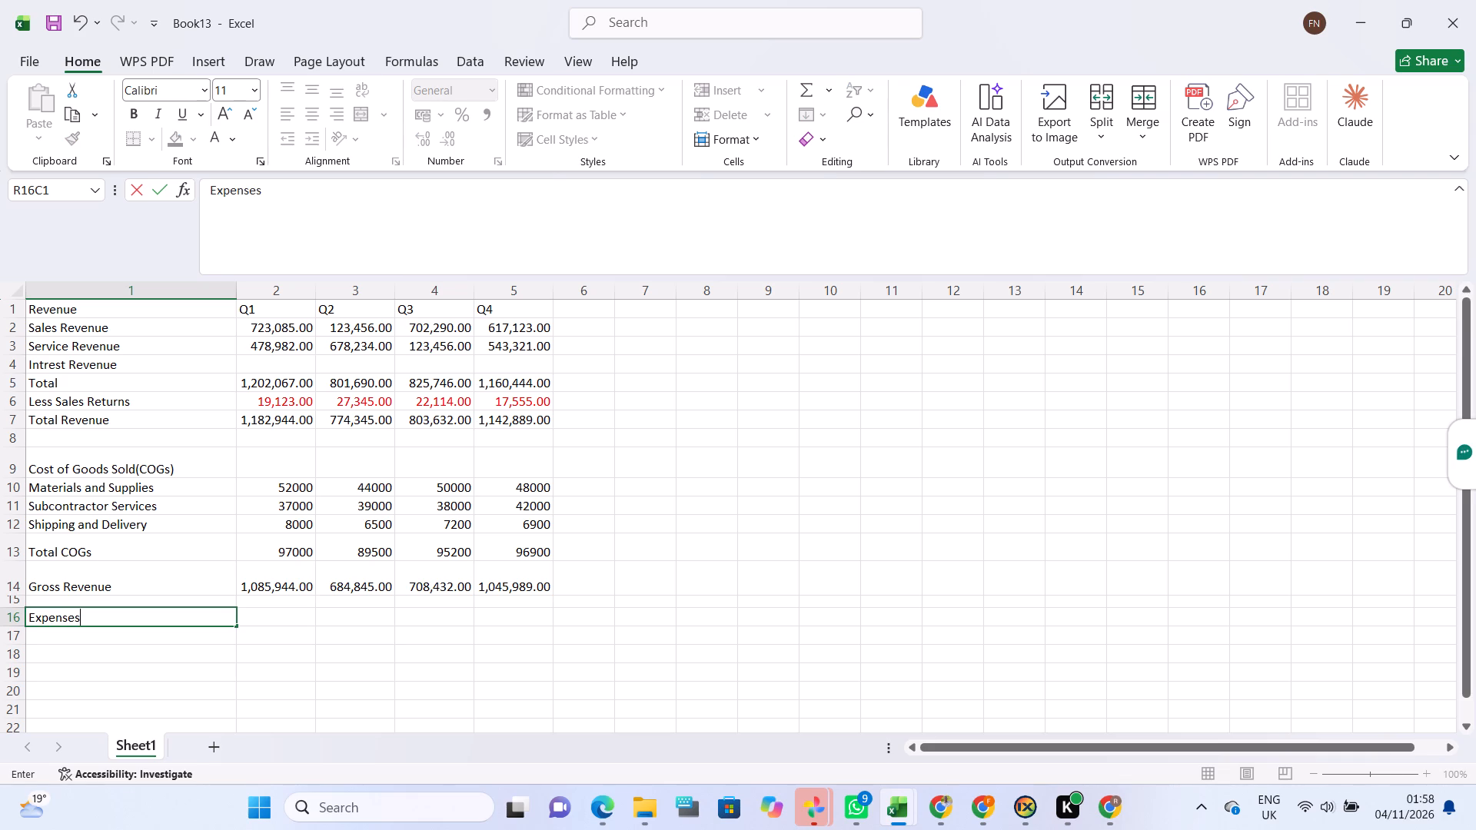
{"action": "left_click", "coordinate": [244, 621]}
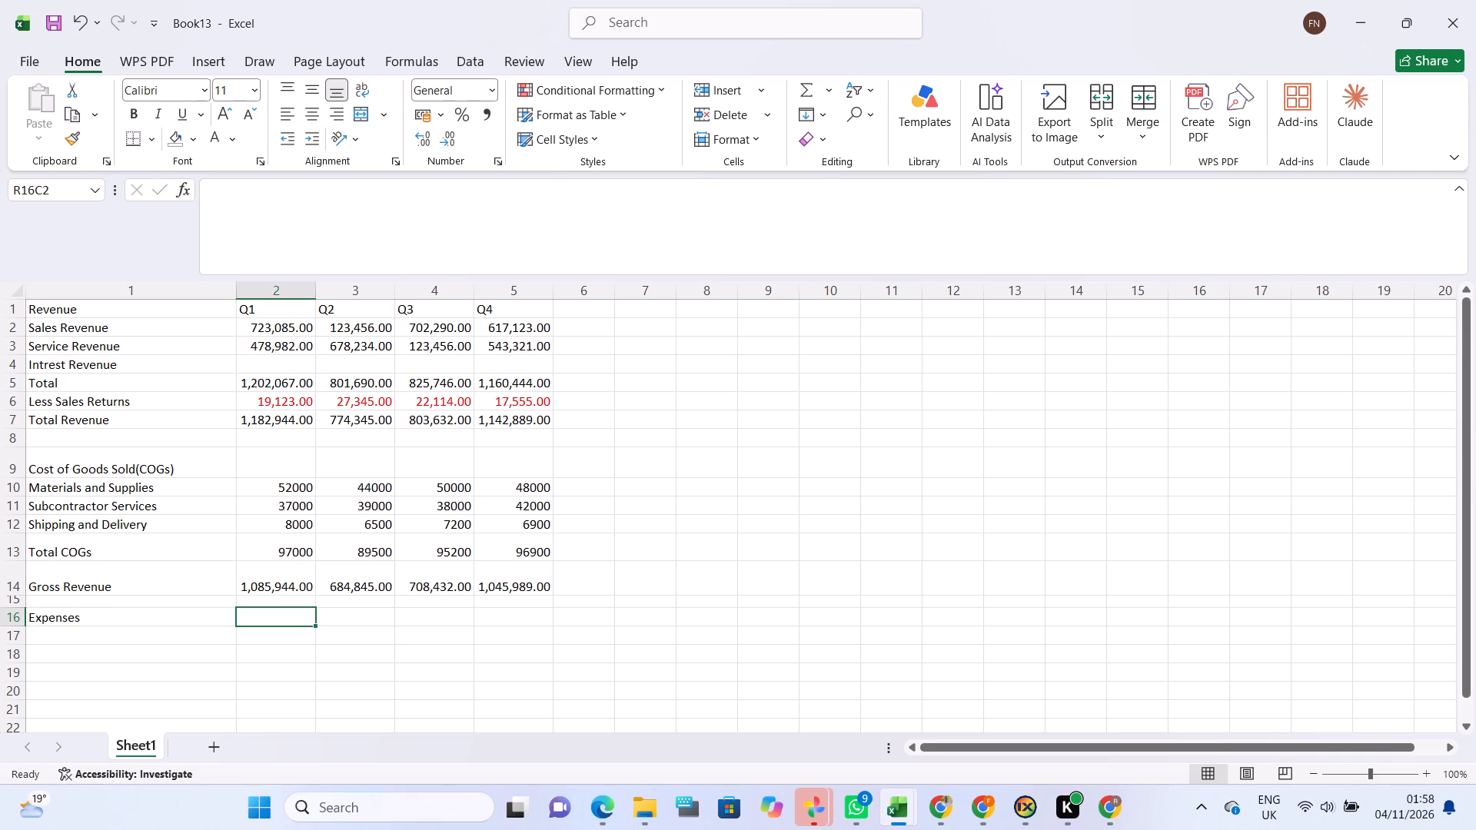
Enter the label "Expense 1" under the Expenses heading and fill it down one row to produce "Expense 2".
{"action": "left_click", "coordinate": [124, 635]}
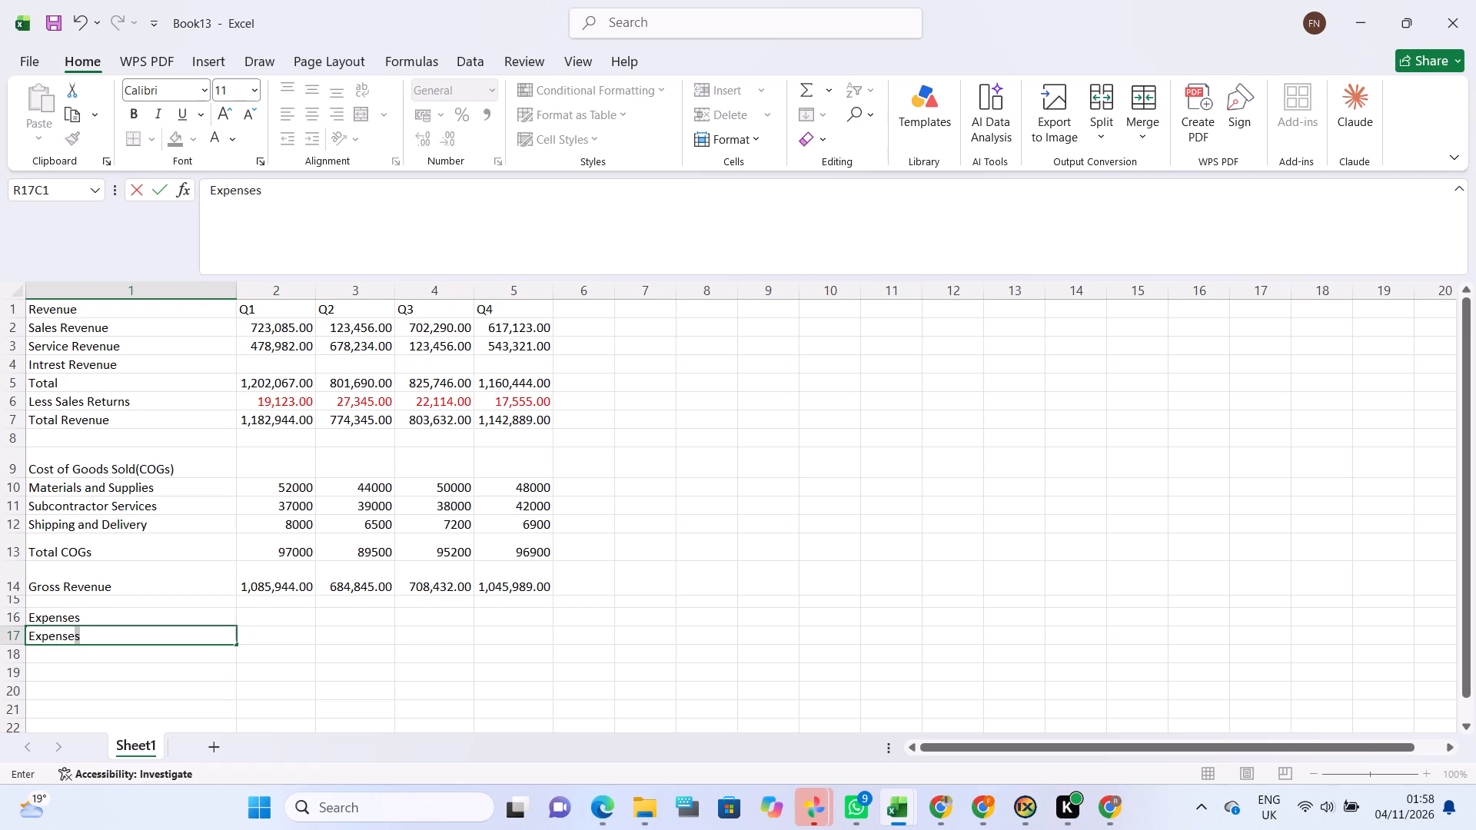
{"action": "key", "text": "space"}
{"action": "type", "text": "1"}
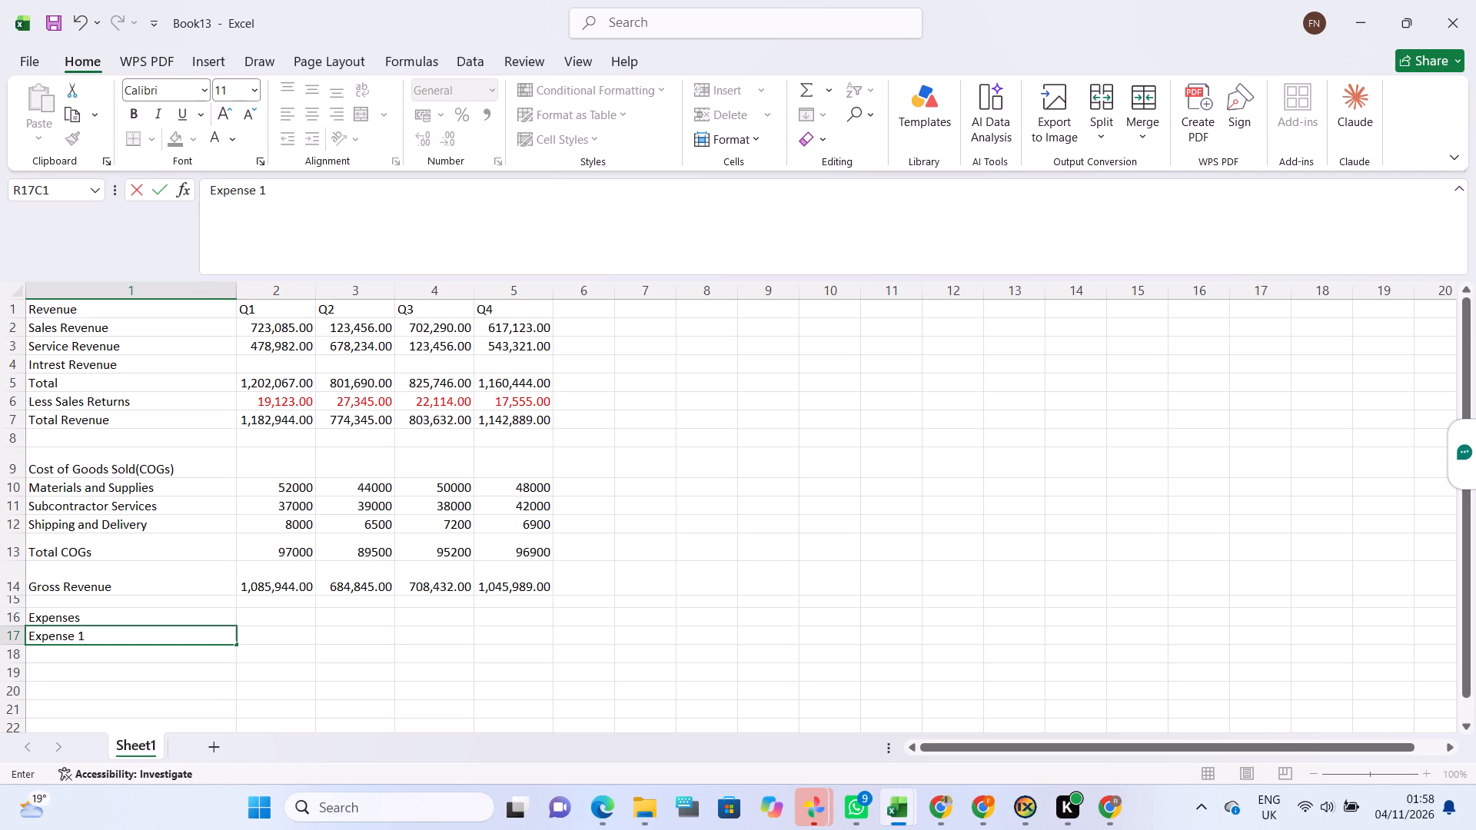
{"action": "left_click_drag", "start_coordinate": [238, 642], "coordinate": [238, 661]}
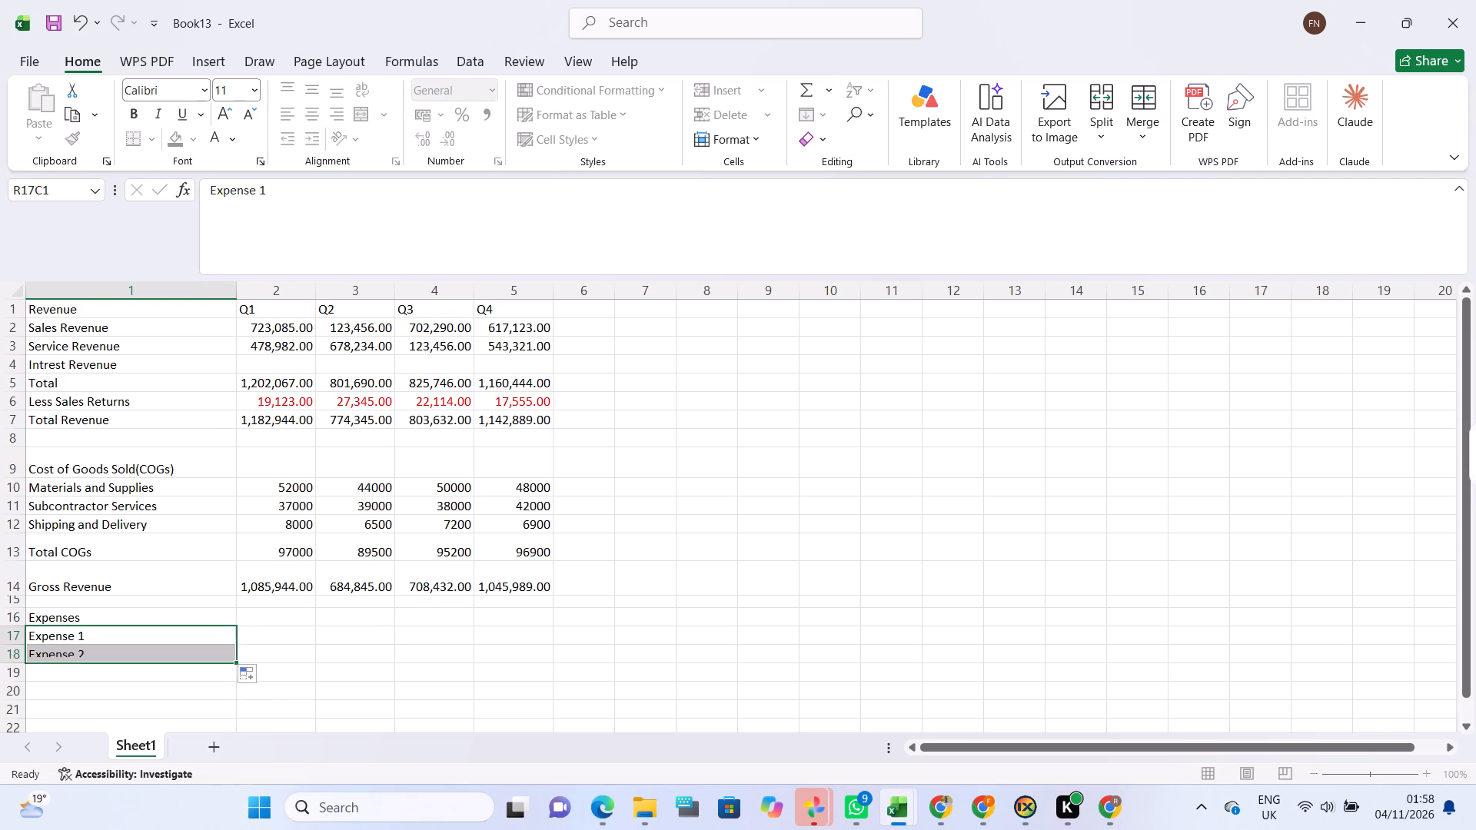
Enter the Q1 expense amounts: 27114 for Expense 1 and 70500 for Expense 2.
{"action": "left_click", "coordinate": [284, 636]}
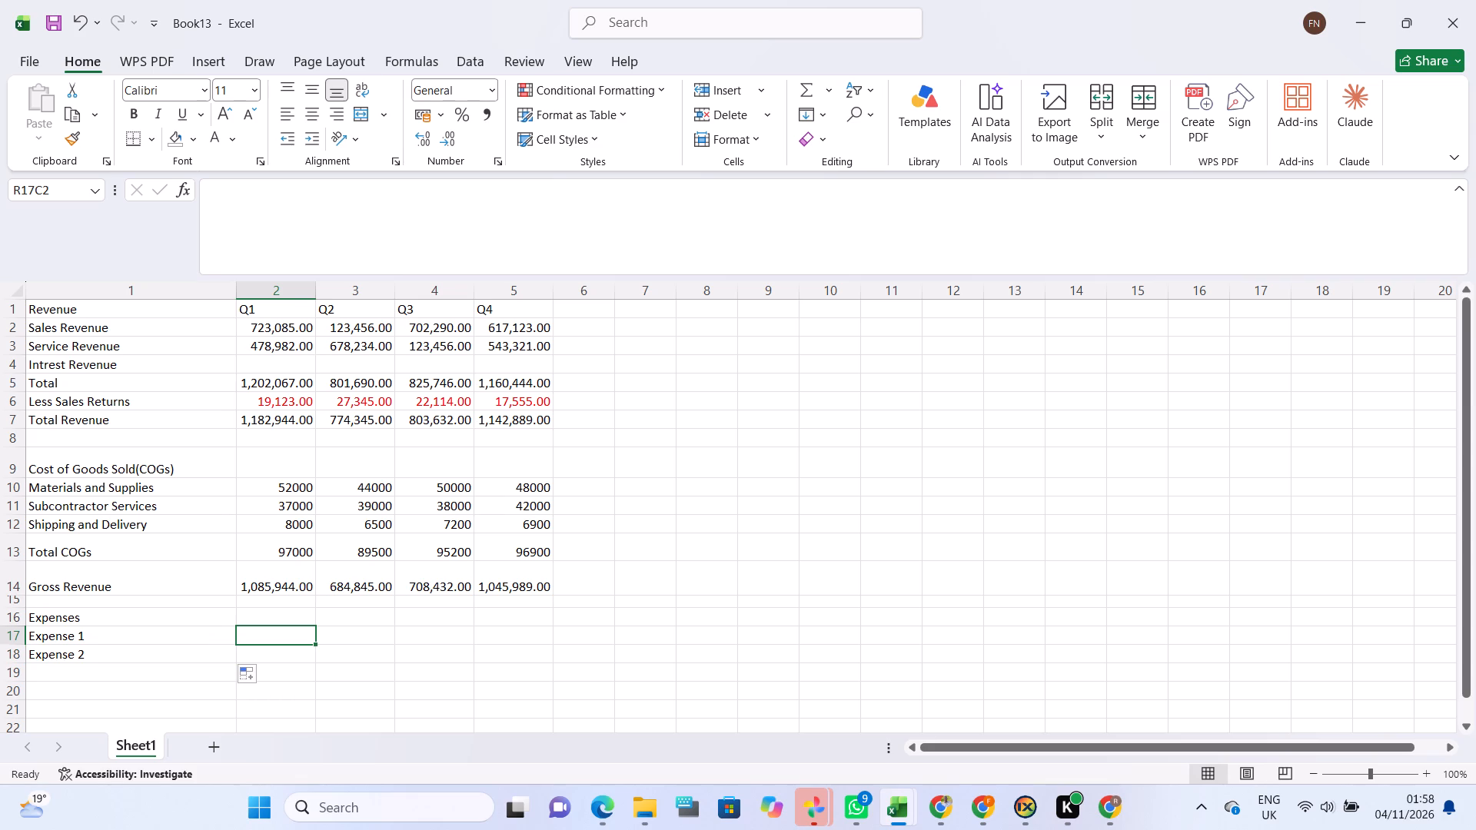
{"action": "type", "text": "27114"}
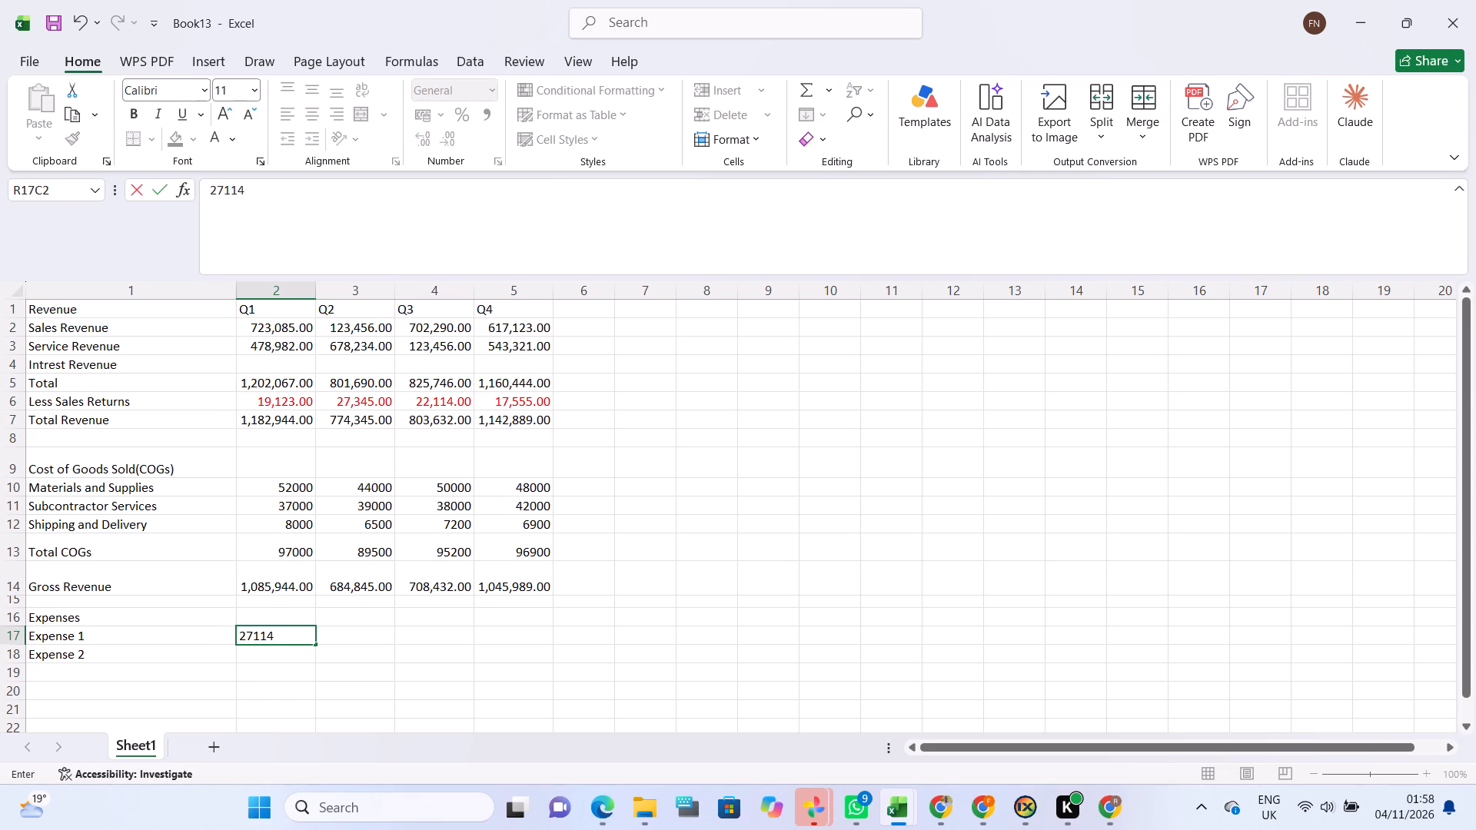
{"action": "key", "text": "Down"}
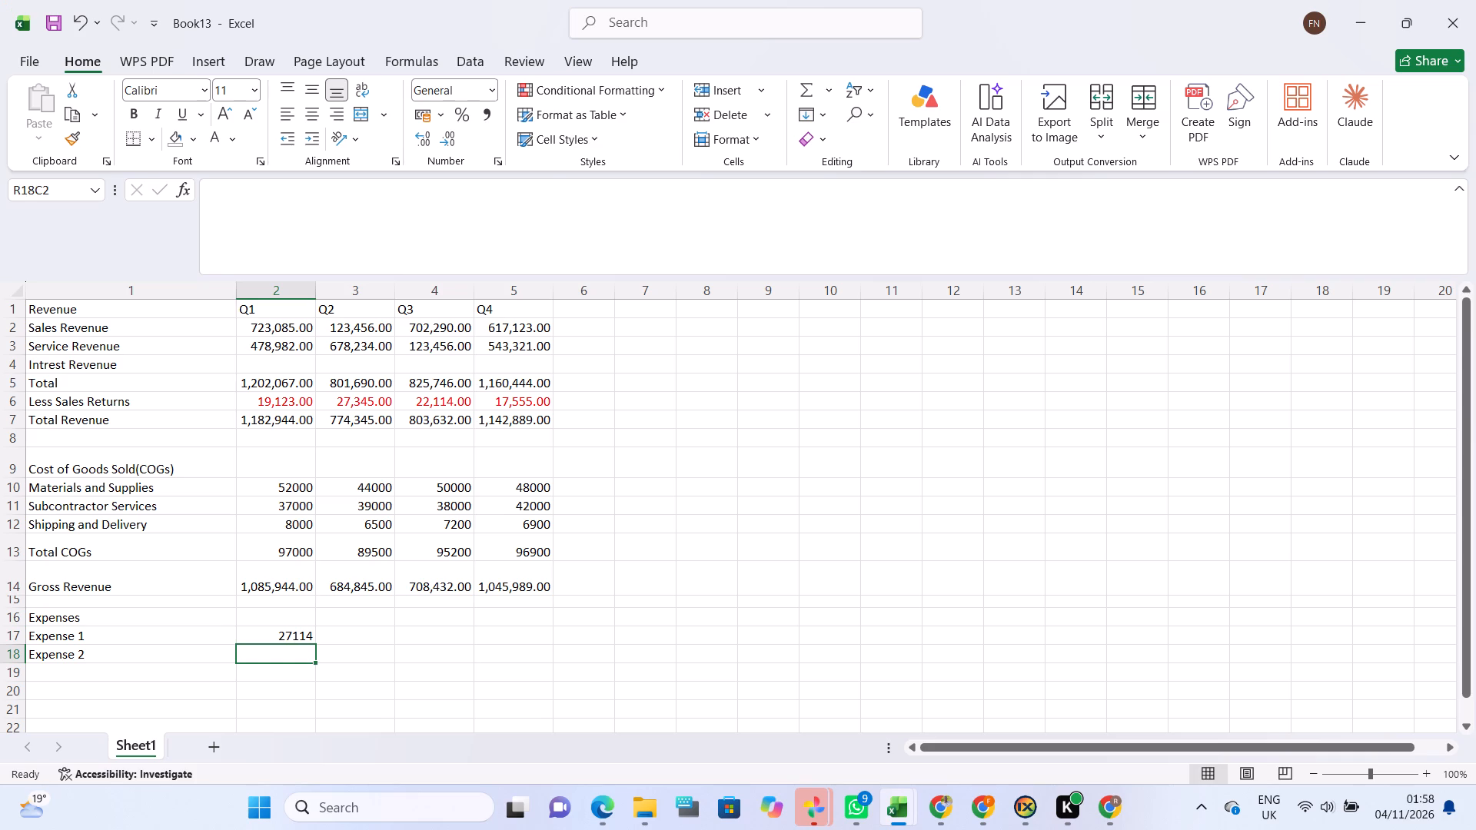
{"action": "type", "text": "70500"}
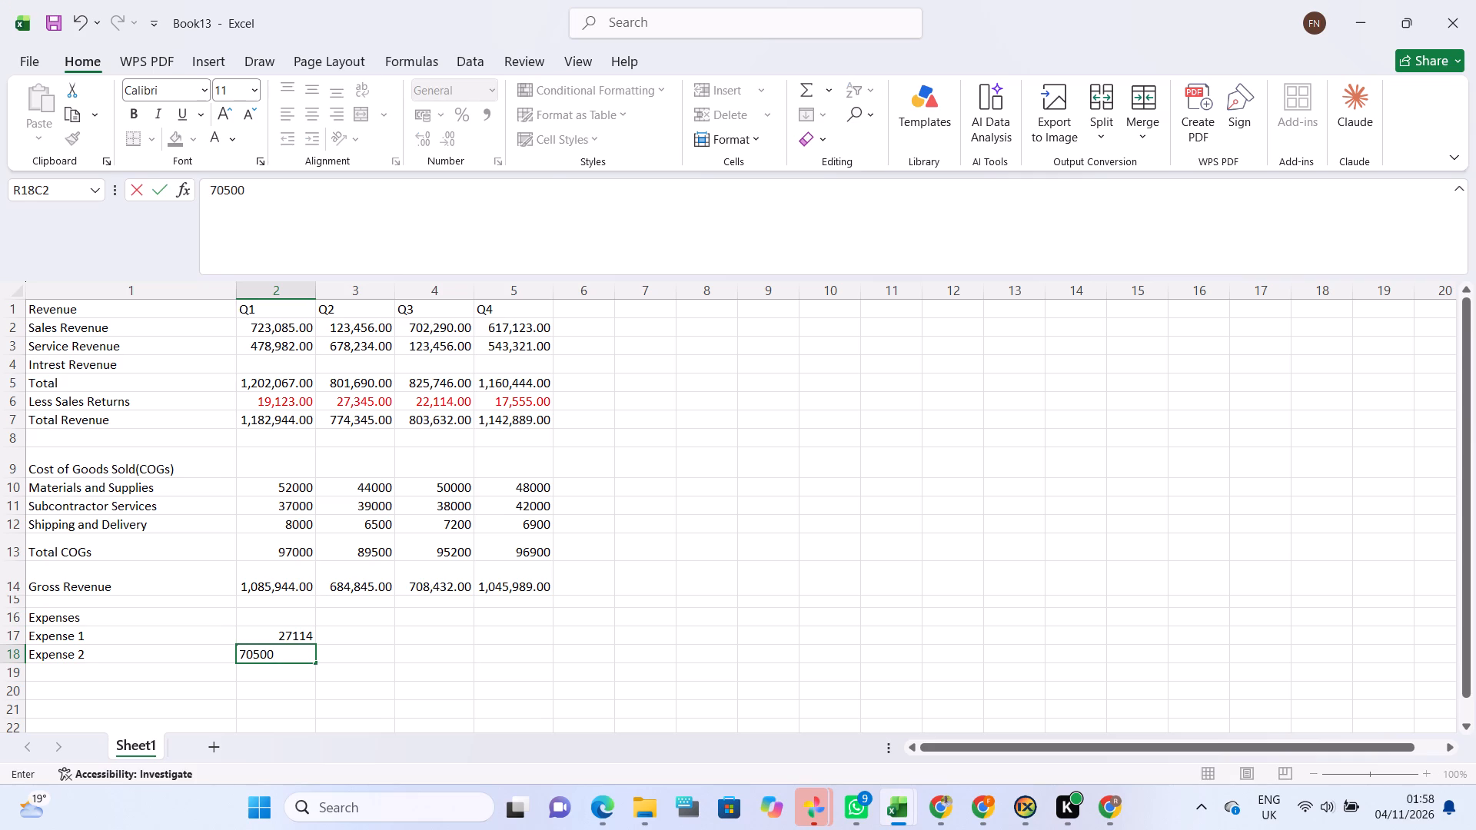
{"action": "key", "text": "Right"}
Enter the Q2 expense amounts: 59056 for Expense 1 and 60000 for Expense 2.
{"action": "key", "text": "Up"}
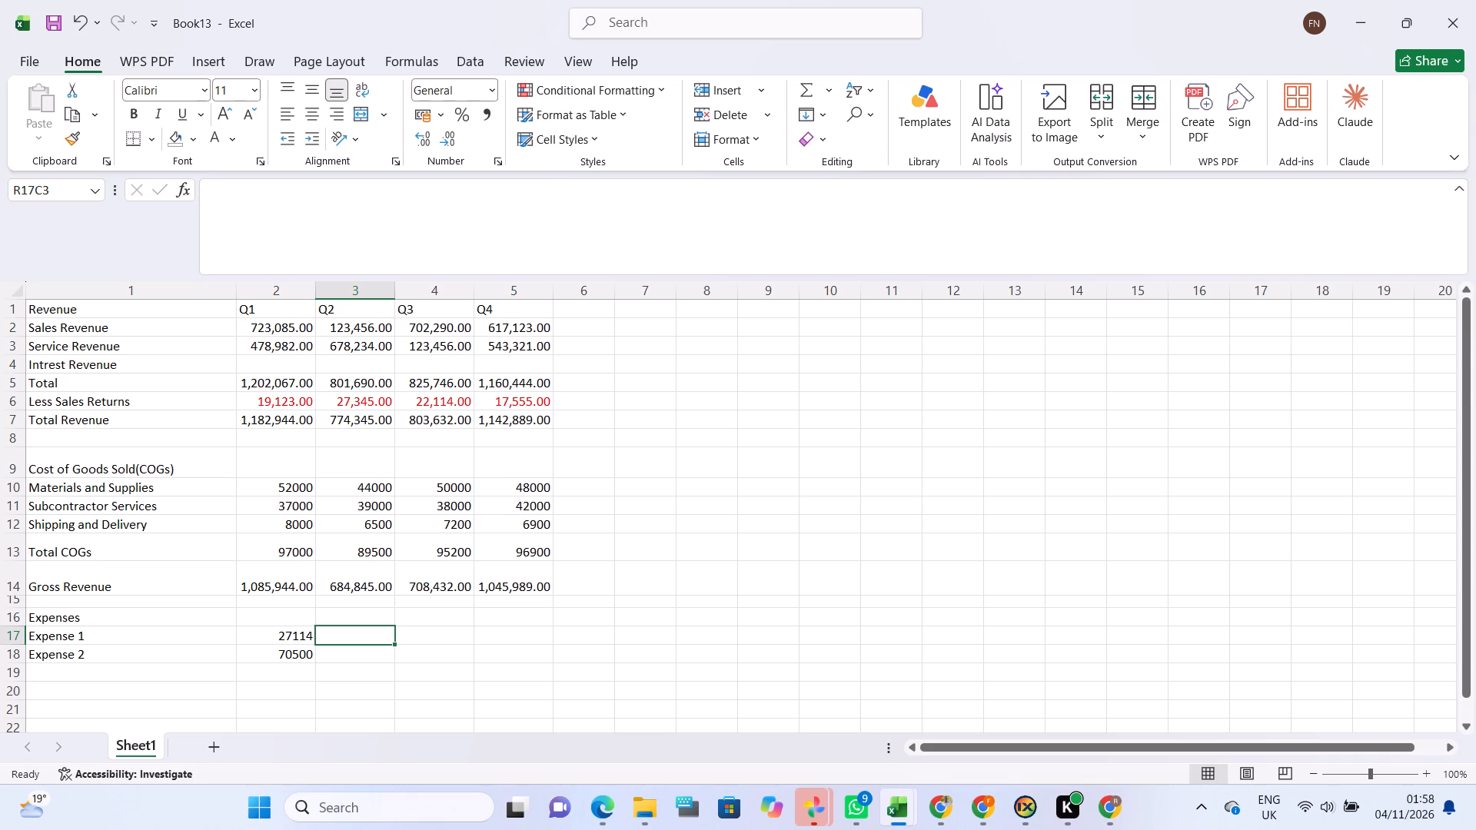
{"action": "type", "text": "59056"}
{"action": "key", "text": "Down"}
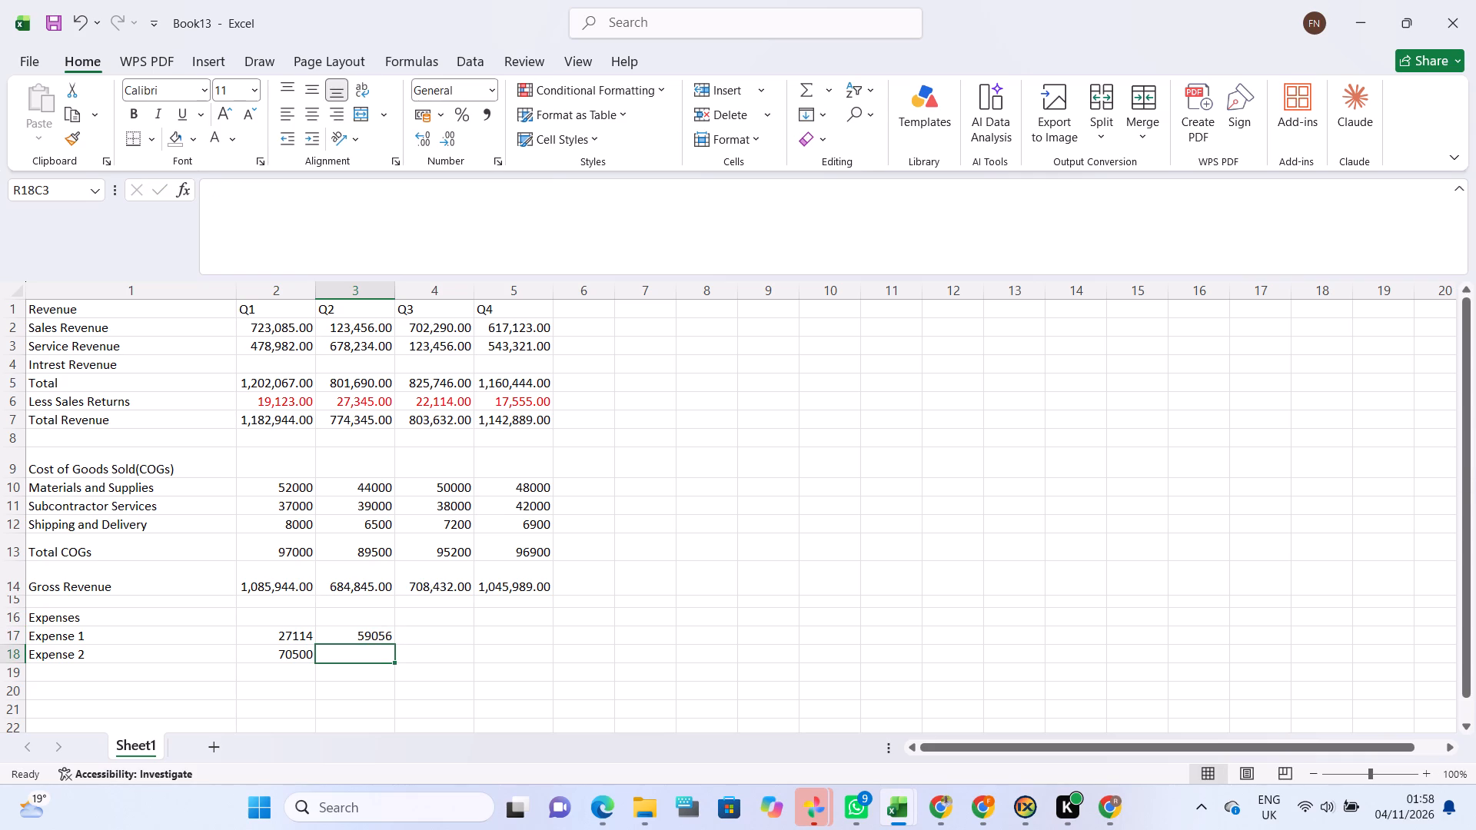
{"action": "type", "text": "60000"}
{"action": "key", "text": "Right"}
Enter the Q3 expense amounts: 81199 for Expense 1 and 45000 for Expense 2.
{"action": "key", "text": "Up"}
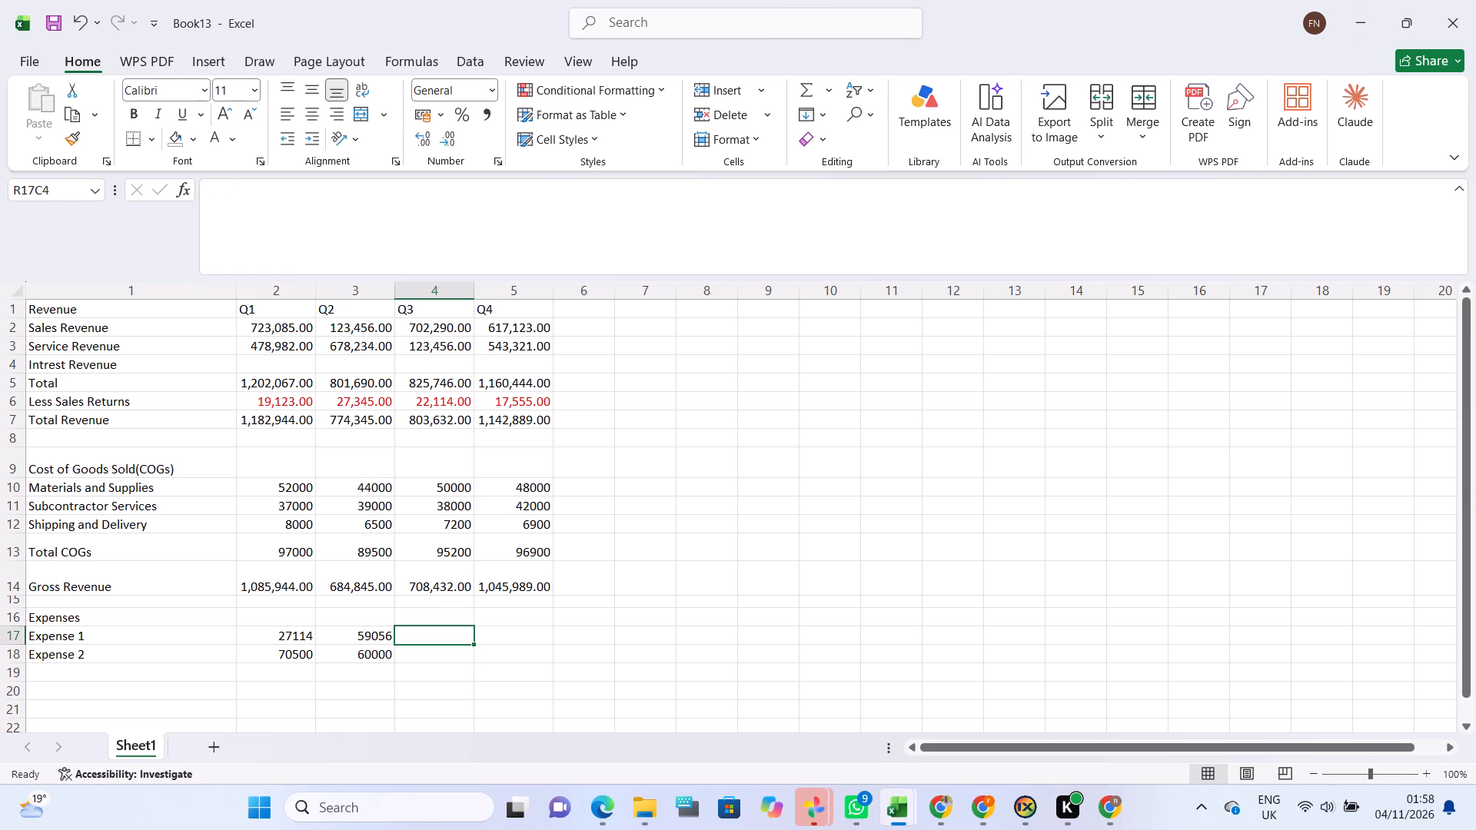
{"action": "type", "text": "81199"}
{"action": "key", "text": "Down"}
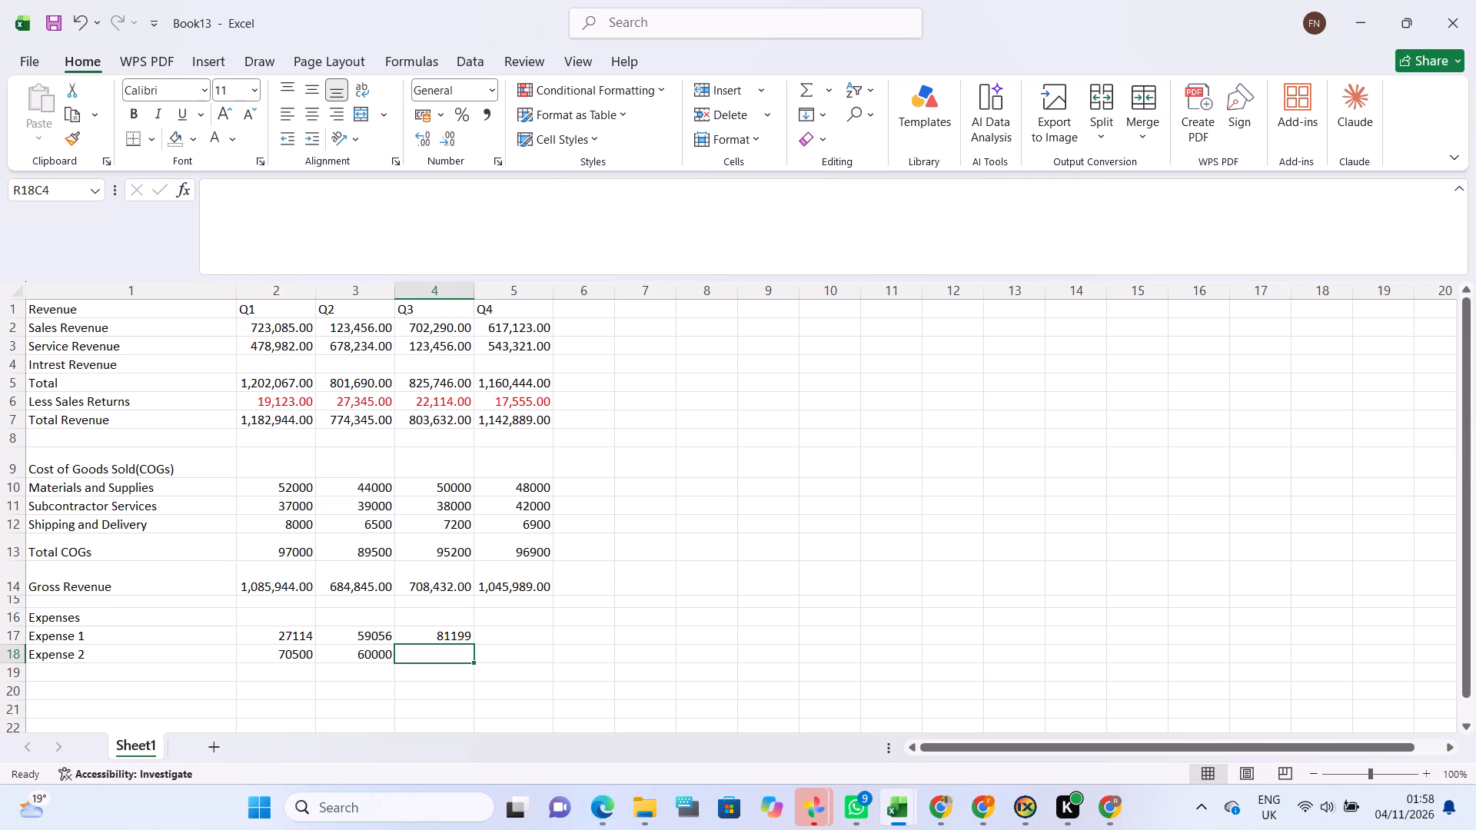
{"action": "type", "text": "45000"}
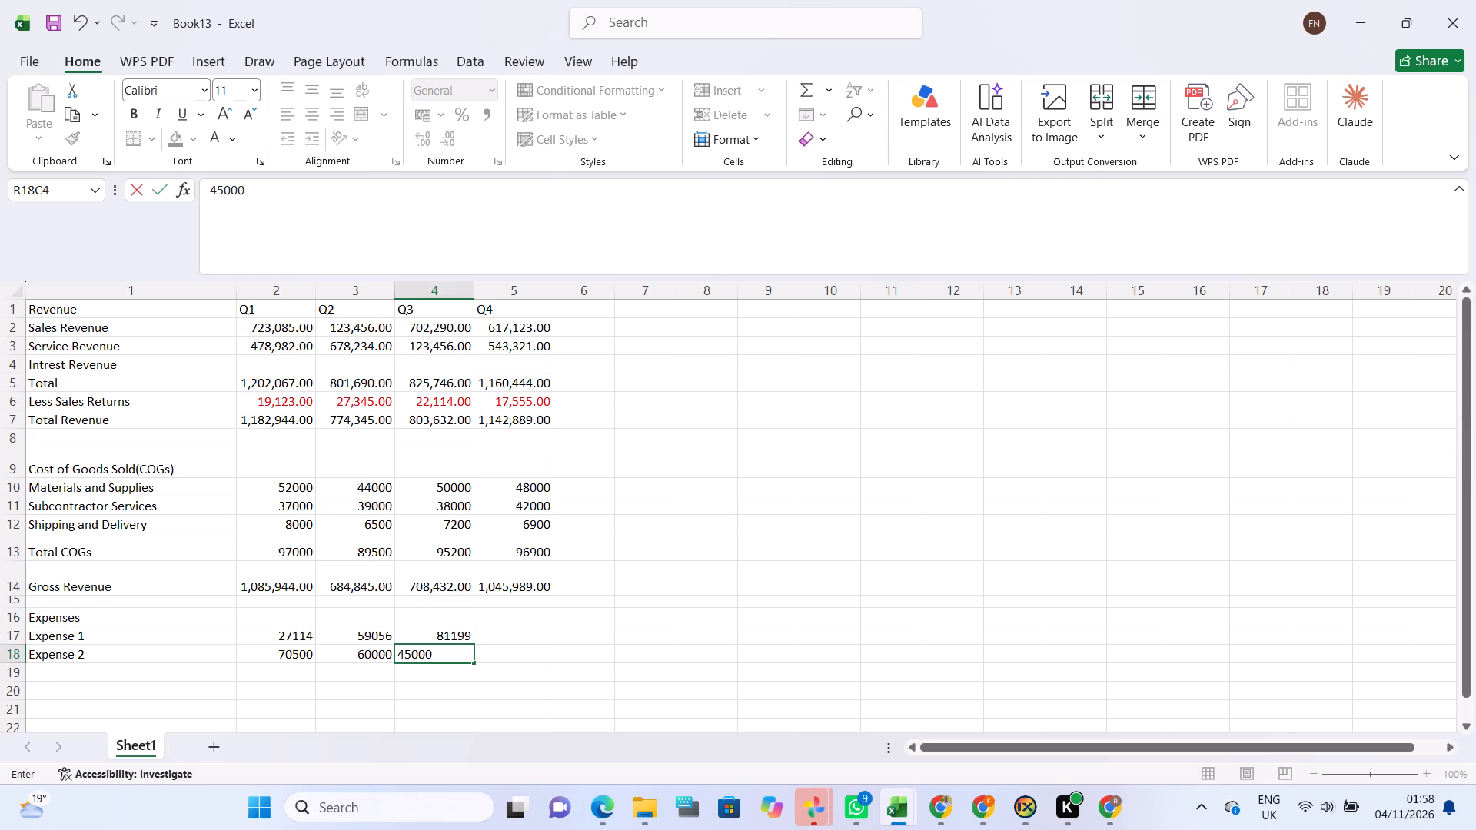
{"action": "key", "text": "Right"}
Enter the Q4 expense amounts: 74962 for Expense 1 and 12123 for Expense 2.
{"action": "key", "text": "Up"}
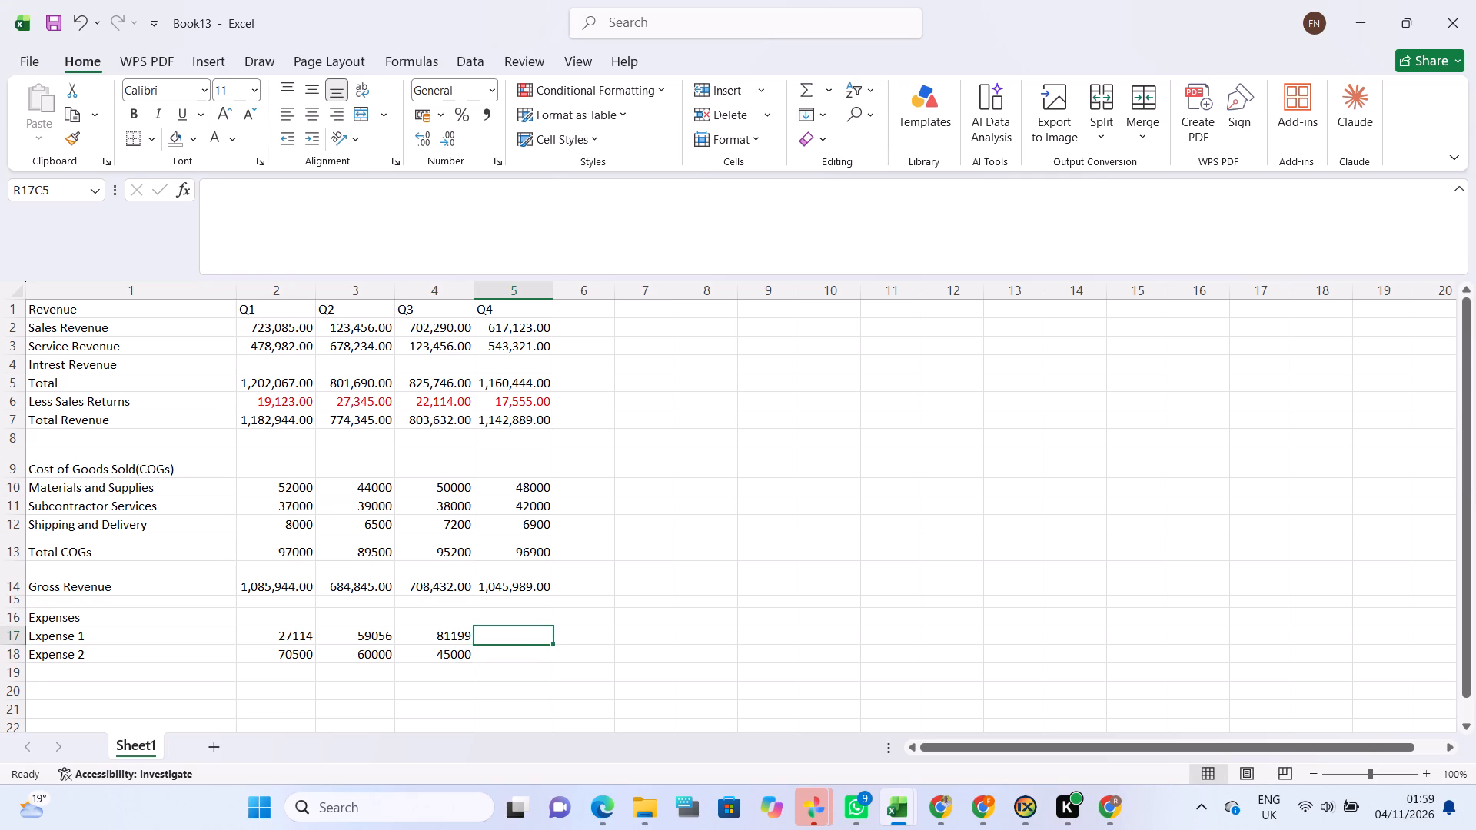
{"action": "key", "text": "7"}
{"action": "key", "text": "4"}
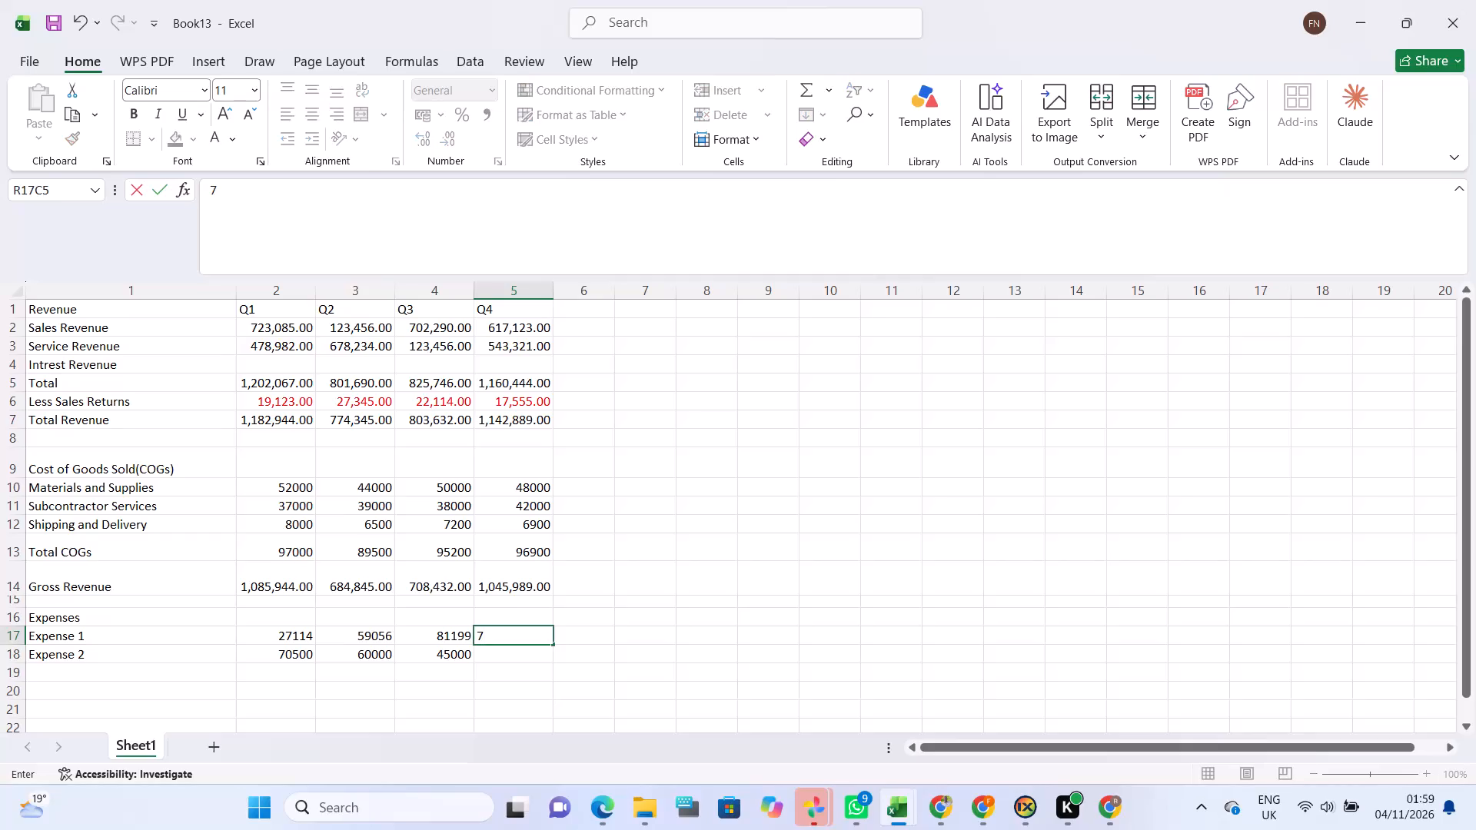
{"action": "type", "text": "962"}
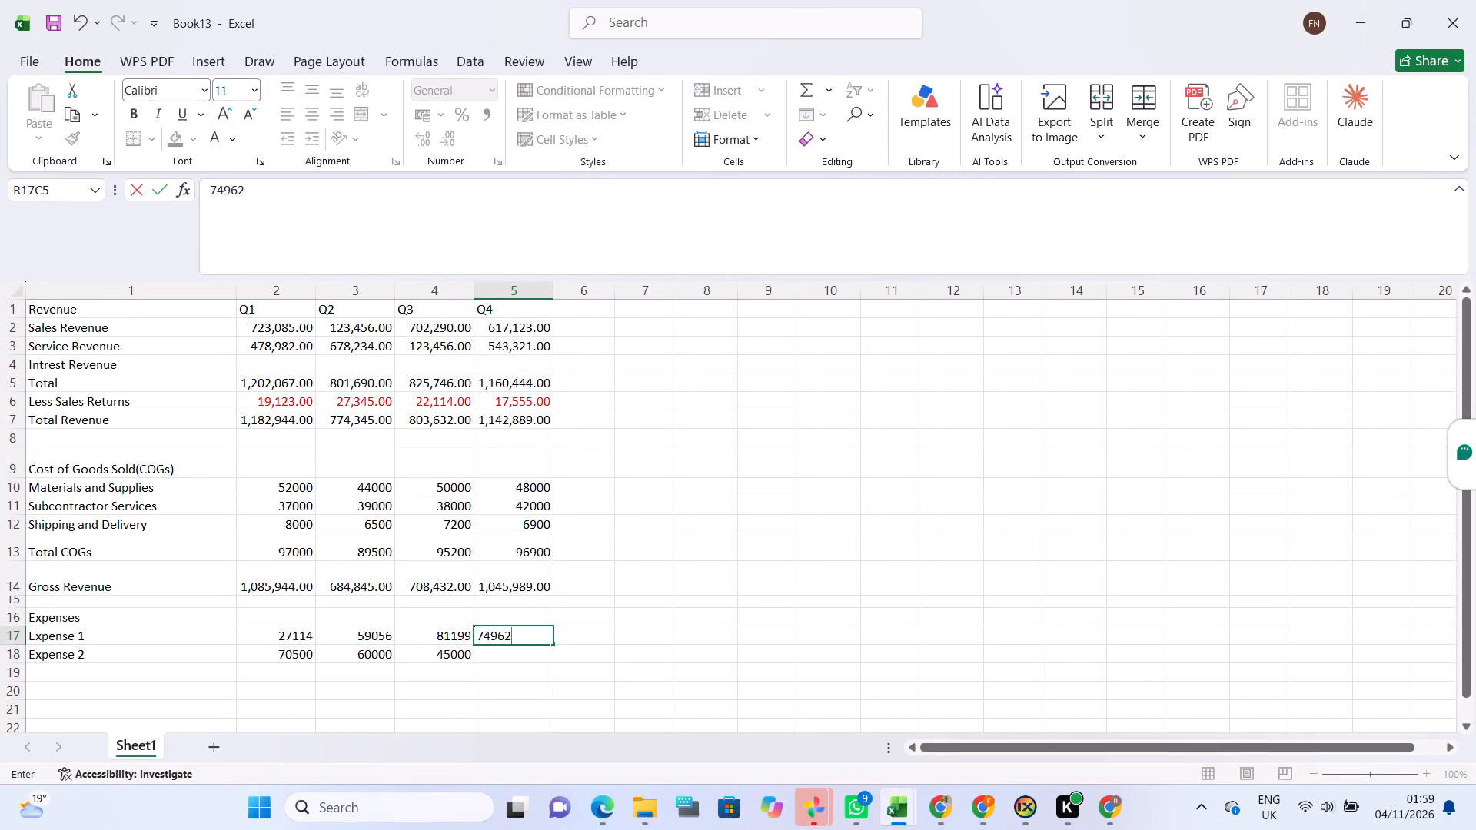
{"action": "key", "text": "Down"}
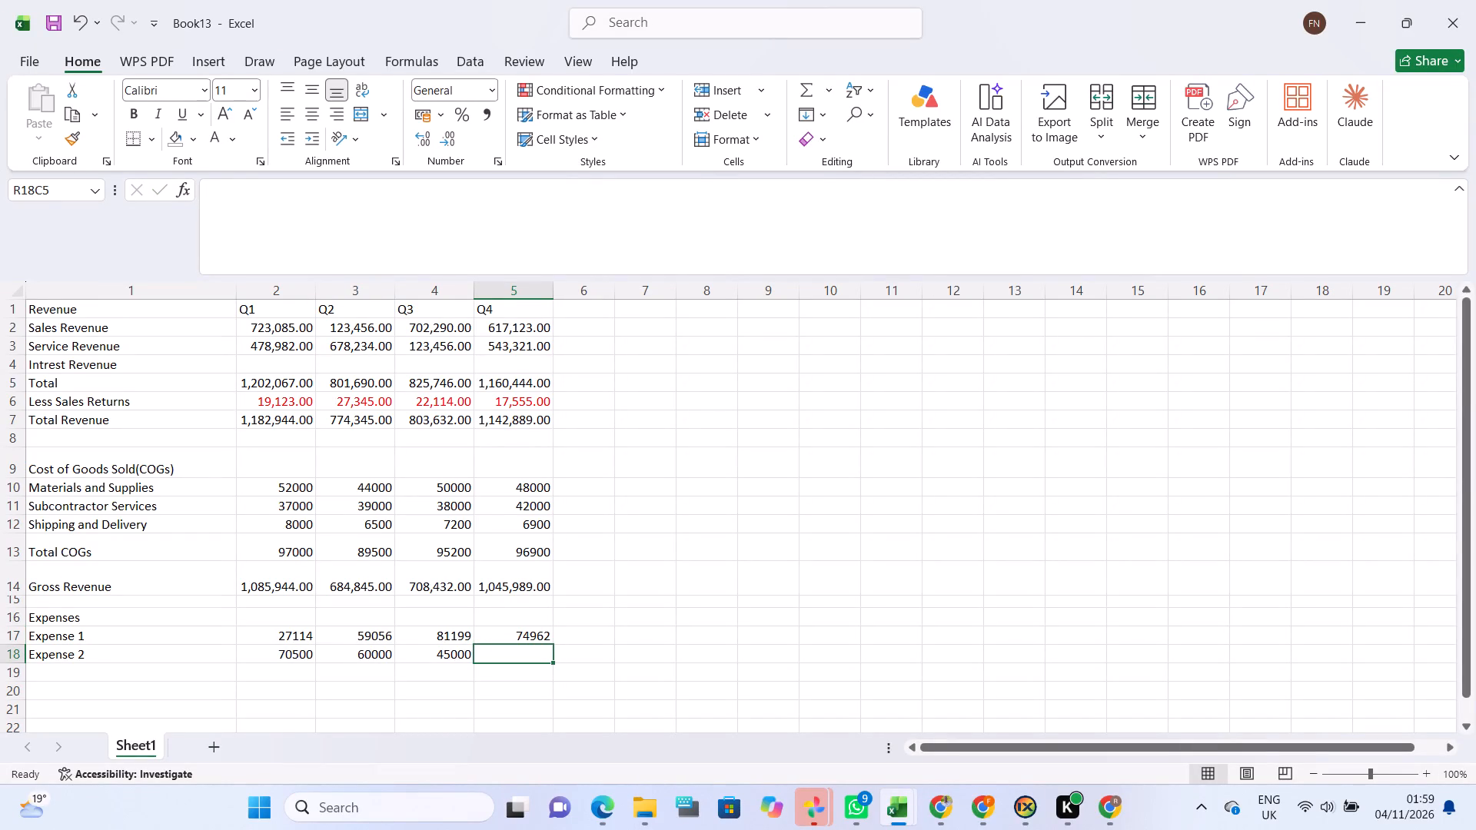
{"action": "type", "text": "12"}
{"action": "type", "text": "123"}
Enter the label "Total Expenses" in the first column of the row below Expense 2.
{"action": "scroll", "coordinate": [58, 615], "scroll_direction": "down", "scroll_amount": 1}
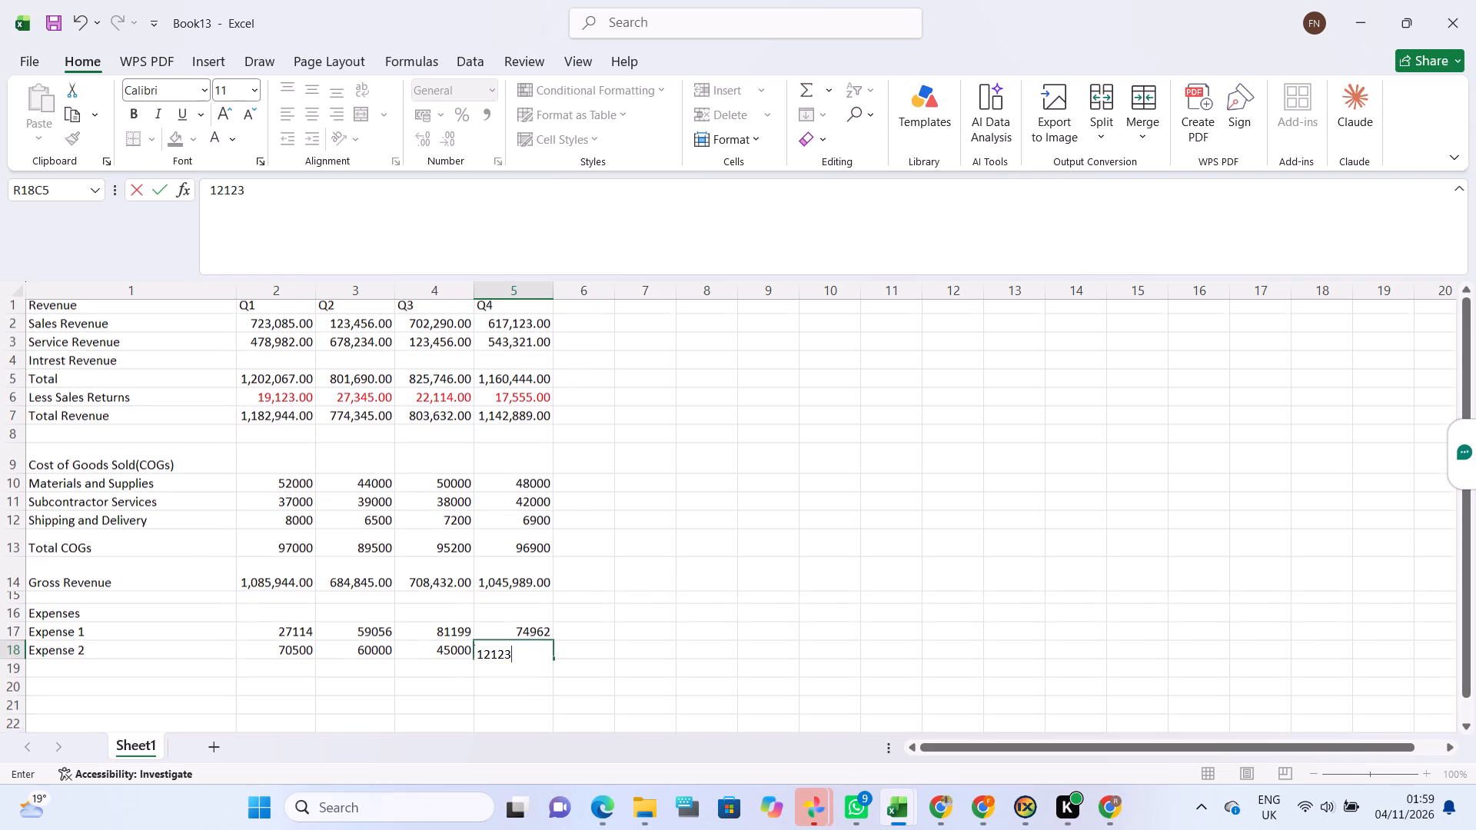
{"action": "scroll", "coordinate": [58, 615], "scroll_direction": "down", "scroll_amount": 1}
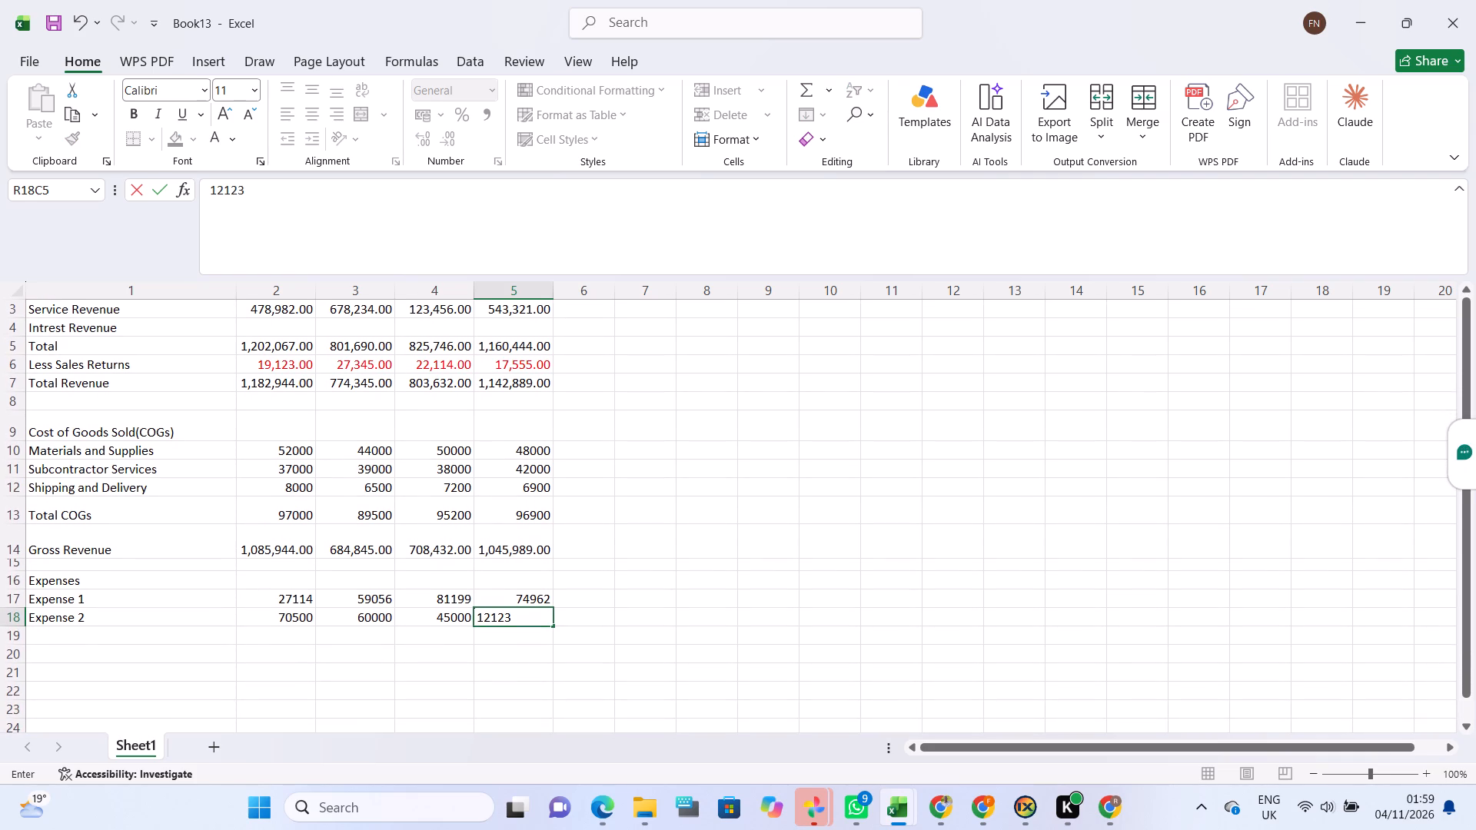
{"action": "scroll", "coordinate": [58, 615], "scroll_direction": "down", "scroll_amount": 1}
{"action": "left_click", "coordinate": [114, 642]}
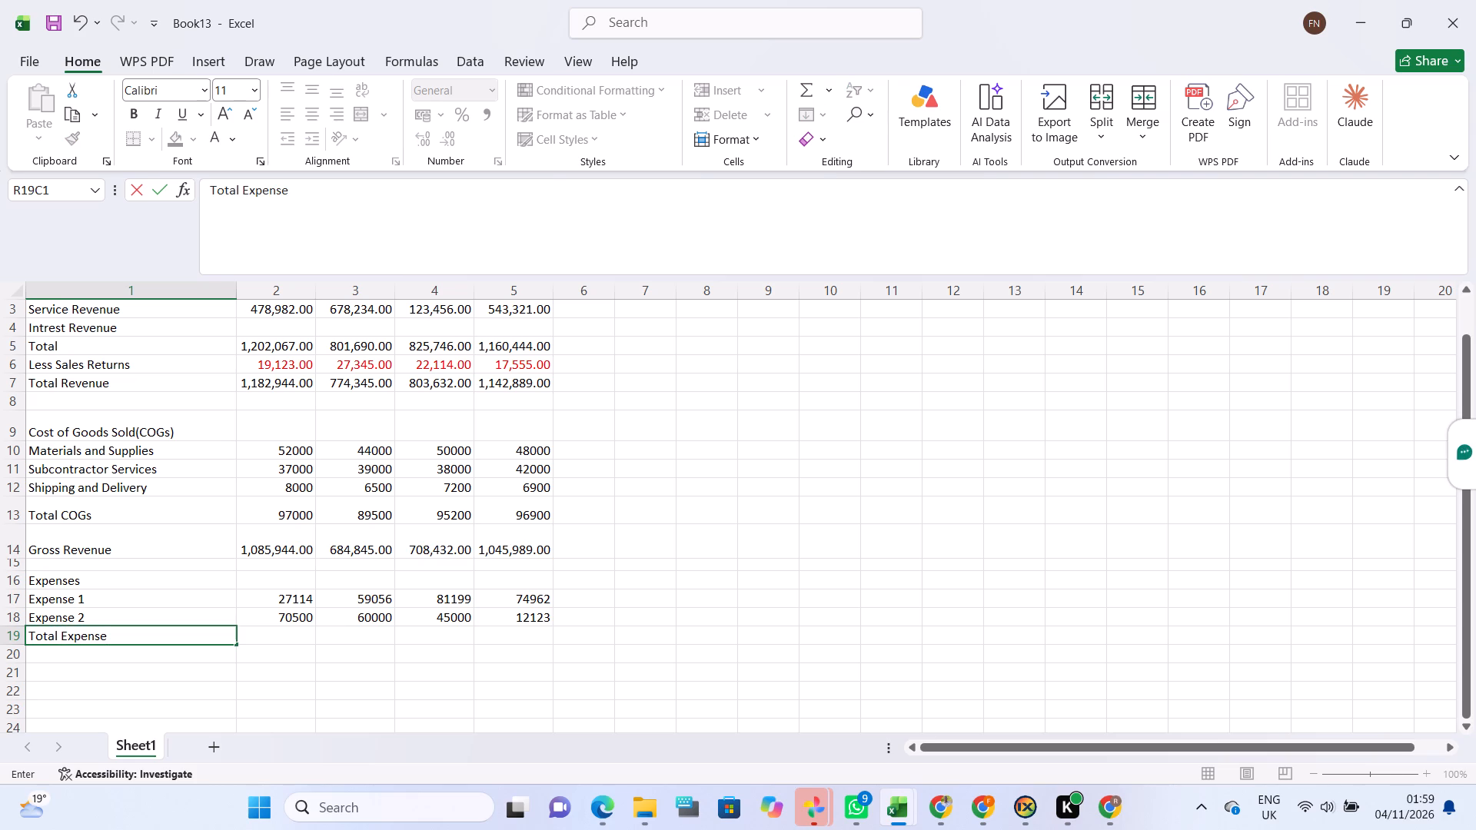
{"action": "left_click", "coordinate": [135, 637]}
{"action": "scroll", "coordinate": [219, 579], "scroll_direction": "up", "scroll_amount": 2}
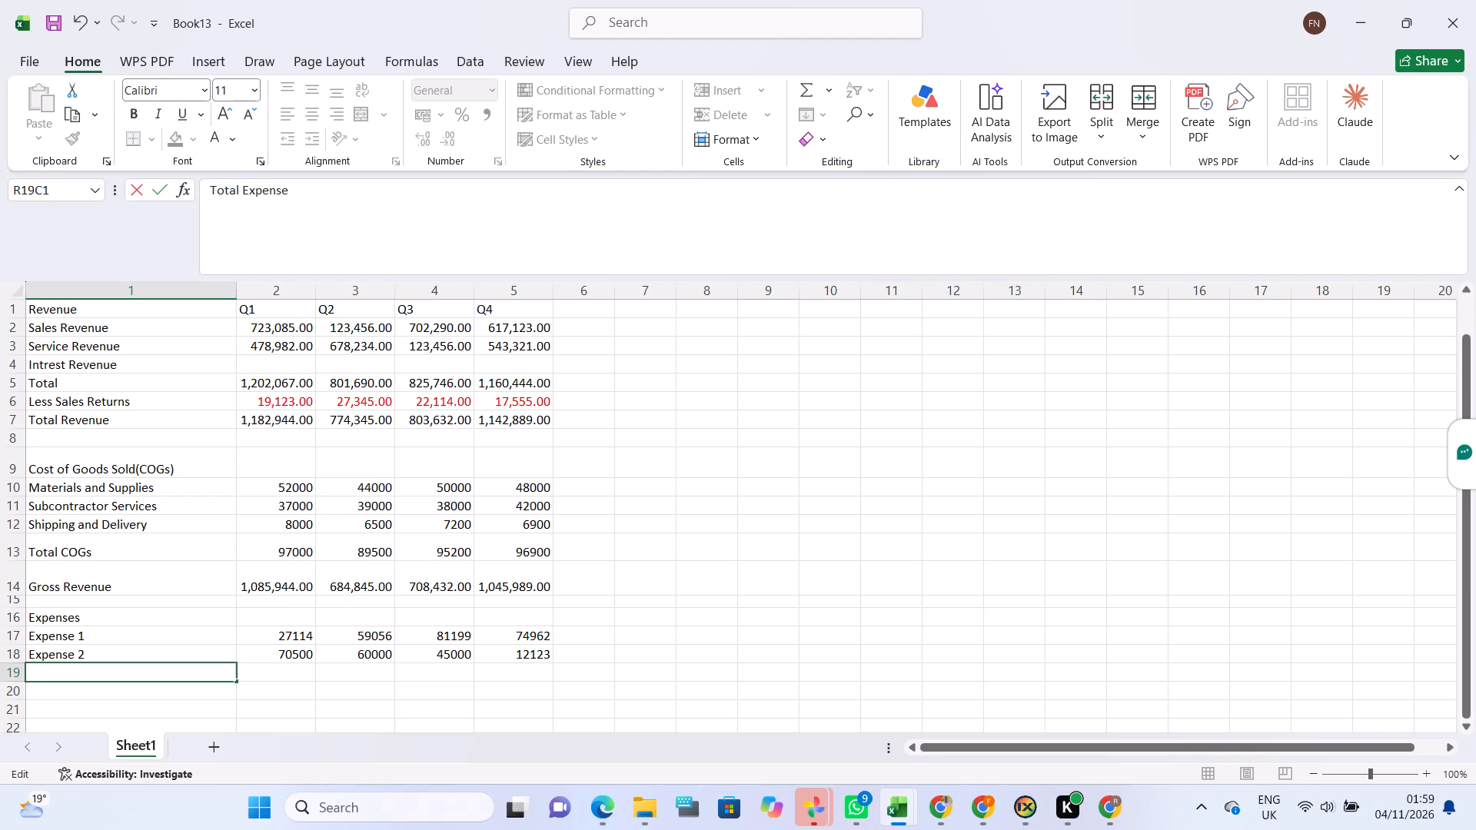
{"action": "left_click", "coordinate": [135, 678]}
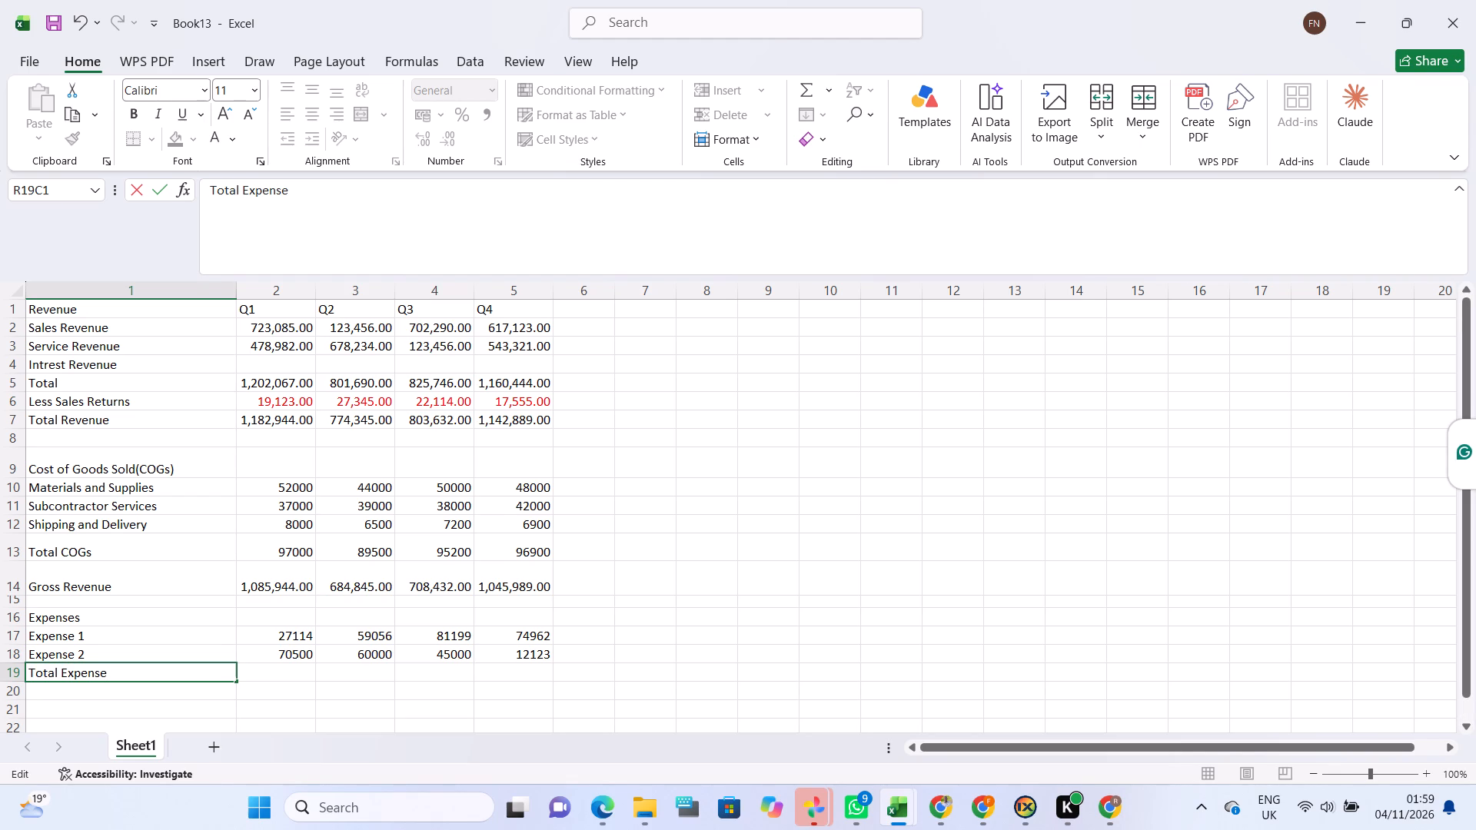
{"action": "key", "text": "s"}
Enter a formula in the Q1 Total Expenses cell adding Q1 Expense 1 and Q1 Expense 2.
{"action": "left_click", "coordinate": [265, 669]}
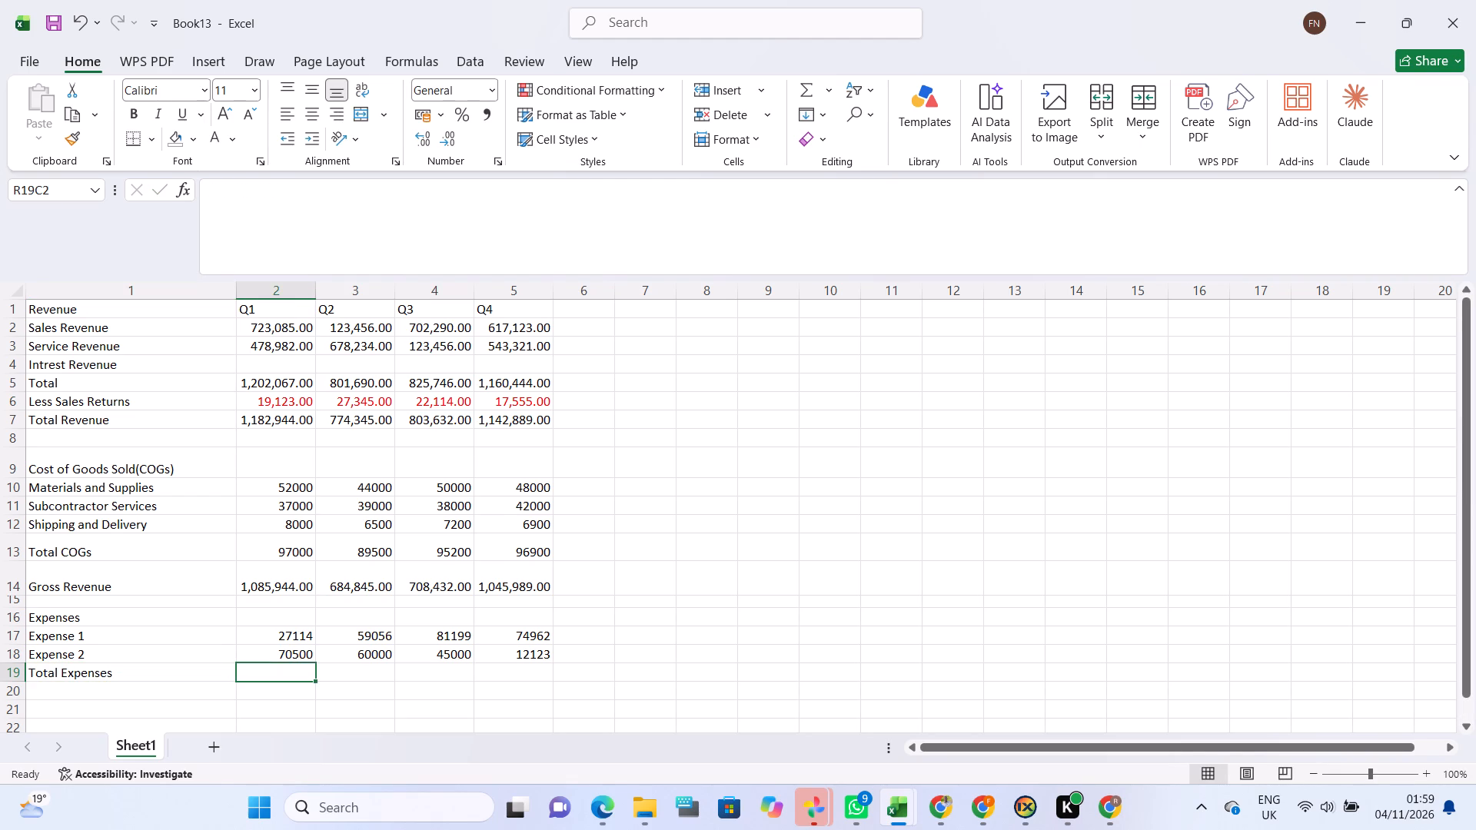
{"action": "key", "text": "equal"}
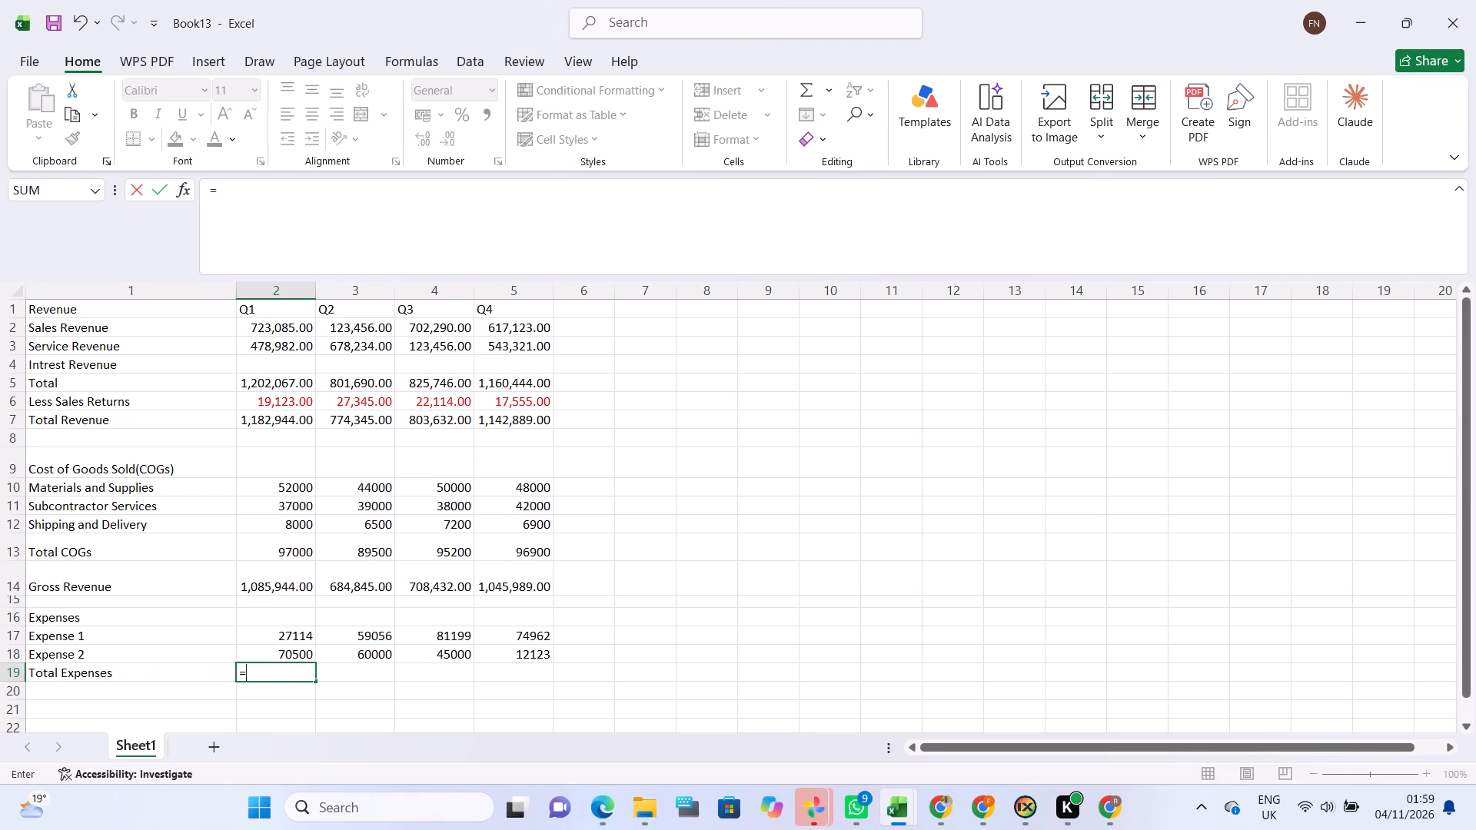
{"action": "left_click", "coordinate": [270, 642]}
{"action": "key", "text": "shift+plus"}
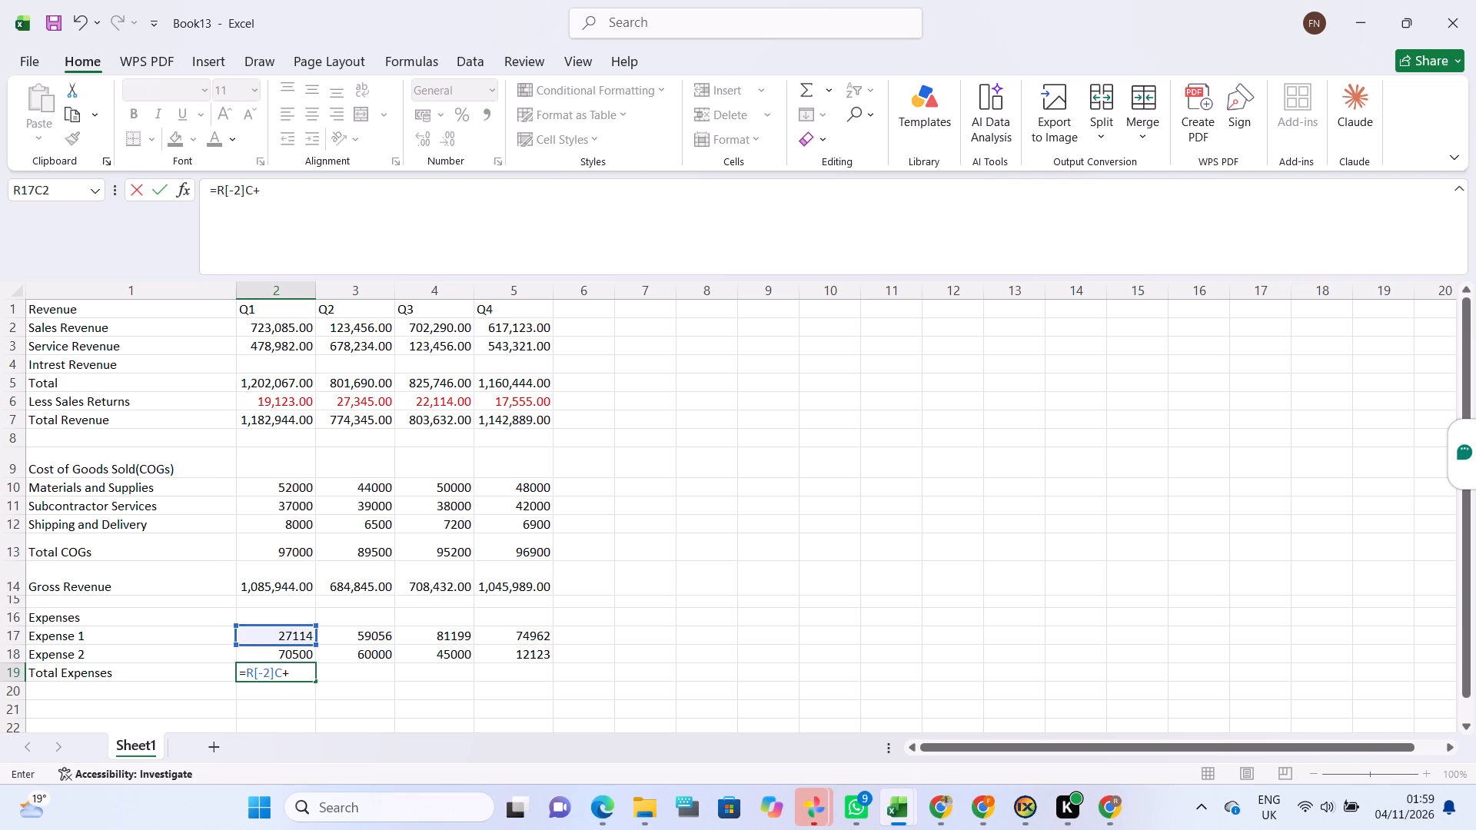
{"action": "left_click", "coordinate": [271, 657]}
{"action": "key", "text": "Return"}
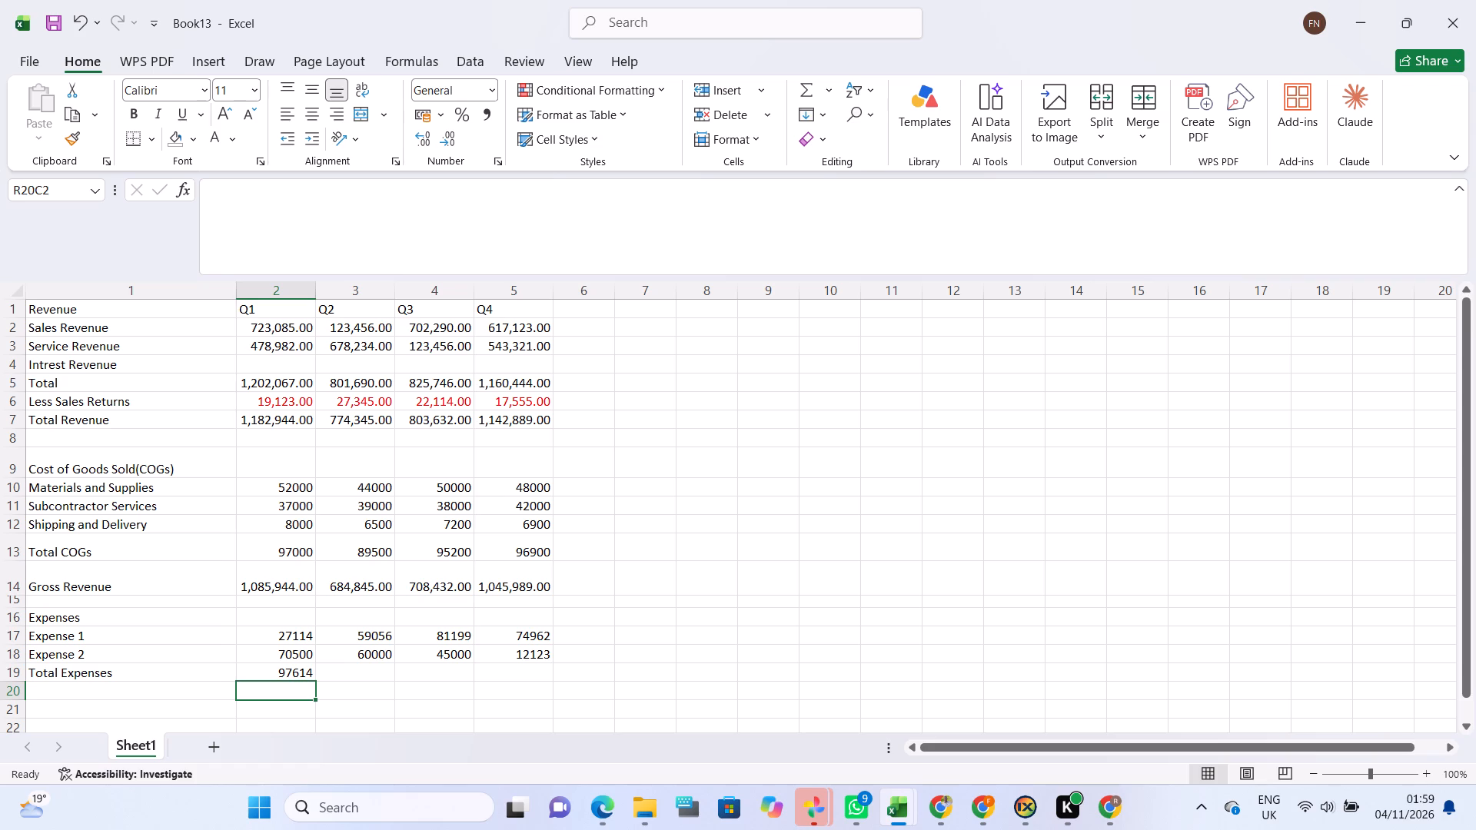
Enter a formula in the Q2 Total Expenses cell adding Q2 Expense 1 and Q2 Expense 2.
{"action": "left_click", "coordinate": [345, 672]}
{"action": "key", "text": "equal"}
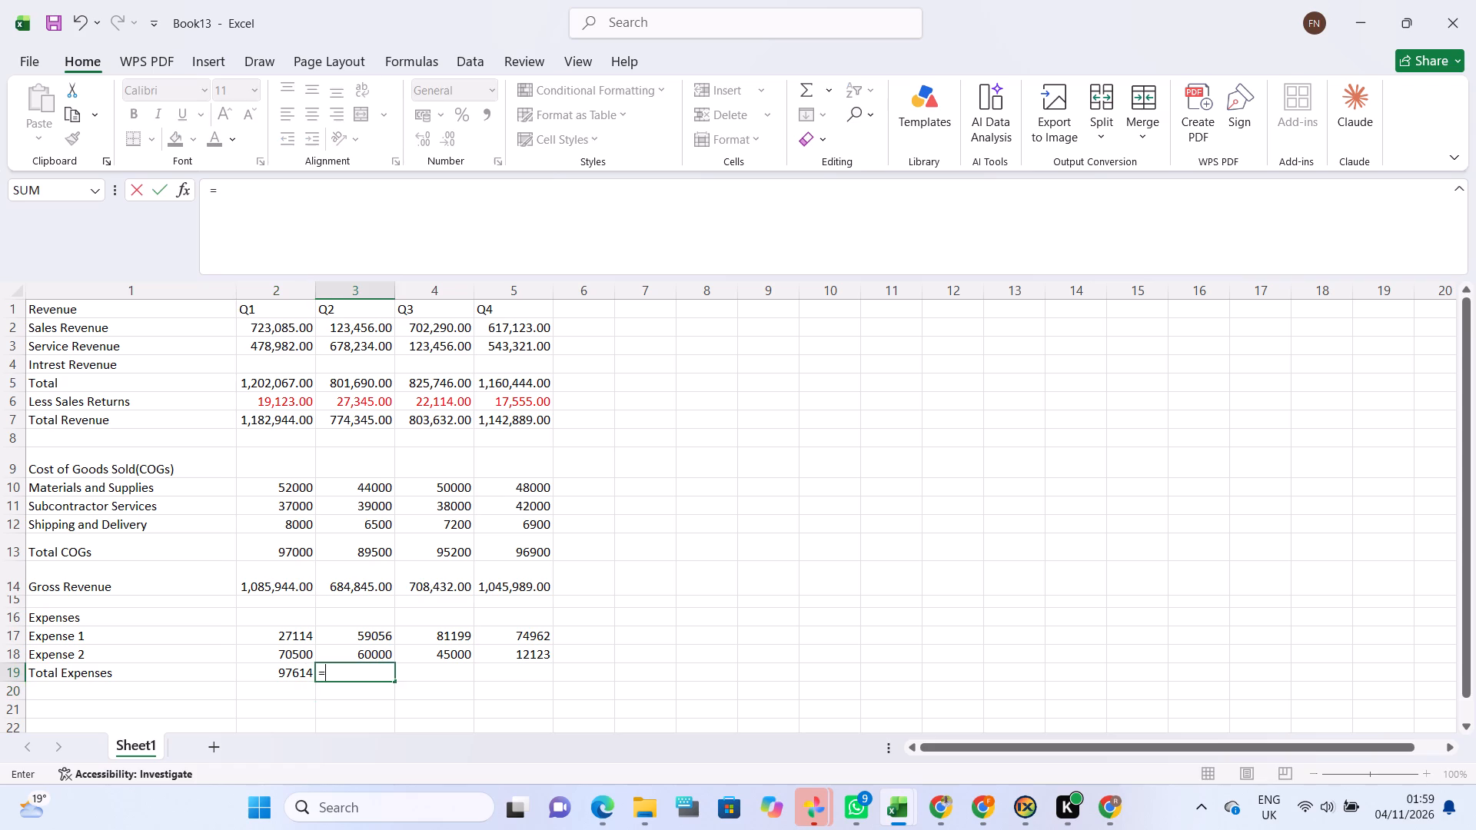
{"action": "left_click", "coordinate": [353, 629]}
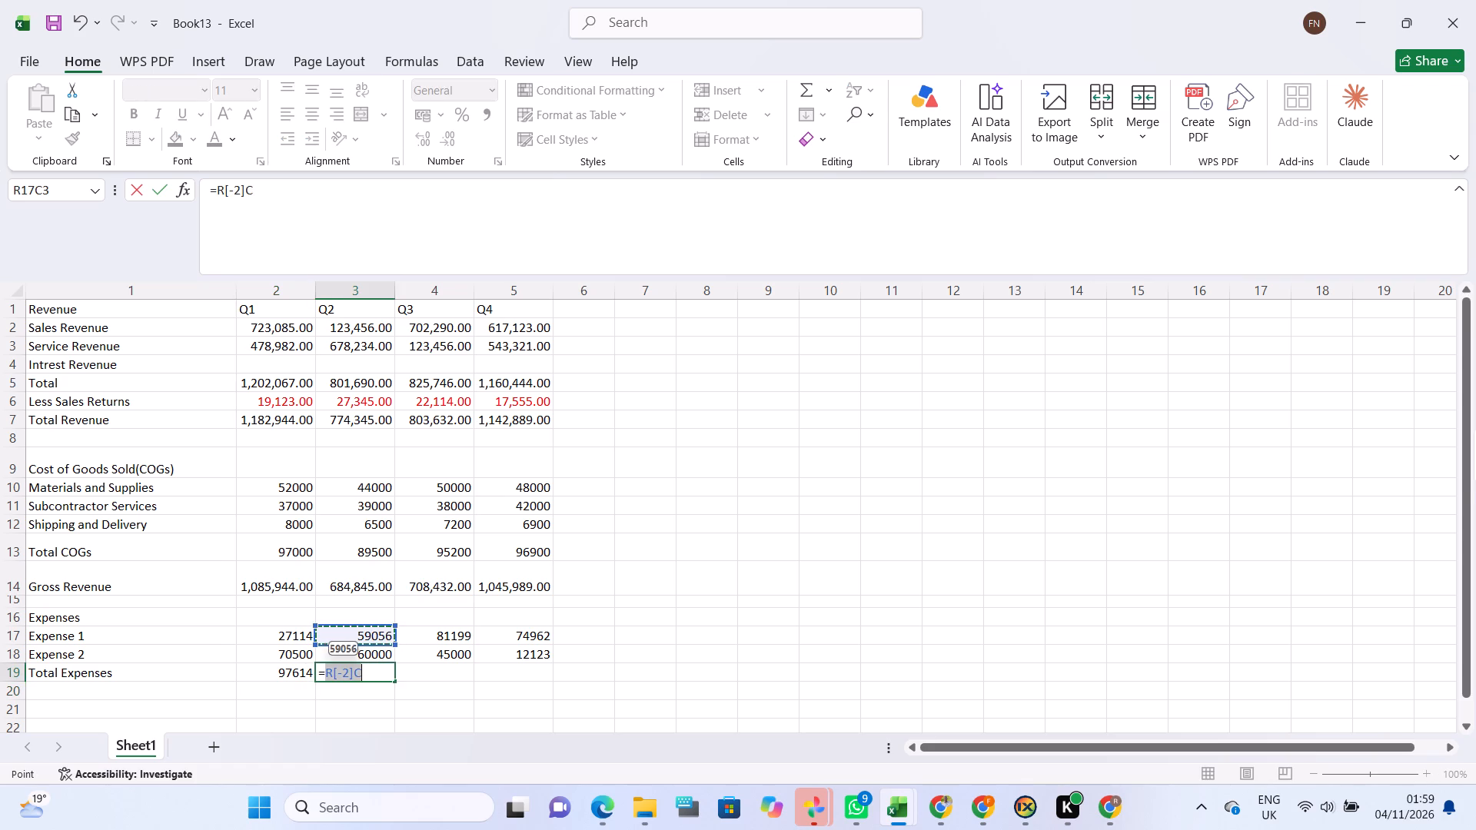
{"action": "key", "text": "shift+plus"}
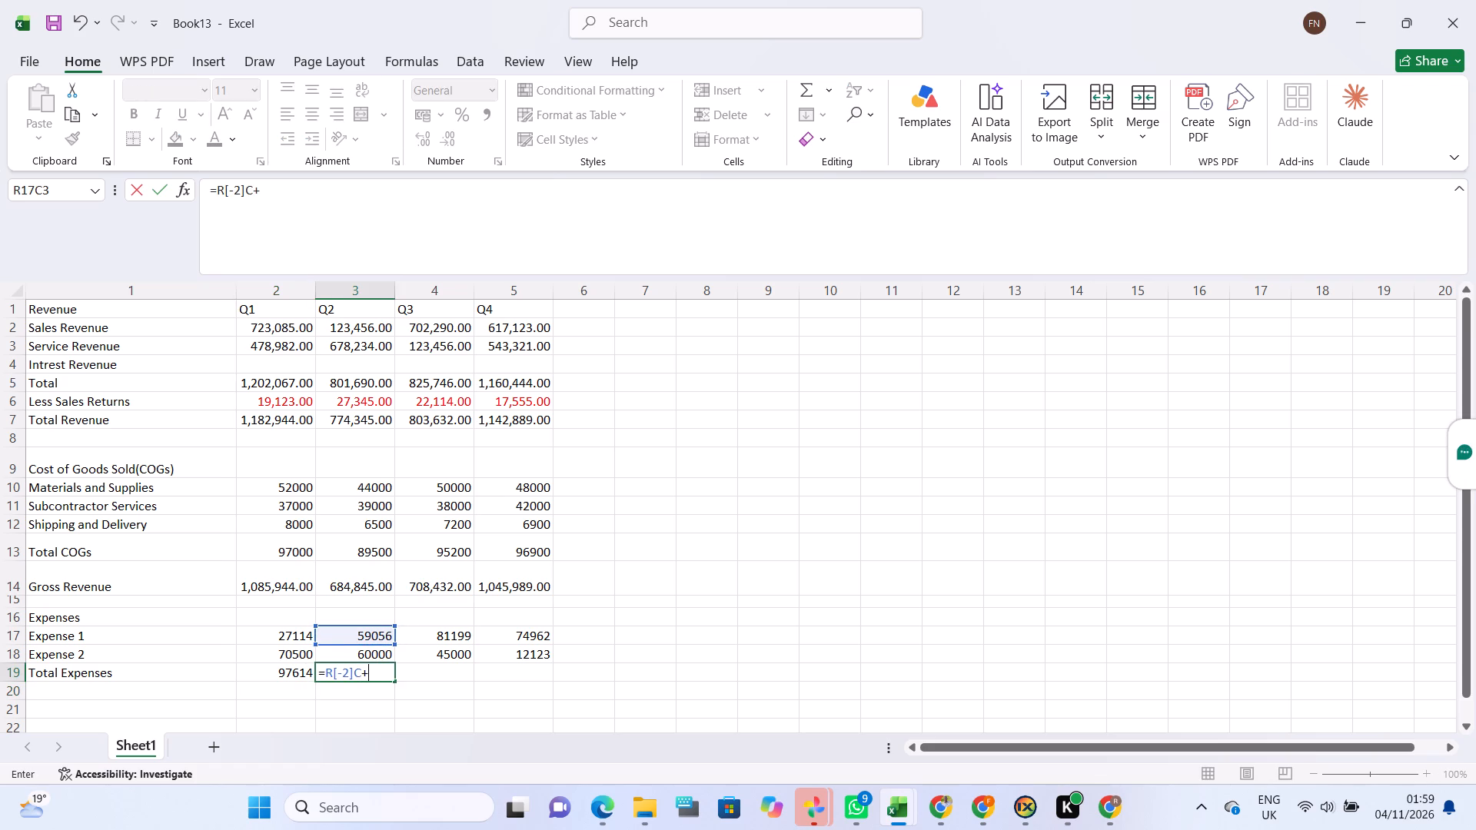
{"action": "left_click", "coordinate": [367, 651]}
{"action": "key", "text": "Return"}
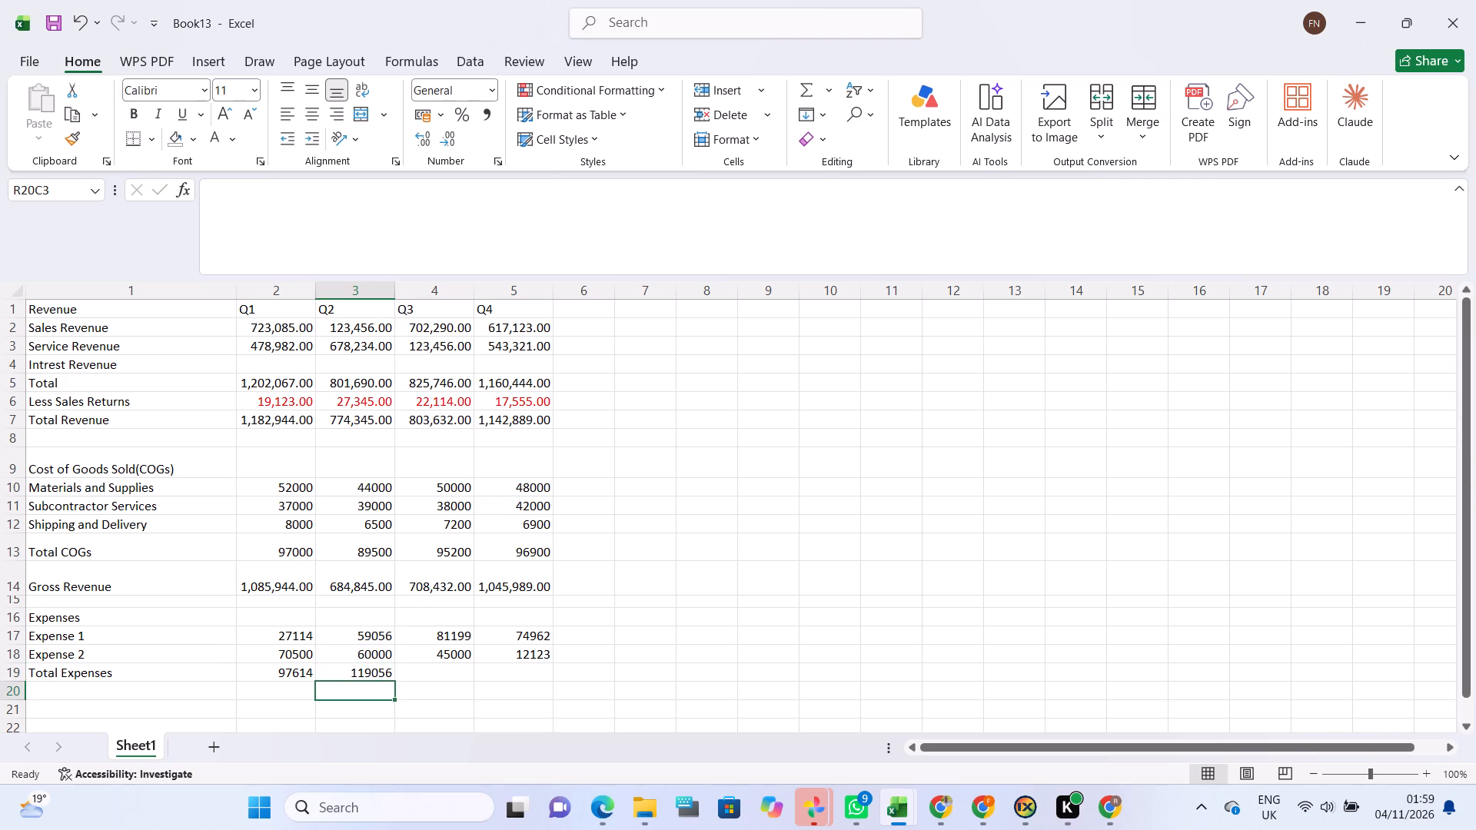
Enter a formula in the Q3 Total Expenses cell adding Q3 Expense 1 and Q3 Expense 2.
{"action": "left_click", "coordinate": [434, 677]}
{"action": "key", "text": "equal"}
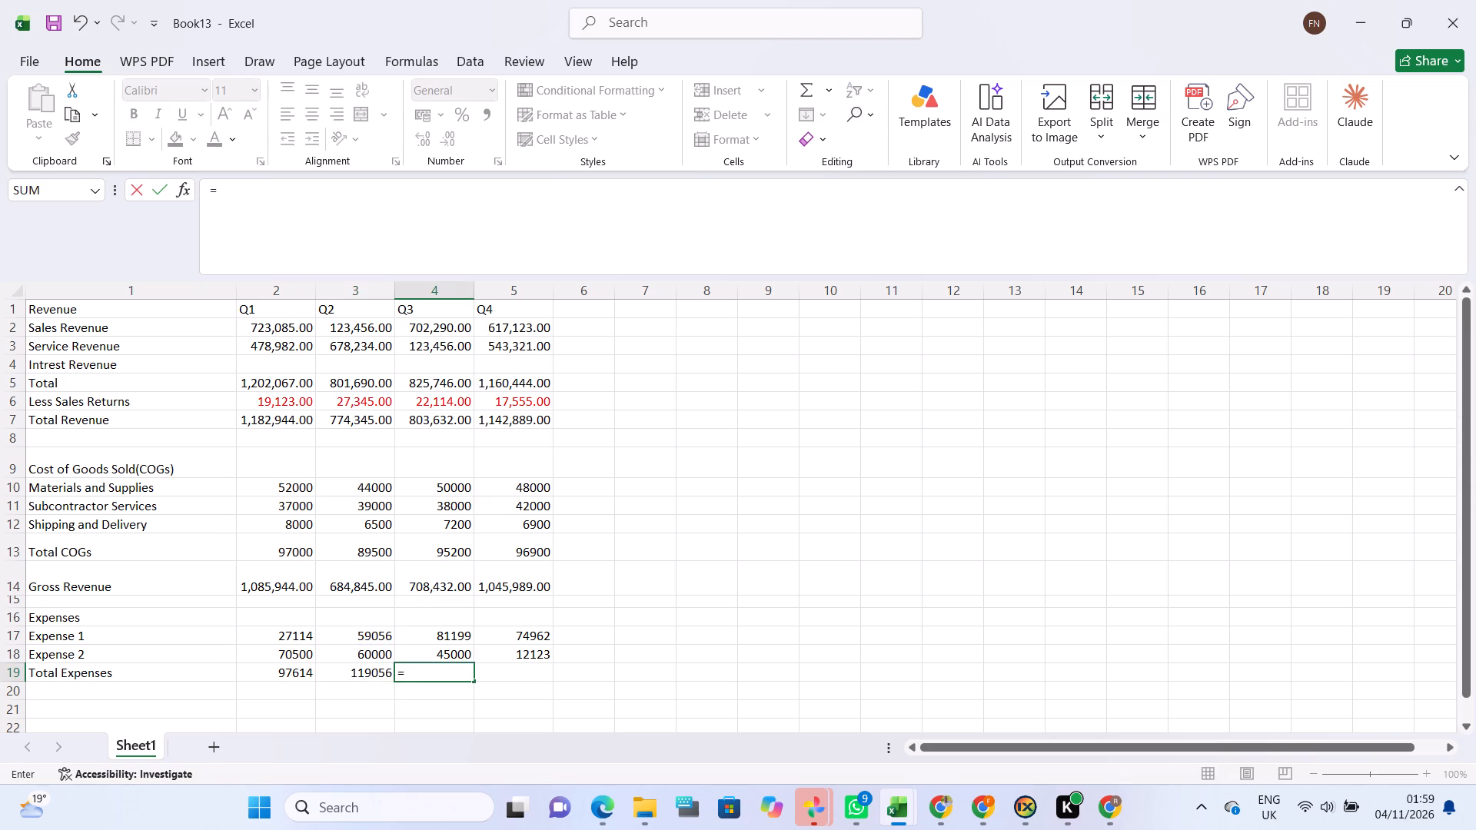
{"action": "left_click", "coordinate": [432, 632]}
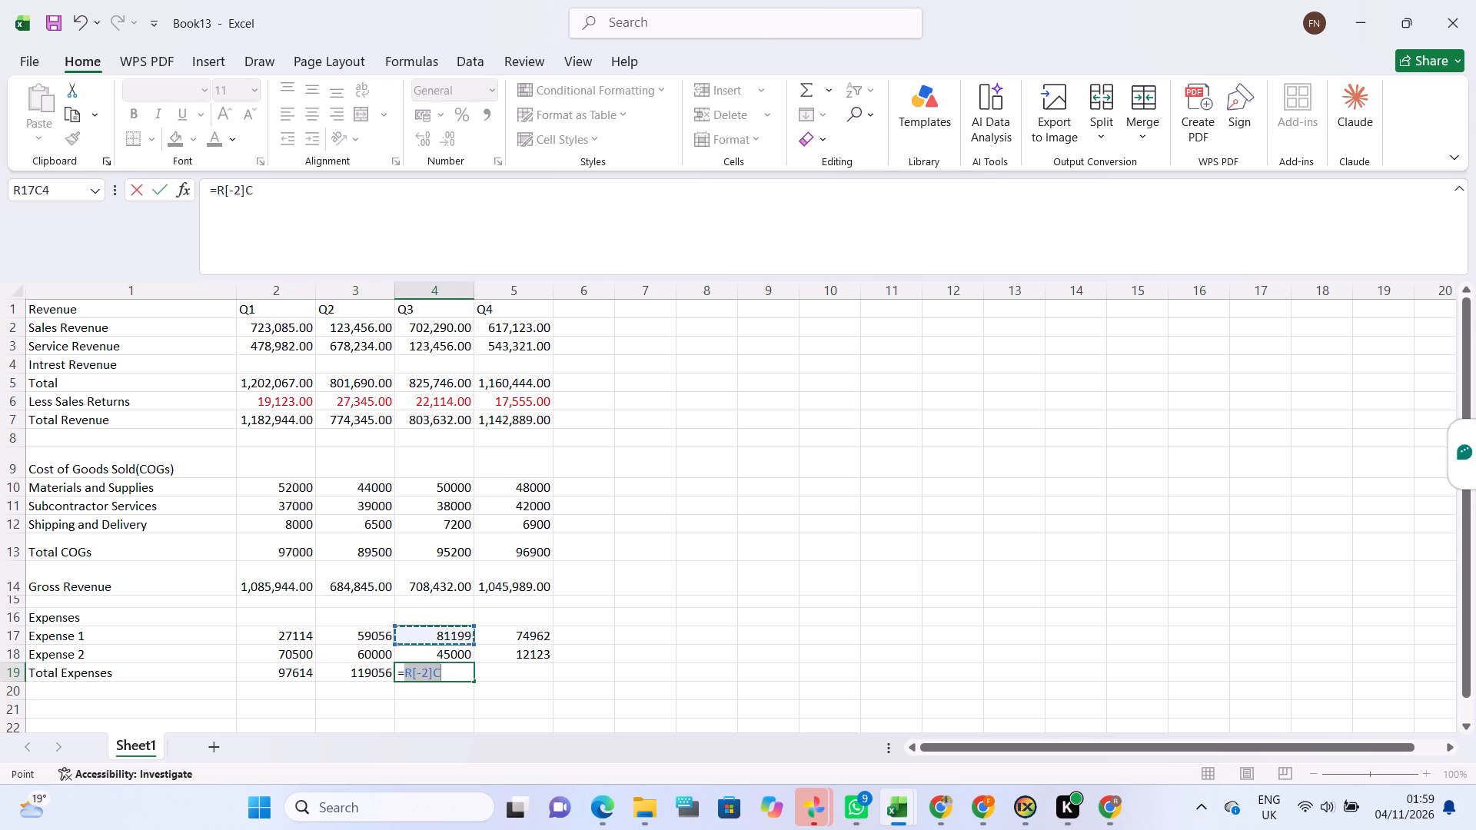
{"action": "key", "text": "shift+plus"}
{"action": "left_click", "coordinate": [440, 653]}
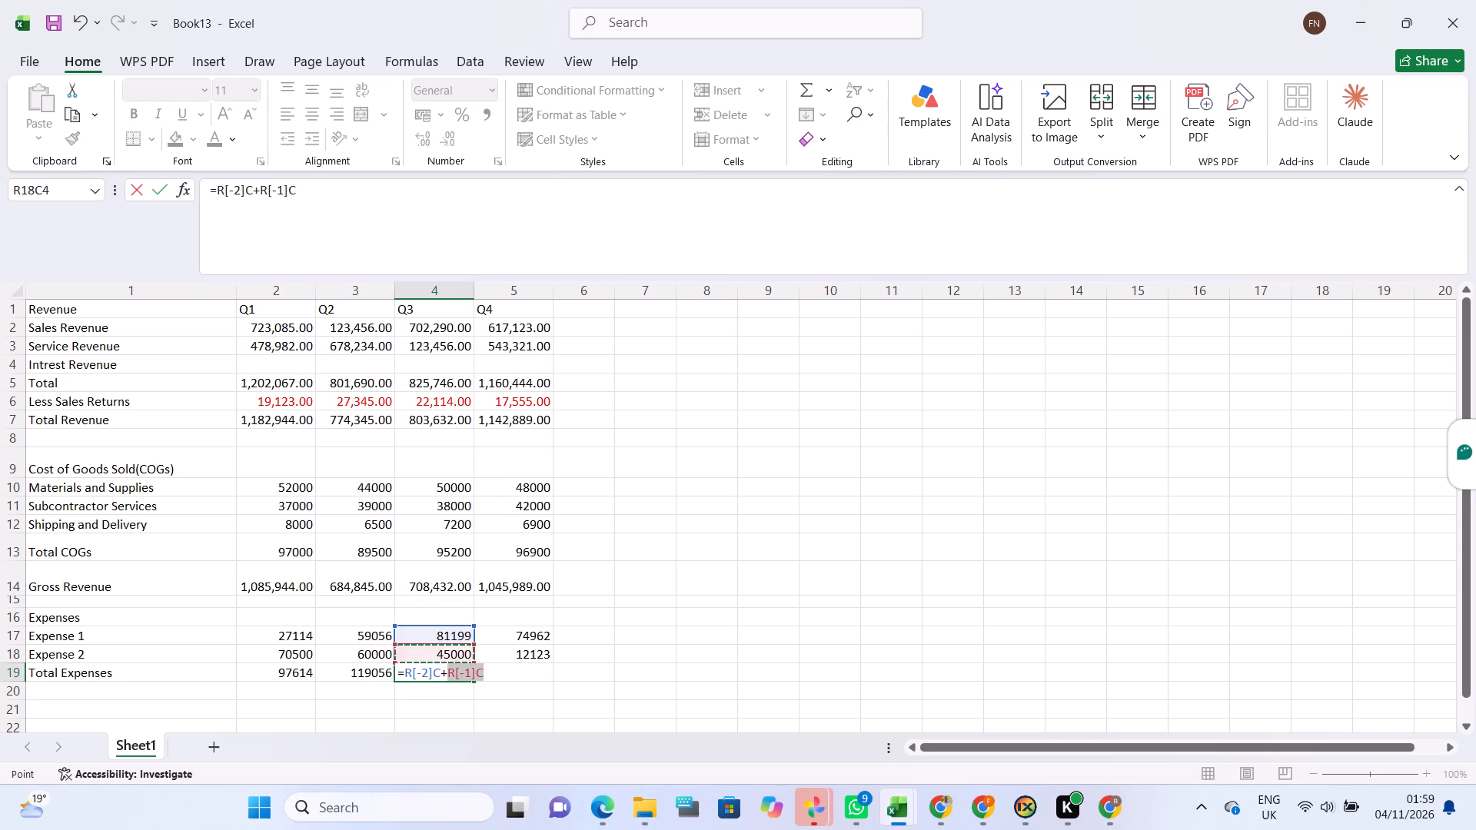
{"action": "key", "text": "Return"}
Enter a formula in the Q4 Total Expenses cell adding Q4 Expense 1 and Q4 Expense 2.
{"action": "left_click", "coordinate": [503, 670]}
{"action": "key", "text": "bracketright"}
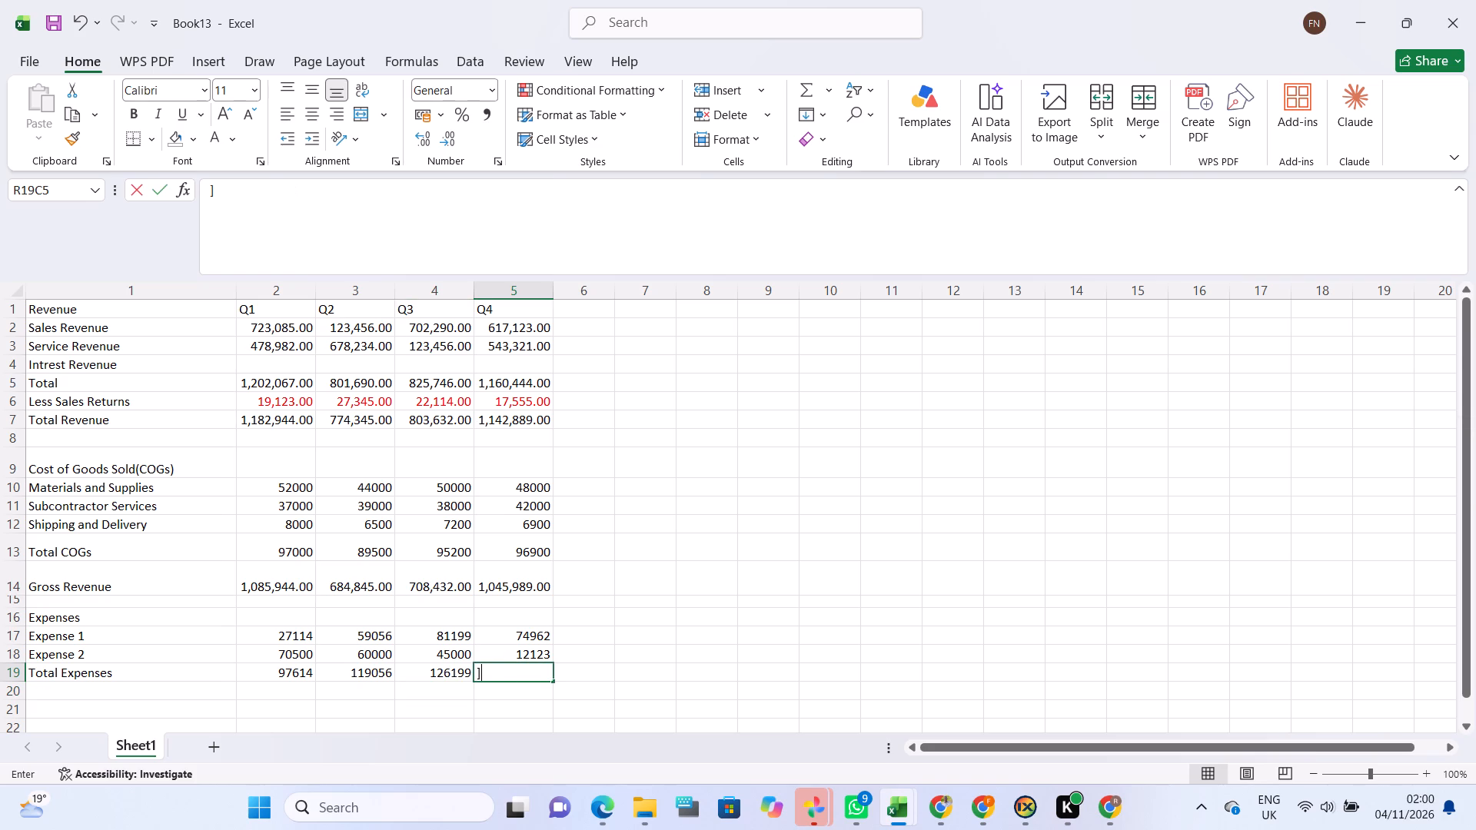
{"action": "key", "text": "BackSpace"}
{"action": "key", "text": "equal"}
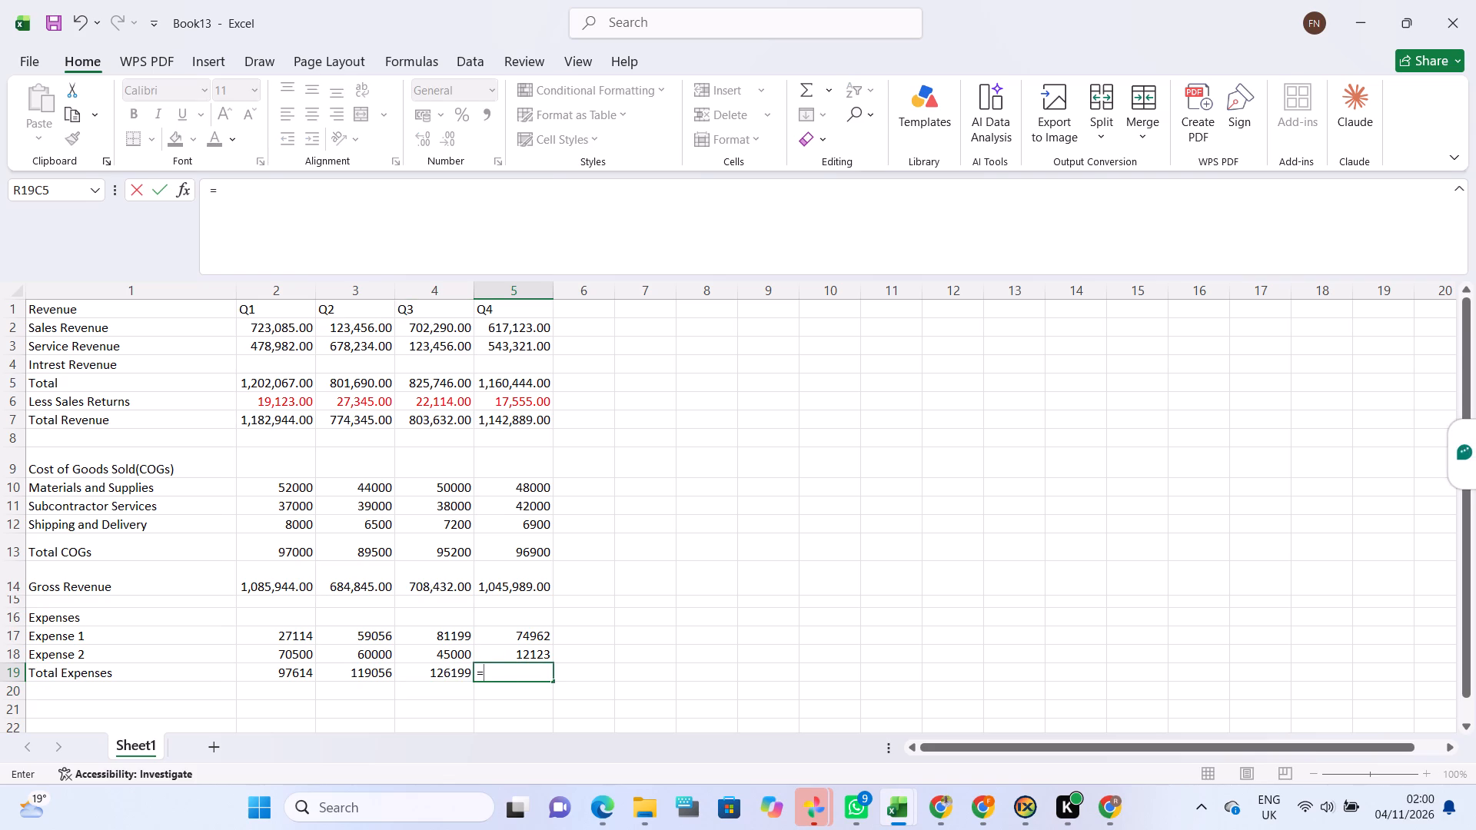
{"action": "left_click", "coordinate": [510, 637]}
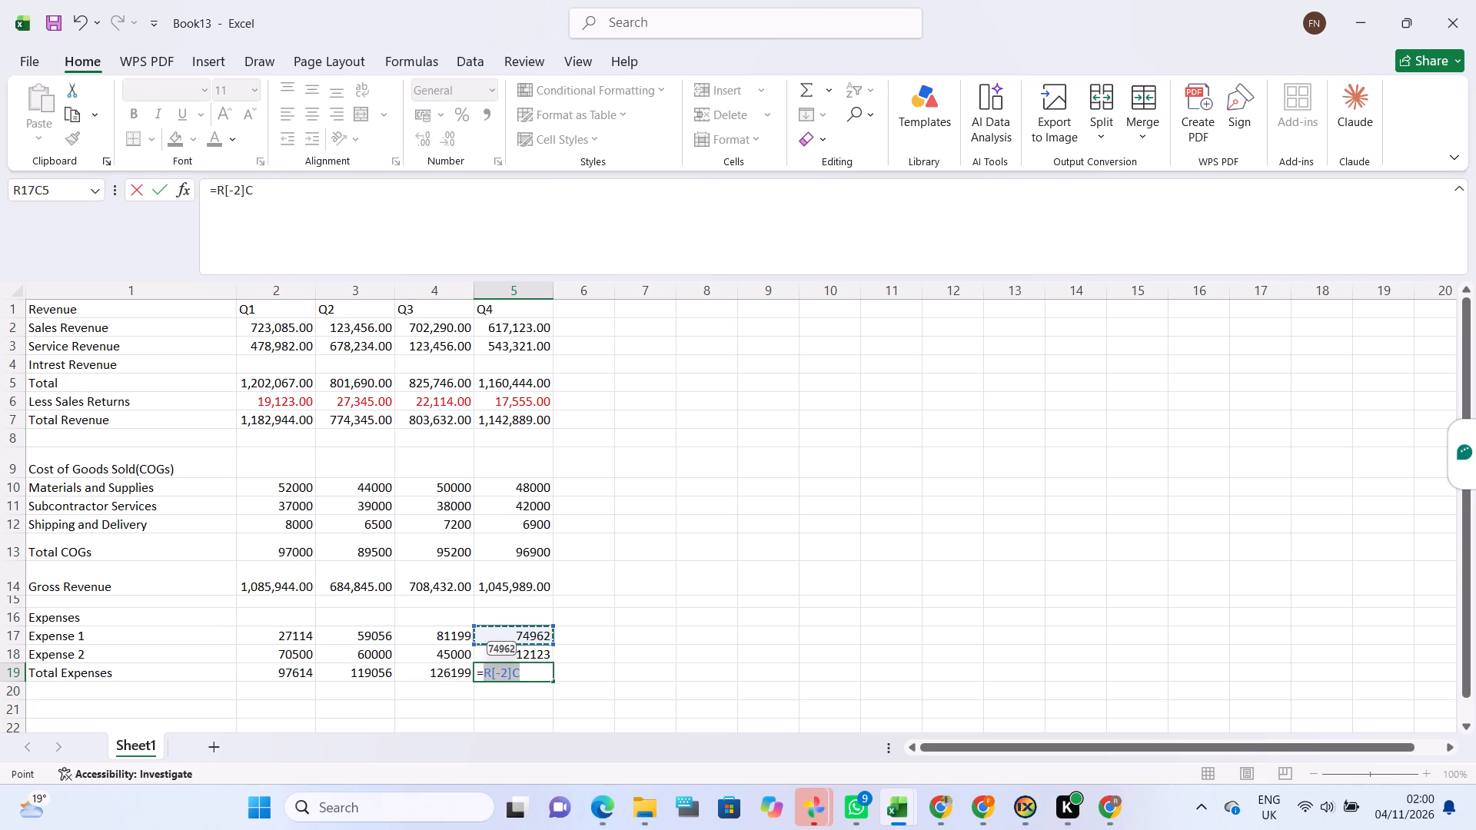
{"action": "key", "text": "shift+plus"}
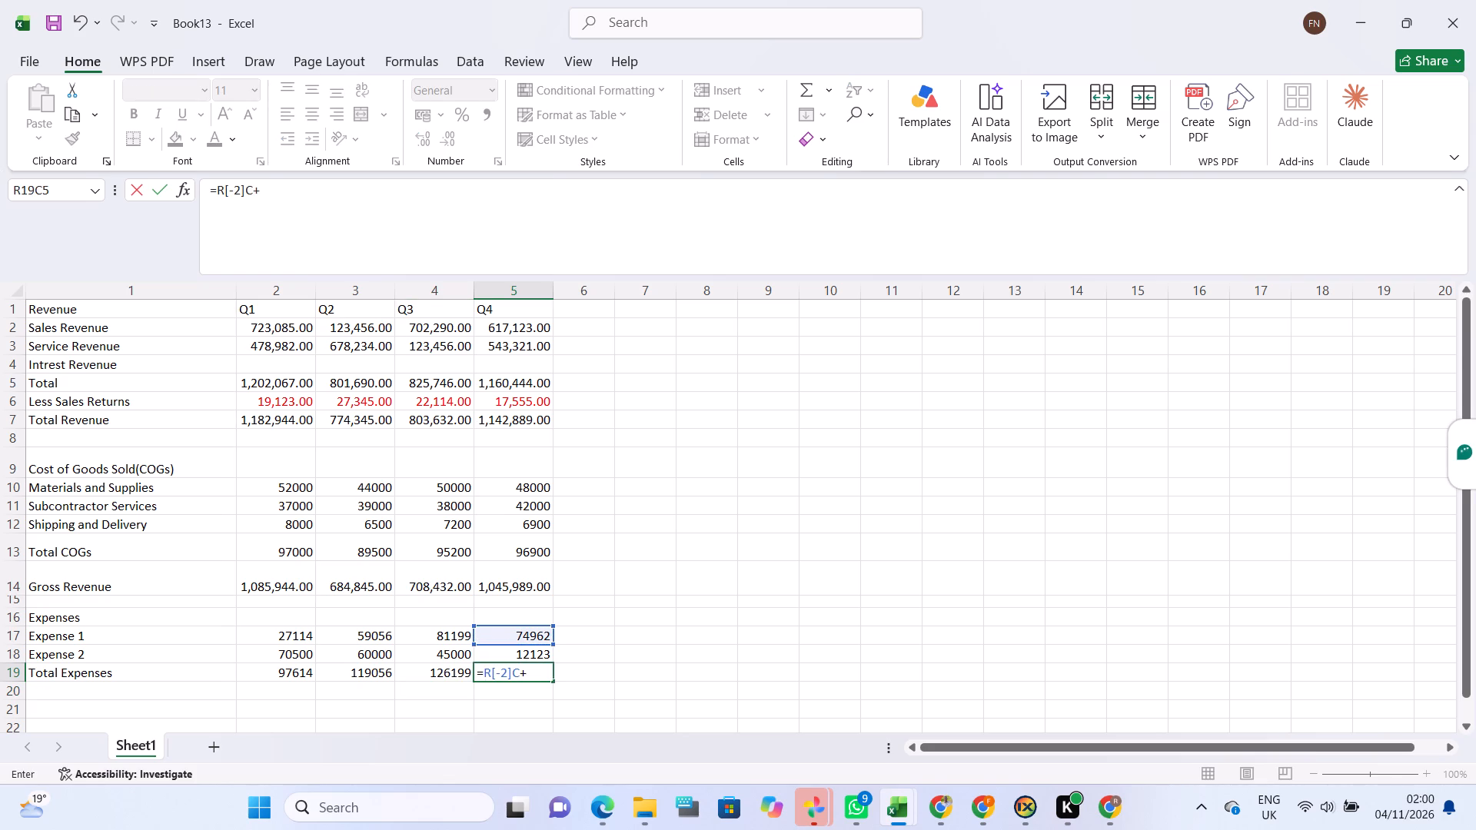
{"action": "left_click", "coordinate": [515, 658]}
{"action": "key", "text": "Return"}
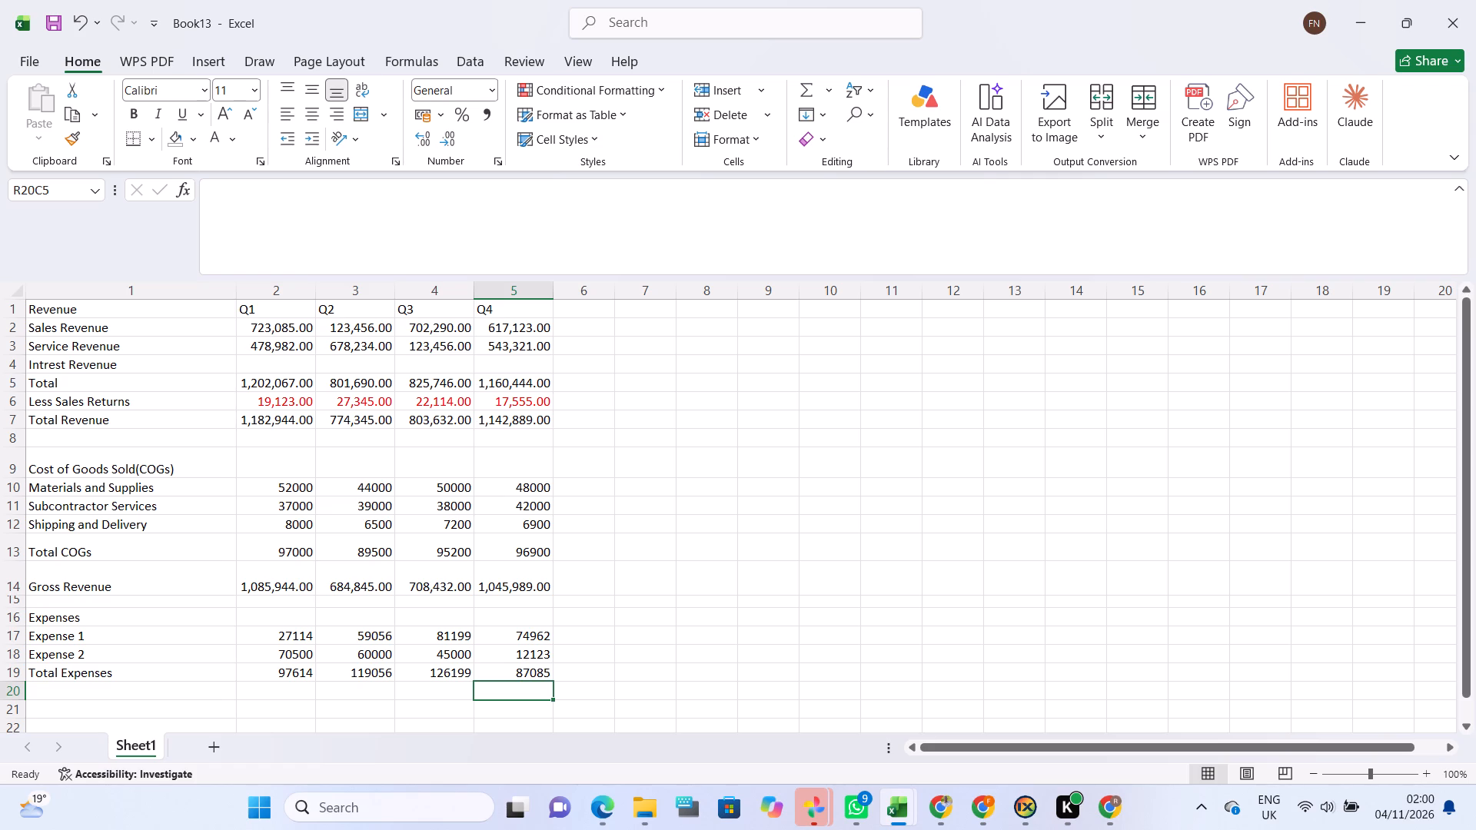
Change the Q4 amount for Expense 2 to 23123.
{"action": "left_click", "coordinate": [505, 663]}
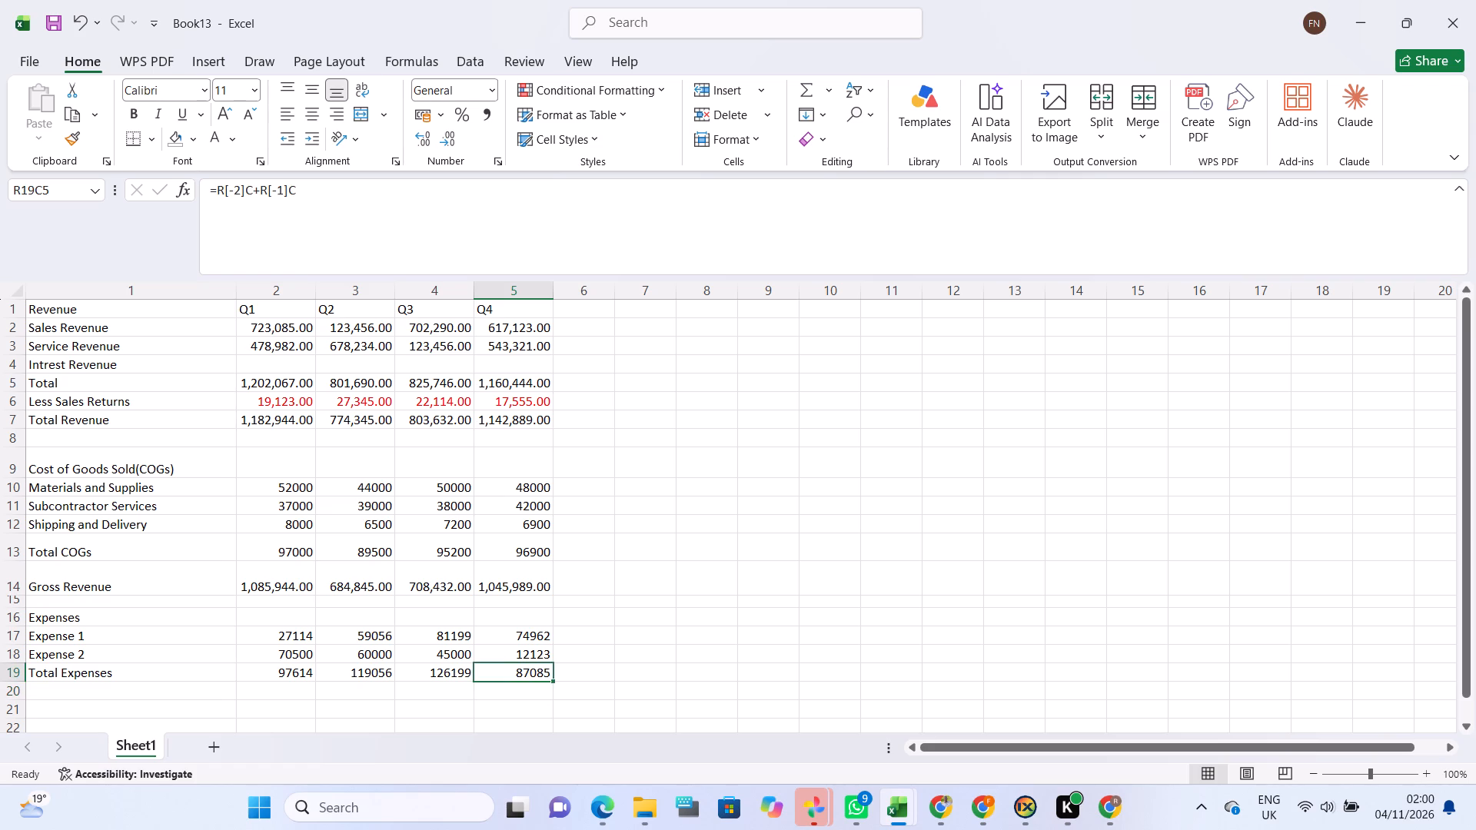
{"action": "left_click", "coordinate": [505, 650]}
{"action": "key", "text": "BackSpace"}
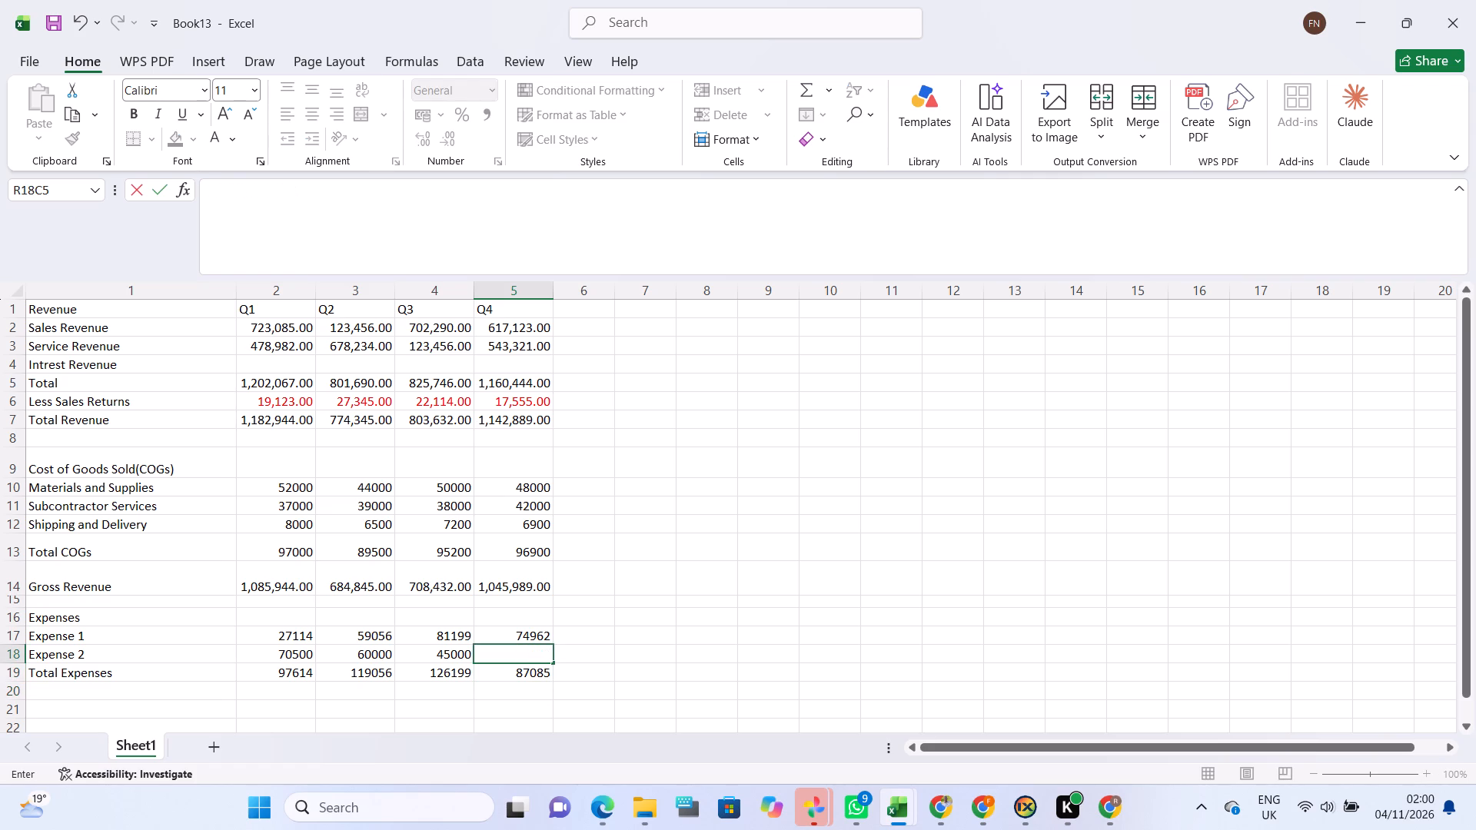
{"action": "key", "text": "1"}
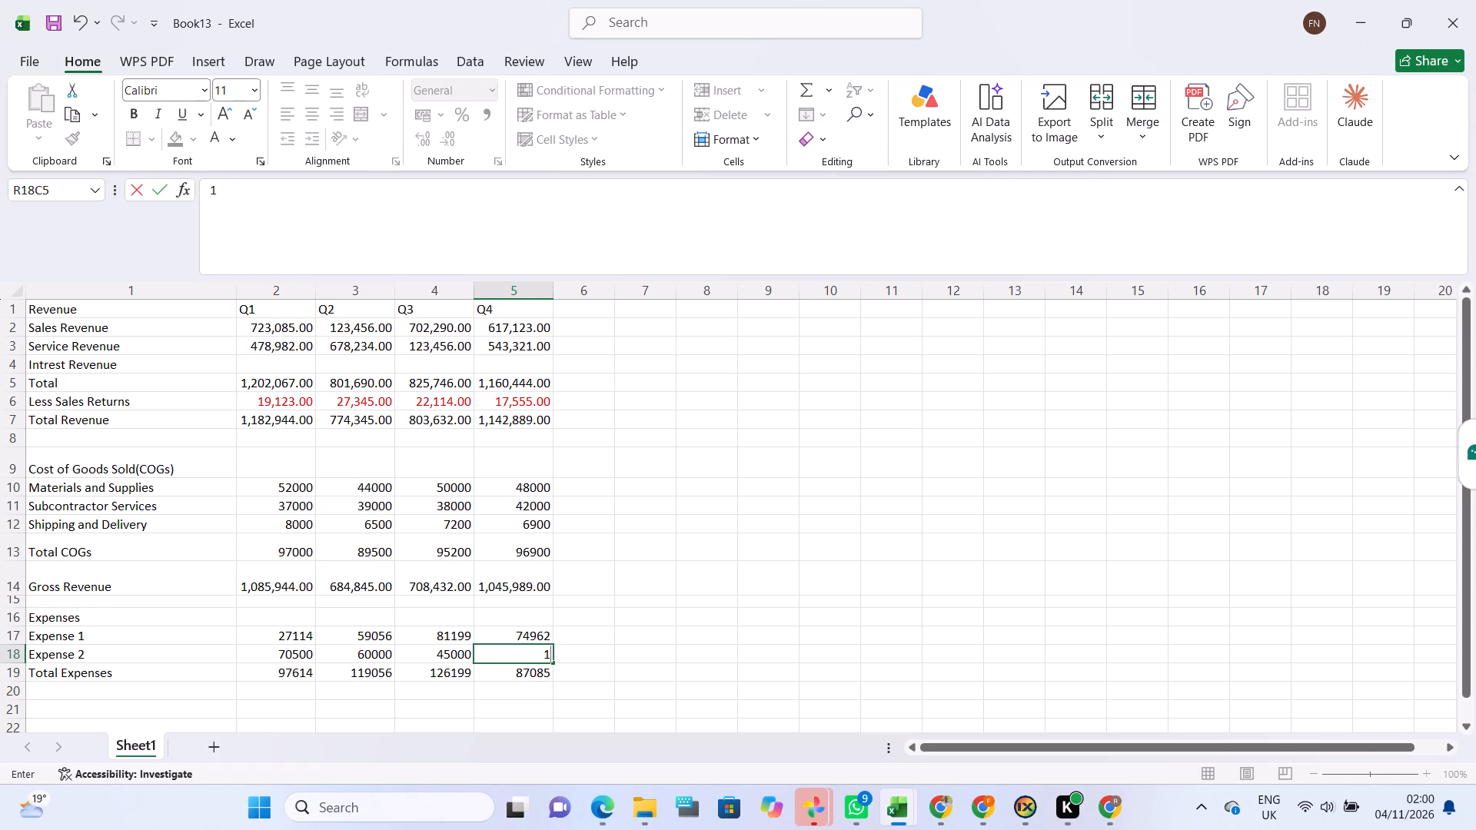
{"action": "key", "text": "BackSpace"}
{"action": "type", "text": "23123"}
{"action": "left_click", "coordinate": [505, 673]}
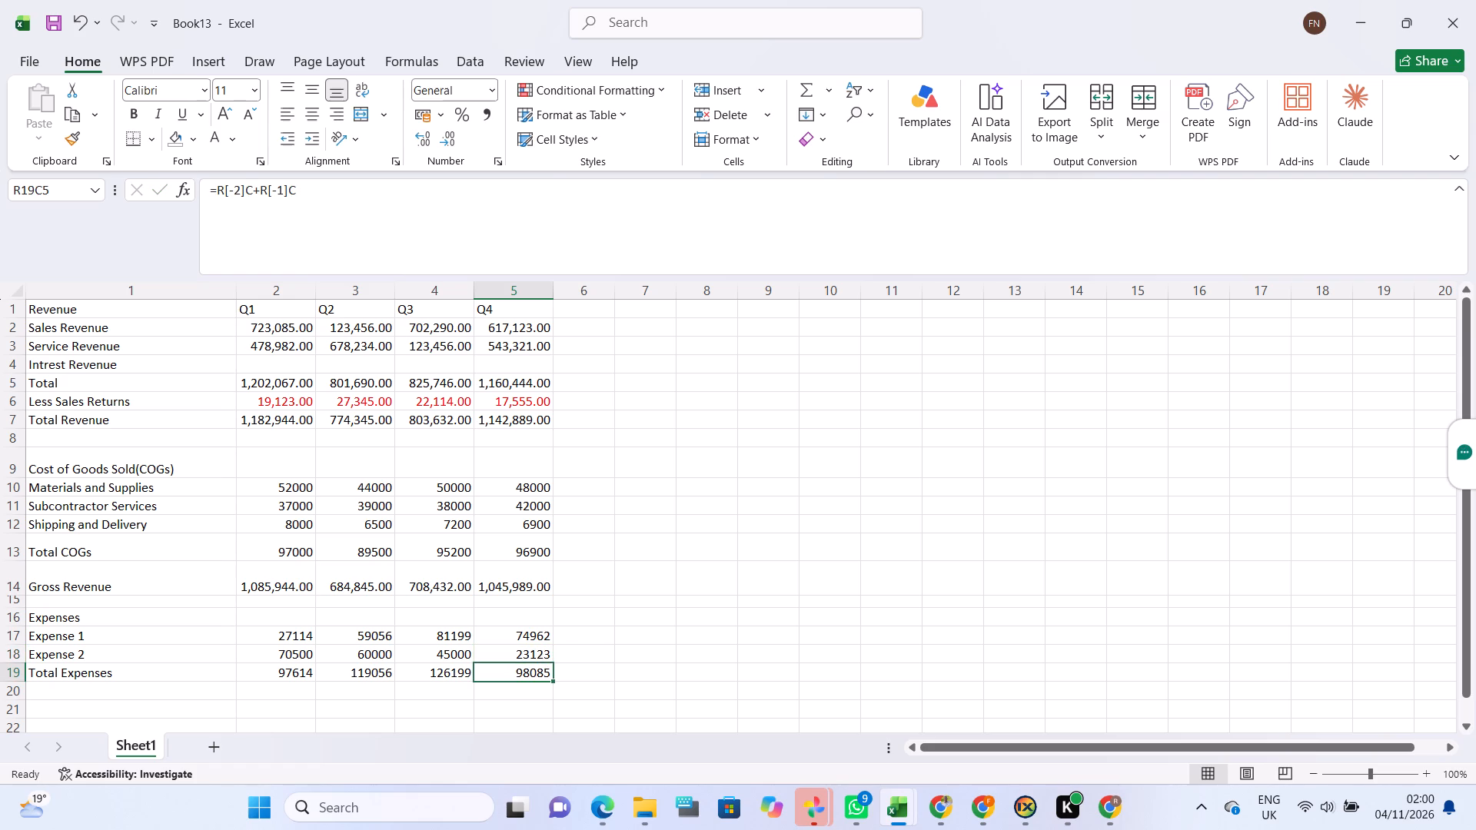
Clear the Q4 Total Expenses cell and re-enter its formula adding Q4 Expense 1 and Q4 Expense 2.
{"action": "key", "text": "BackSpace"}
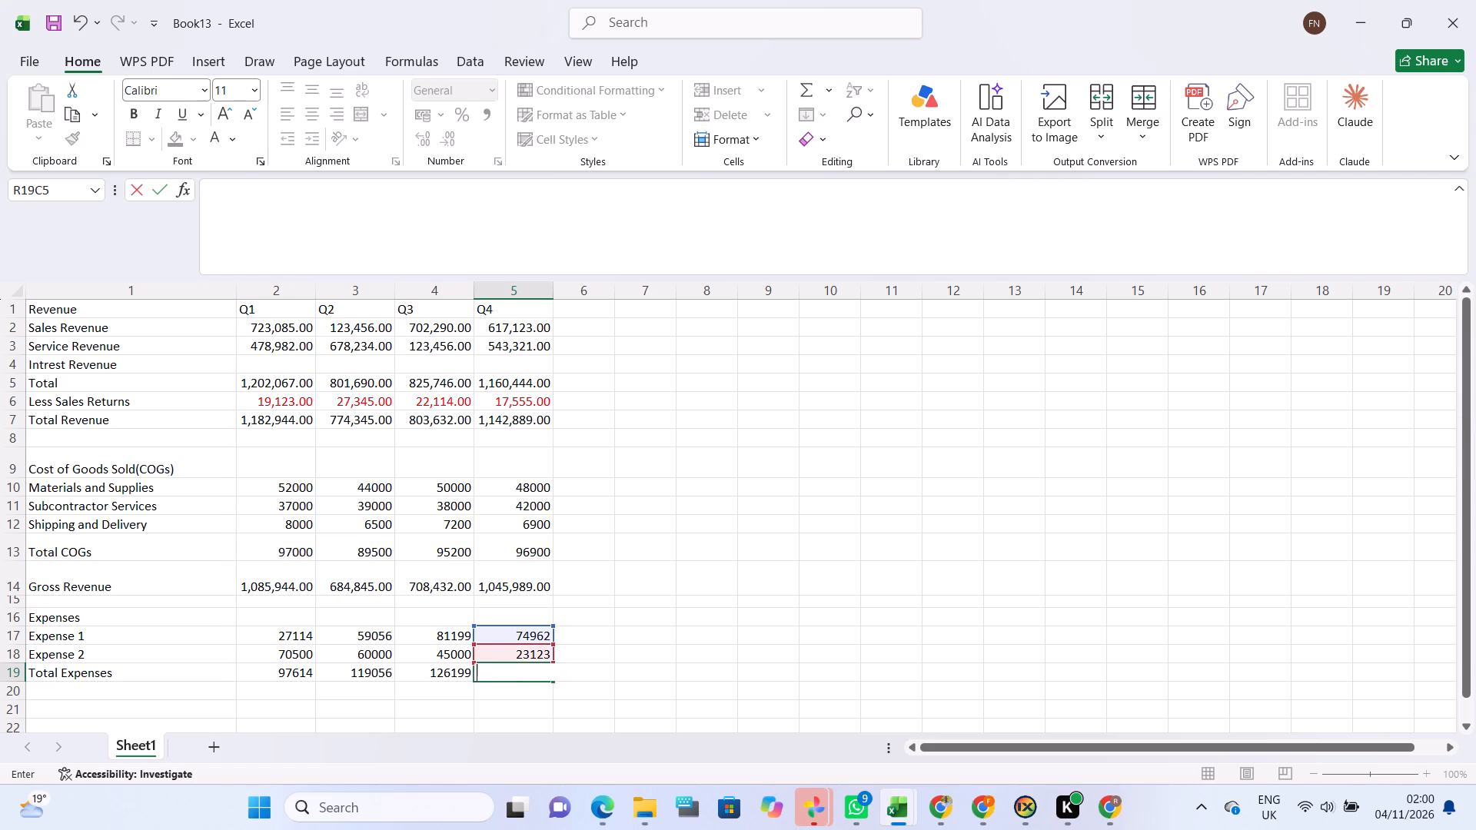
{"action": "key", "text": "equal"}
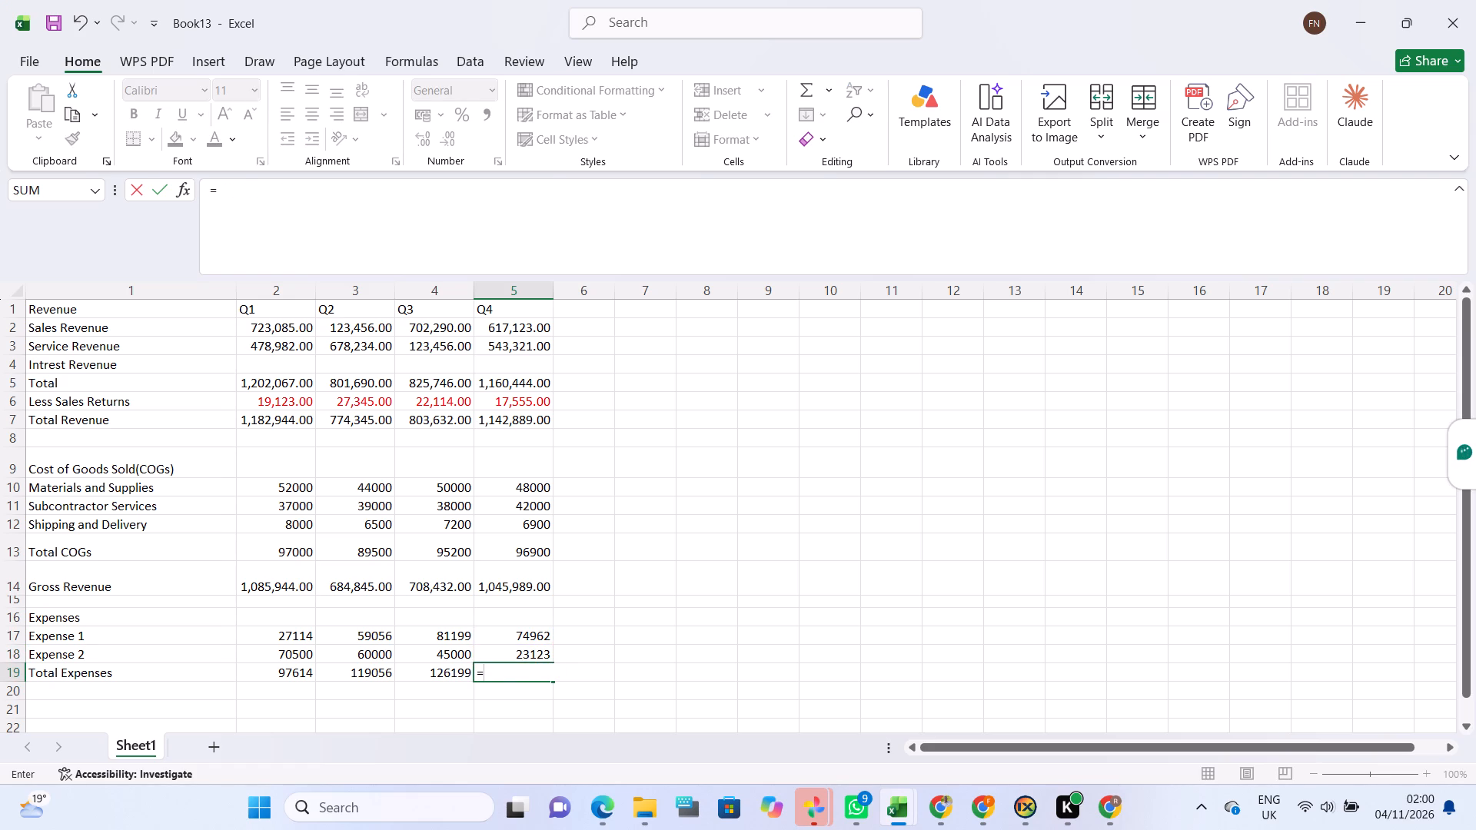
{"action": "left_click", "coordinate": [517, 636]}
{"action": "key", "text": "shift+plus"}
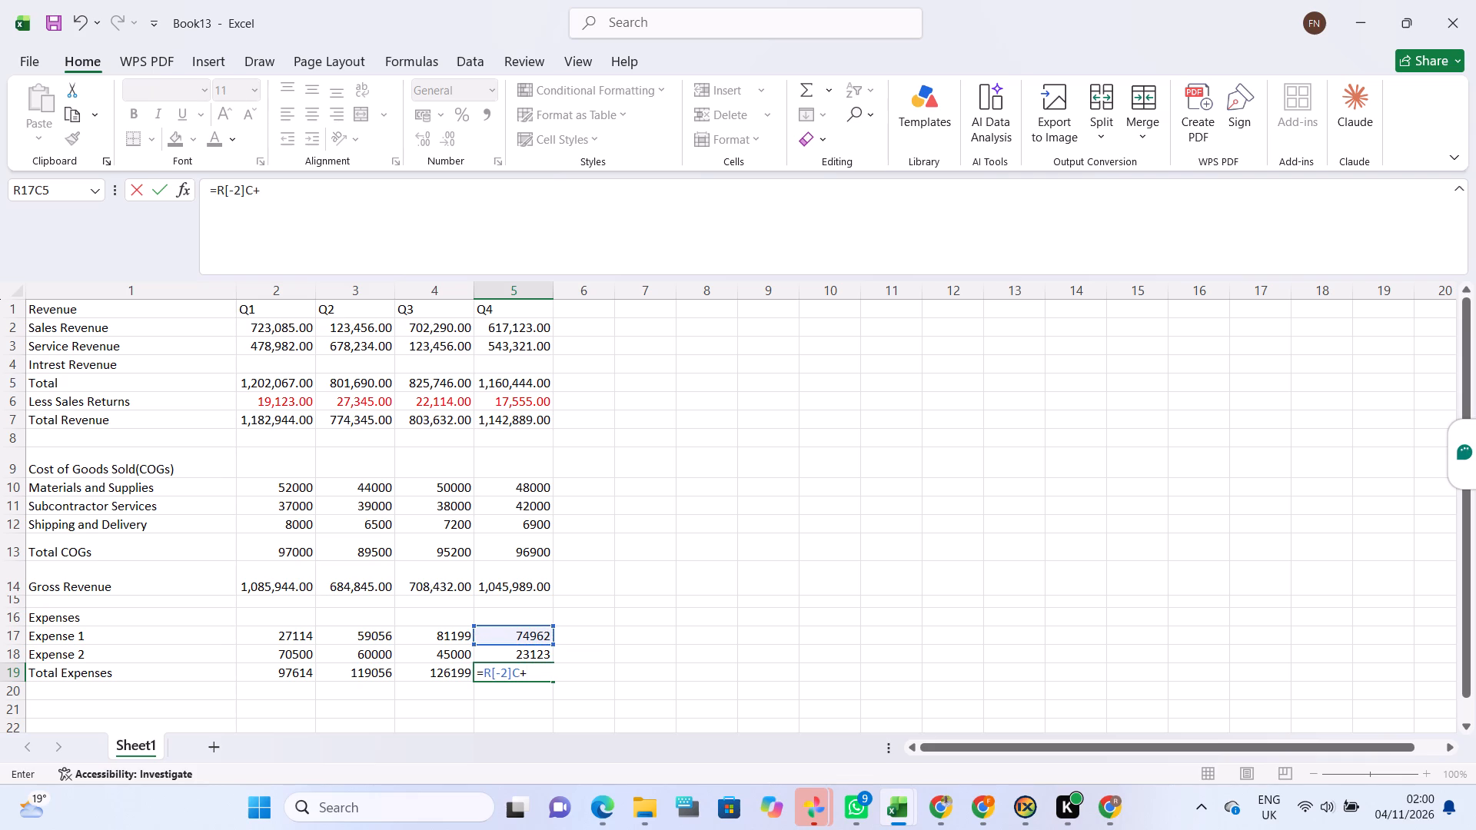
{"action": "left_click", "coordinate": [520, 656]}
{"action": "key", "text": "Return"}
Increase the height of the Total Expenses row to about double, leaving space below Expense 2.
{"action": "scroll", "coordinate": [432, 663], "scroll_direction": "down", "scroll_amount": 1}
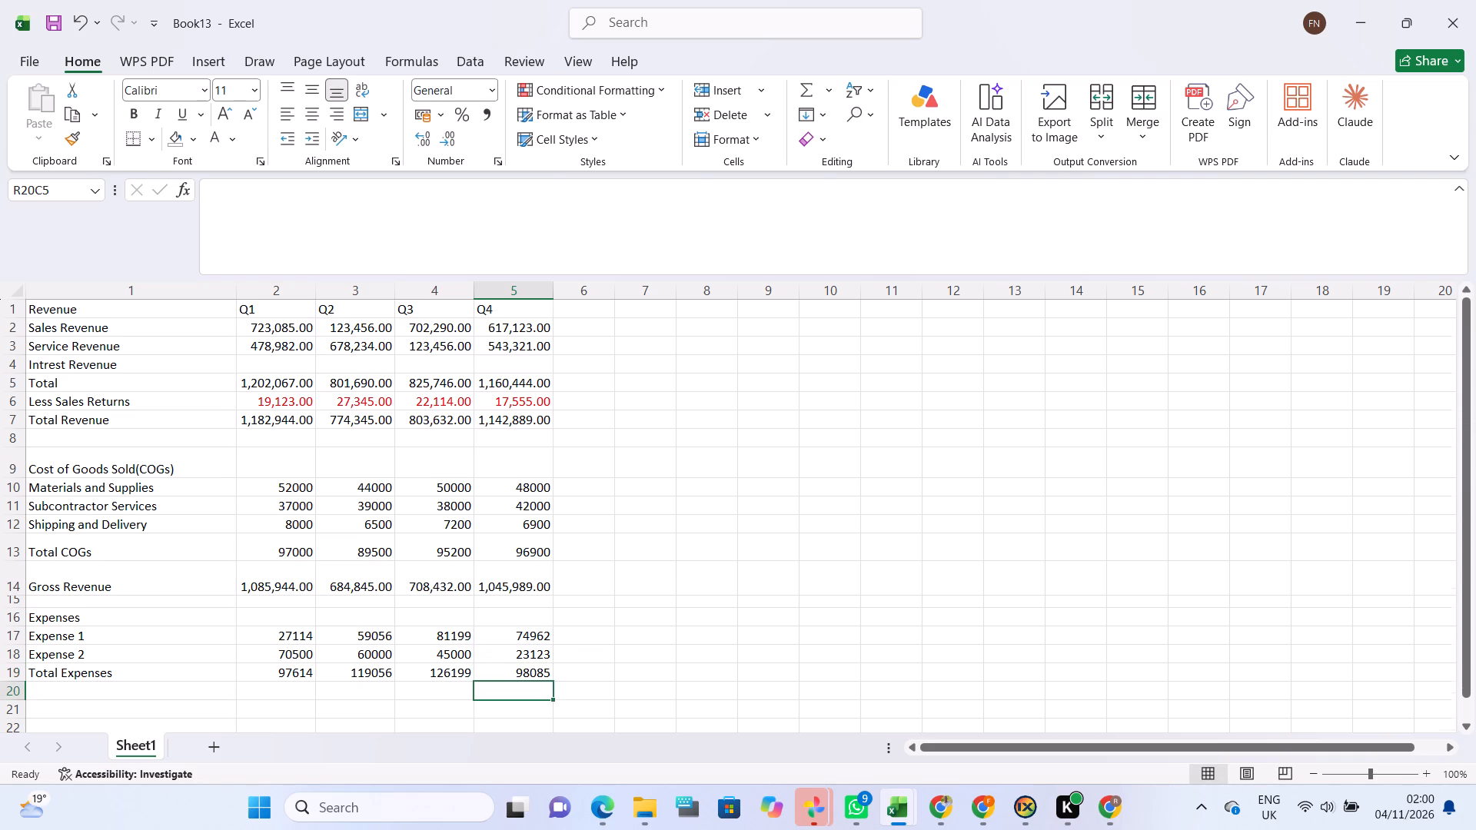
{"action": "scroll", "coordinate": [432, 663], "scroll_direction": "down", "scroll_amount": 3}
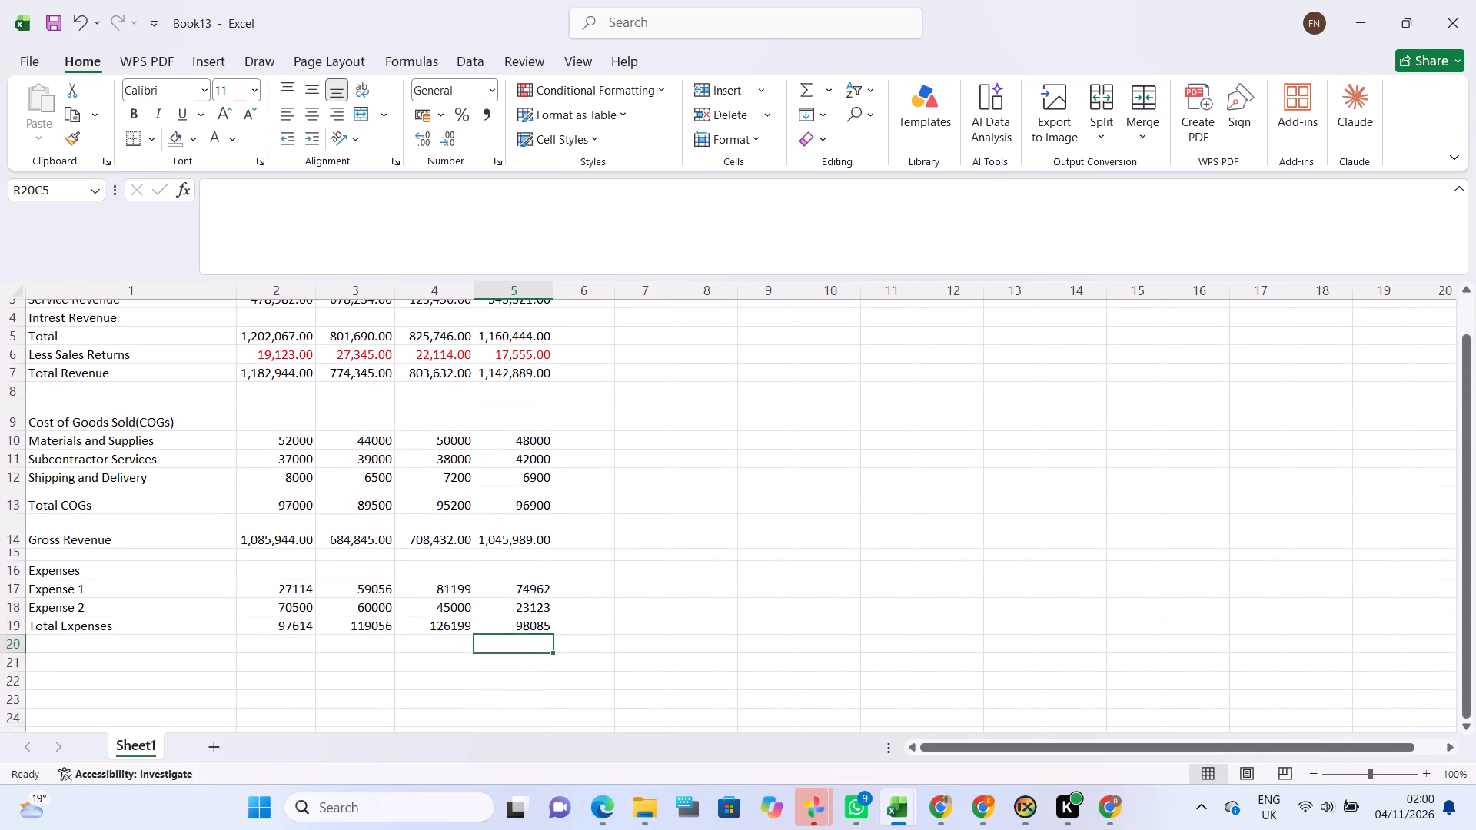
{"action": "scroll", "coordinate": [432, 663], "scroll_direction": "down", "scroll_amount": 1}
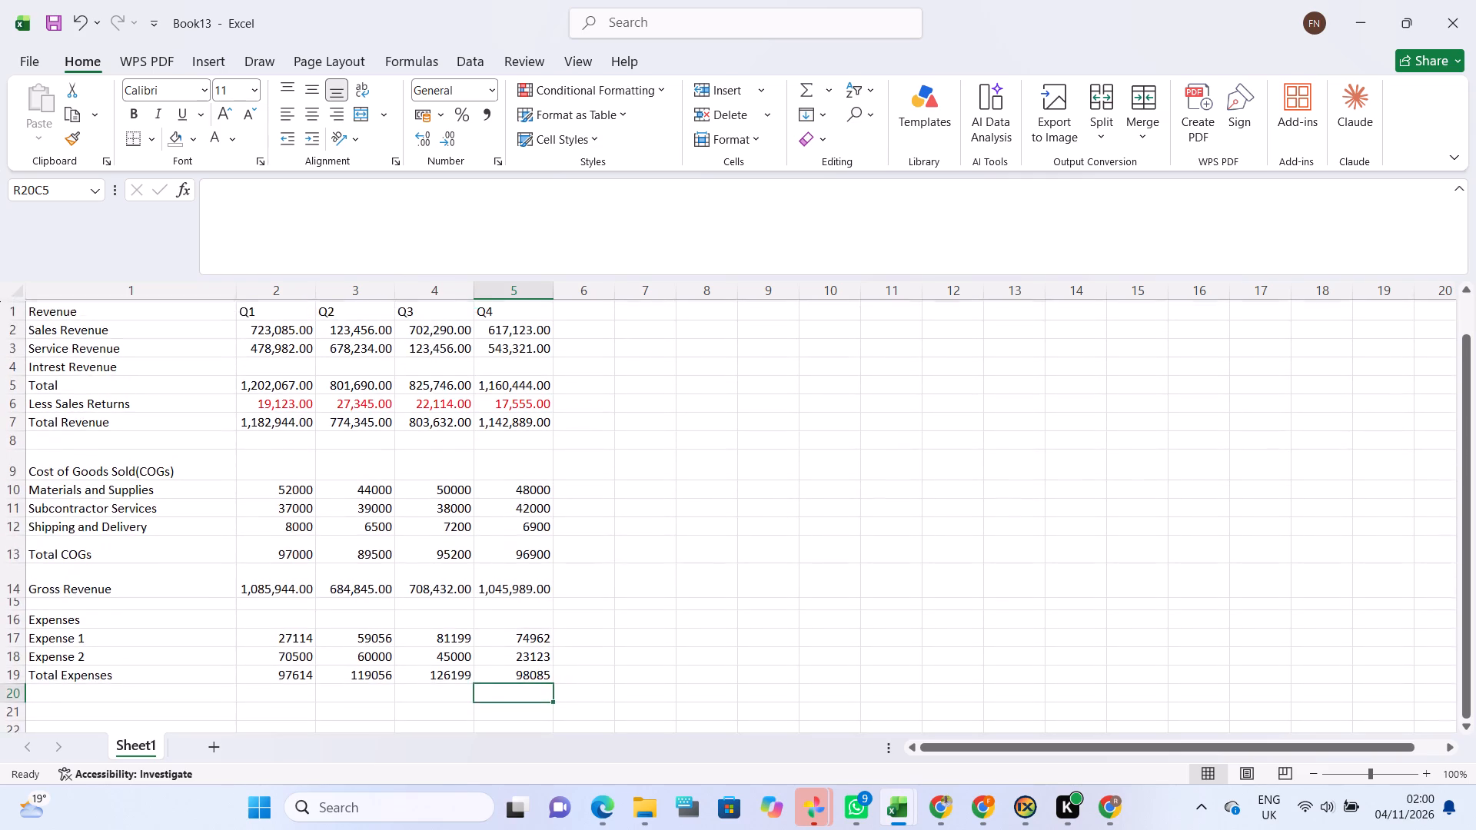
{"action": "scroll", "coordinate": [432, 663], "scroll_direction": "down", "scroll_amount": 2}
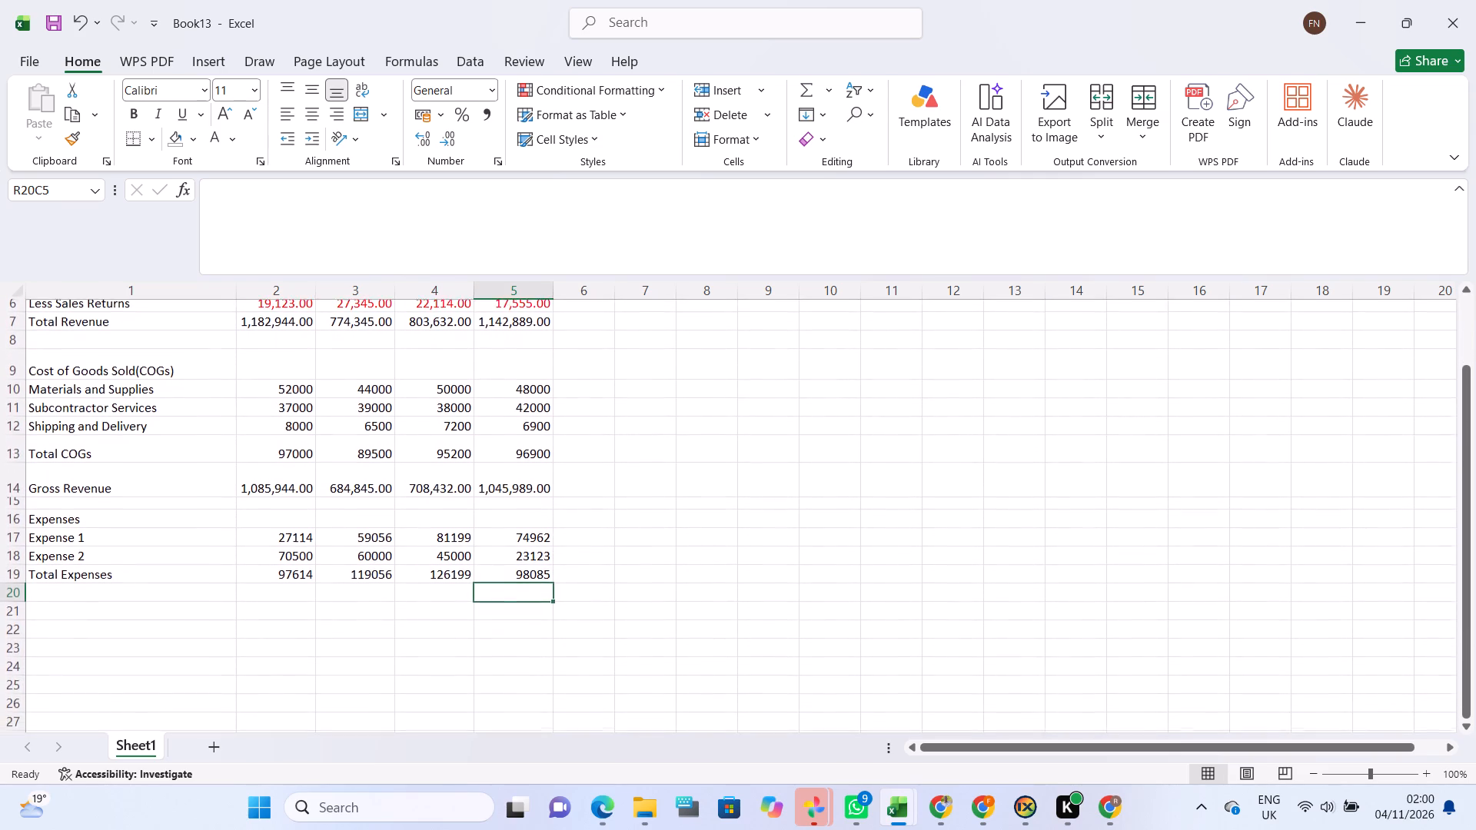
{"action": "scroll", "coordinate": [432, 663], "scroll_direction": "down", "scroll_amount": 2}
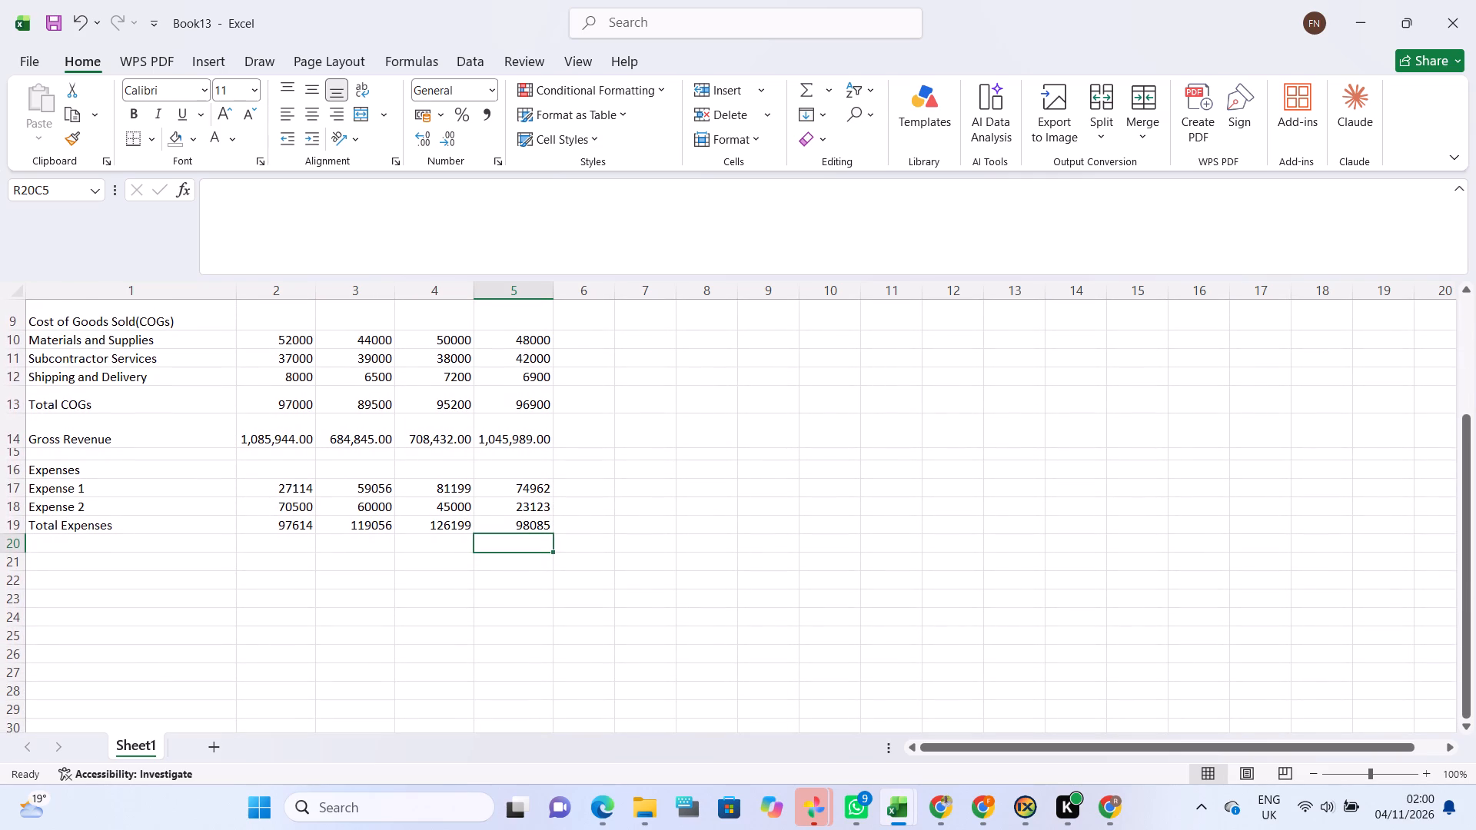
{"action": "scroll", "coordinate": [268, 623], "scroll_direction": "left", "scroll_amount": 1}
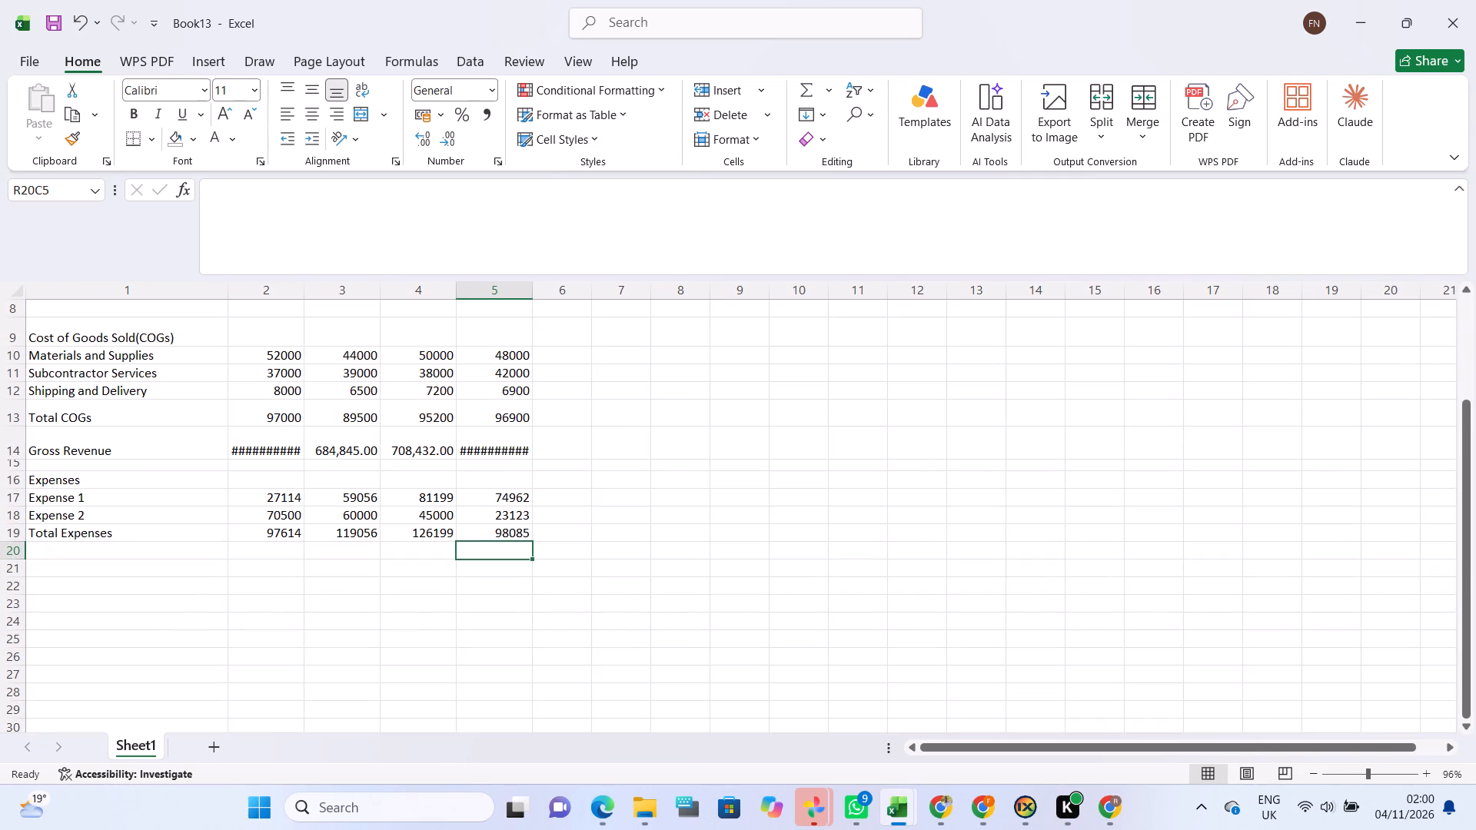
{"action": "left_click_drag", "start_coordinate": [22, 542], "coordinate": [22, 543]}
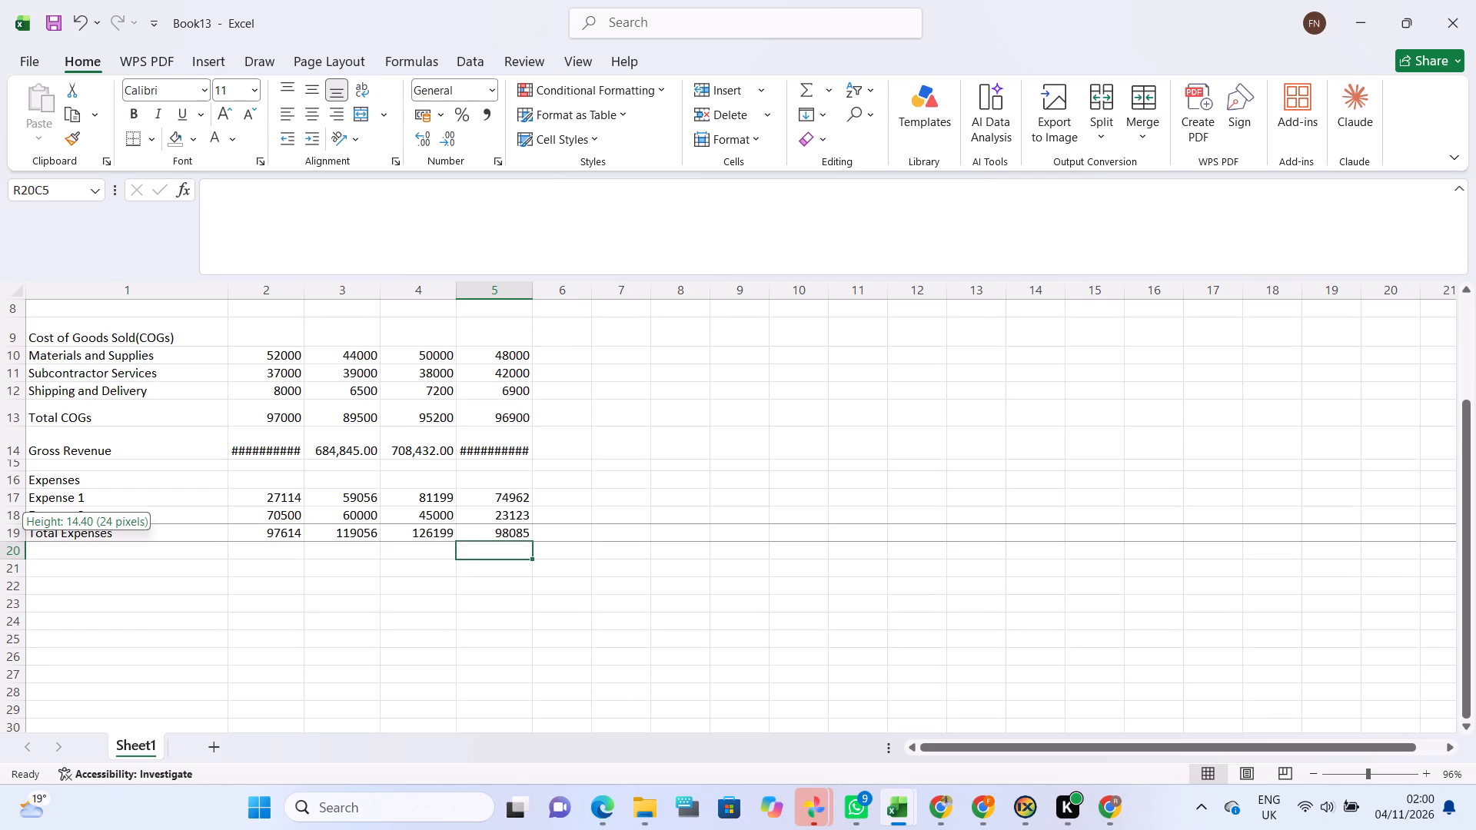
{"action": "left_click_drag", "start_coordinate": [22, 543], "coordinate": [25, 560]}
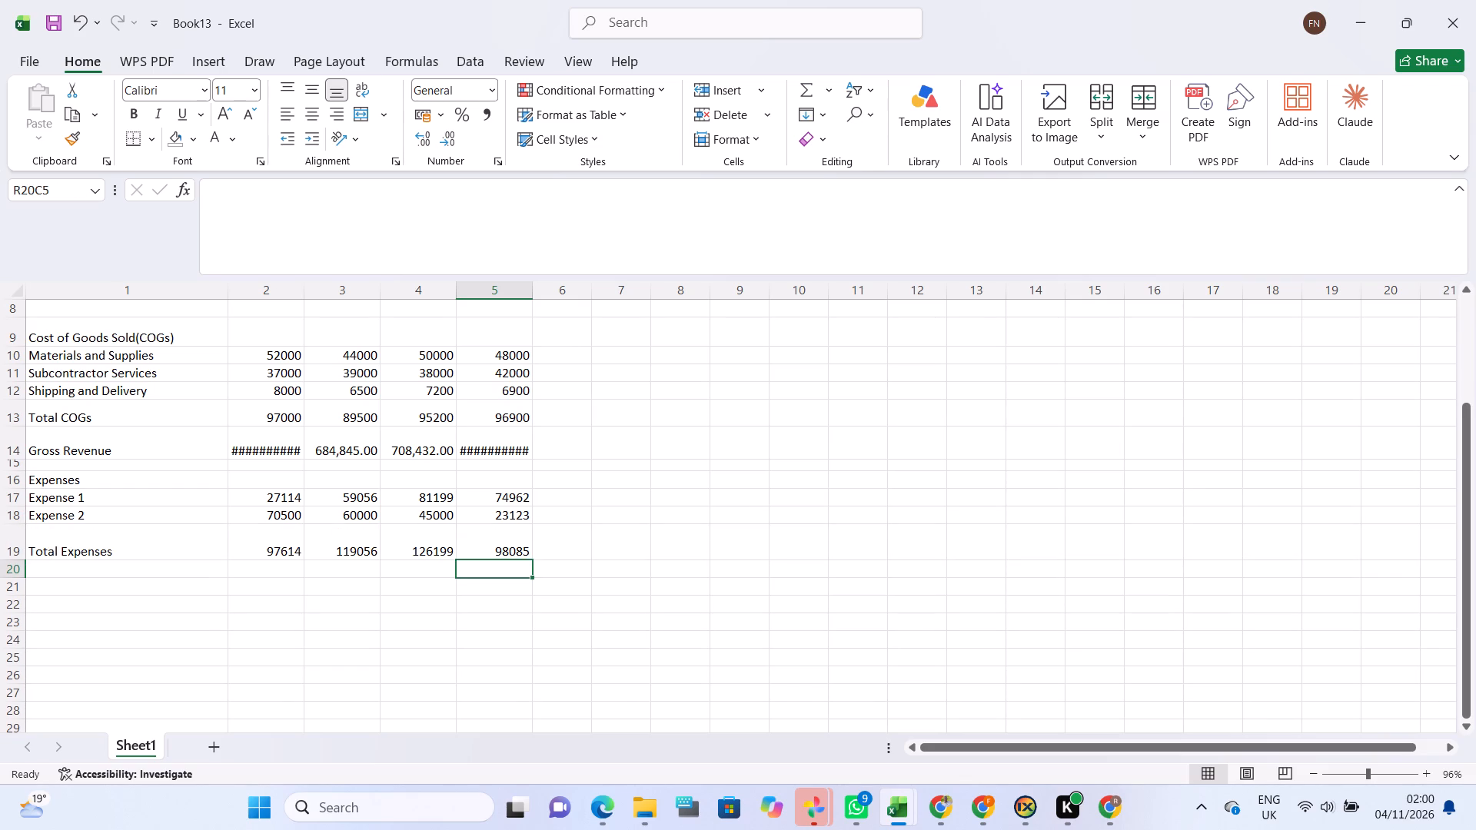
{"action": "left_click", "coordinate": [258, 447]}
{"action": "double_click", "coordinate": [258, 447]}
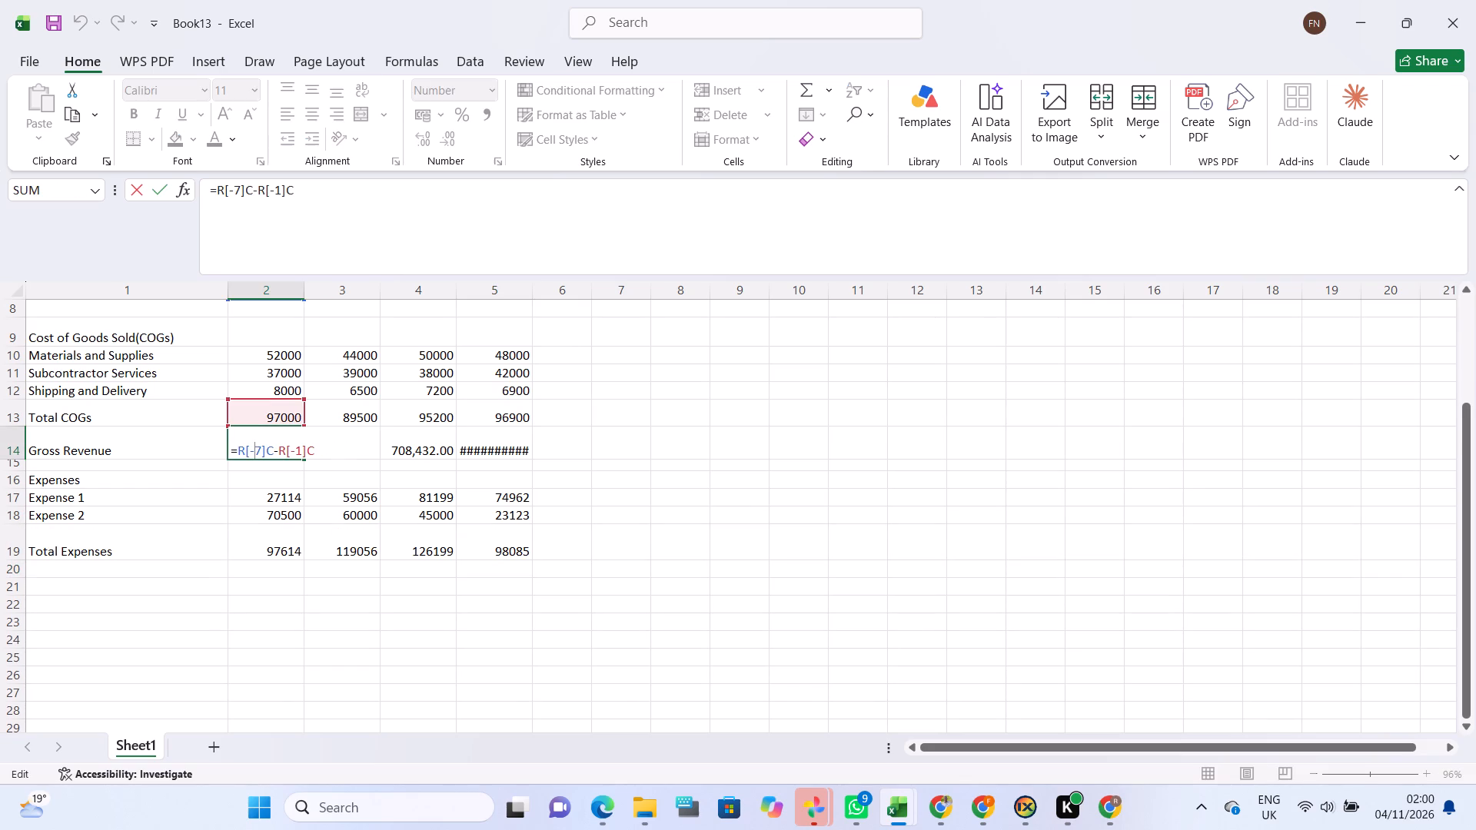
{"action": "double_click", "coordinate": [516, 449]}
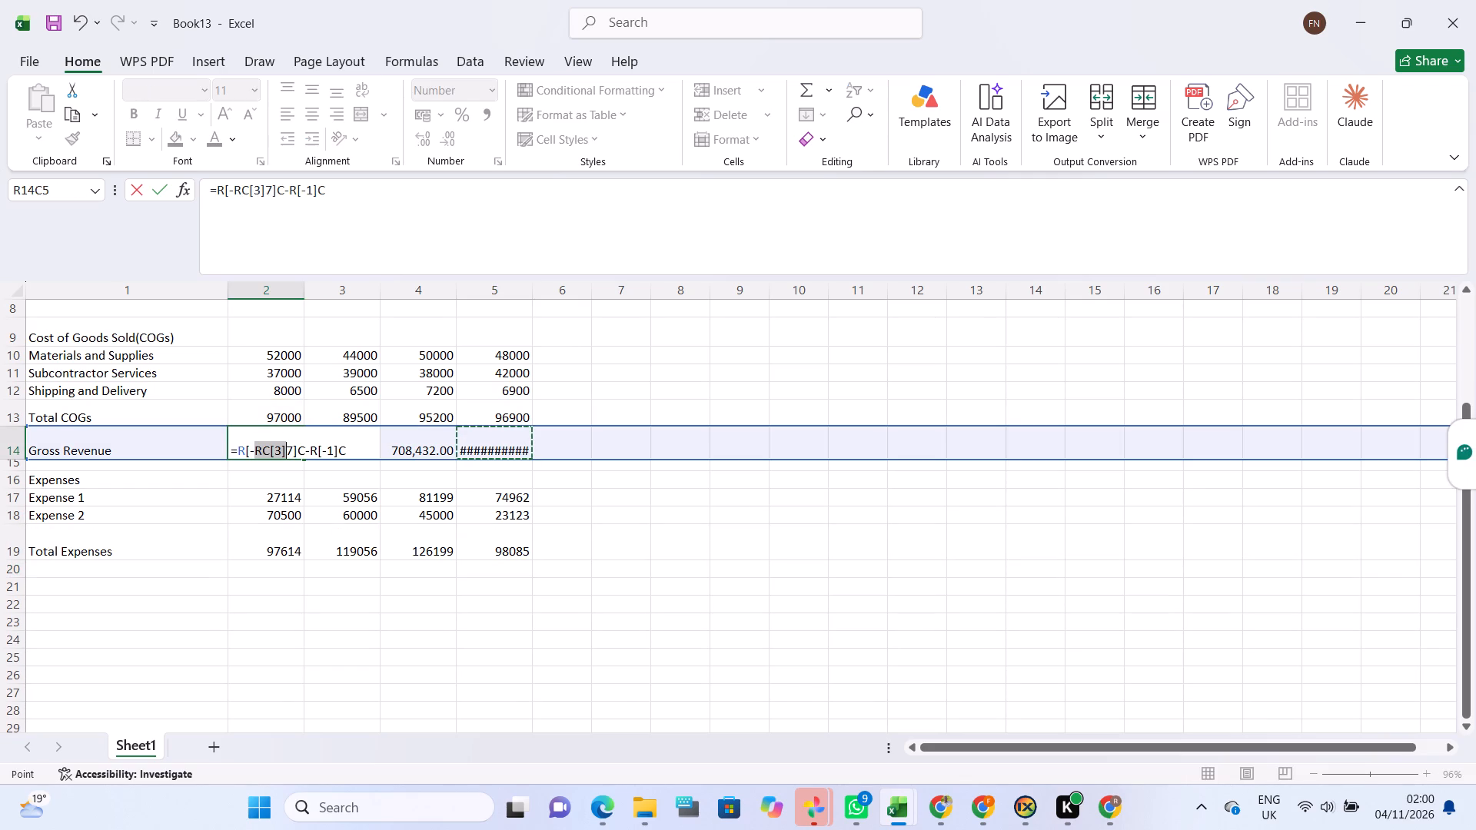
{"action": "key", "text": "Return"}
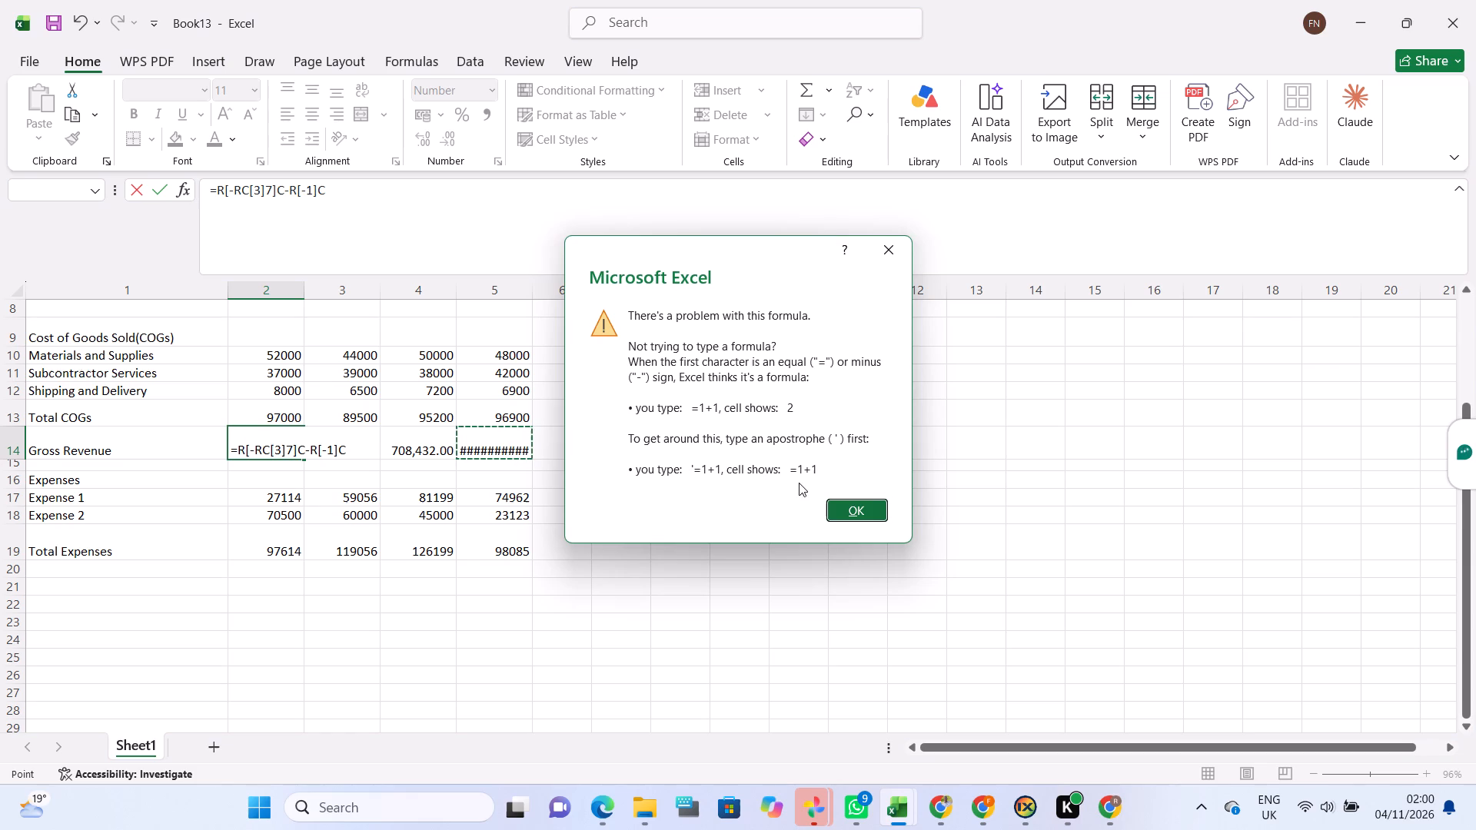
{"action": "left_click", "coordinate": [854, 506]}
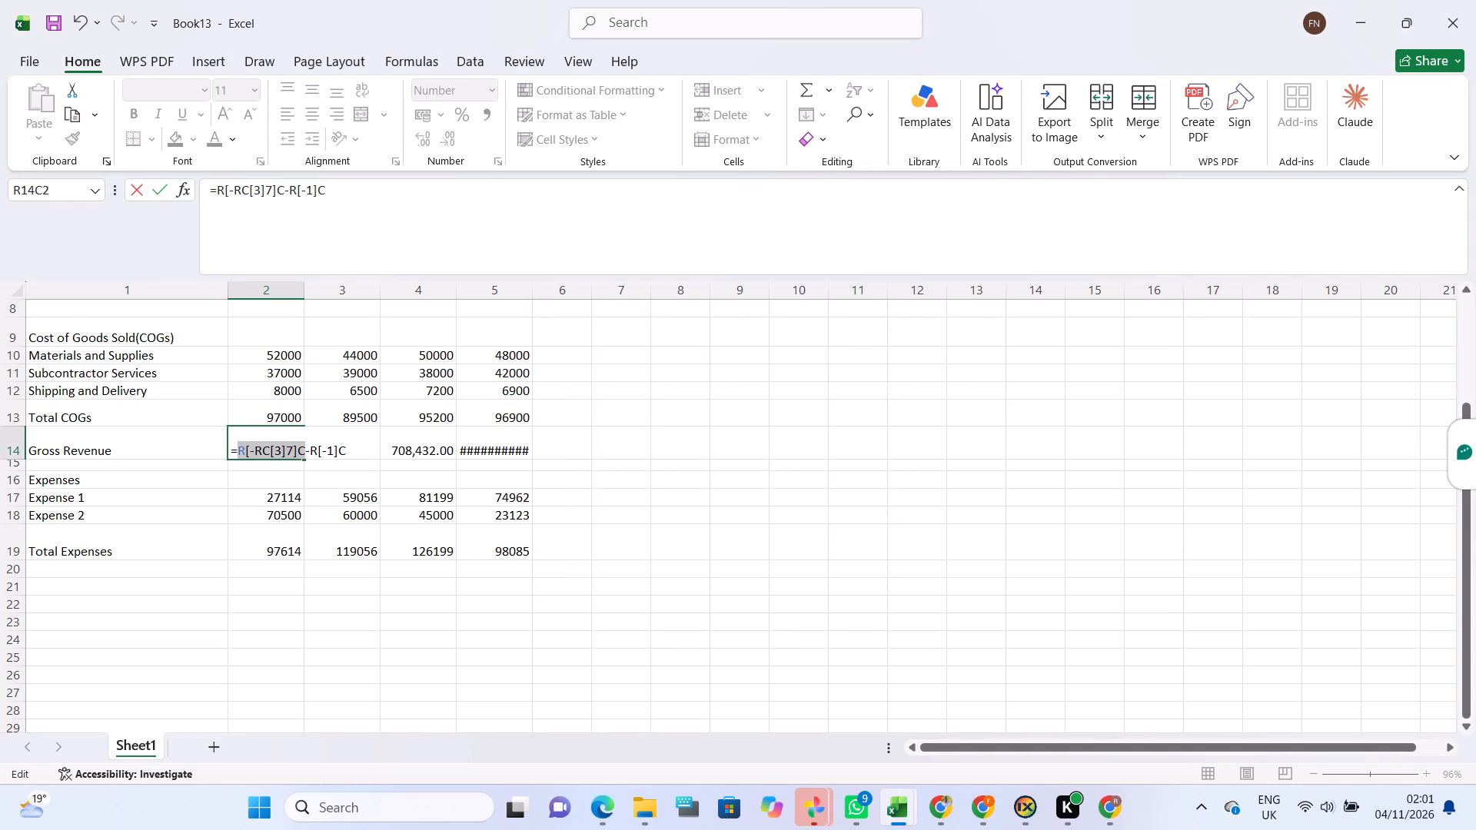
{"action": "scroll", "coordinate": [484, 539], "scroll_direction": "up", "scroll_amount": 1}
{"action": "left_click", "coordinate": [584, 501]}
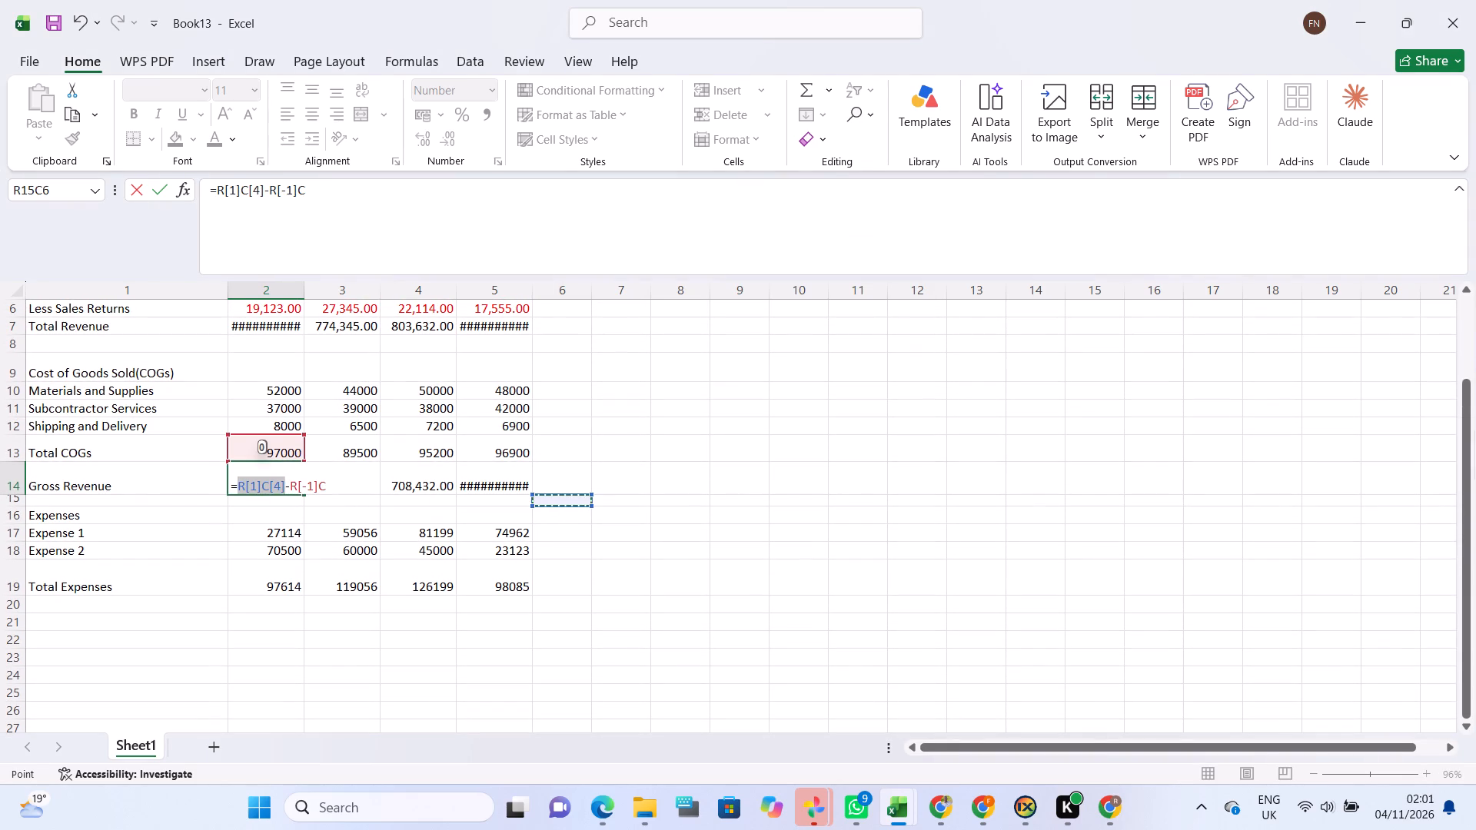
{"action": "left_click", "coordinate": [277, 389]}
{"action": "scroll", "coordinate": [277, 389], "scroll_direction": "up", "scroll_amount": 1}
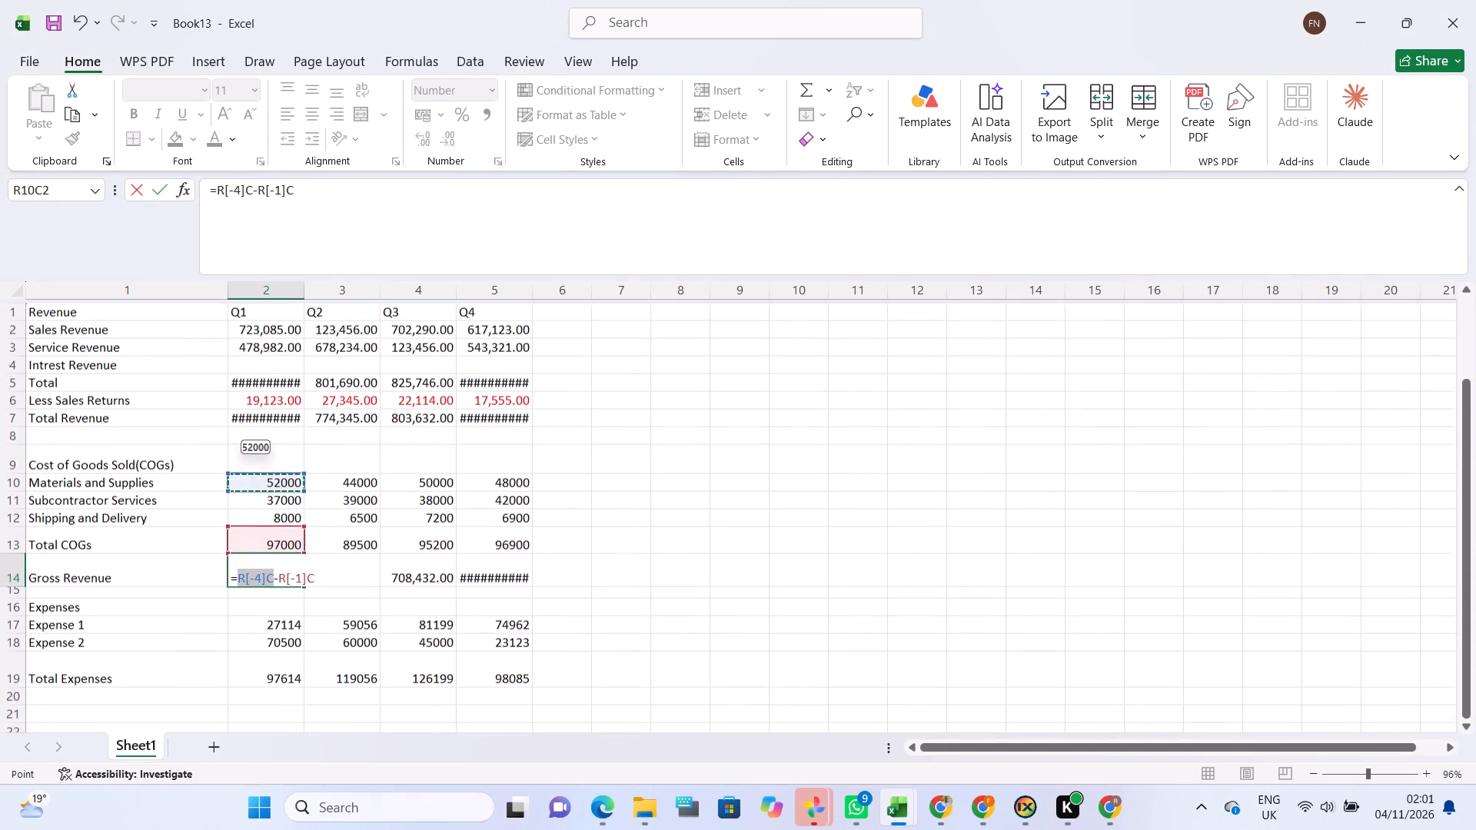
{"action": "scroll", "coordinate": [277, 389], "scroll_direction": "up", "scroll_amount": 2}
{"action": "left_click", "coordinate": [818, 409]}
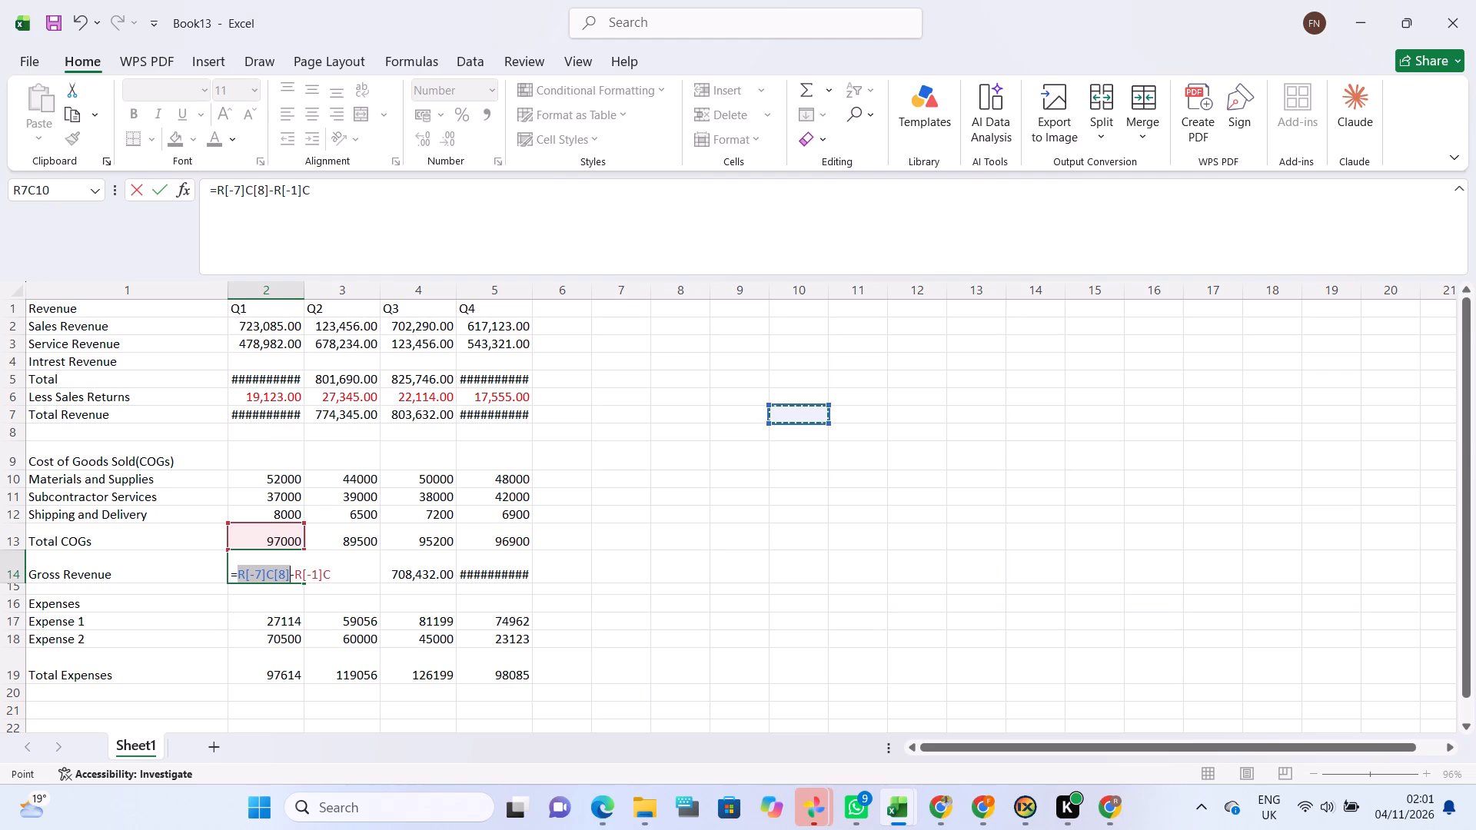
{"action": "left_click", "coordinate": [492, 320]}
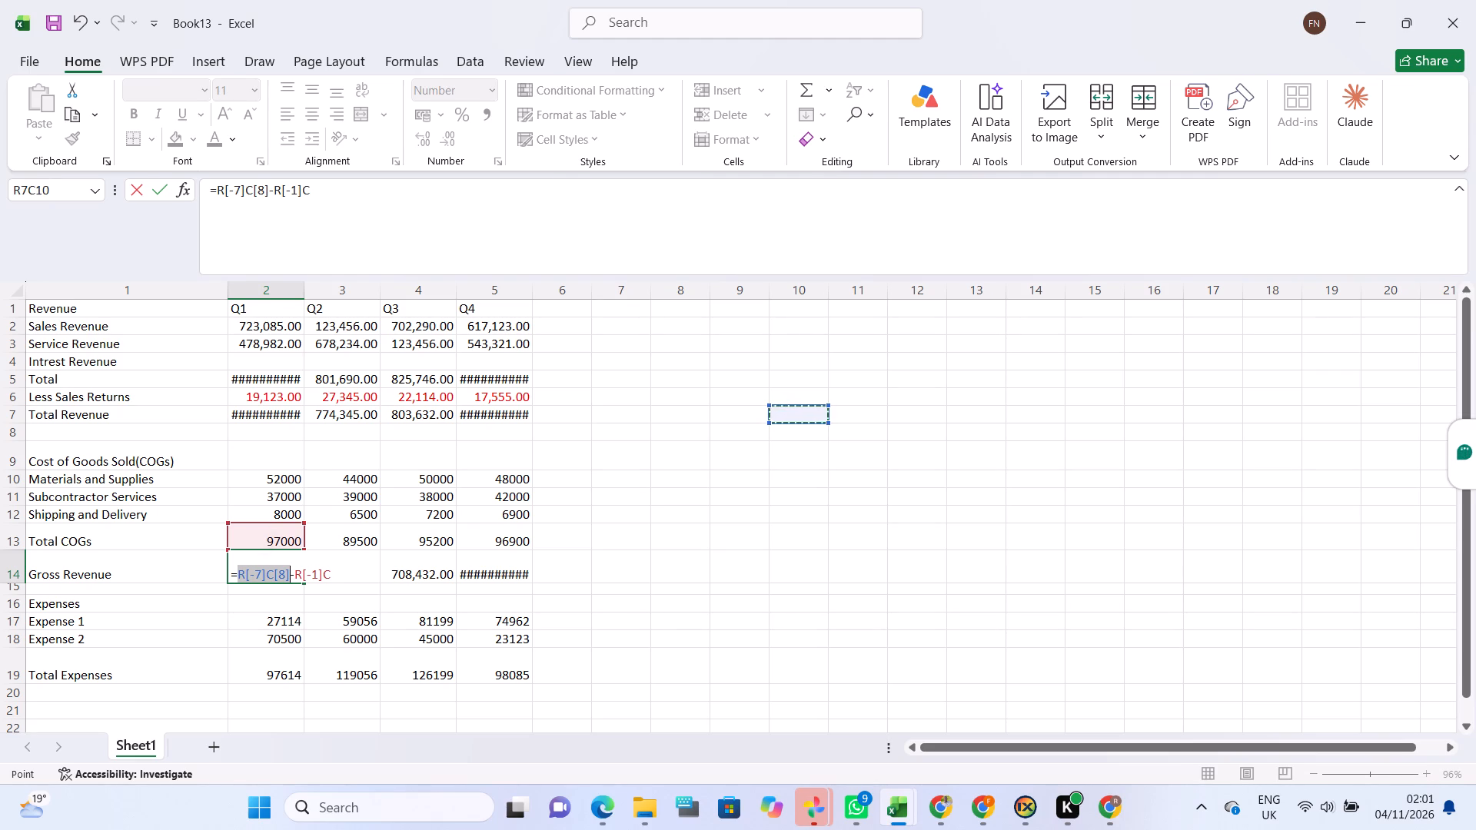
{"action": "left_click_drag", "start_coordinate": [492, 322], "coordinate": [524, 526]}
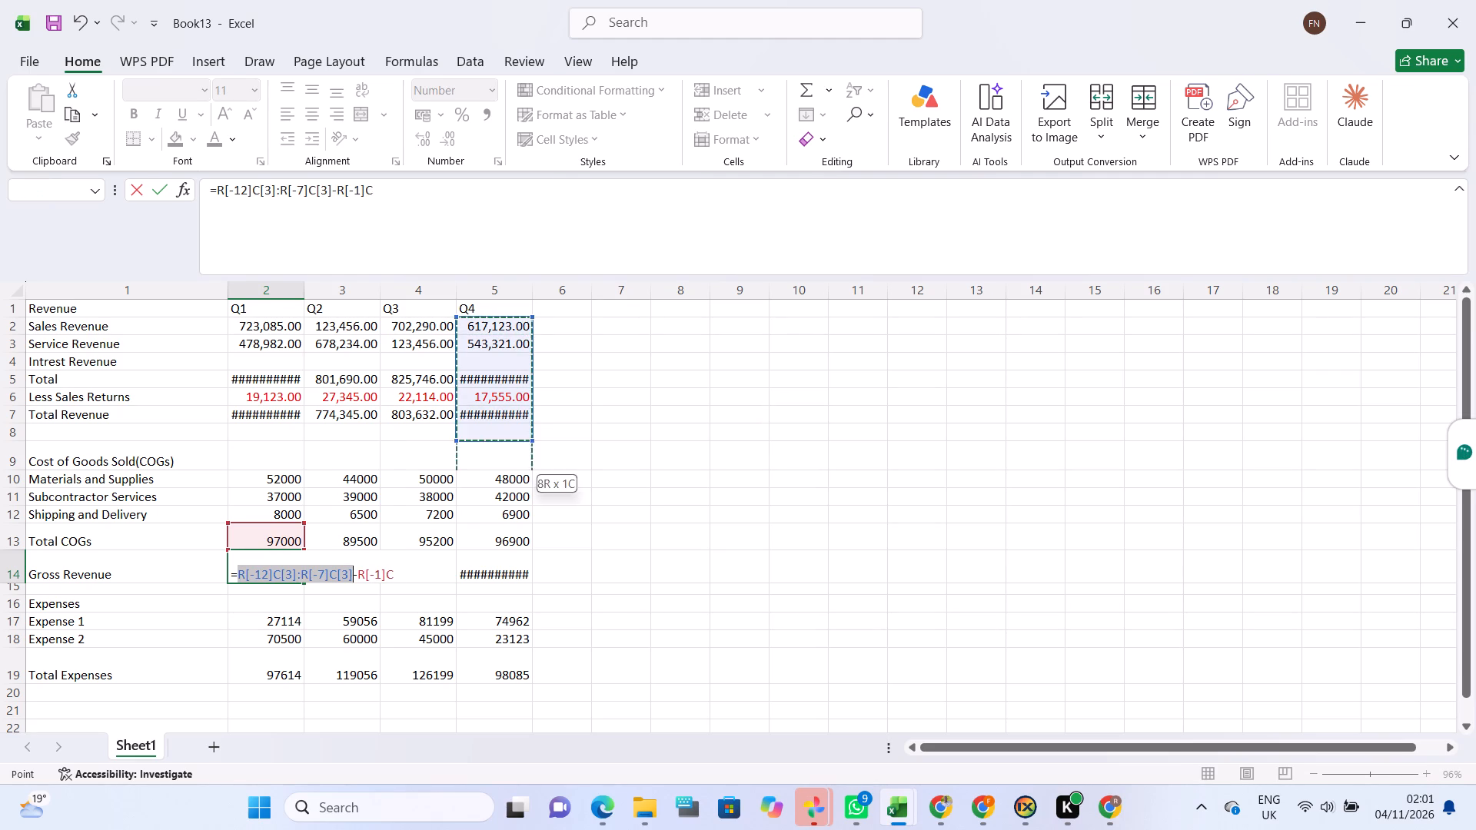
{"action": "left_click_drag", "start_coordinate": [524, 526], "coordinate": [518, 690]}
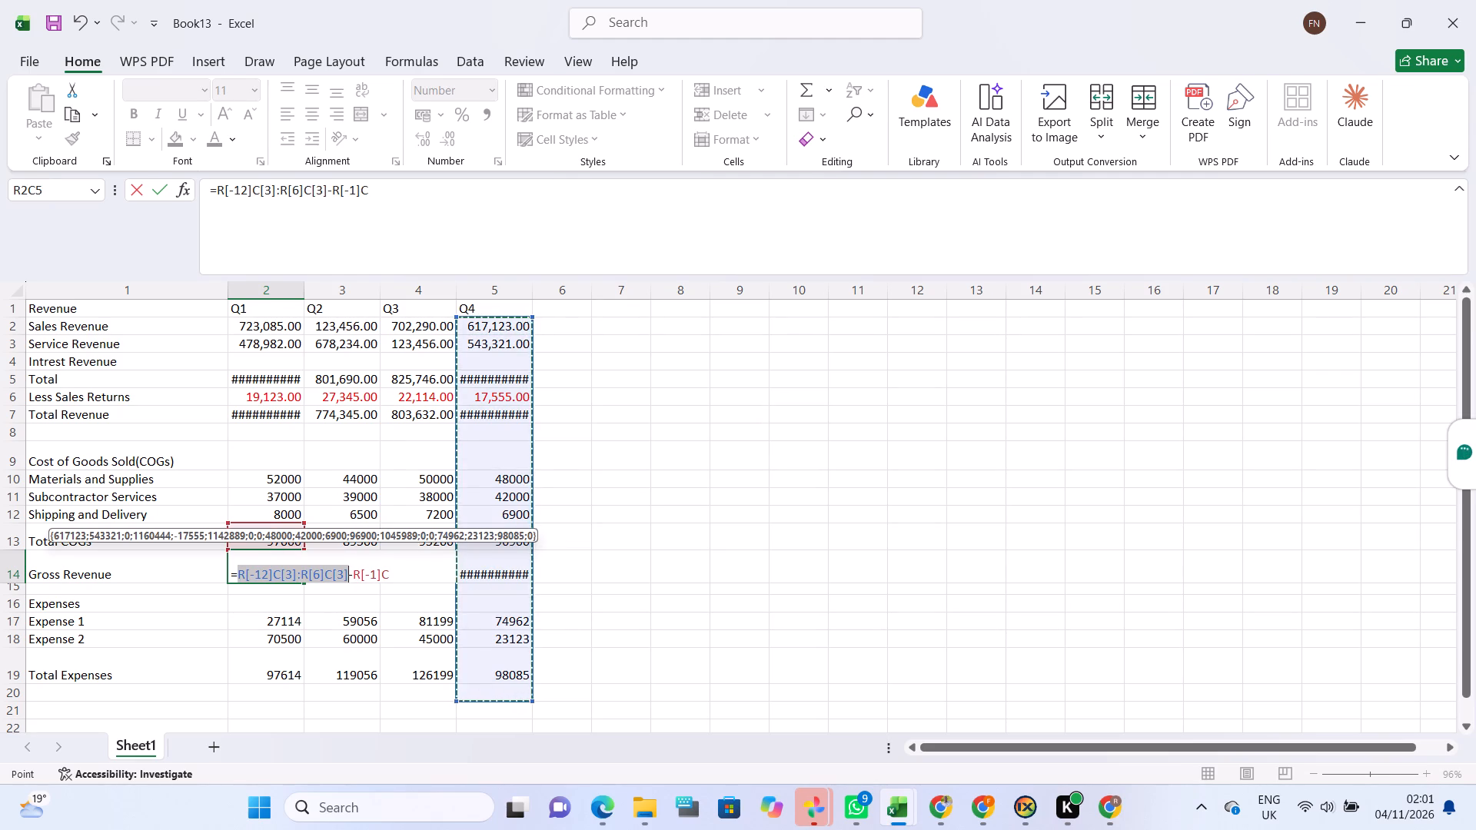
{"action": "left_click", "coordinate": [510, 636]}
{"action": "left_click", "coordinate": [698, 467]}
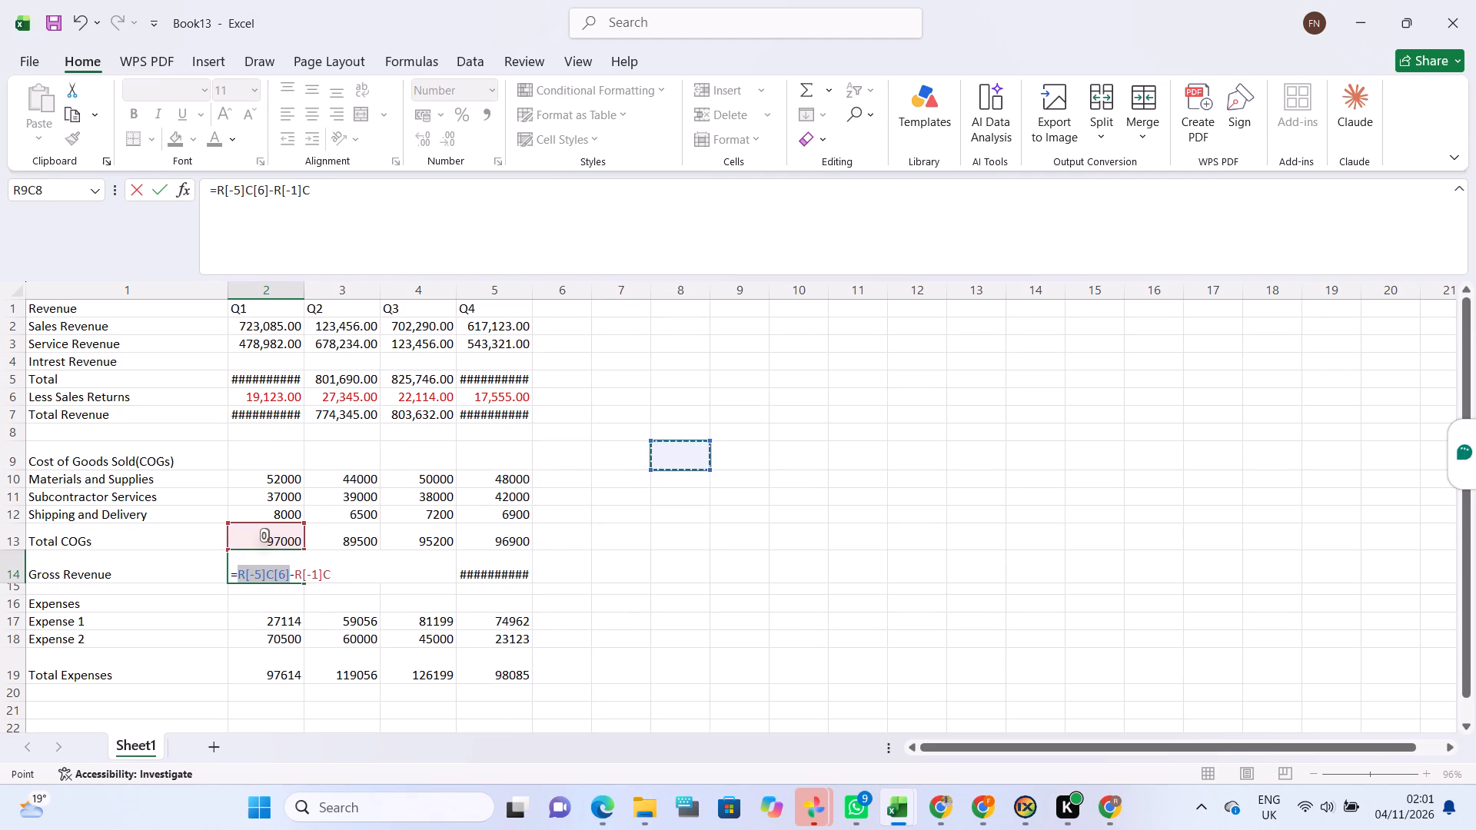
Clear the Q1 Gross Revenue formula and re-enter it as Q1 Total Revenue minus Q1 Total COGs.
{"action": "left_click", "coordinate": [329, 190]}
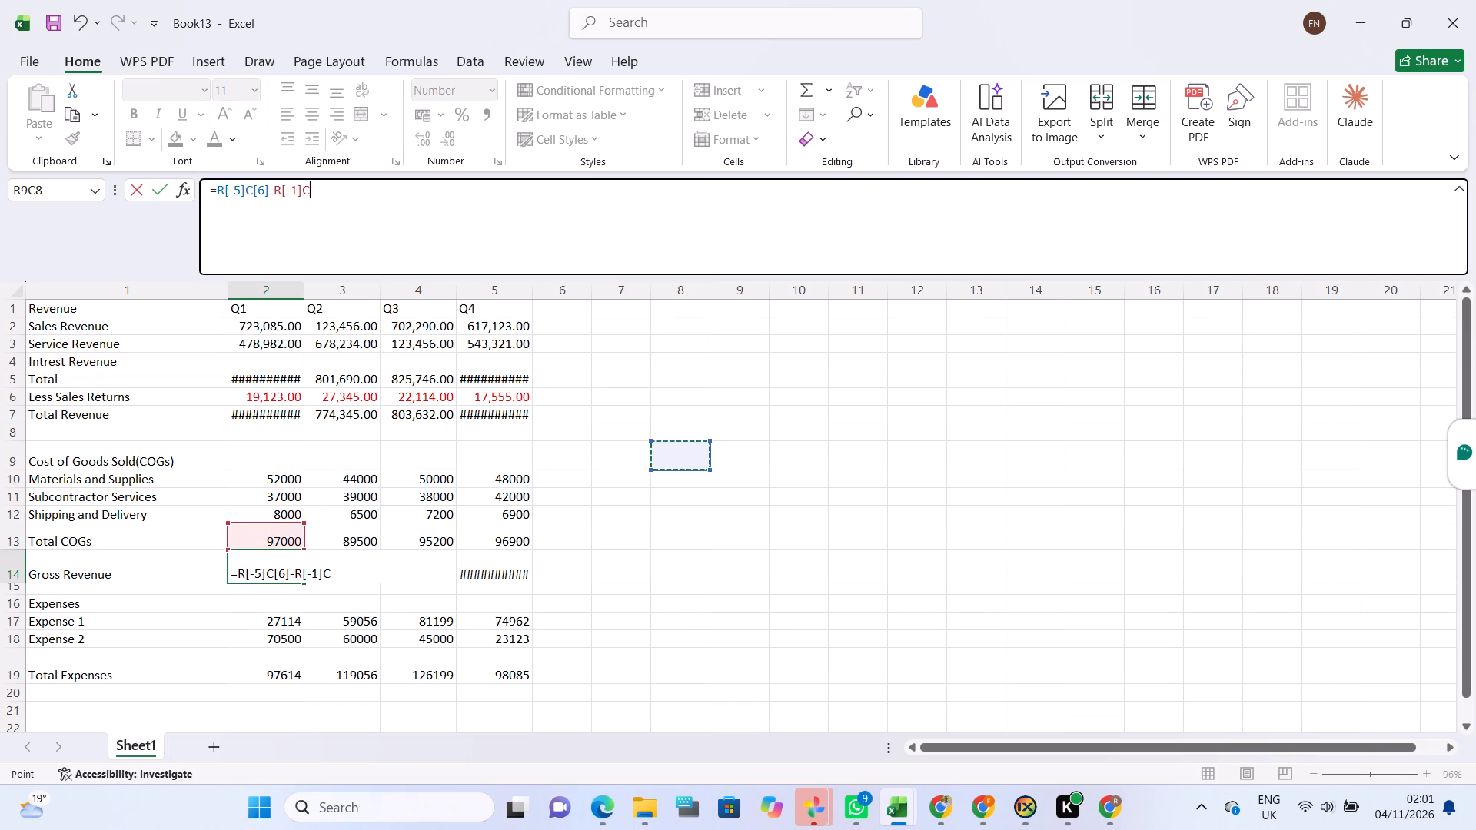
{"action": "key", "text": "BackSpace"}
{"action": "key", "text": "BackSpace"}
{"action": "key", "text": "BackSpace"}
{"action": "key", "text": "BackSpace"}
{"action": "key", "text": "BackSpace"}
{"action": "key", "text": "BackSpace"}
{"action": "key", "text": "BackSpace"}
{"action": "key", "text": "BackSpace"}
{"action": "key", "text": "BackSpace"}
{"action": "key", "text": "BackSpace"}
{"action": "key", "text": "BackSpace"}
{"action": "key", "text": "BackSpace"}
{"action": "key", "text": "BackSpace"}
{"action": "key", "text": "BackSpace"}
{"action": "key", "text": "BackSpace"}
{"action": "key", "text": "BackSpace"}
{"action": "key", "text": "BackSpace"}
{"action": "key", "text": "BackSpace"}
{"action": "key", "text": "BackSpace"}
{"action": "key", "text": "BackSpace"}
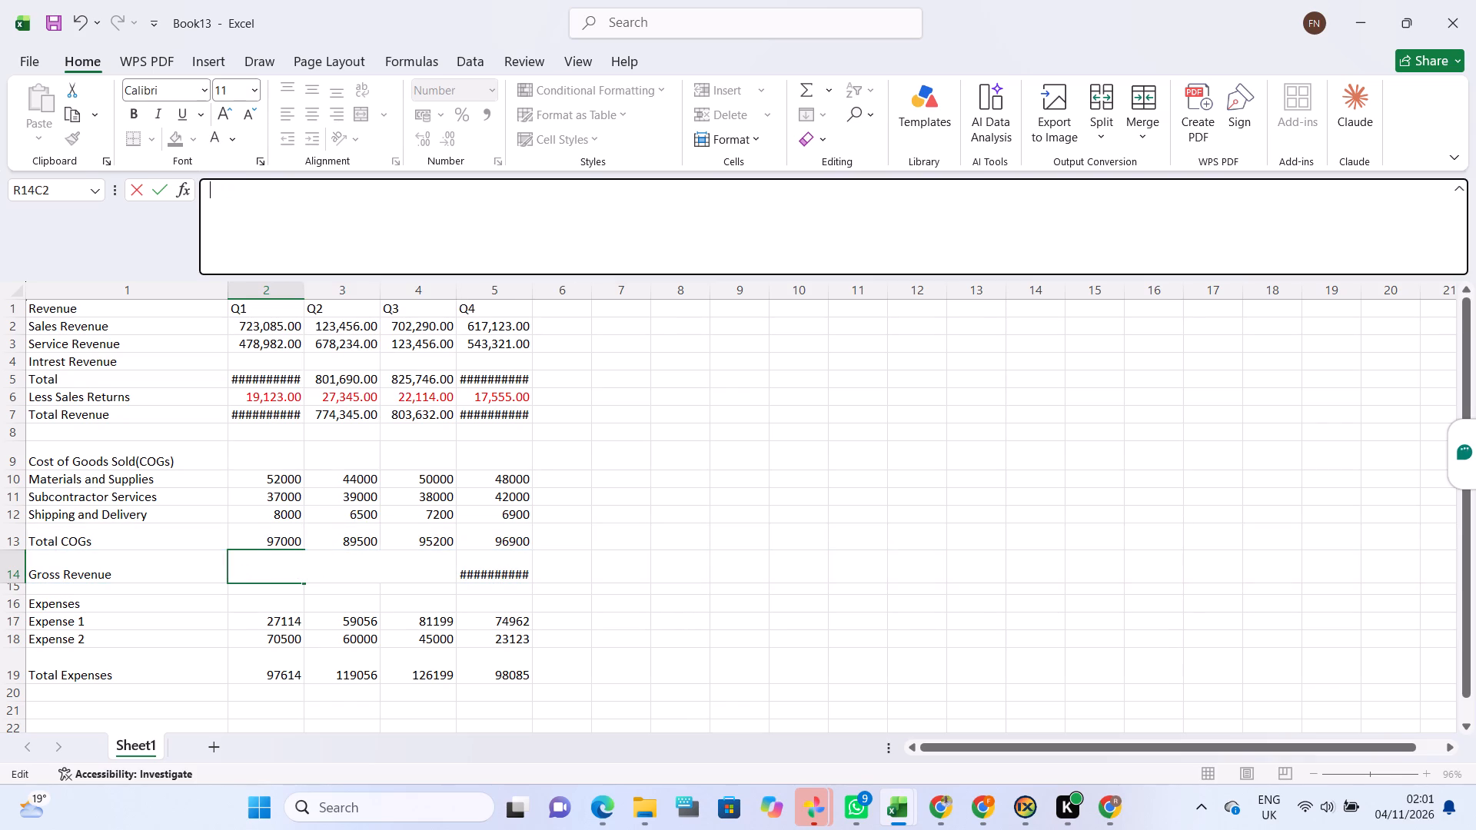
{"action": "left_click", "coordinate": [253, 565]}
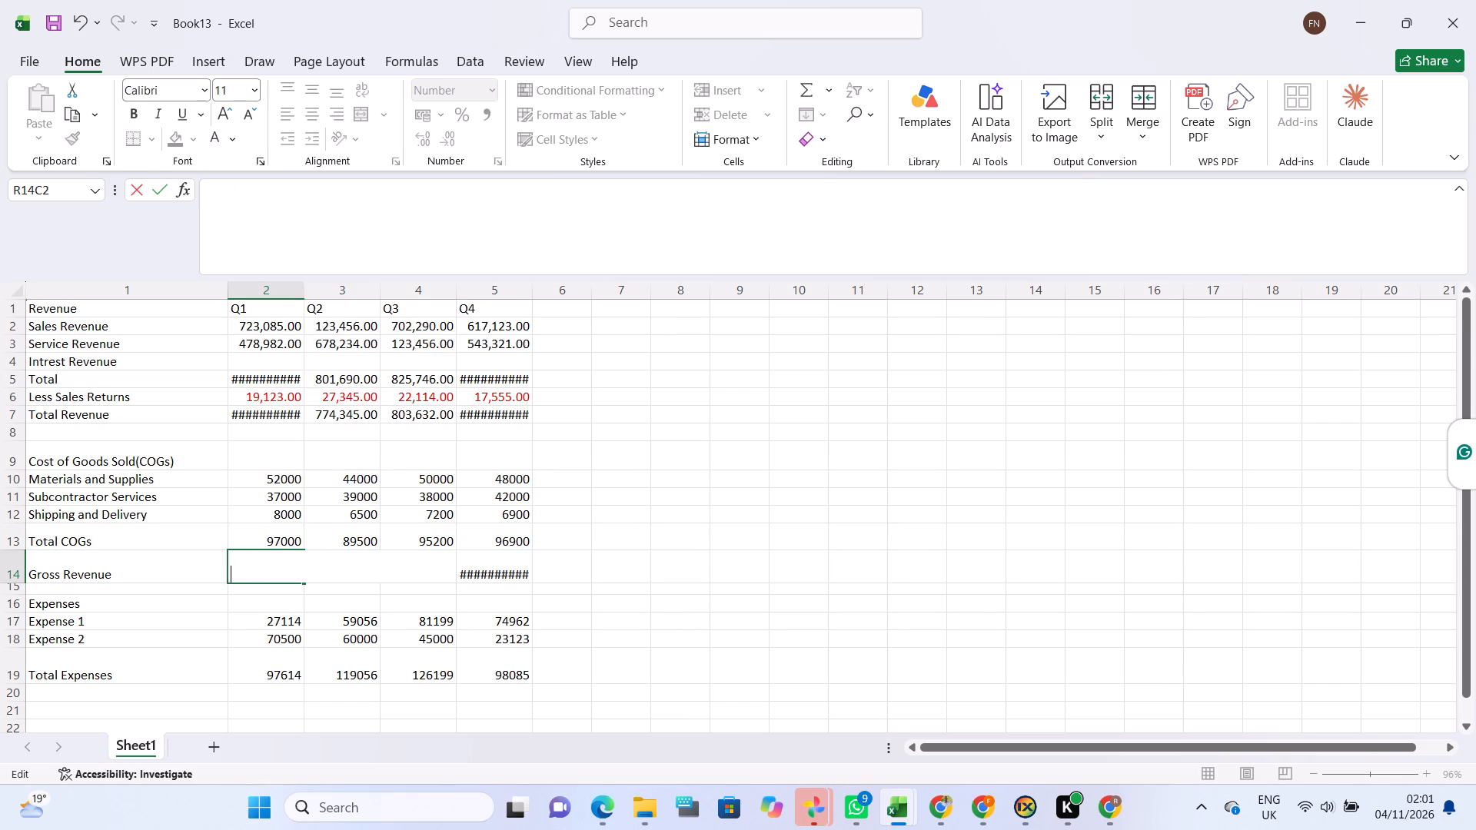
{"action": "key", "text": "equal"}
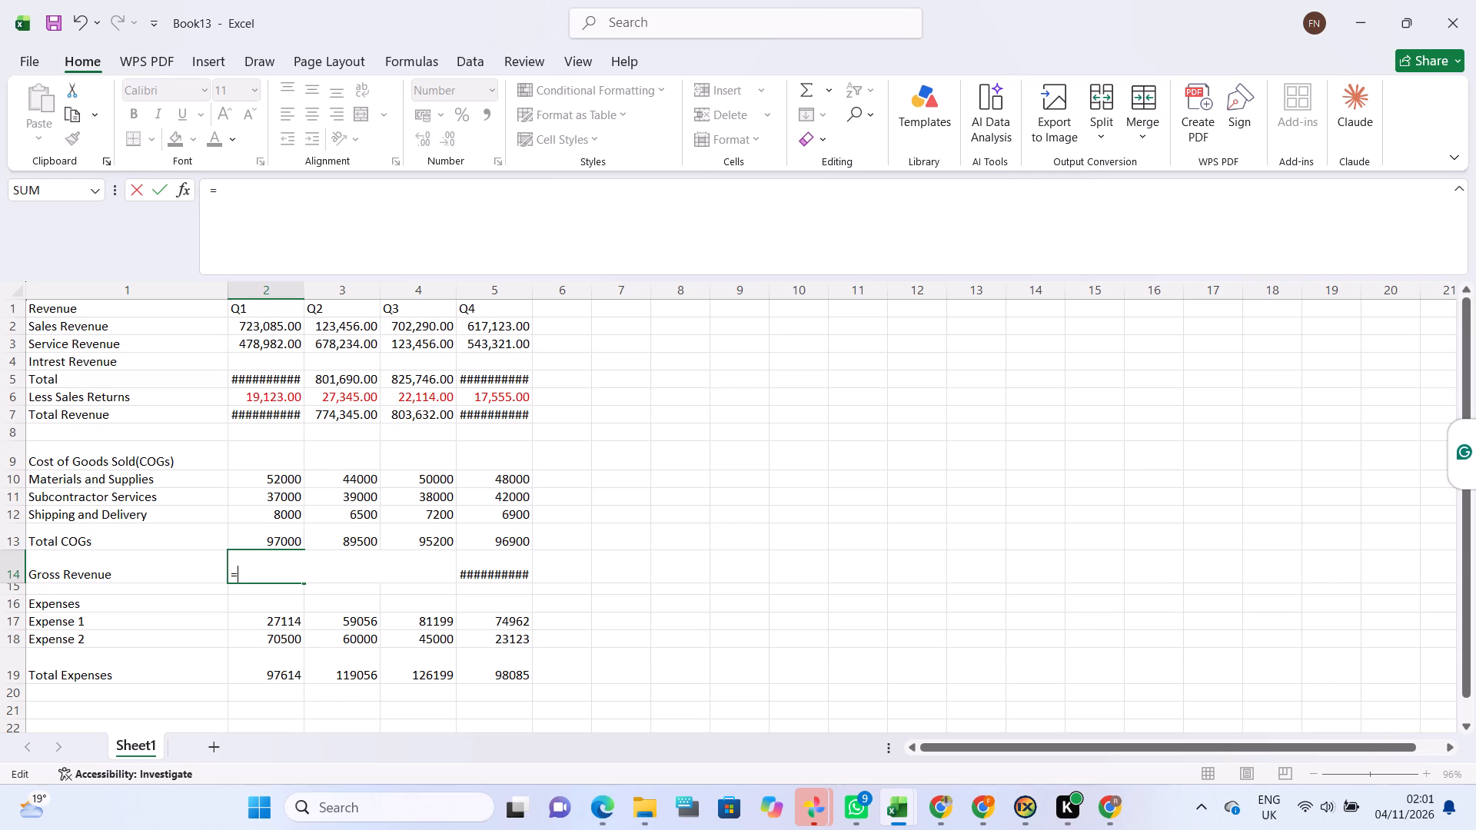
{"action": "left_click", "coordinate": [248, 418]}
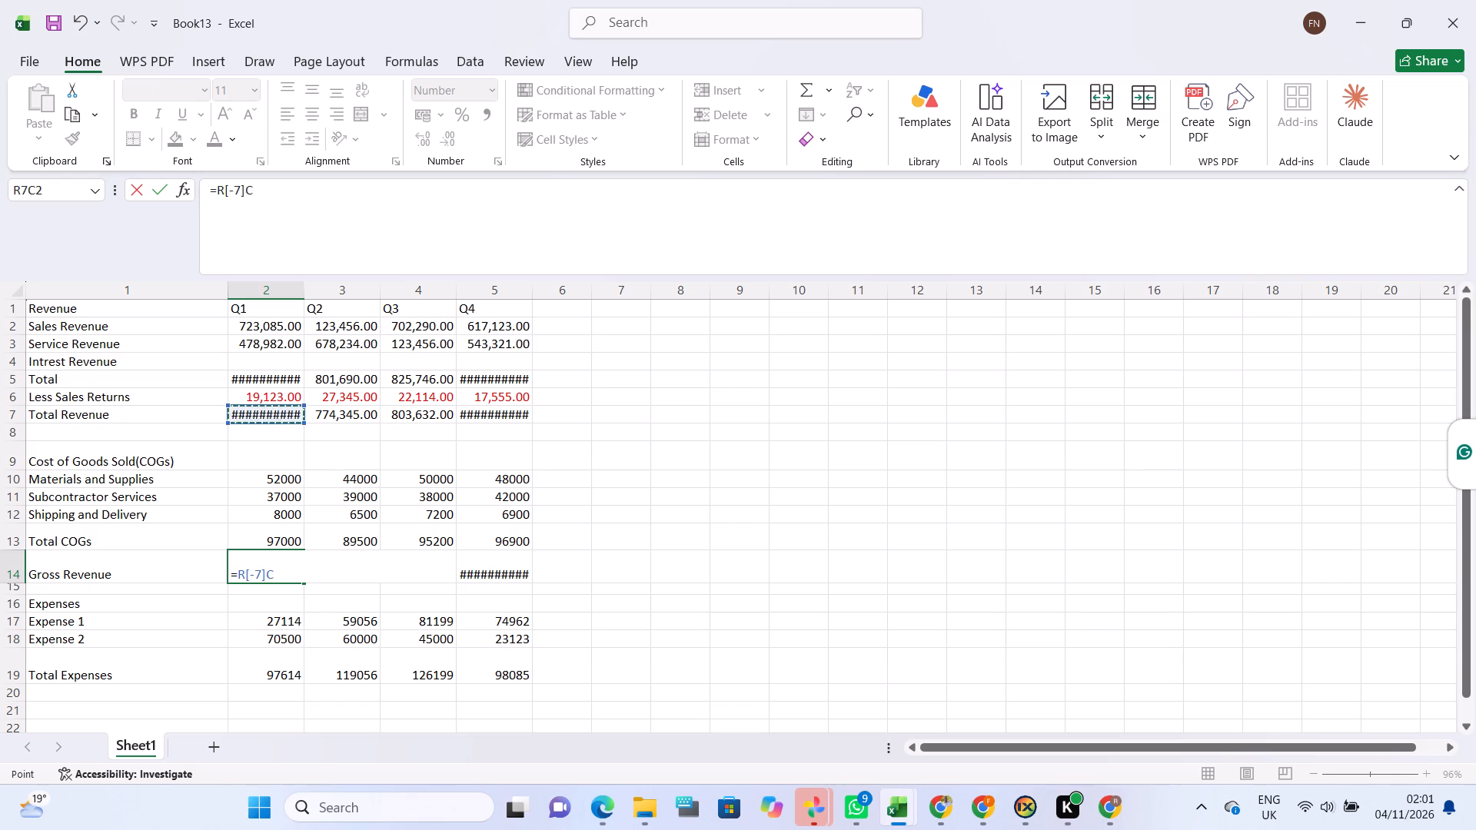
{"action": "key", "text": "minus"}
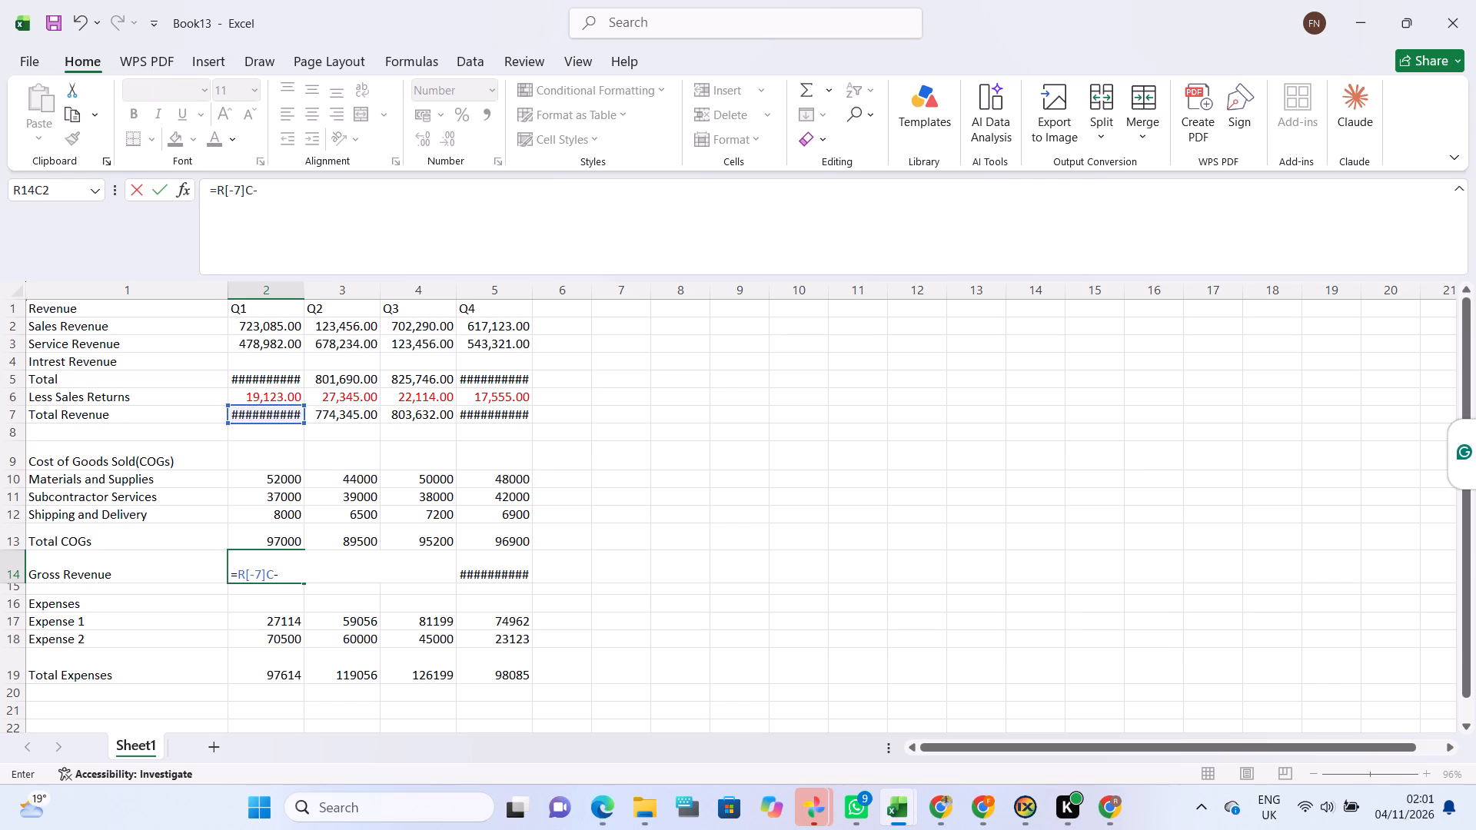
{"action": "left_click", "coordinate": [268, 536]}
{"action": "key", "text": "Return"}
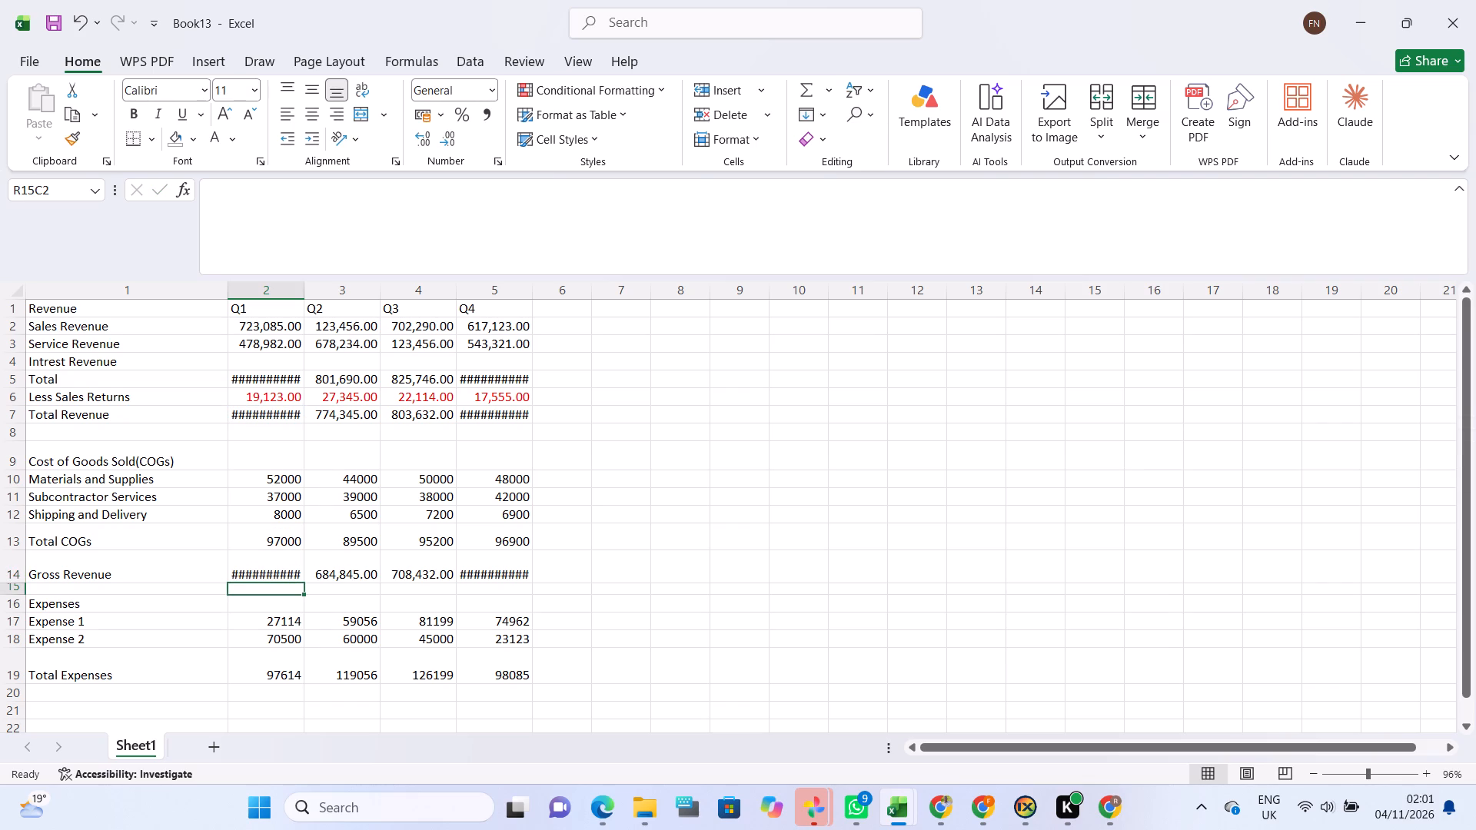
Enter the row label Net Income Before Taxes directly below Total Expenses.
{"action": "scroll", "coordinate": [281, 646], "scroll_direction": "down", "scroll_amount": 1}
{"action": "left_click", "coordinate": [109, 617]}
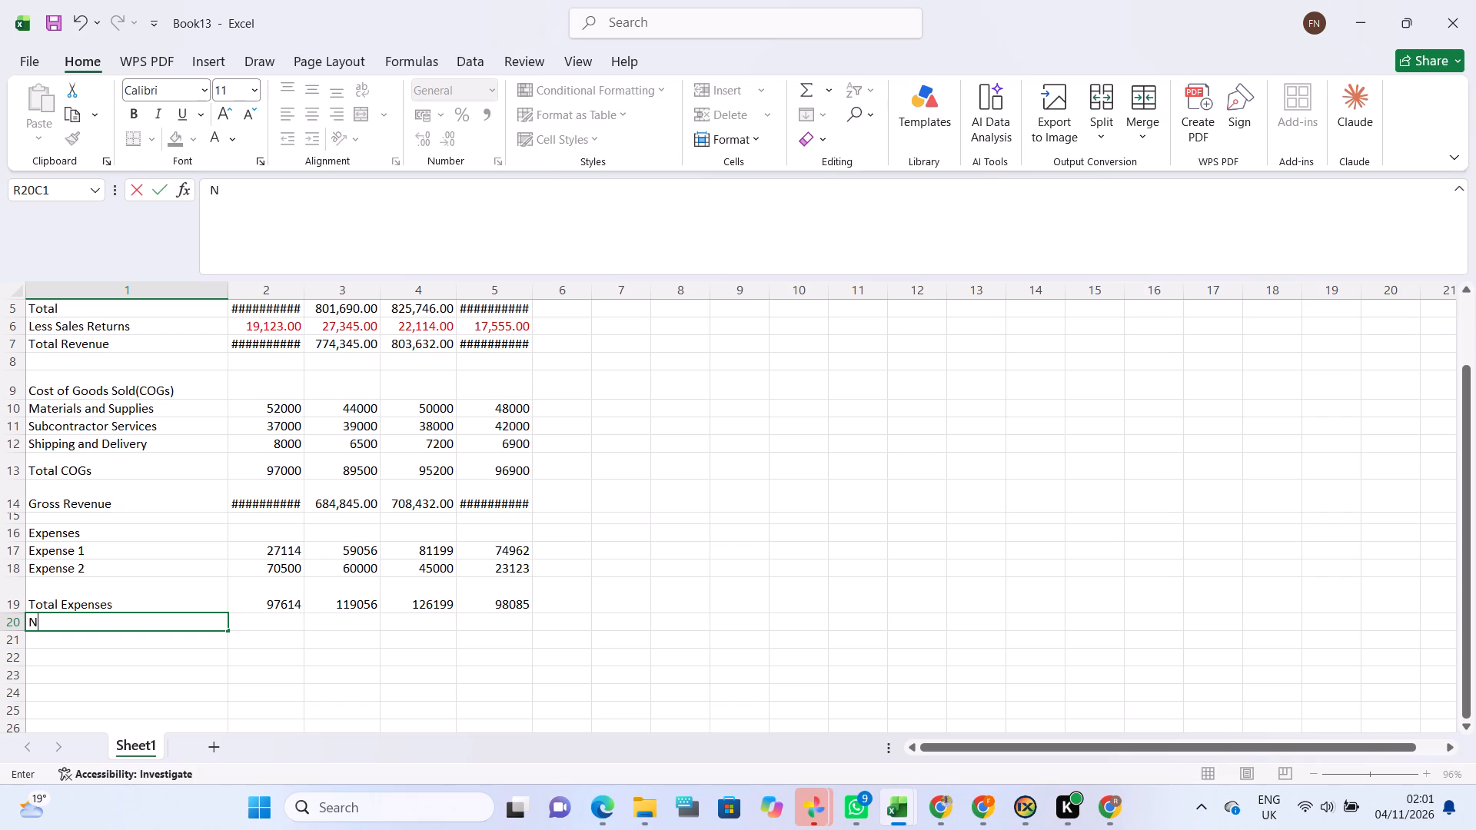
{"action": "key", "text": "i"}
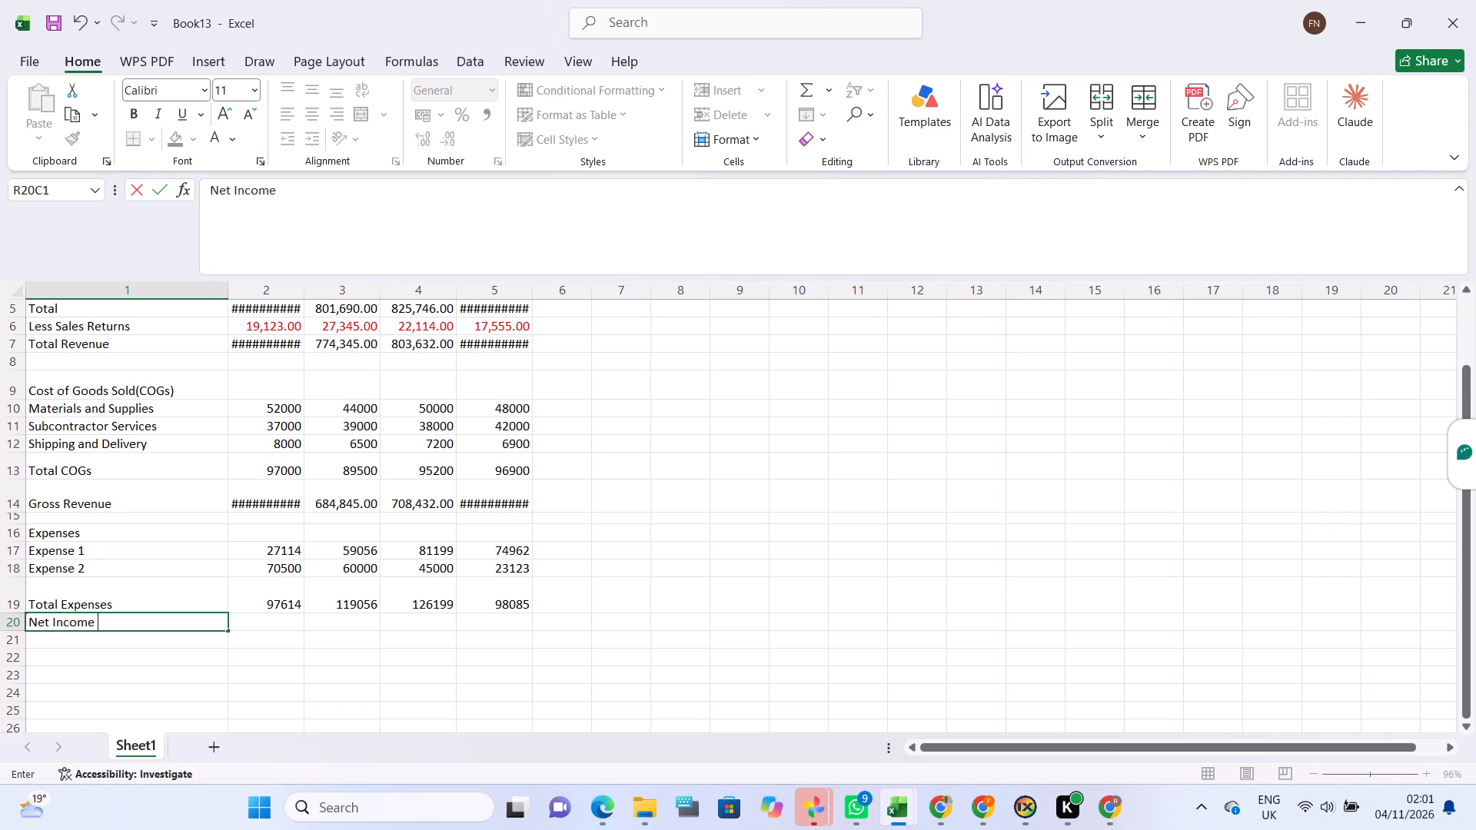
{"action": "type", "text": "eore"}
{"action": "key", "text": "space"}
{"action": "key", "text": "BackSpace"}
{"action": "key", "text": "BackSpace"}
{"action": "key", "text": "BackSpace"}
{"action": "key", "text": "BackSpace"}
{"action": "type", "text": "fore"}
{"action": "key", "text": "space"}
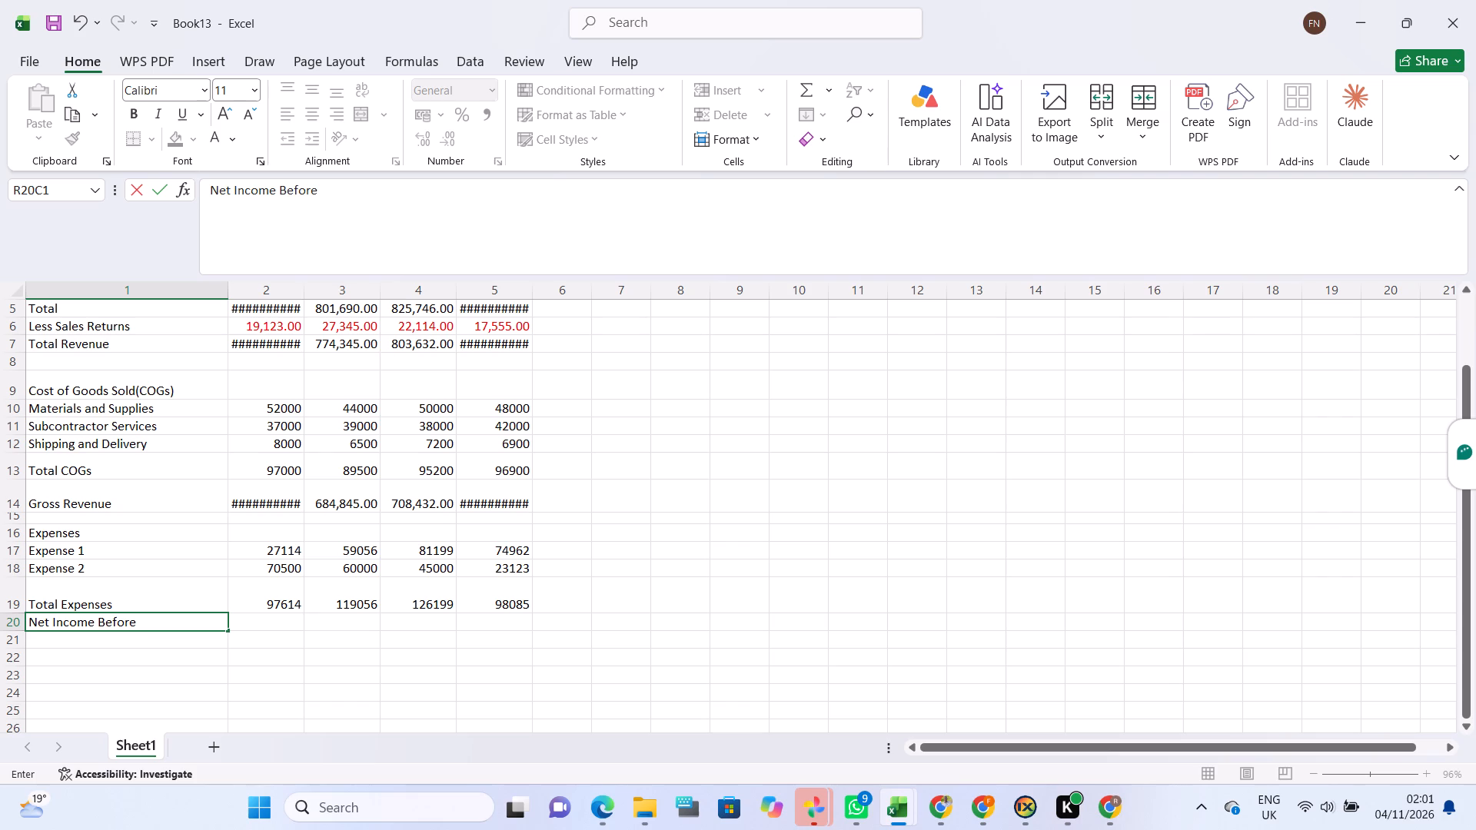
{"action": "type", "text": "axes"}
Enter a formula in the Q1 Net Income Before Taxes cell subtracting Q1 Total Expenses from Q1 Gross Revenue.
{"action": "left_click", "coordinate": [291, 624]}
{"action": "key", "text": "equal"}
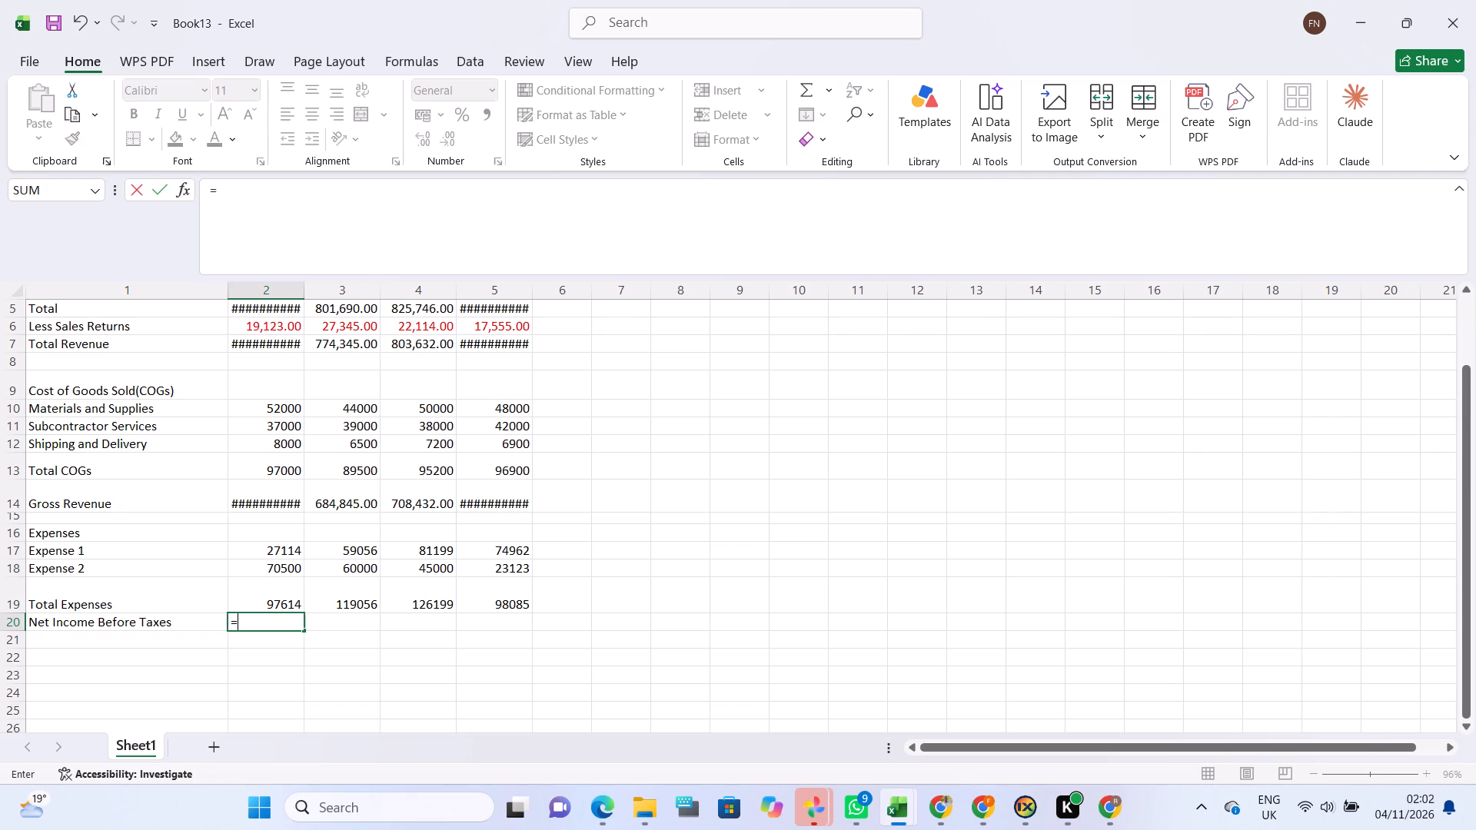
{"action": "left_click", "coordinate": [254, 502]}
{"action": "key", "text": "minus"}
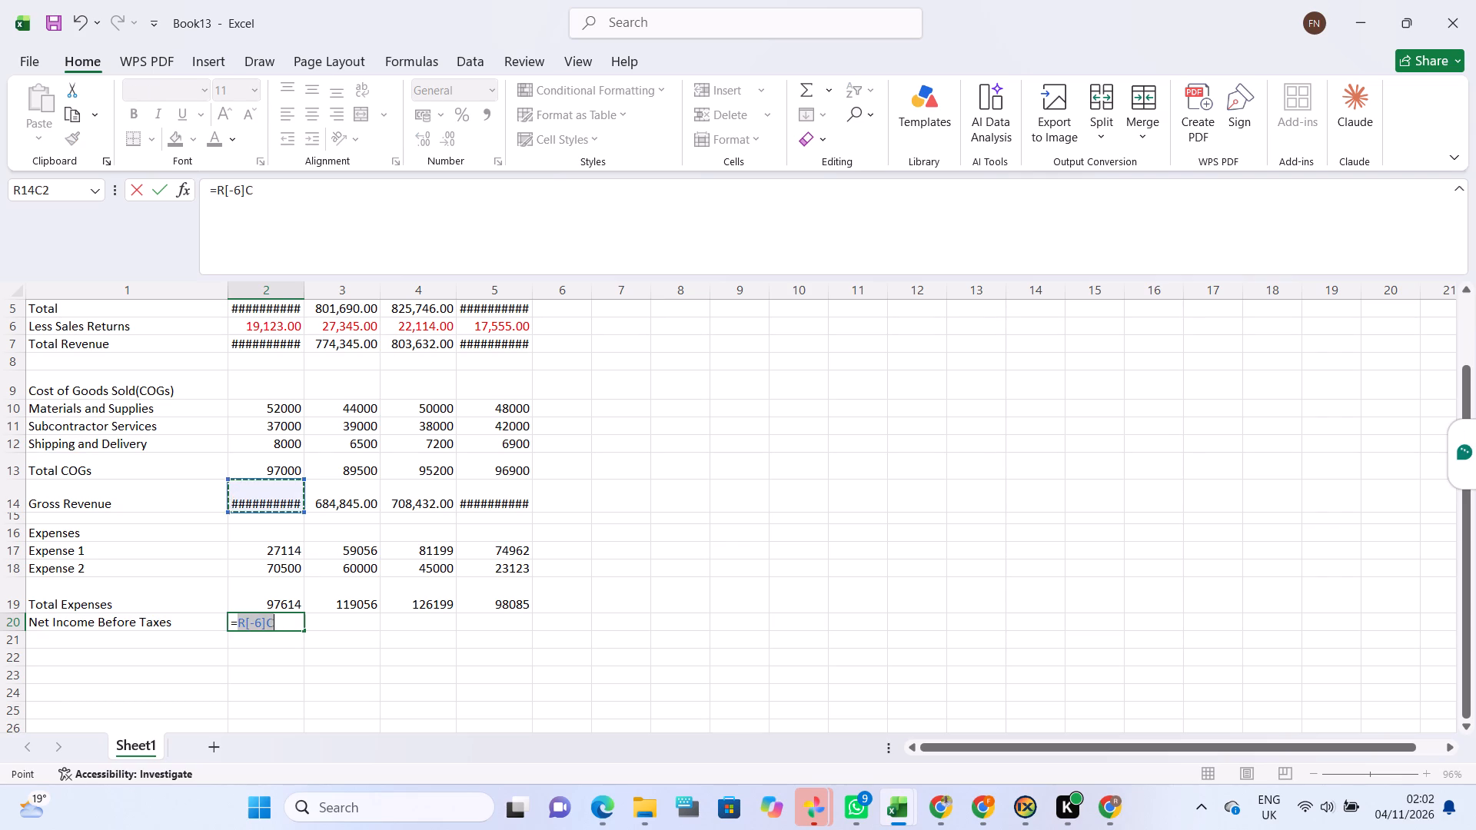
{"action": "left_click", "coordinate": [261, 606]}
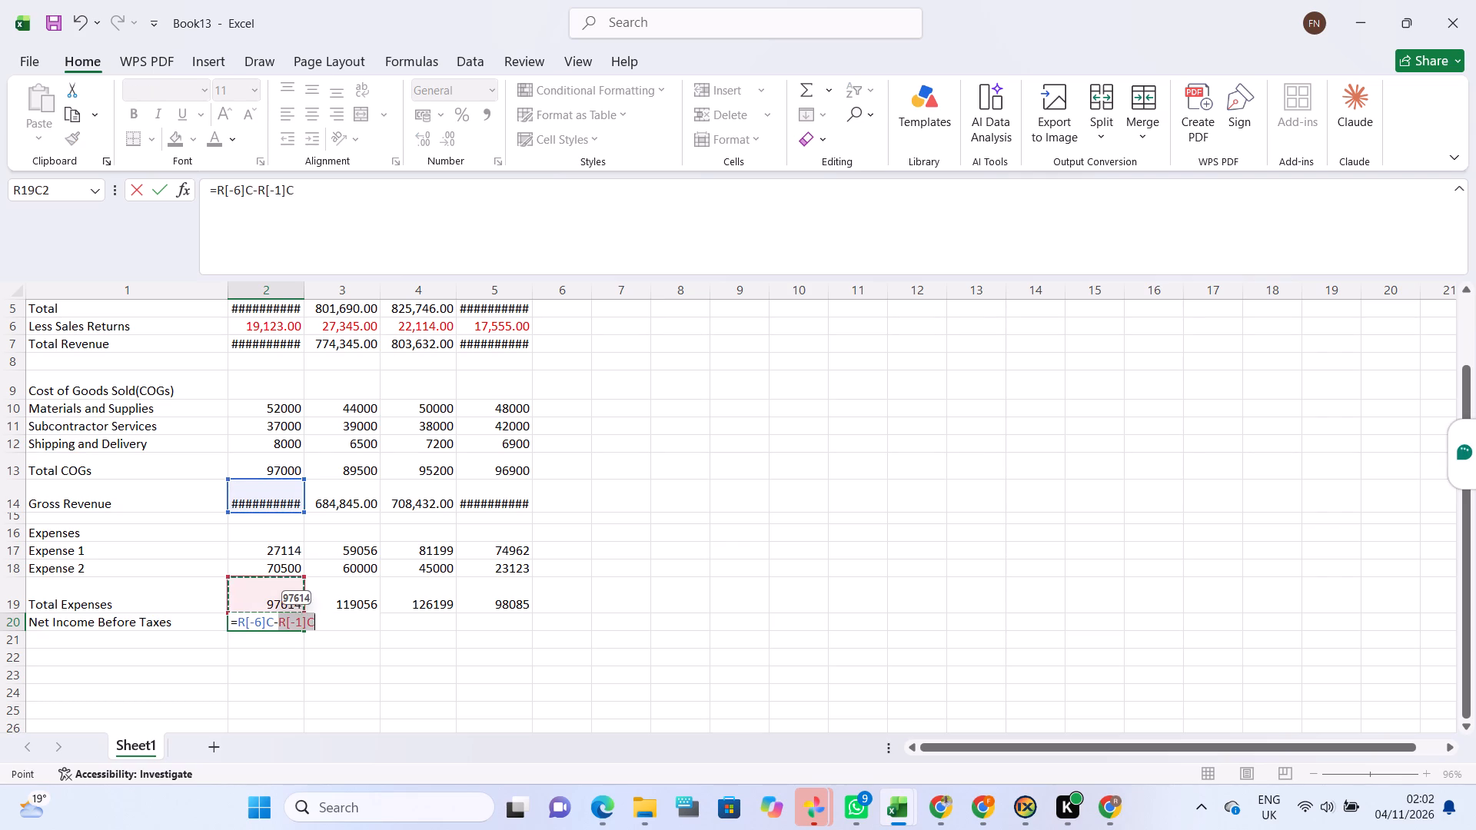
{"action": "key", "text": "Return"}
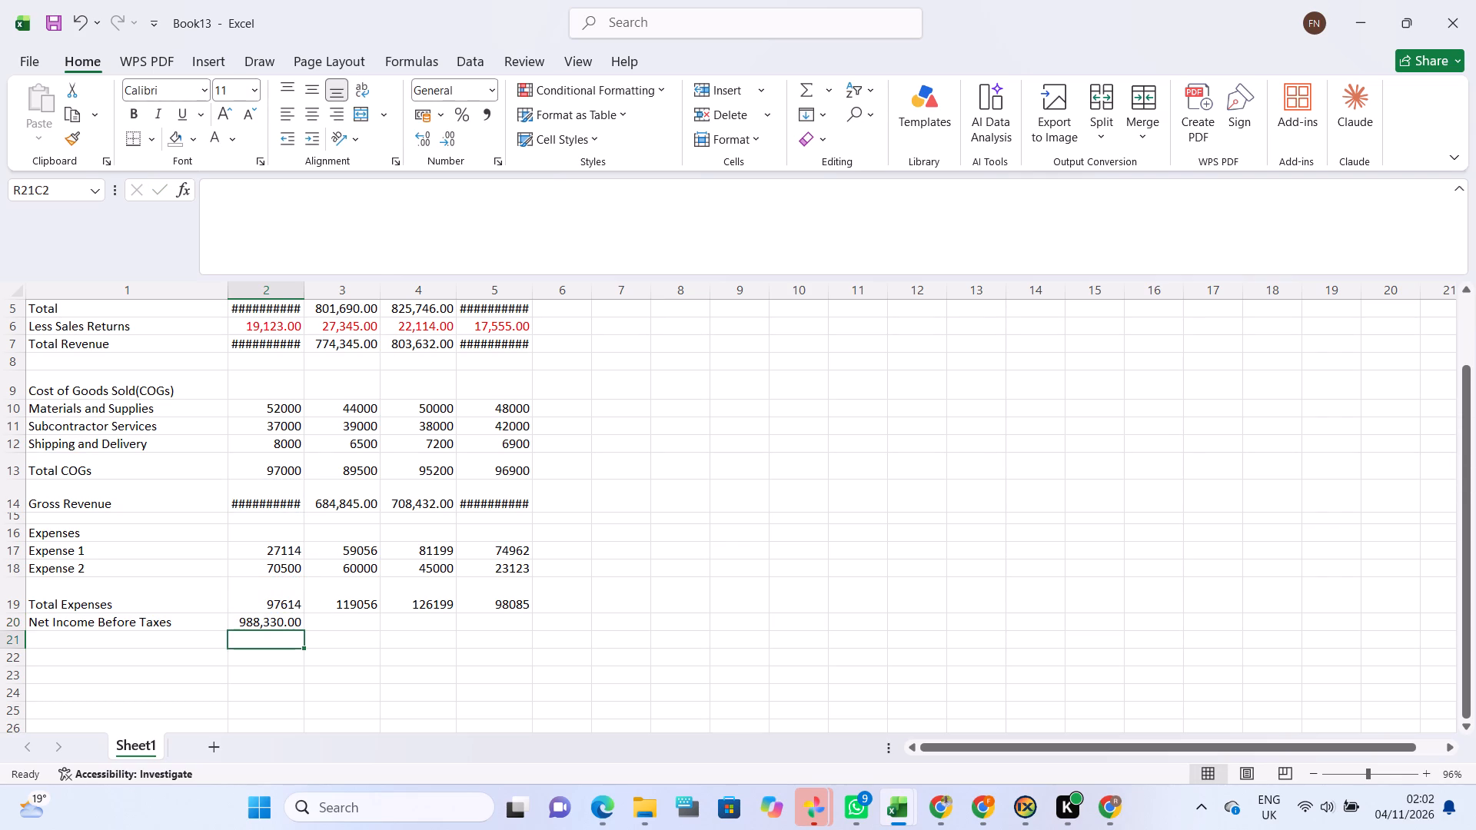
Enter a formula in the Q2 Net Income Before Taxes cell subtracting Q2 Total Expenses from Q2 Gross Revenue.
{"action": "left_click", "coordinate": [324, 618]}
{"action": "key", "text": "equal"}
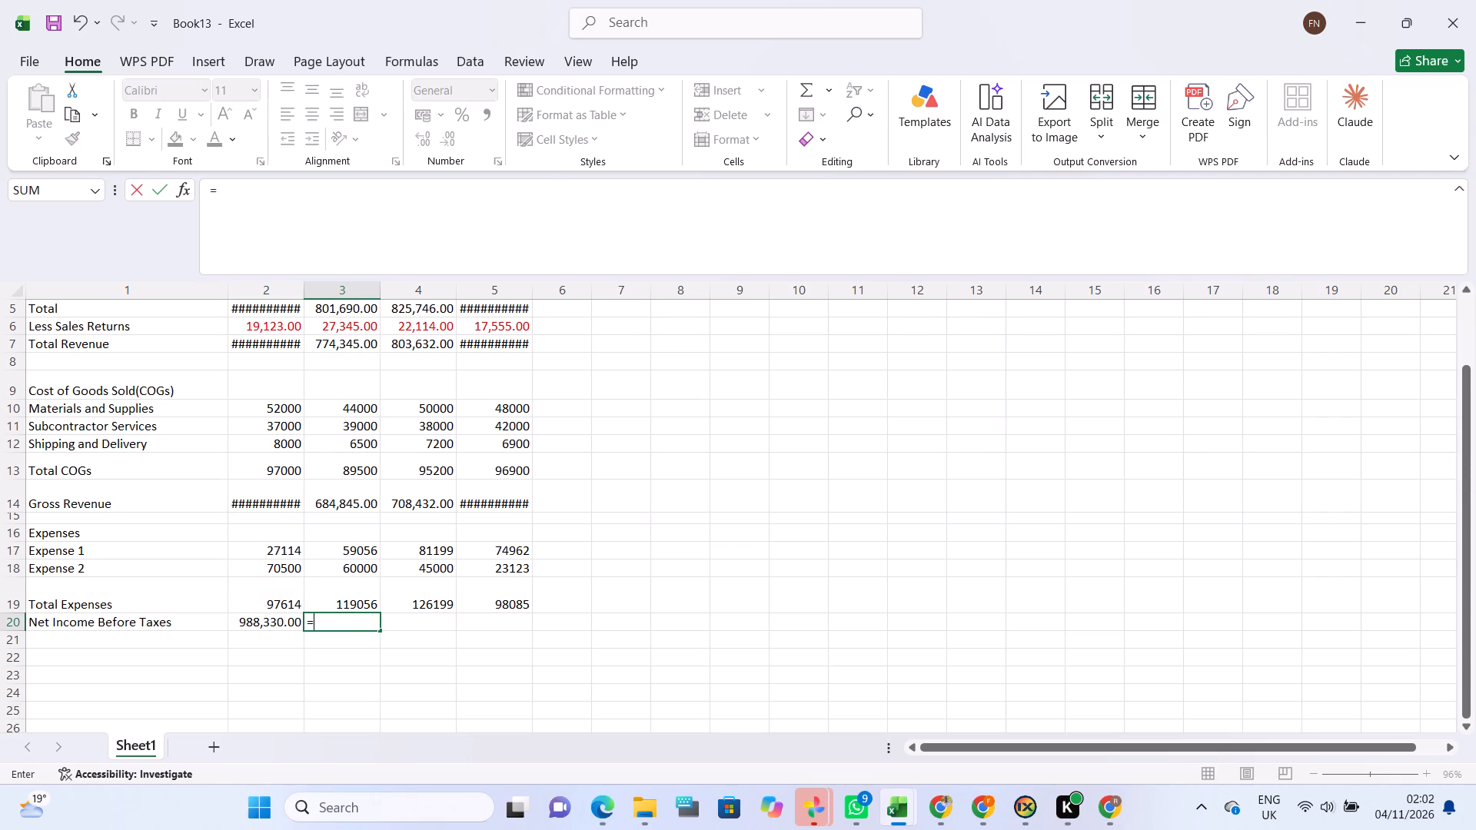
{"action": "left_click", "coordinate": [347, 487]}
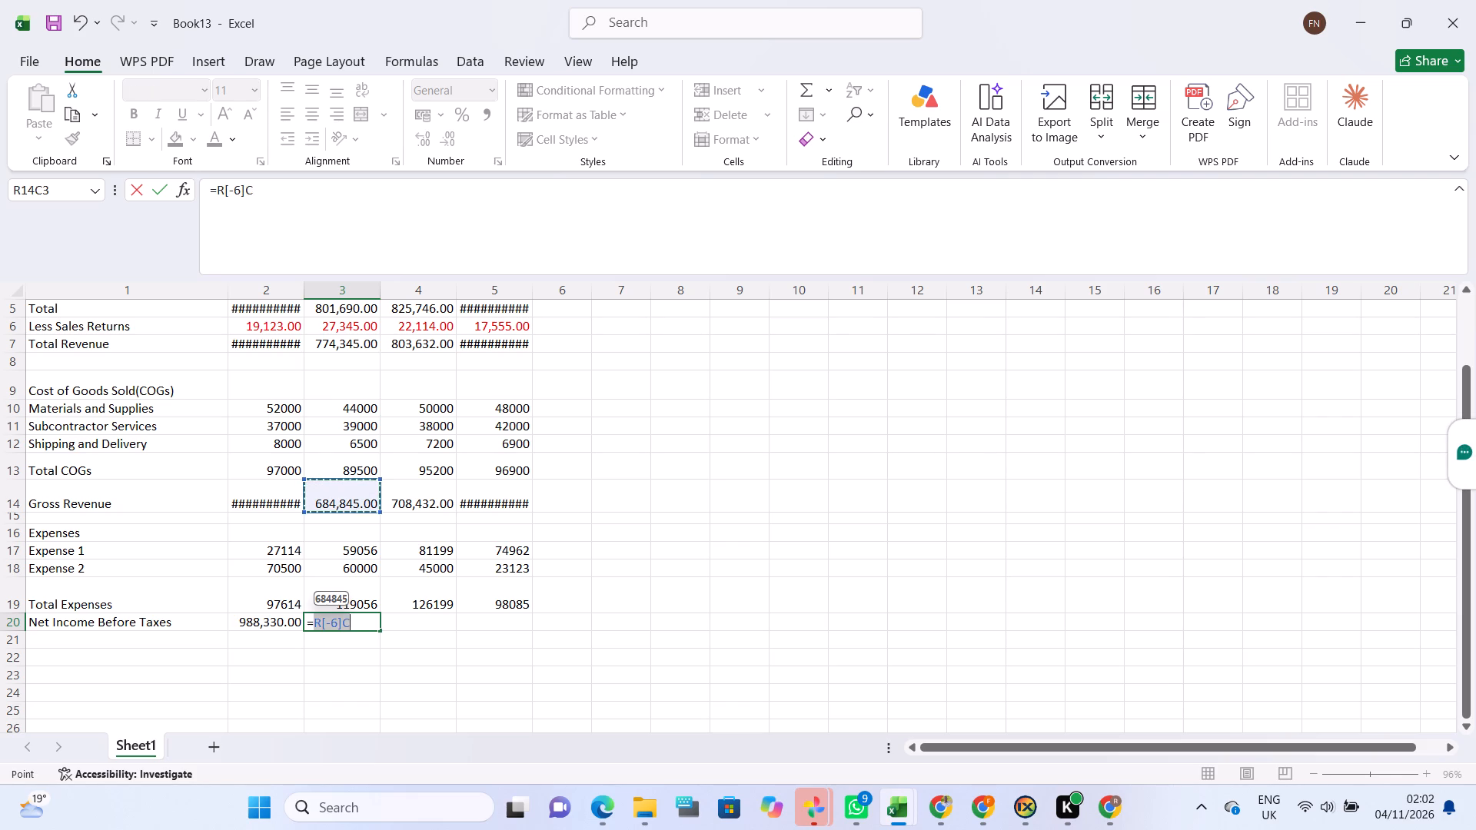
{"action": "key", "text": "minus"}
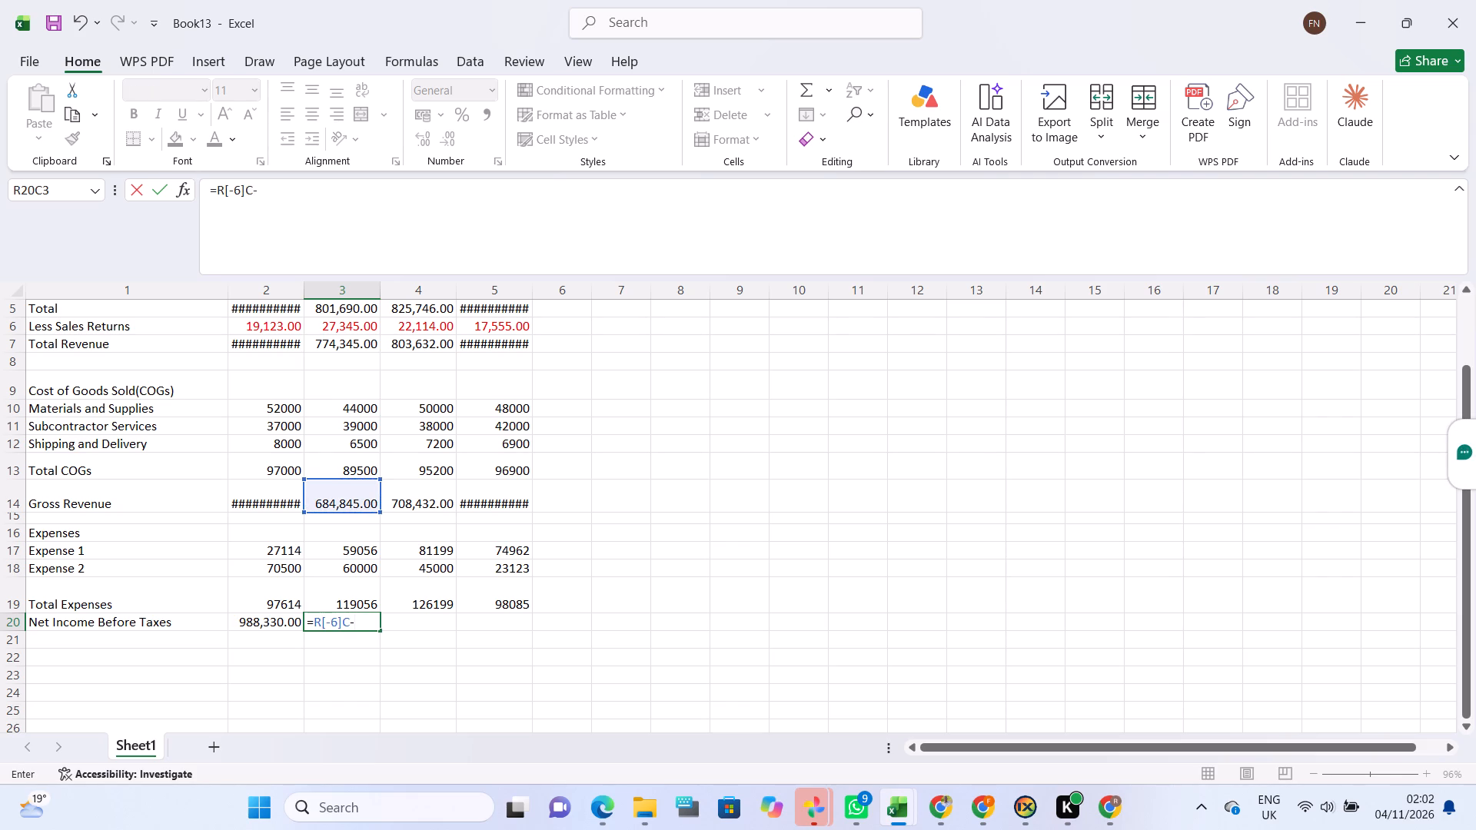
{"action": "left_click", "coordinate": [338, 597]}
{"action": "key", "text": "Return"}
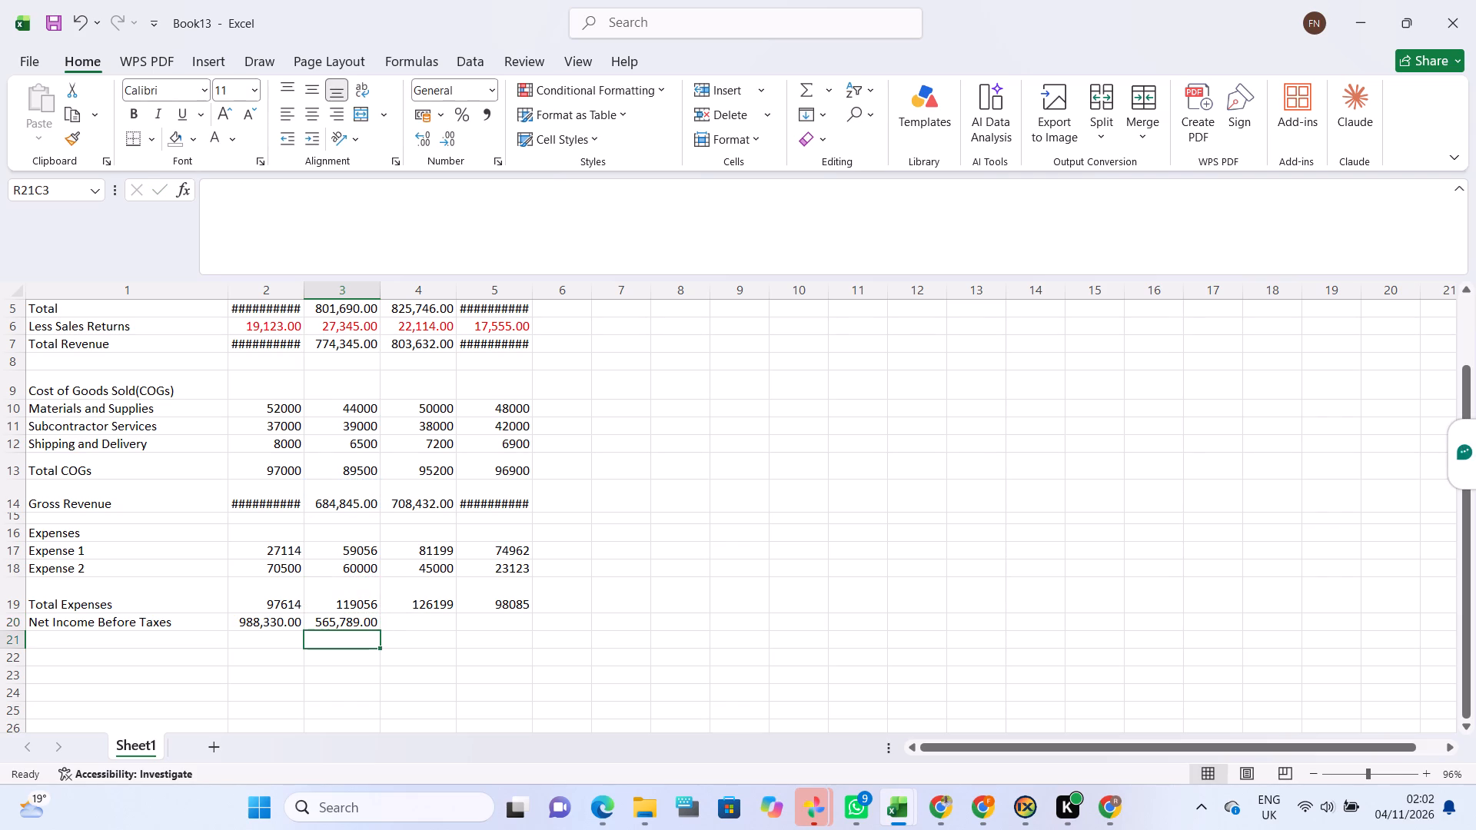
Enter a formula in the Q3 Net Income Before Taxes cell subtracting Q3 Total Expenses from Q3 Gross Revenue.
{"action": "left_click", "coordinate": [406, 632]}
{"action": "left_click", "coordinate": [406, 626]}
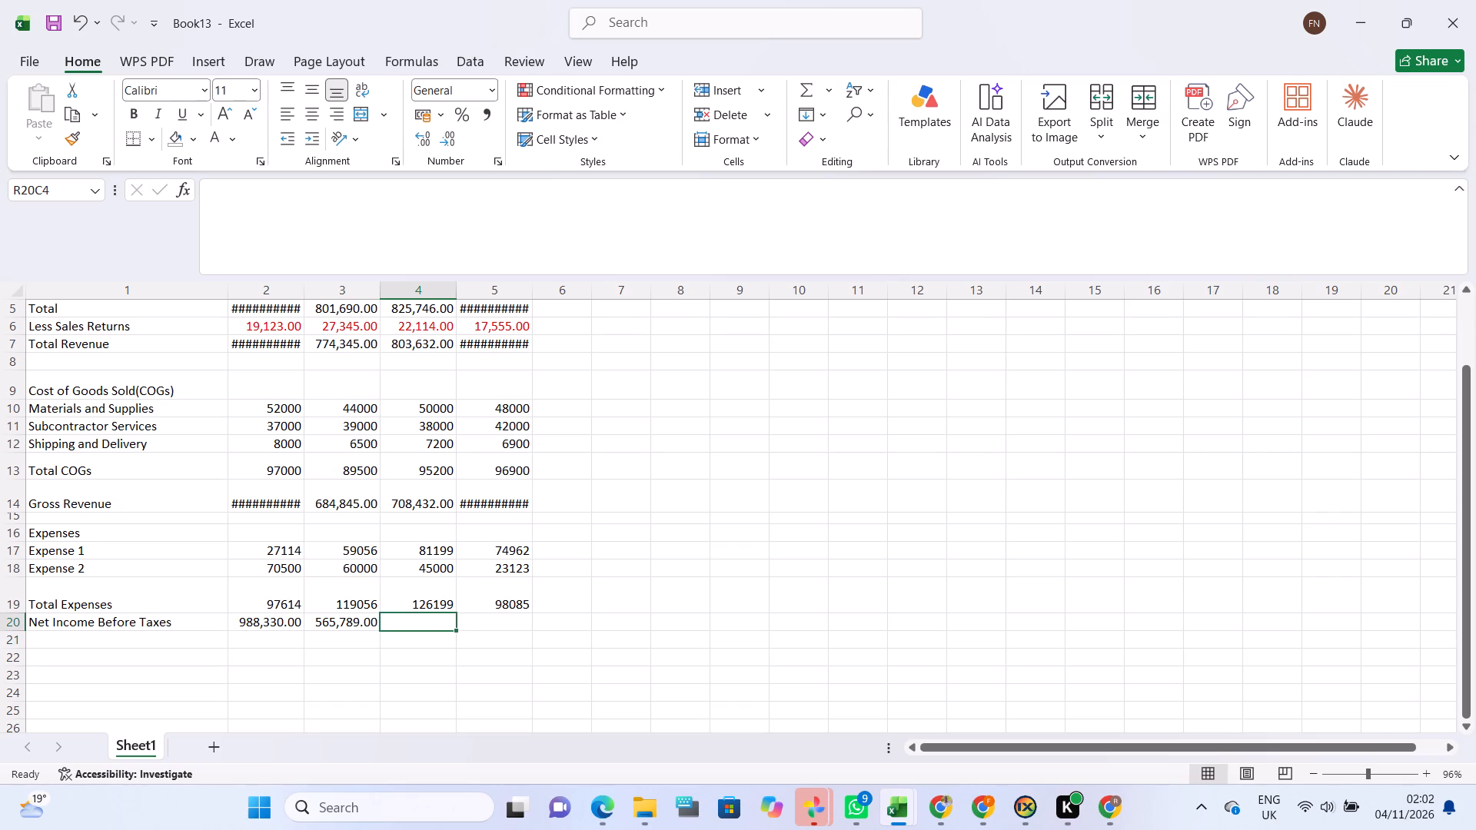
{"action": "key", "text": "equal"}
{"action": "left_click", "coordinate": [416, 495]}
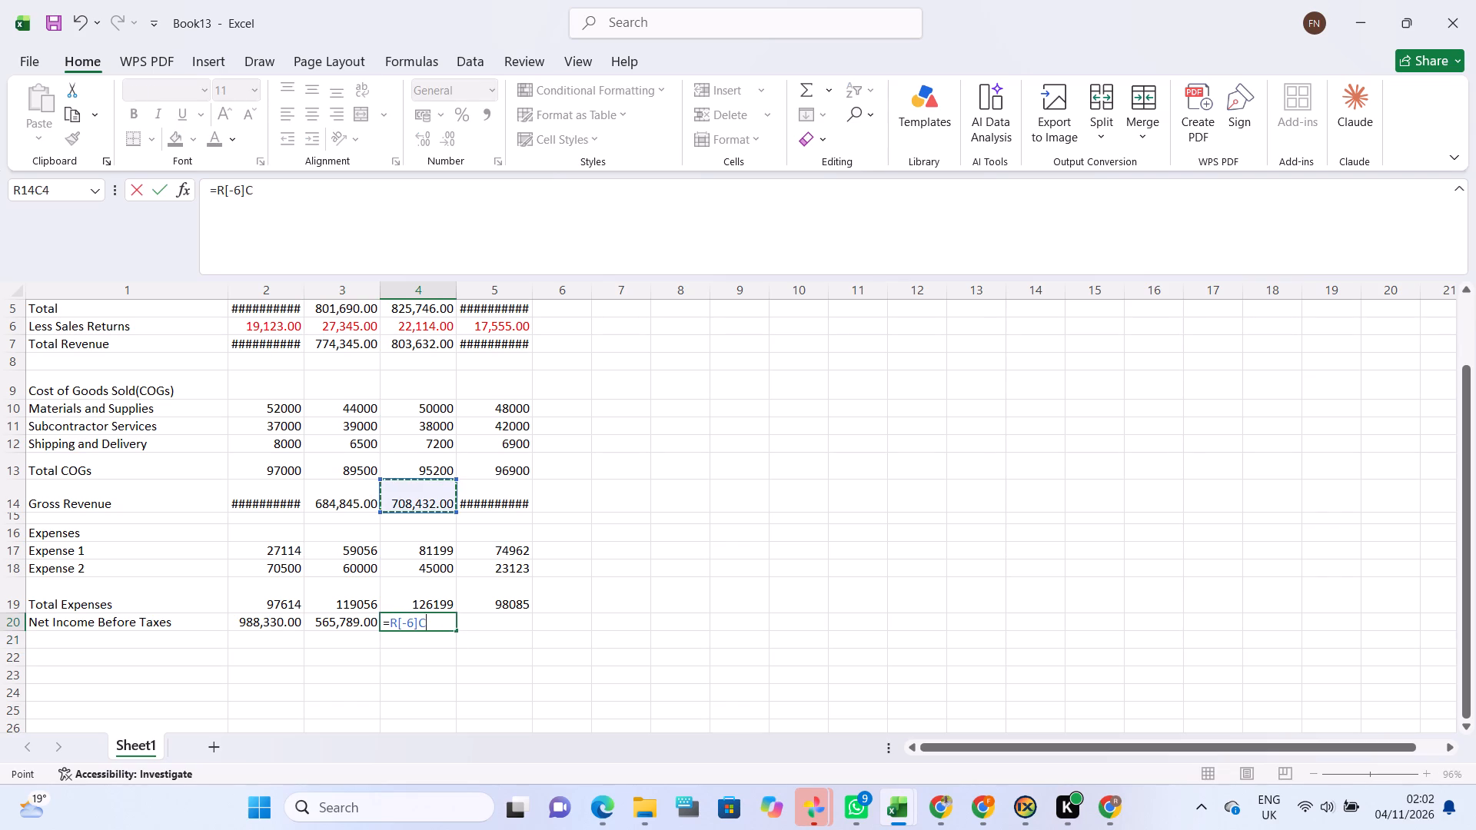
{"action": "key", "text": "minus"}
{"action": "left_click", "coordinate": [404, 610]}
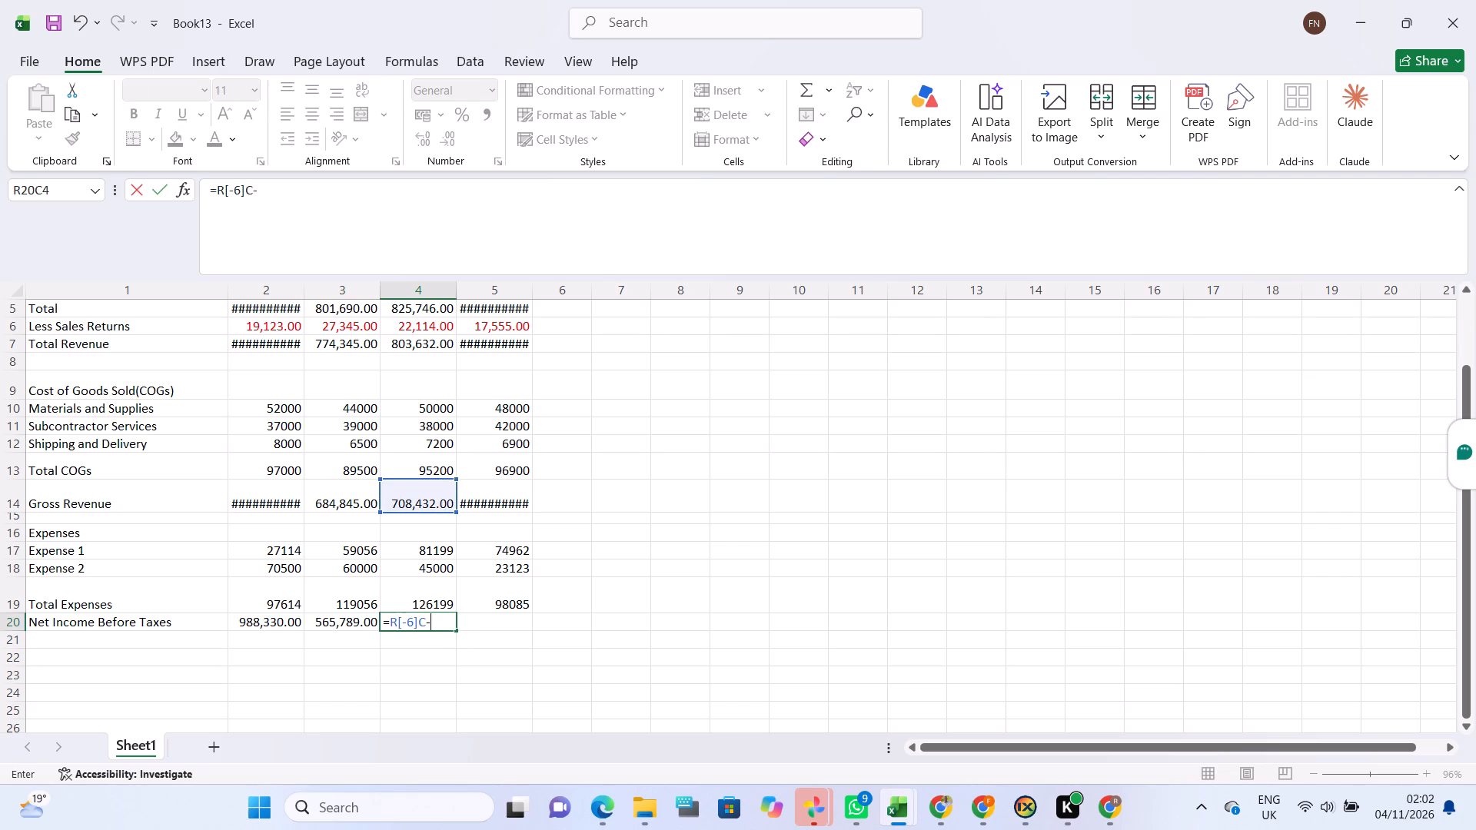
{"action": "left_click", "coordinate": [405, 593]}
{"action": "key", "text": "Return"}
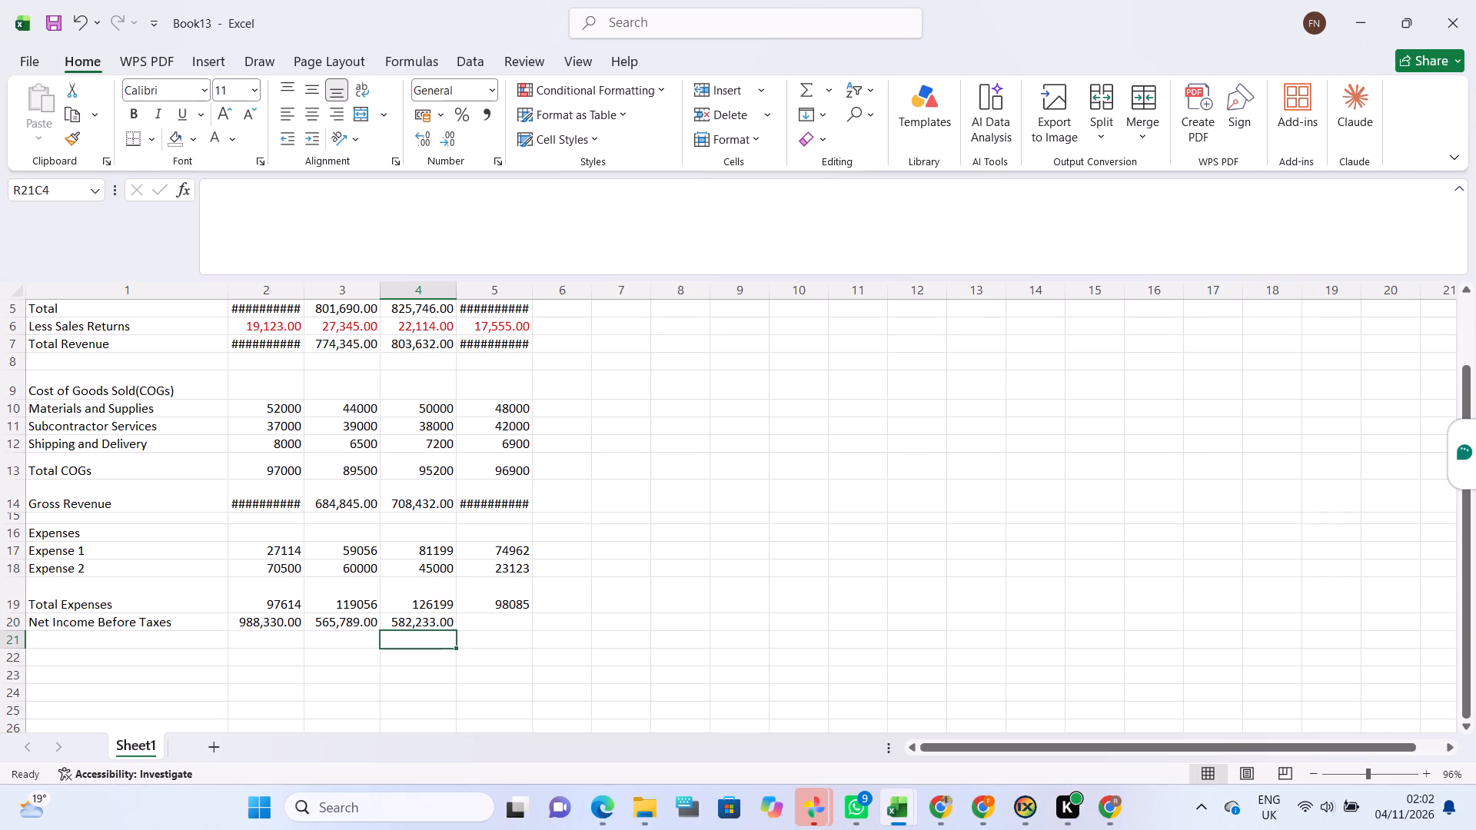
Enter a formula in the Q4 Net Income Before Taxes cell subtracting Q4 Total Expenses from Q4 Gross Revenue.
{"action": "left_click", "coordinate": [477, 620]}
{"action": "key", "text": "equal"}
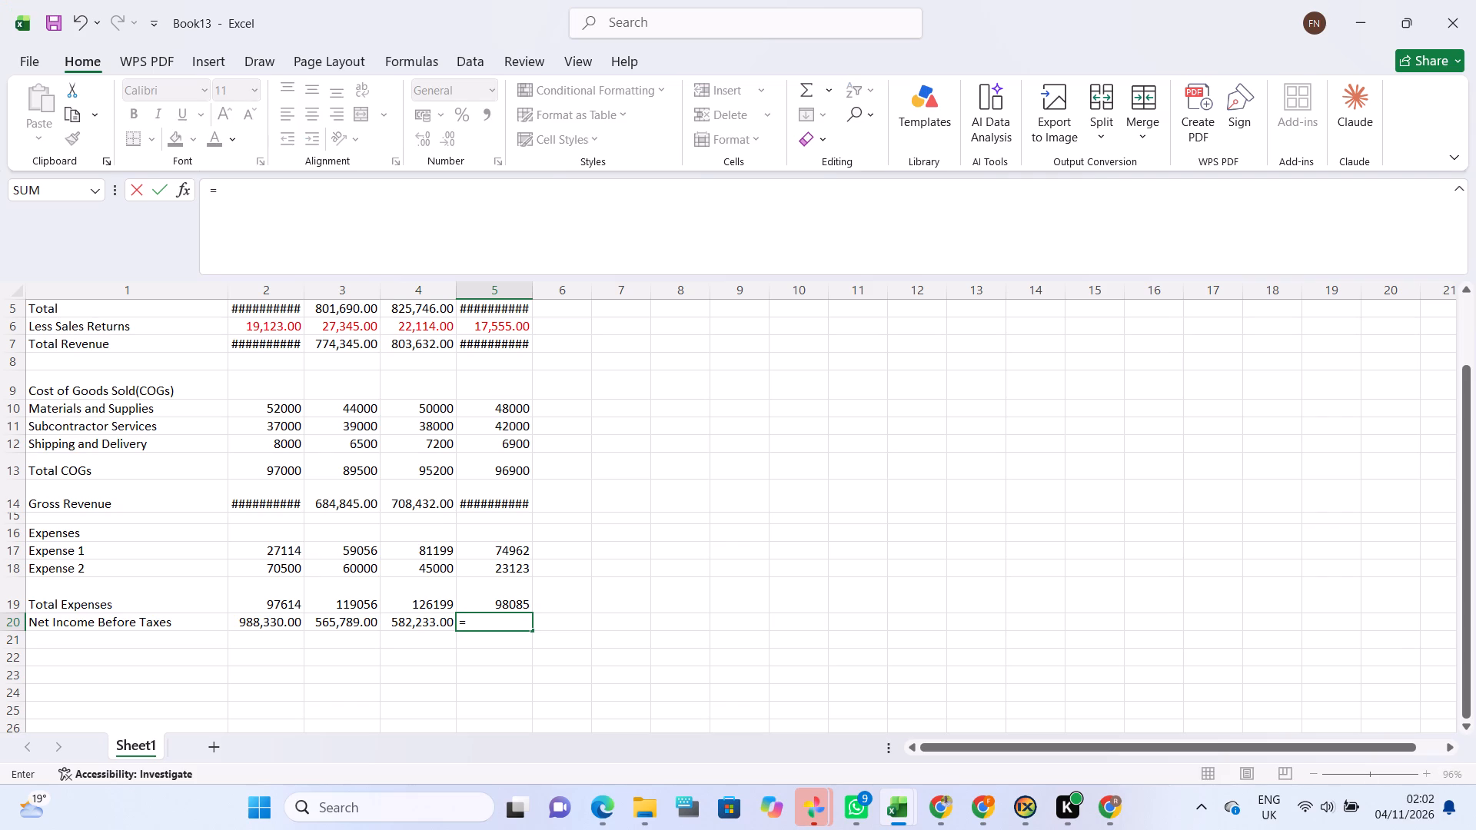
{"action": "left_click", "coordinate": [501, 498]}
{"action": "key", "text": "minus"}
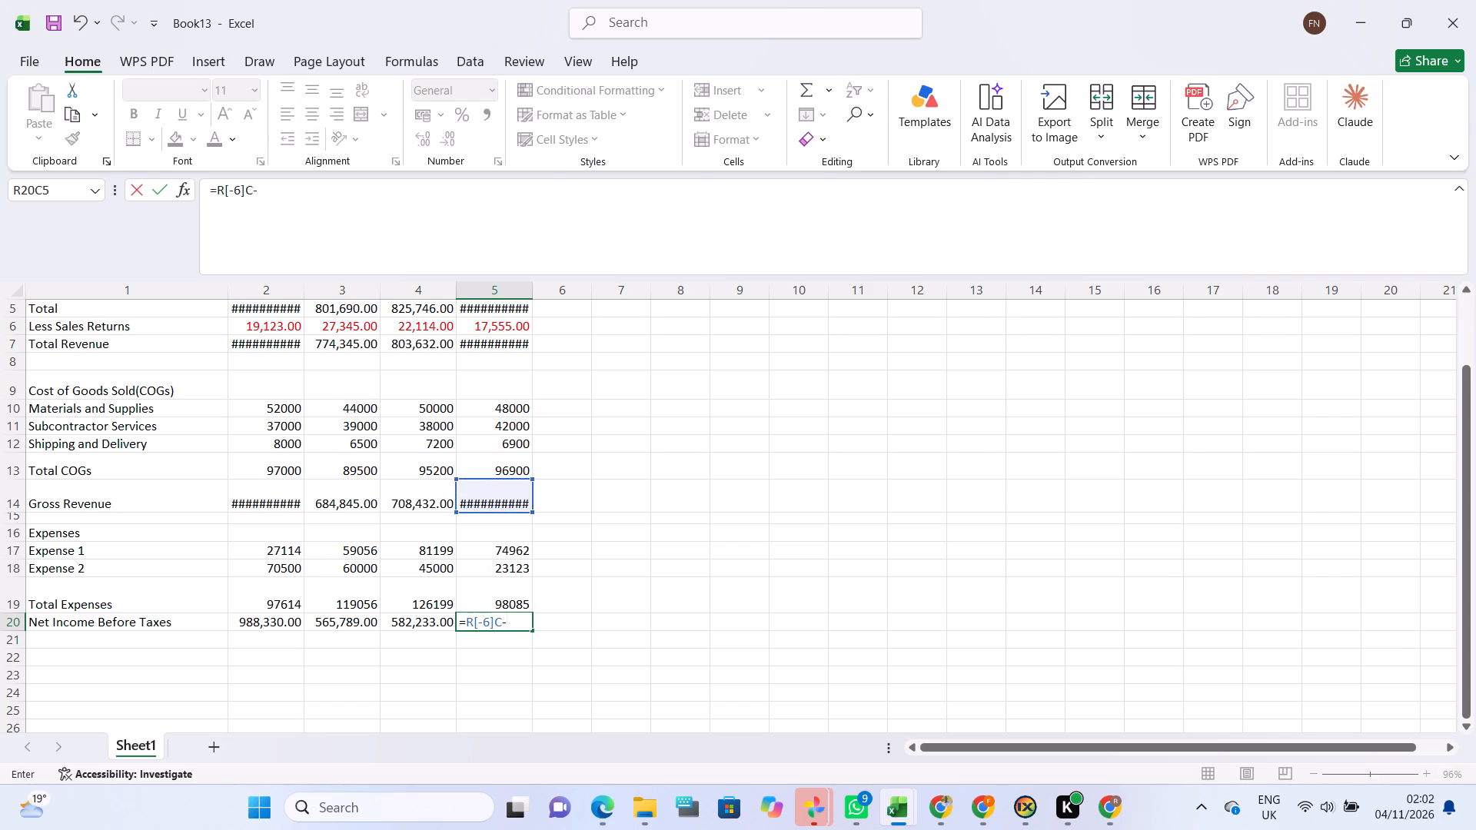
{"action": "left_click", "coordinate": [500, 593]}
{"action": "key", "text": "Return"}
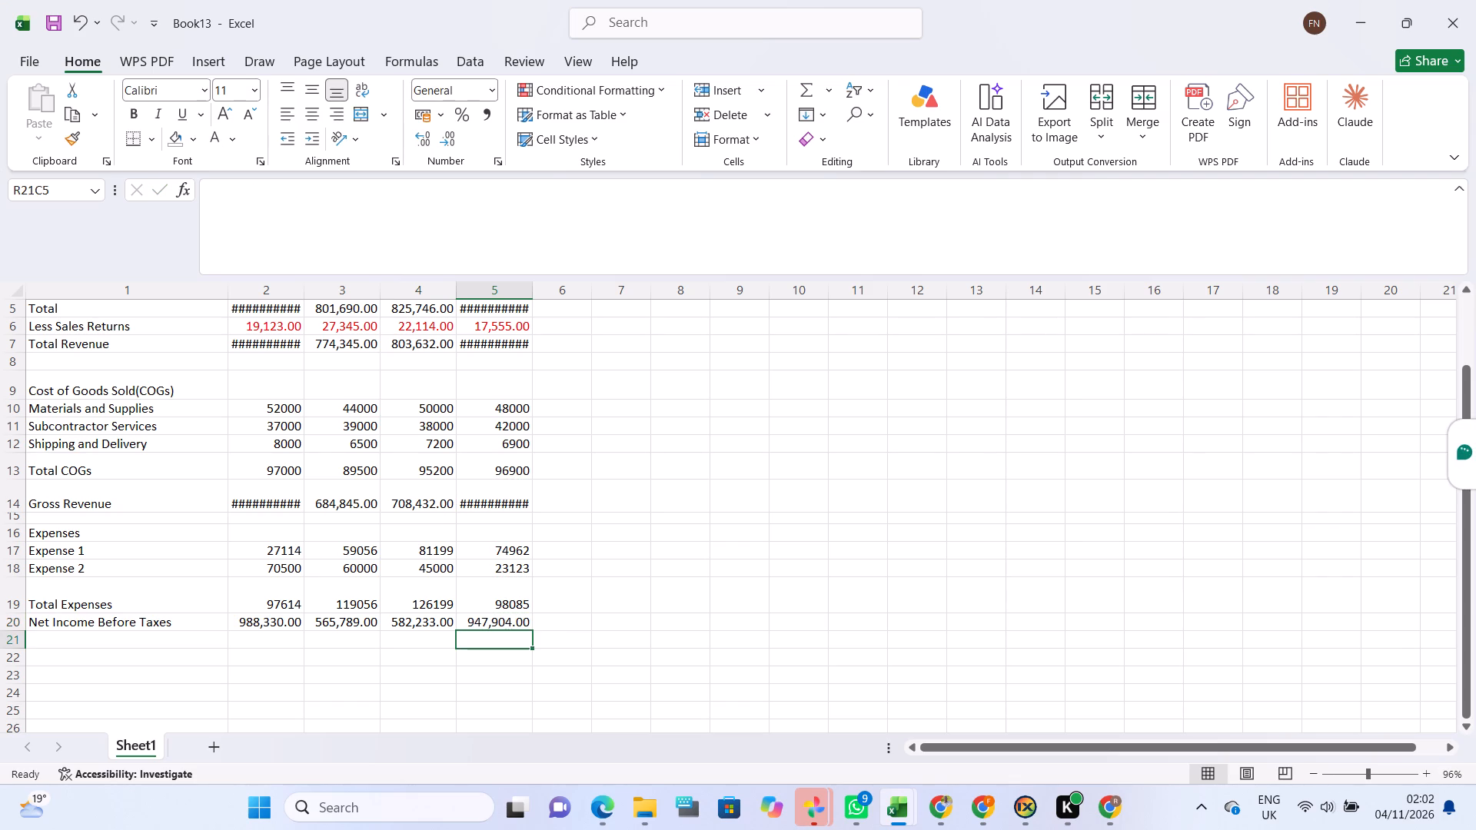
Enter the row label Tax Rate directly below Net Income Before Taxes.
{"action": "scroll", "coordinate": [221, 639], "scroll_direction": "down", "scroll_amount": 2}
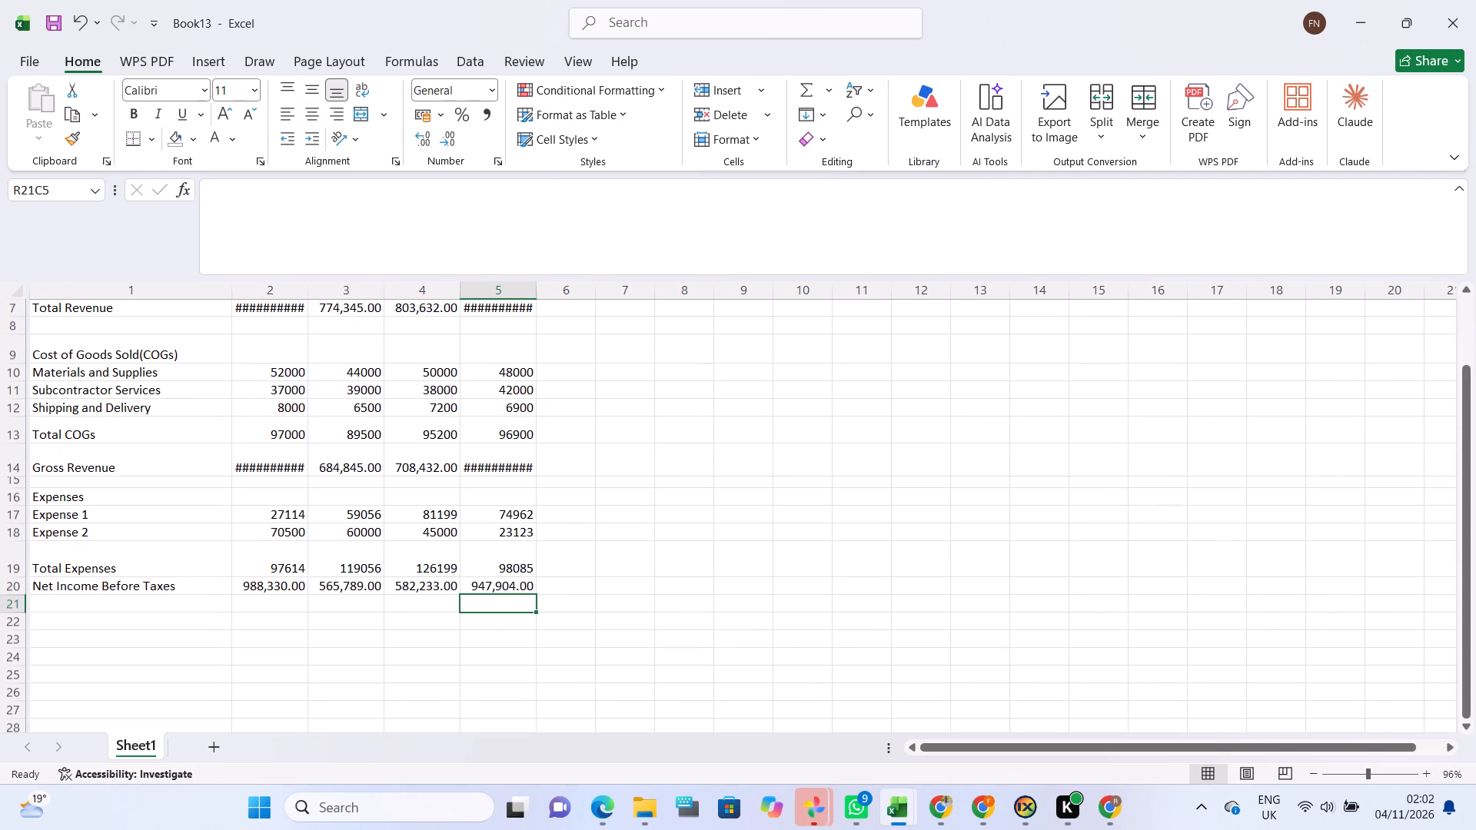
{"action": "scroll", "coordinate": [221, 639], "scroll_direction": "down", "scroll_amount": 2}
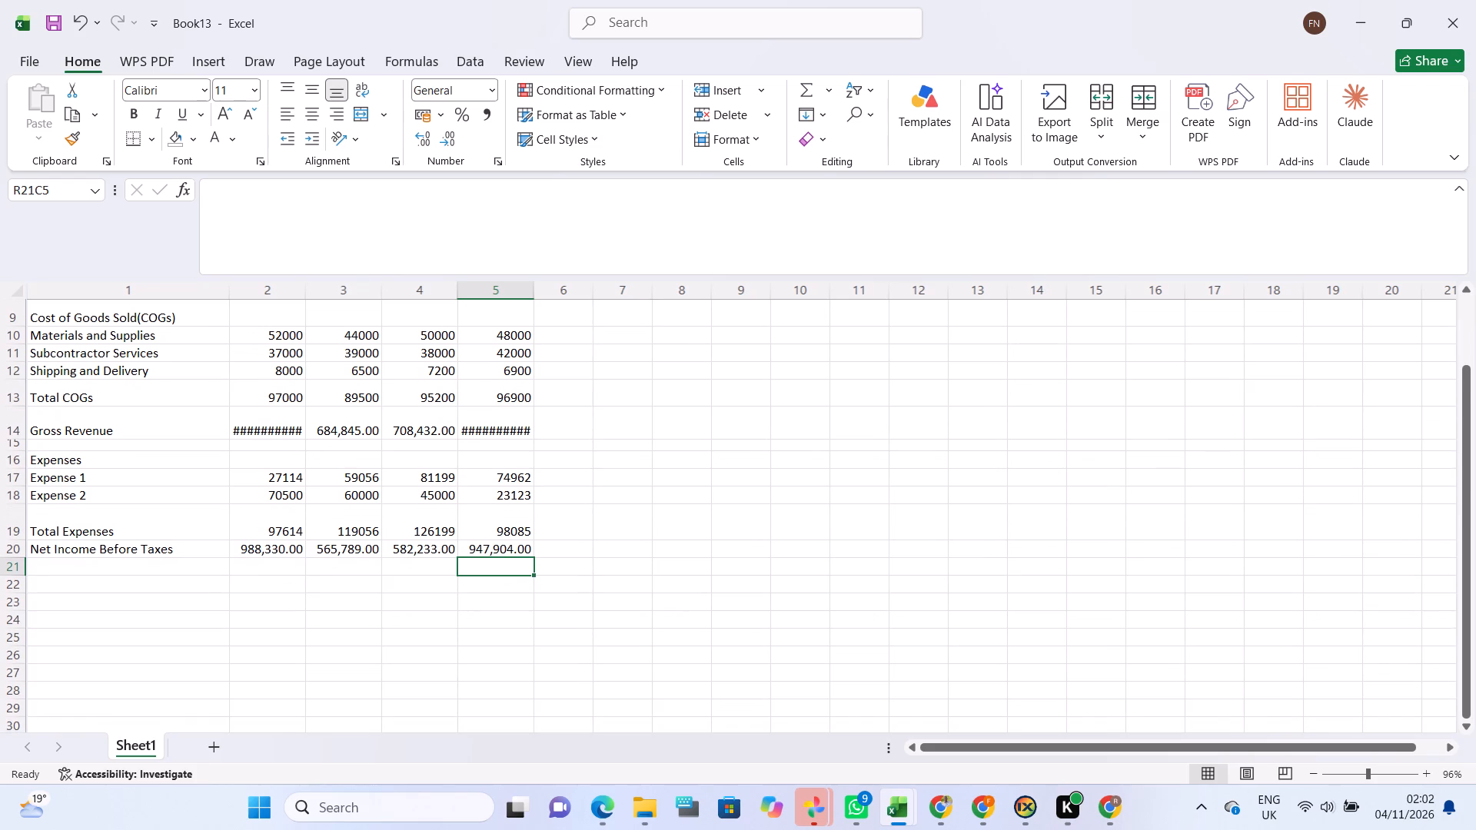
{"action": "scroll", "coordinate": [221, 639], "scroll_direction": "down", "scroll_amount": 1}
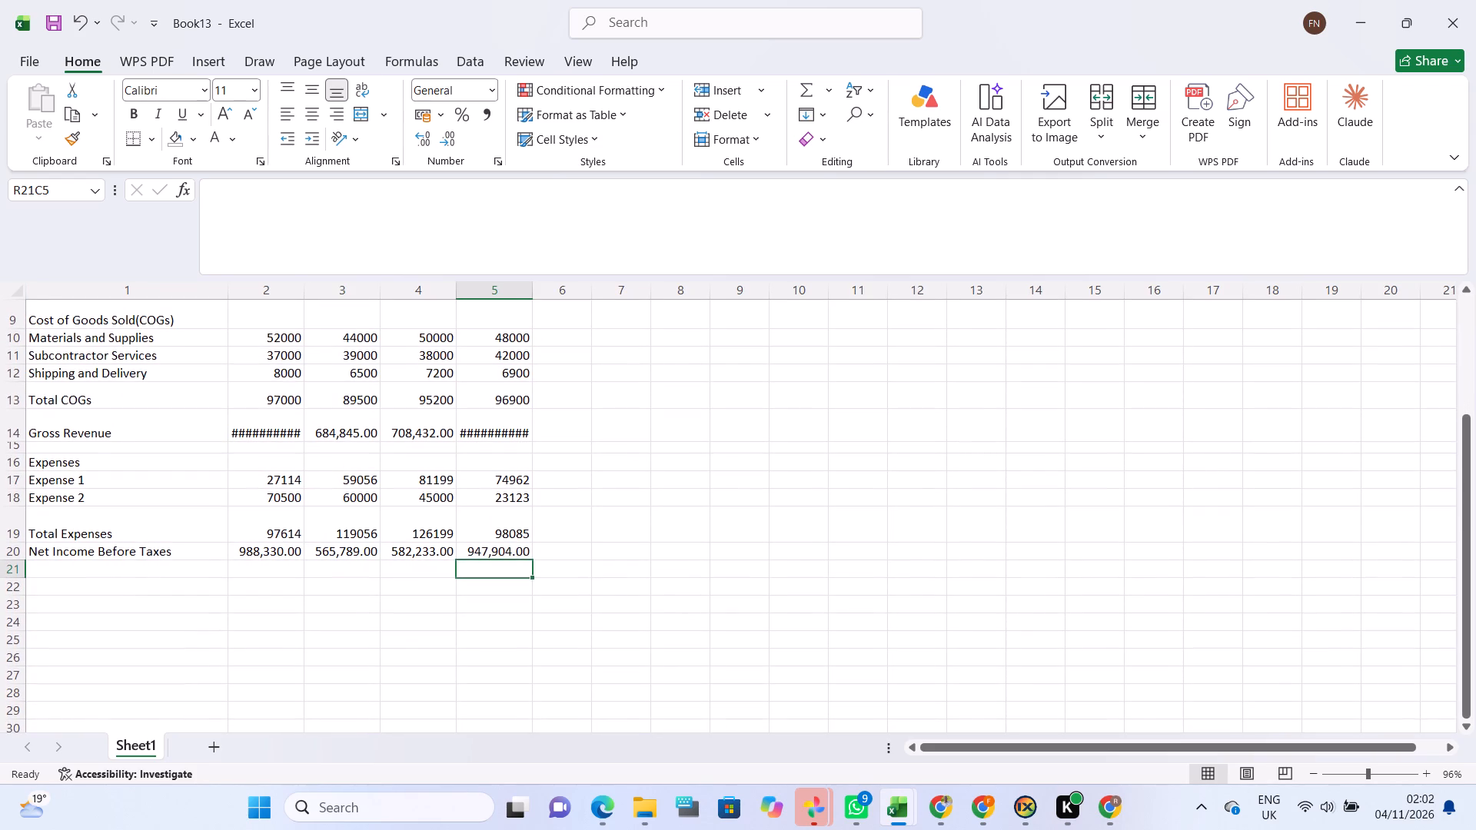
{"action": "left_click", "coordinate": [165, 572]}
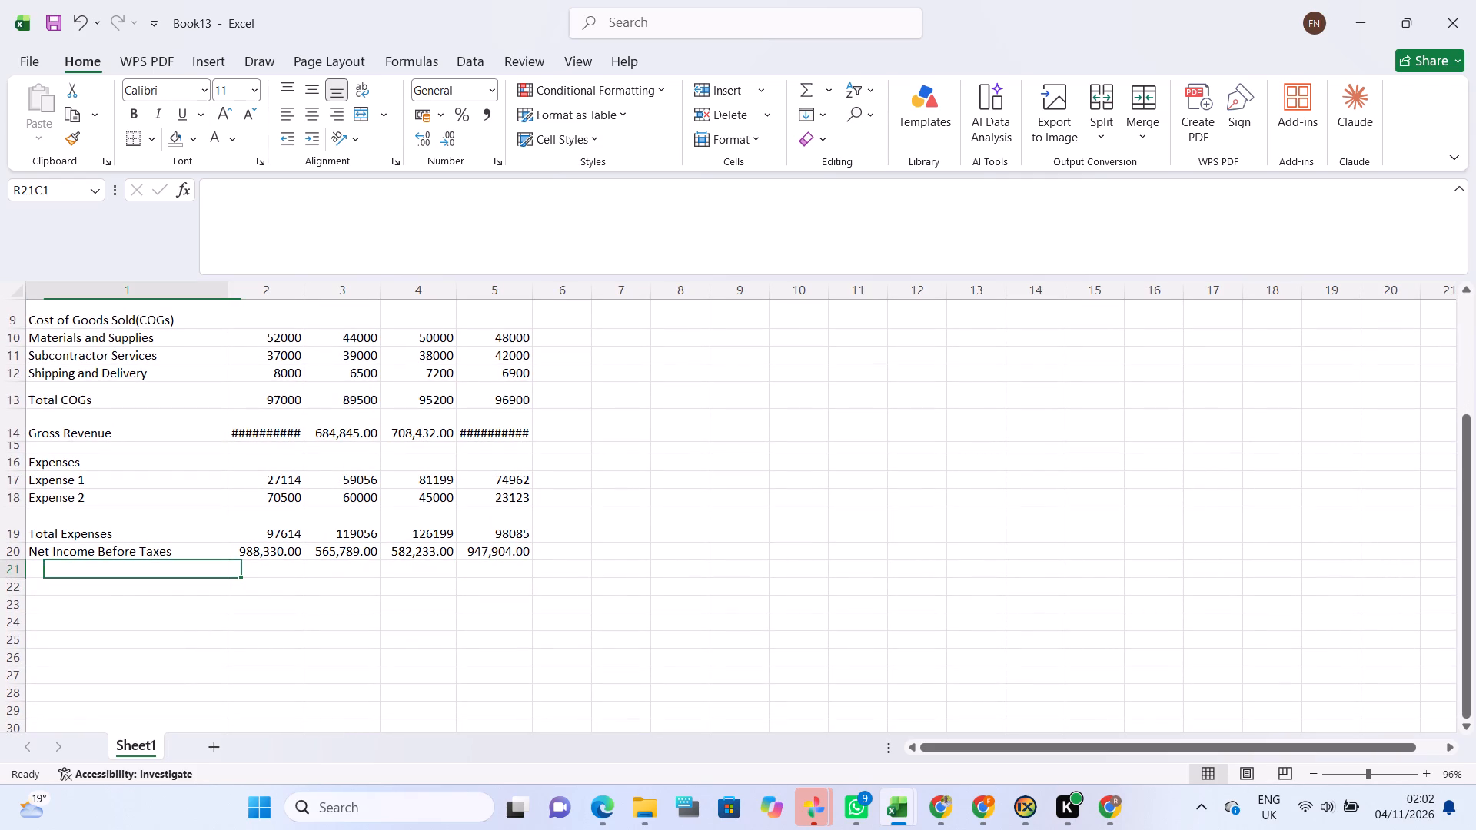
{"action": "key", "text": "t"}
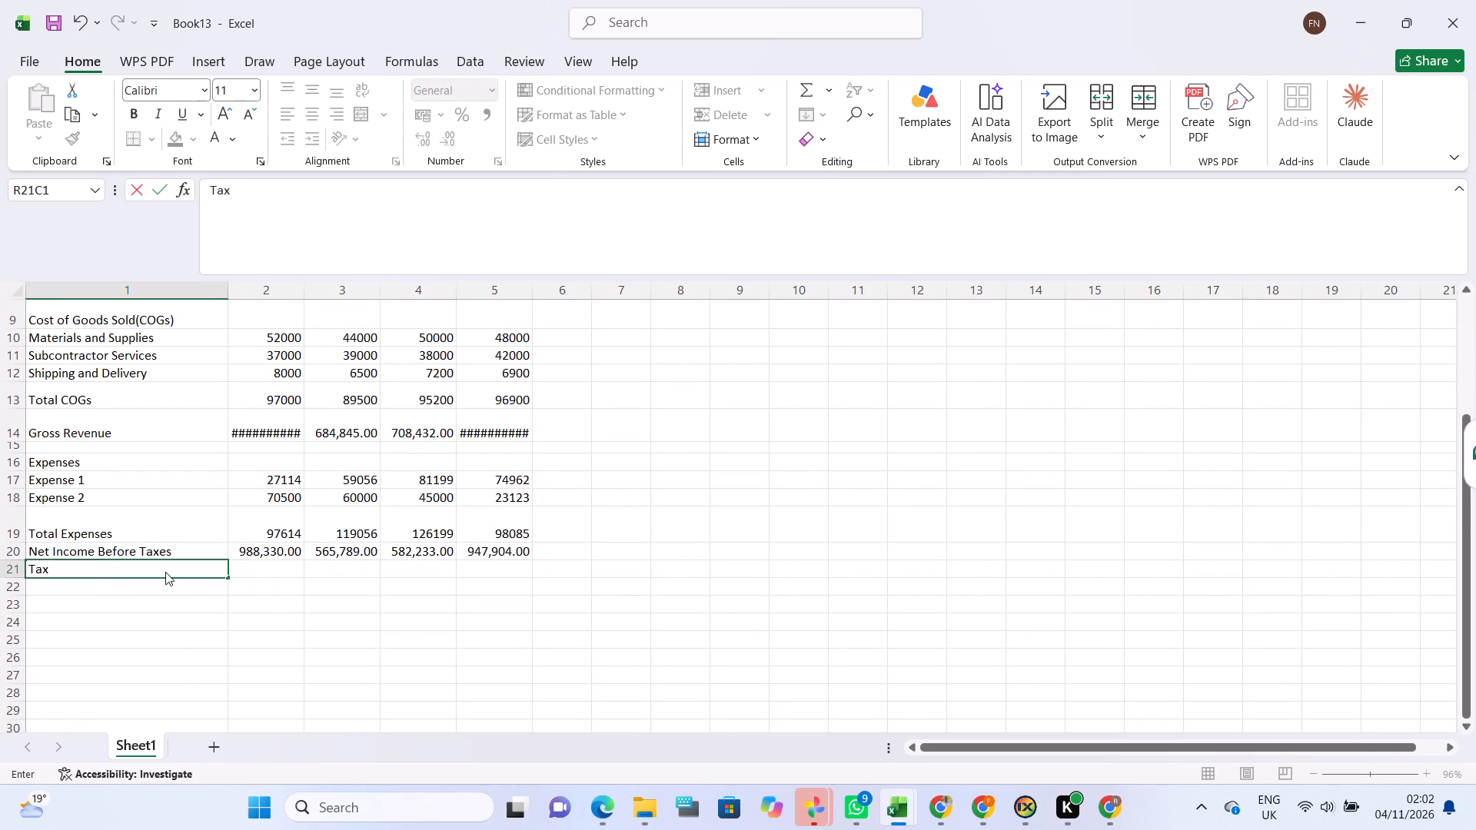
{"action": "type", "text": "te"}
{"action": "key", "text": "BackSpace"}
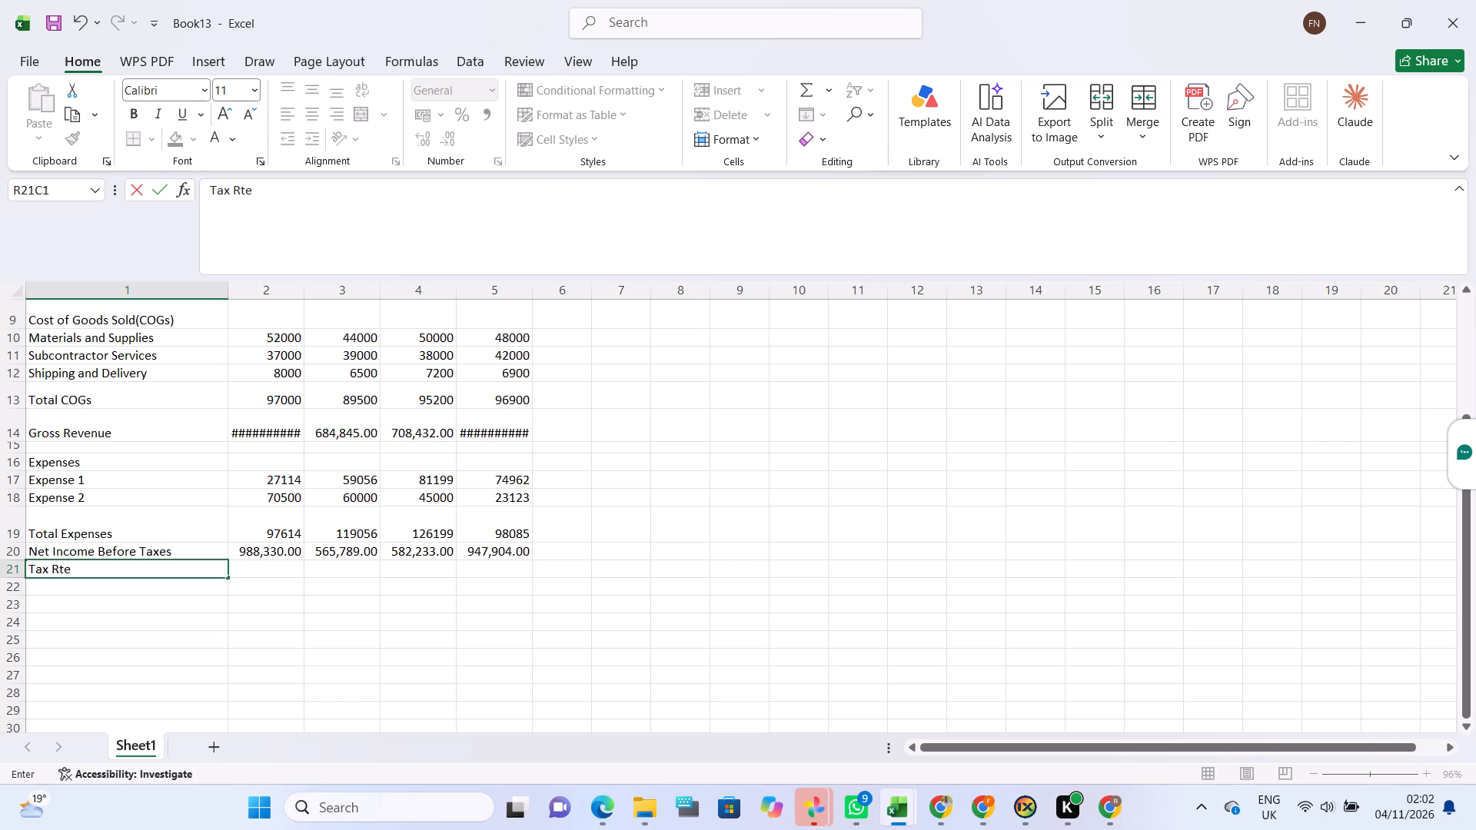
{"action": "key", "text": "BackSpace"}
{"action": "type", "text": "ate"}
Enter 7.25% as the Q1 Tax Rate and fill it across the Q2 to Q4 cells.
{"action": "left_click", "coordinate": [243, 566]}
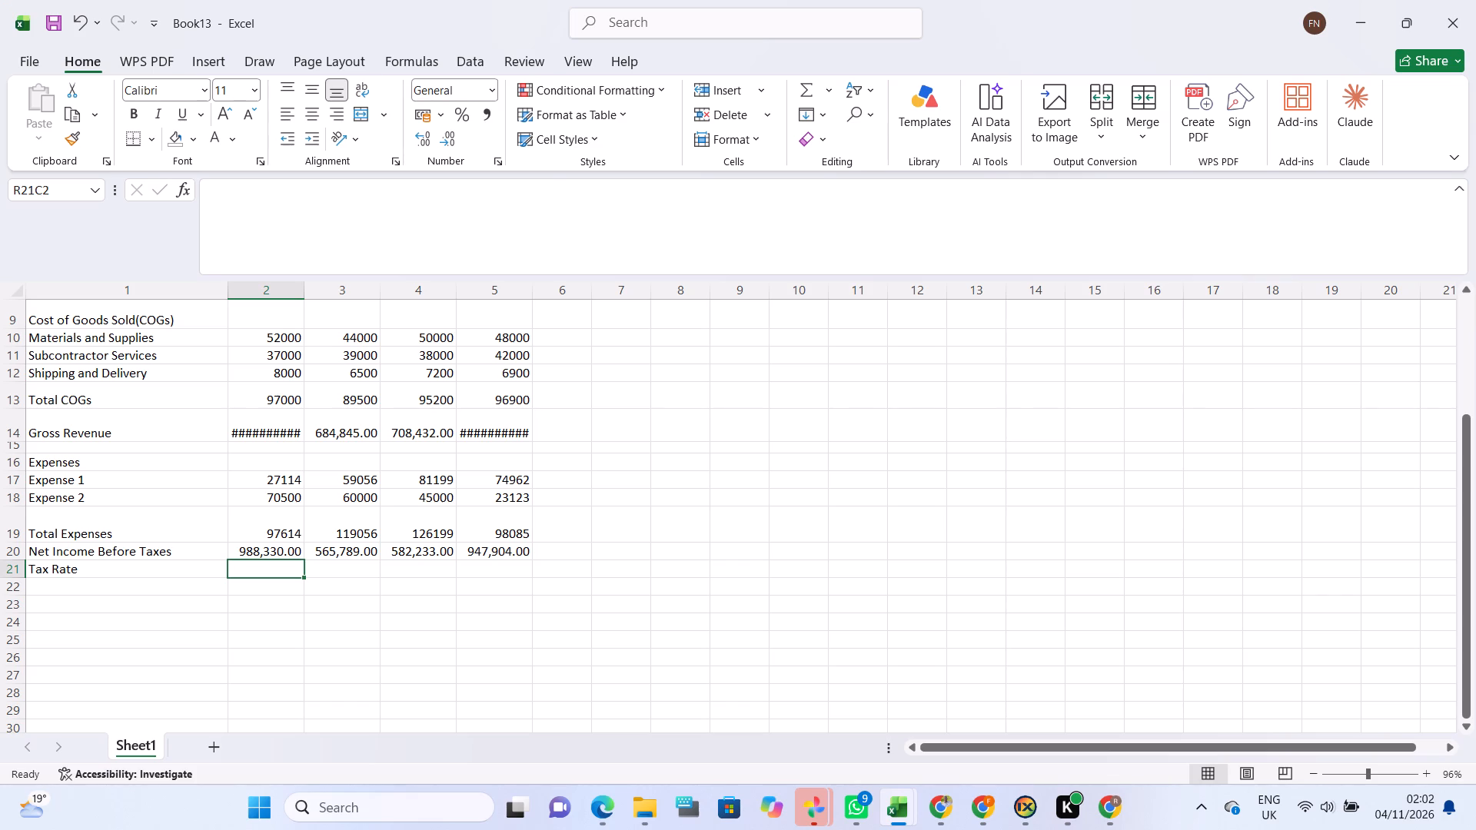
{"action": "type", "text": "7.25%"}
{"action": "key", "text": "Right"}
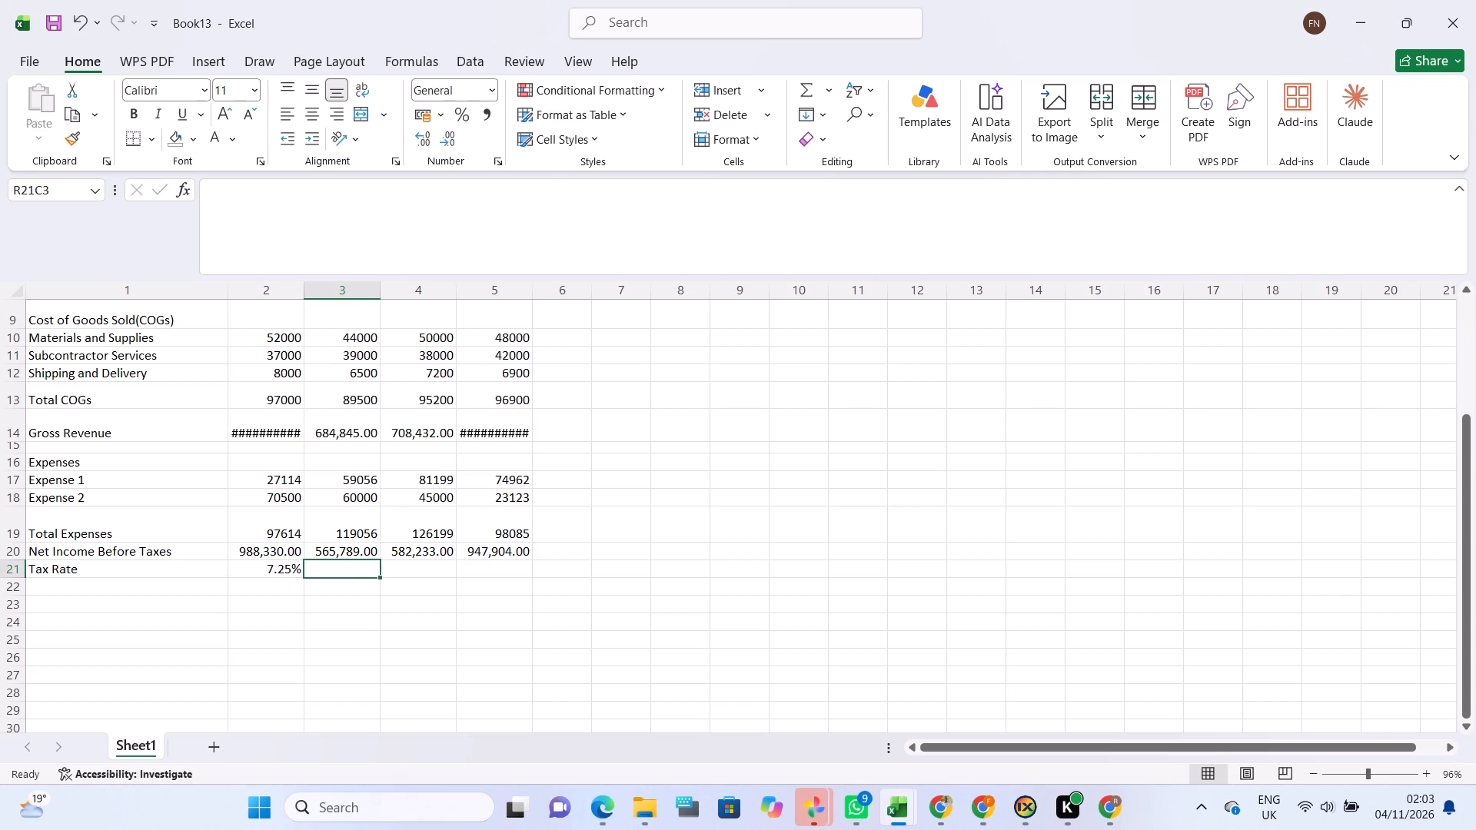
{"action": "key", "text": "7"}
{"action": "left_click", "coordinate": [246, 569]}
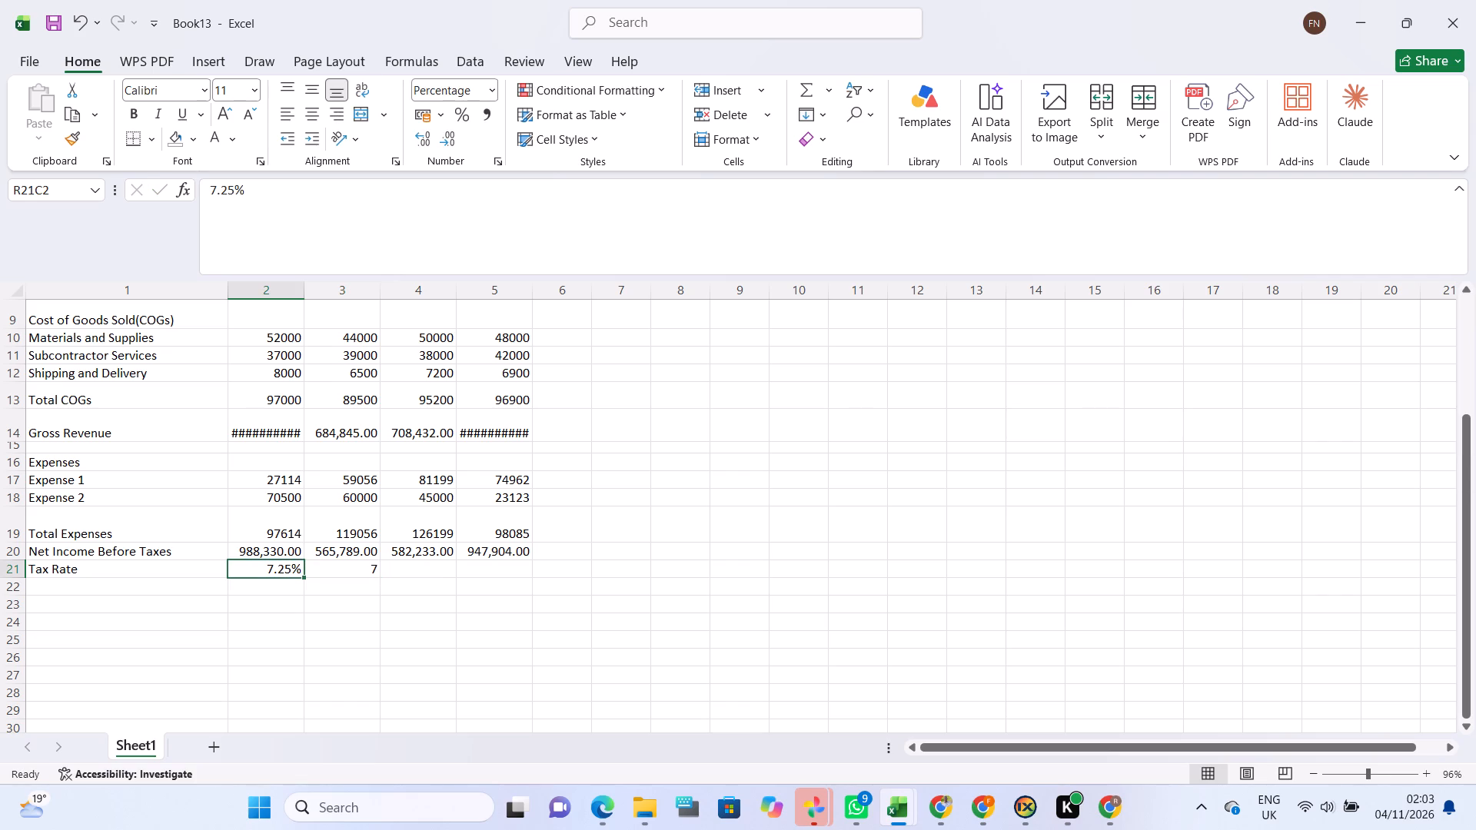
{"action": "left_click_drag", "start_coordinate": [301, 578], "coordinate": [508, 579]}
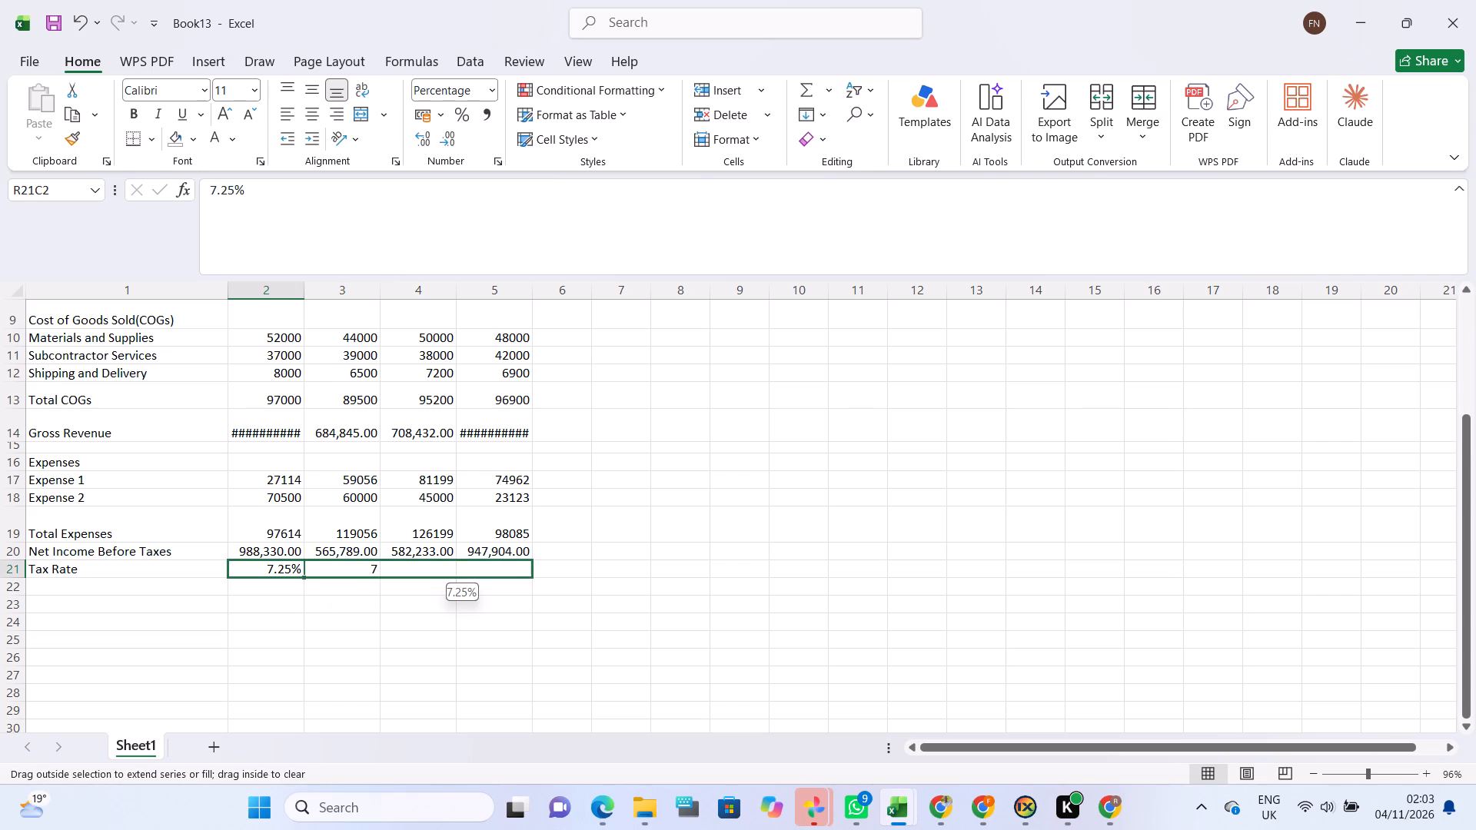
{"action": "left_click_drag", "start_coordinate": [508, 579], "coordinate": [510, 579]}
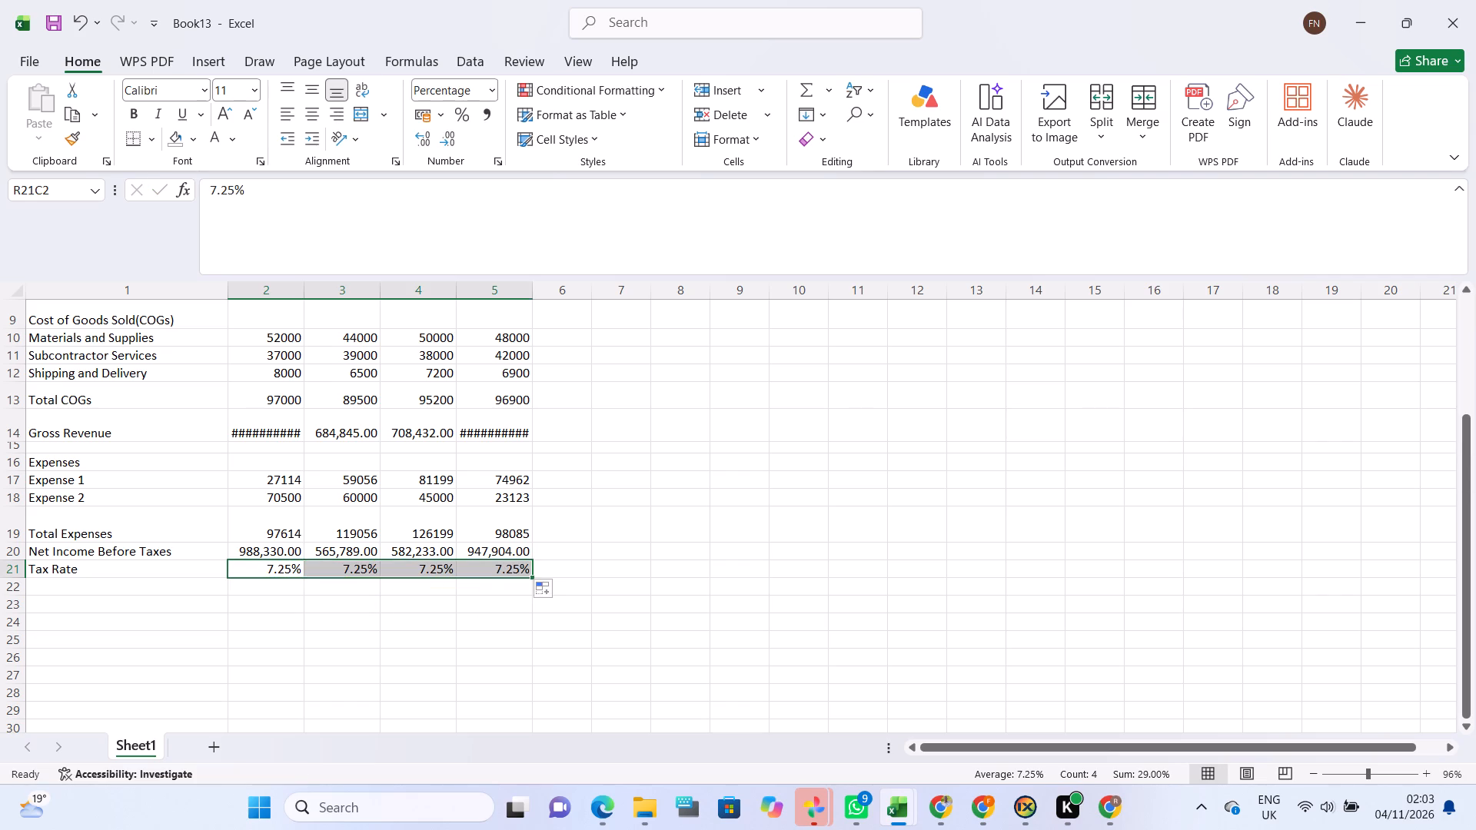
Enter the row label Income Tax Expense directly below Tax Rate.
{"action": "left_click", "coordinate": [252, 619]}
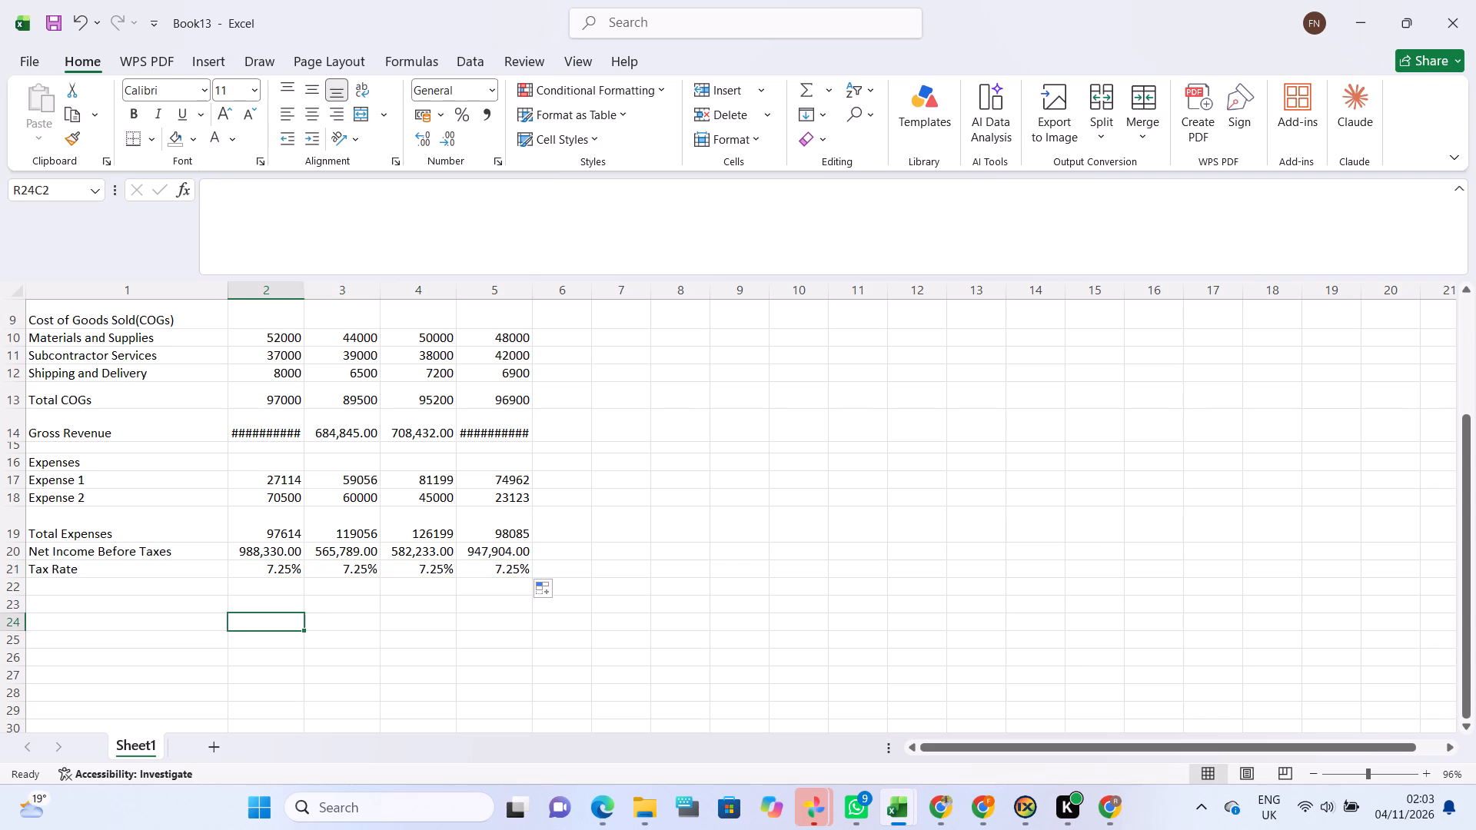
{"action": "left_click", "coordinate": [148, 590]}
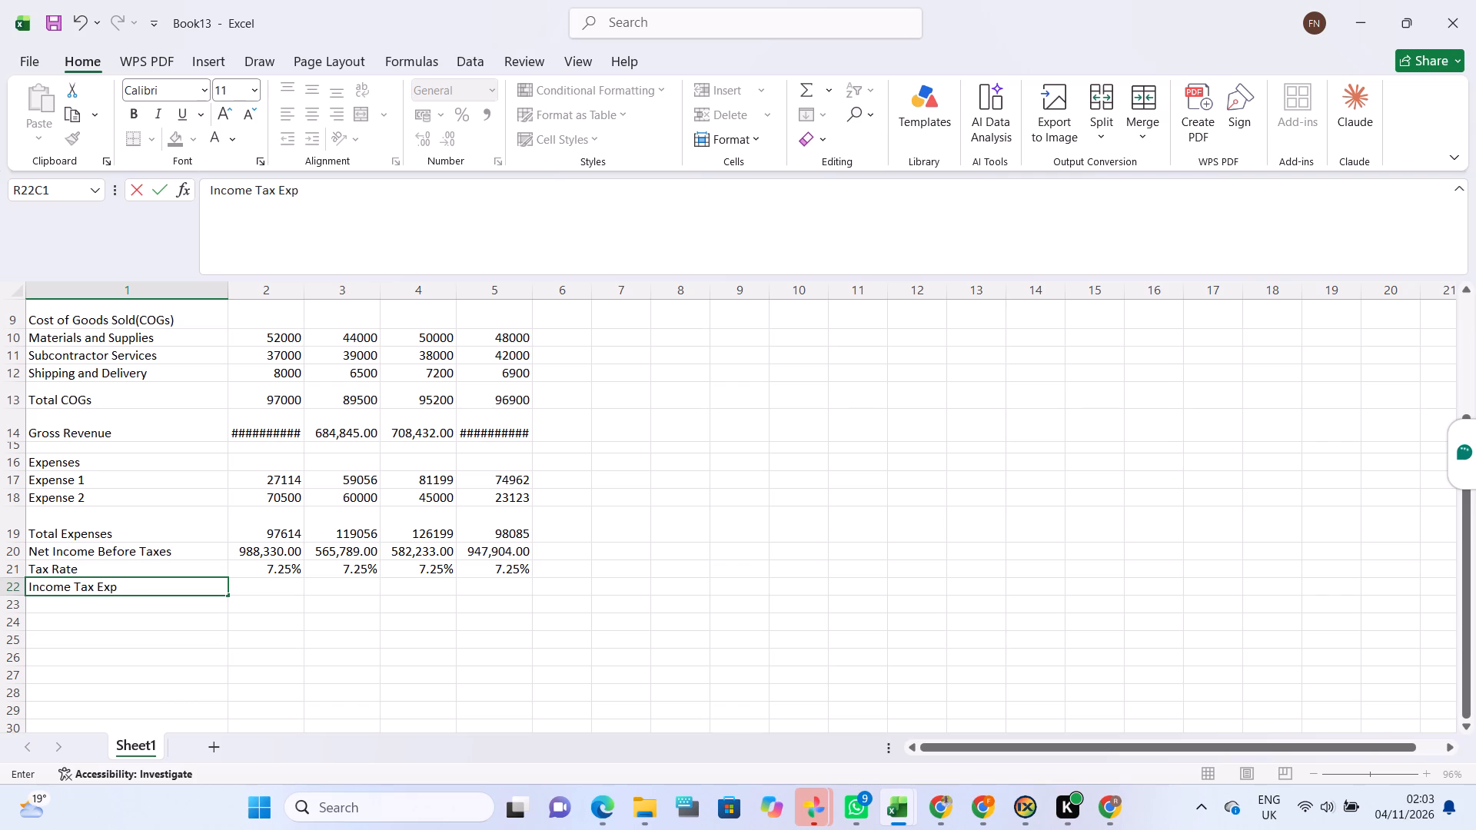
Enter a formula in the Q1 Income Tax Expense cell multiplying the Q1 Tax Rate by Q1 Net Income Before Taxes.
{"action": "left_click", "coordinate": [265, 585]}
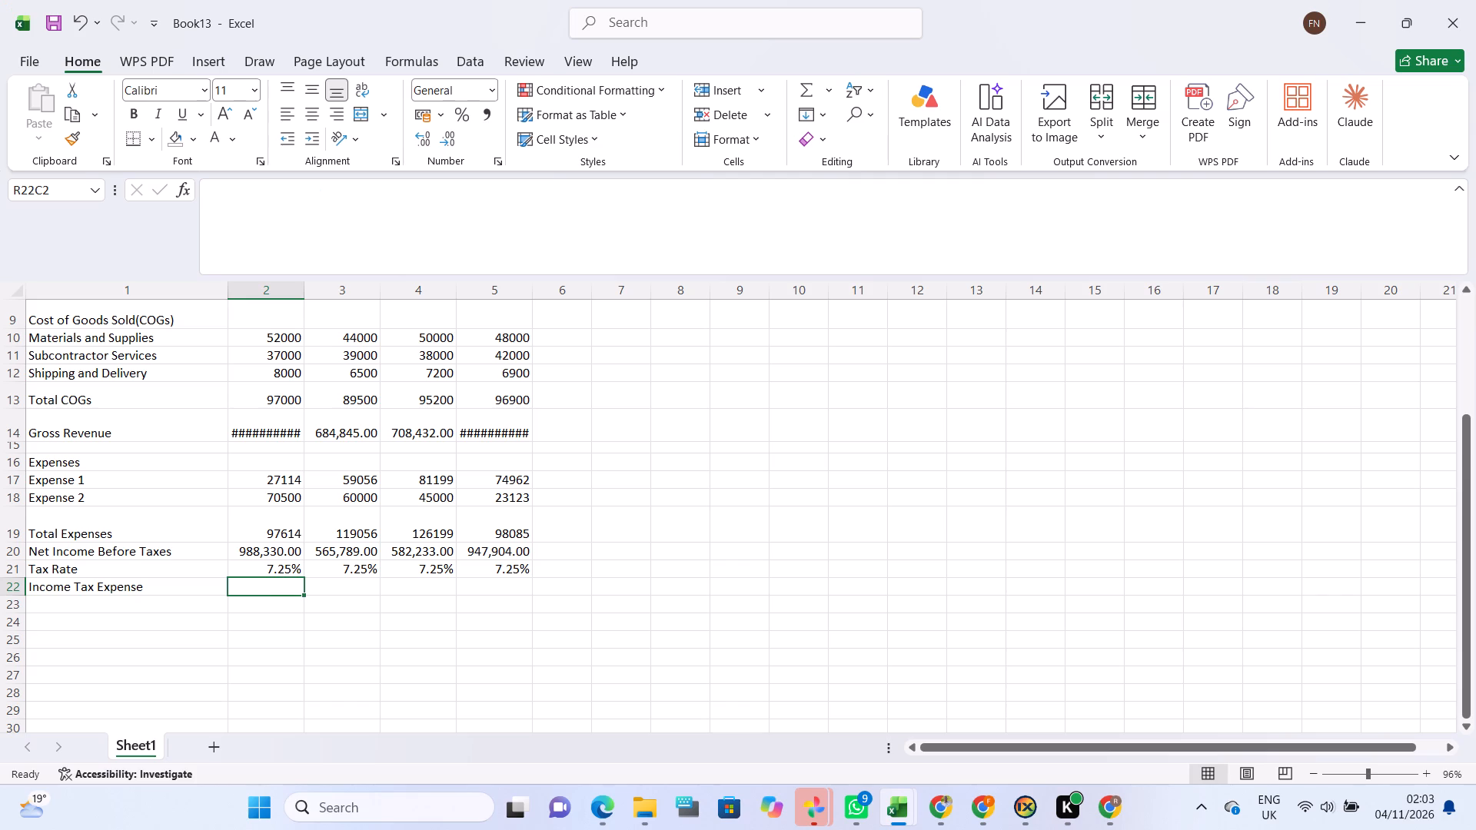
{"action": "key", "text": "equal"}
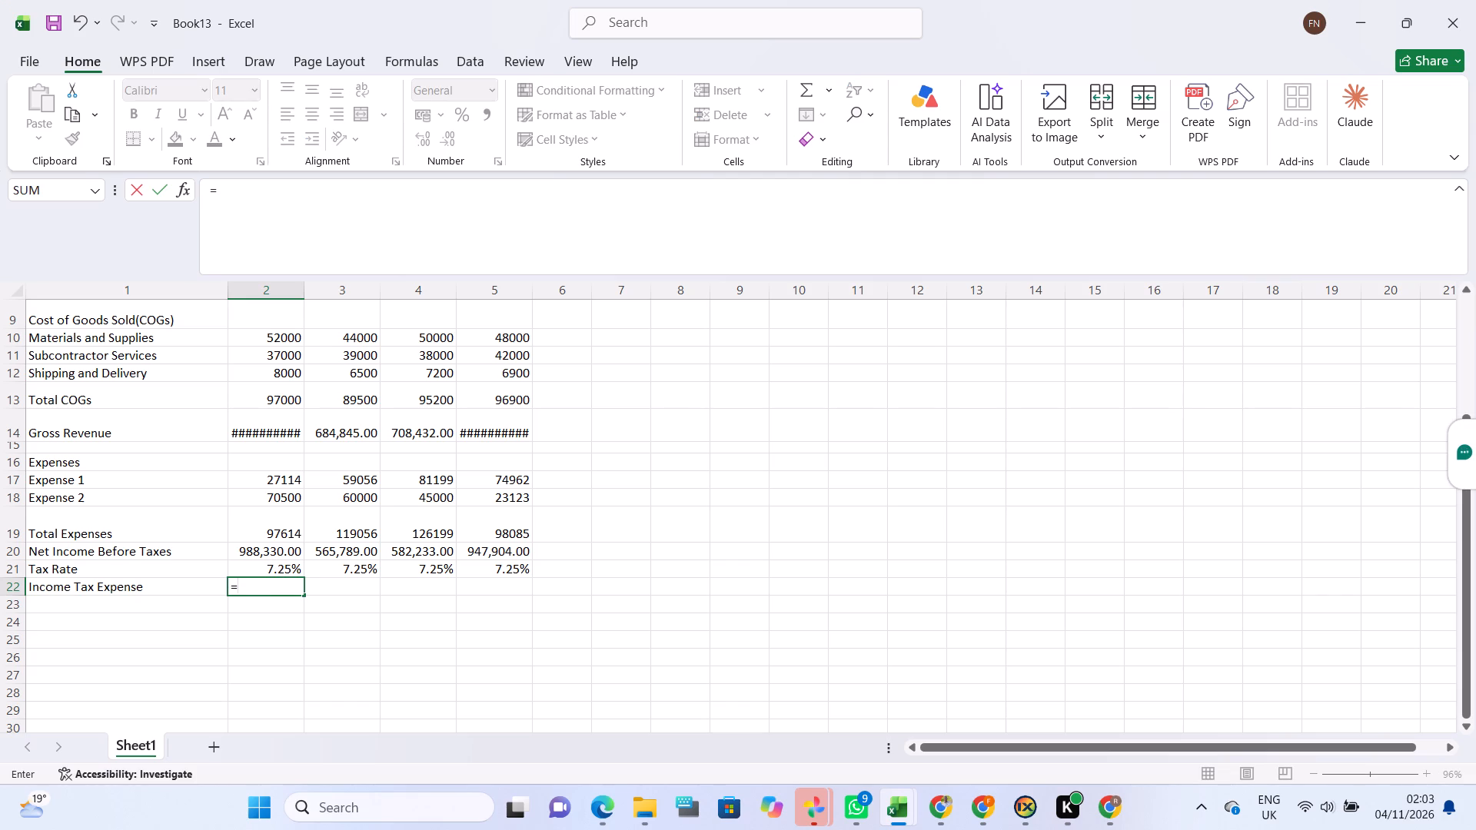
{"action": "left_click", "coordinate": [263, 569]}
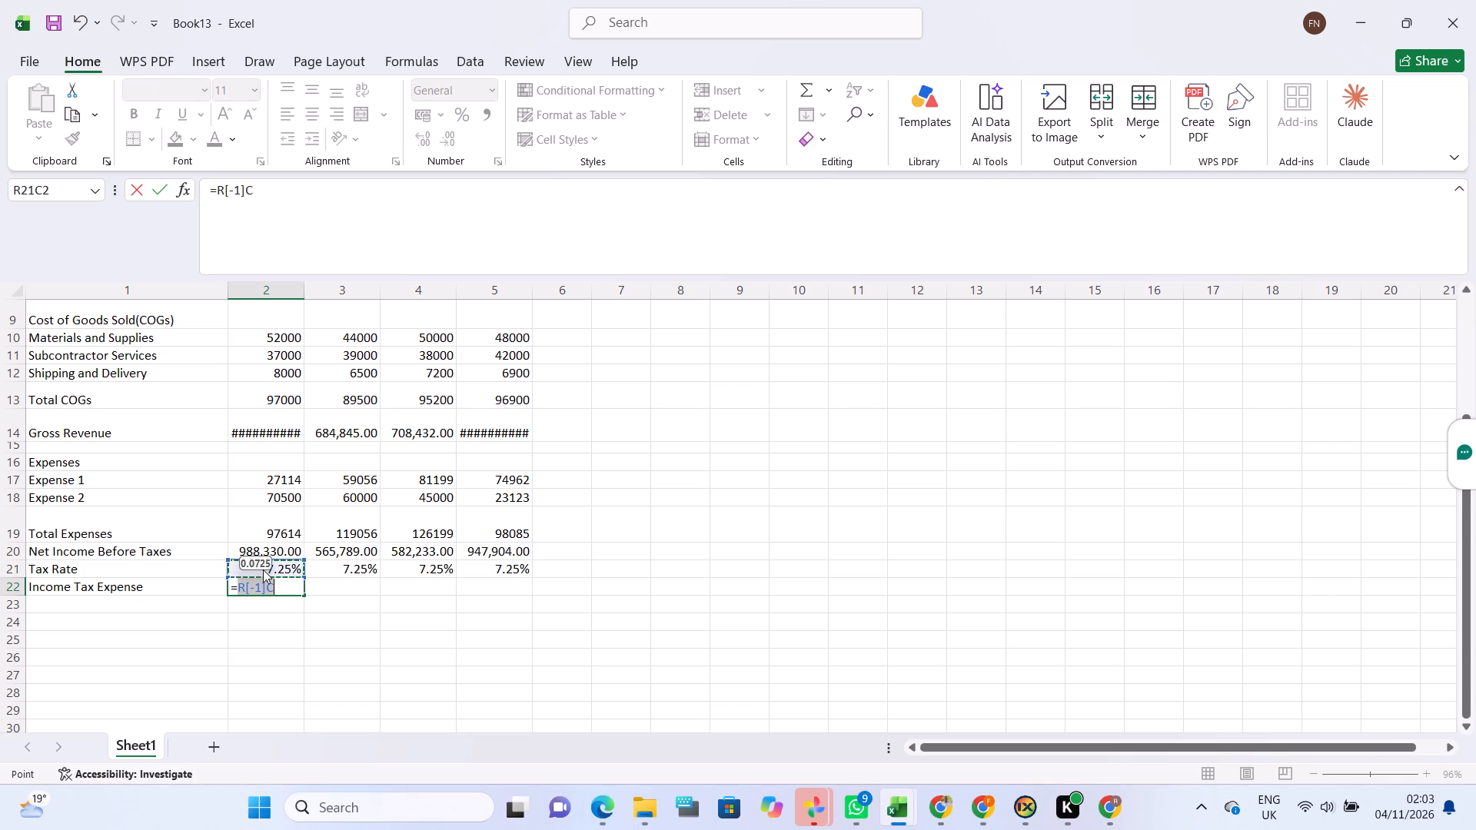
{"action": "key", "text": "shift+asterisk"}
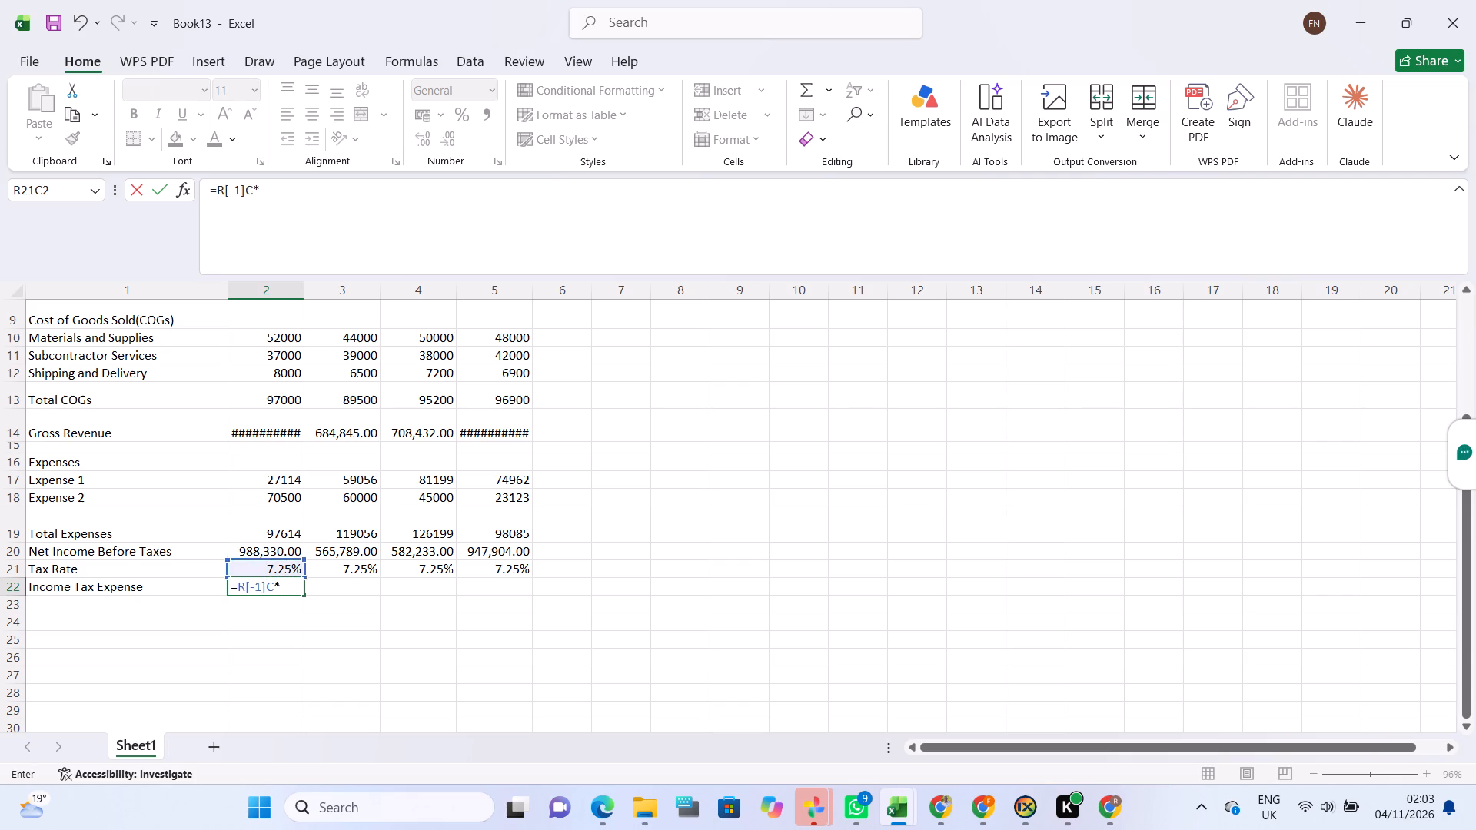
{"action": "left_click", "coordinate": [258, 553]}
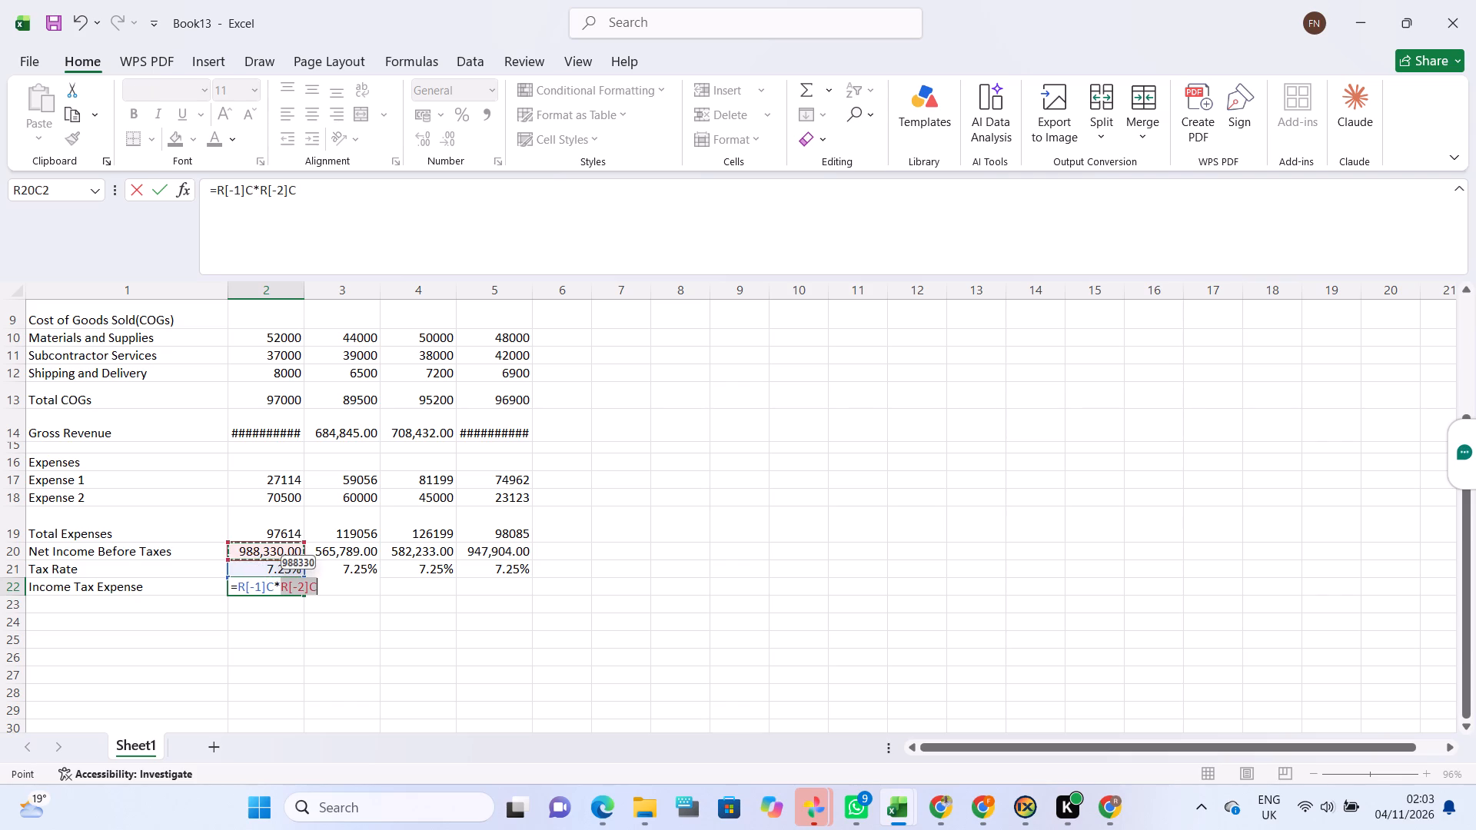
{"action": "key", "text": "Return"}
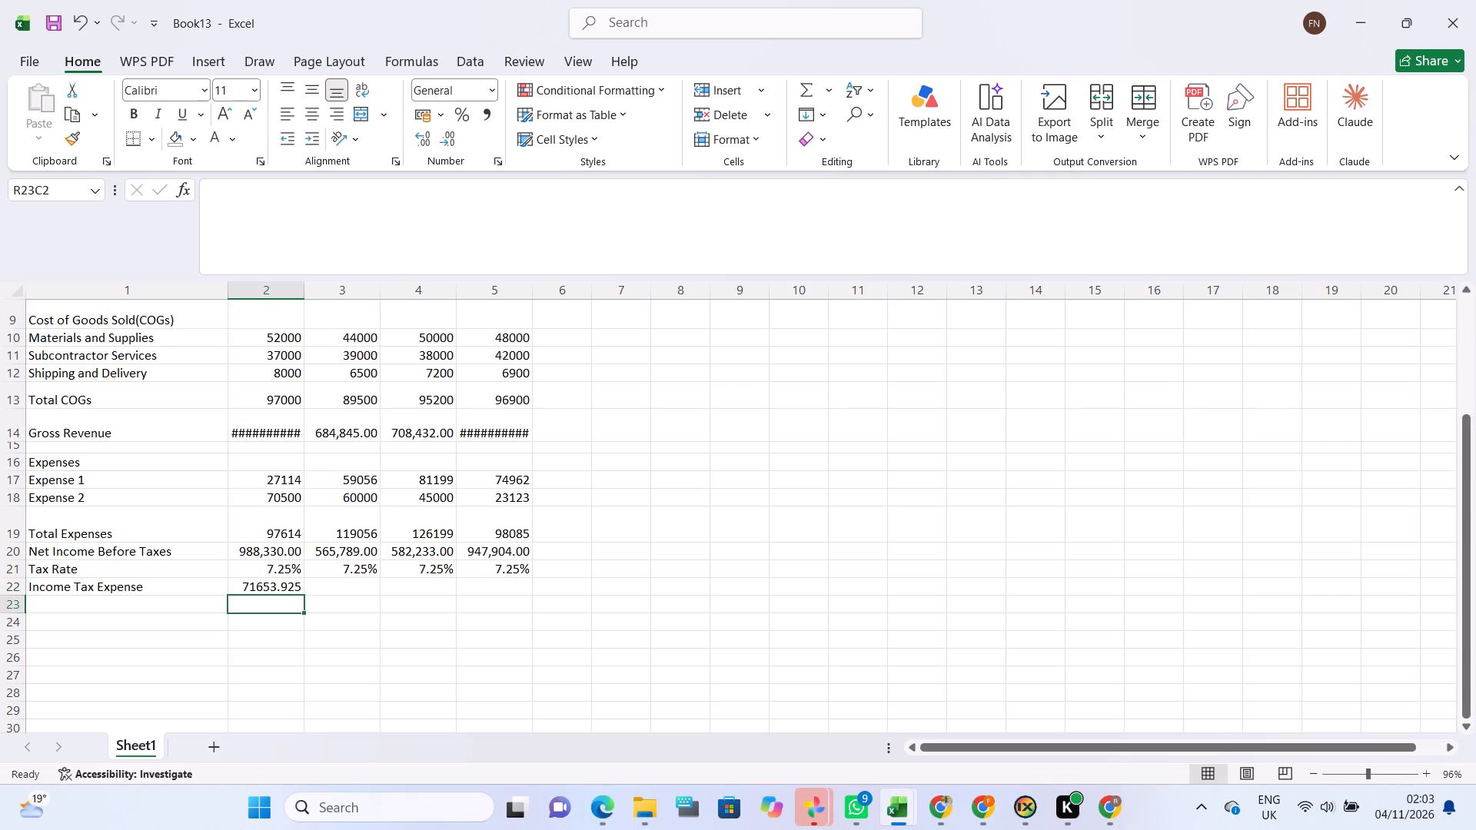
Replace the Q1 Income Tax Expense formula with the fixed value 916676.
{"action": "left_click", "coordinate": [279, 588]}
{"action": "key", "text": "BackSpace"}
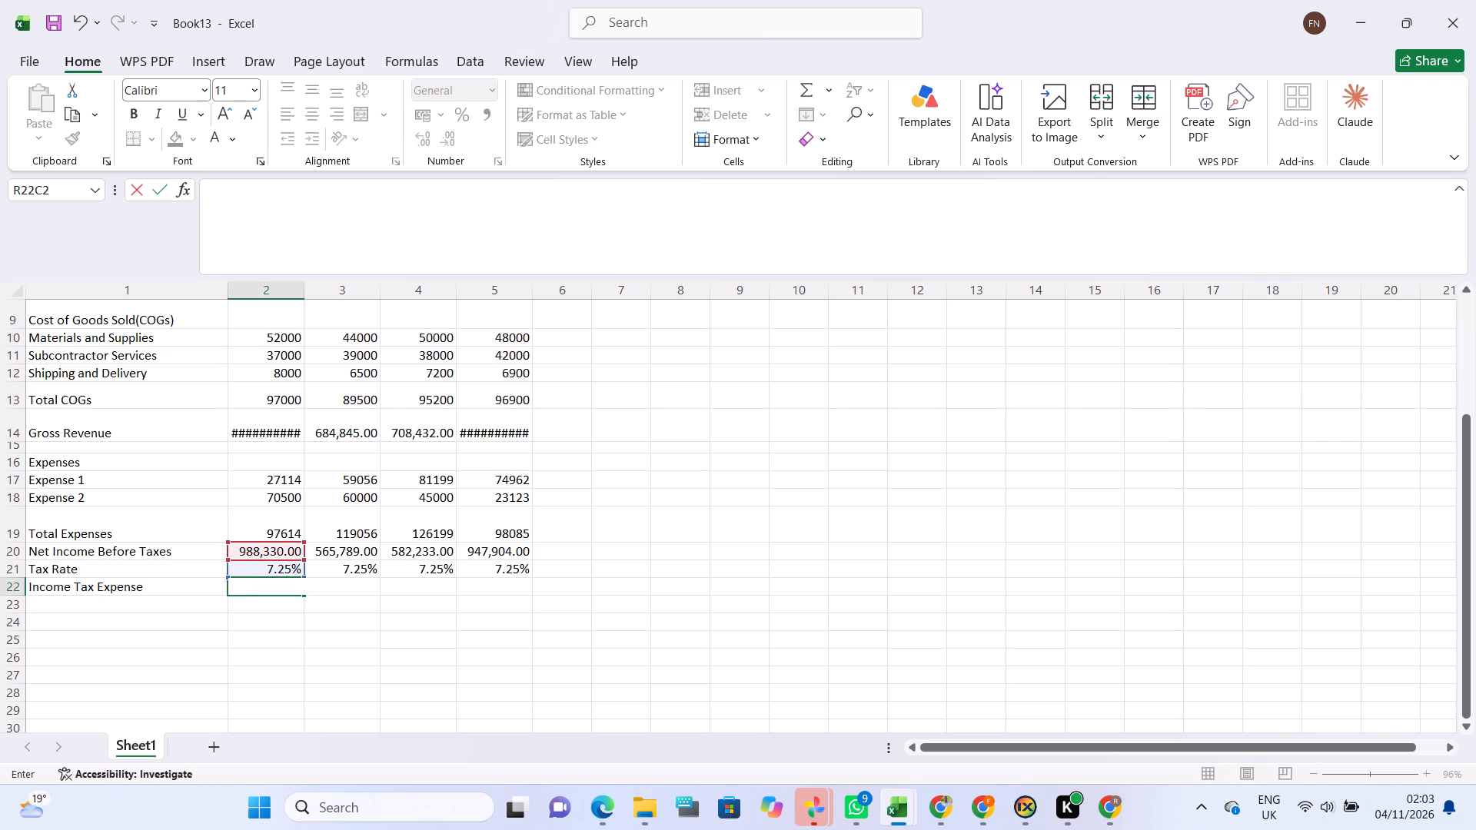
{"action": "key", "text": "equal"}
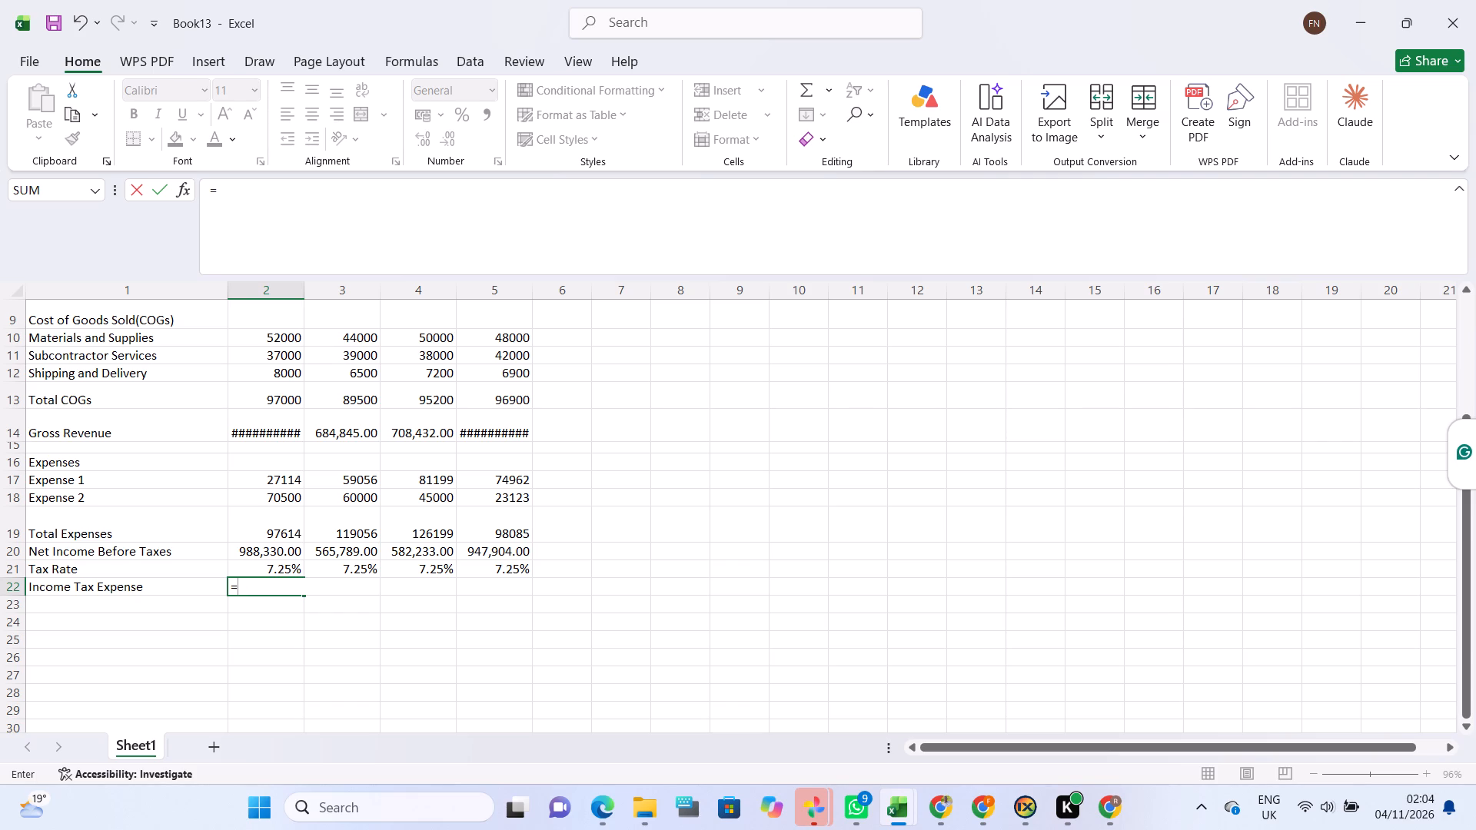
{"action": "key", "text": "BackSpace"}
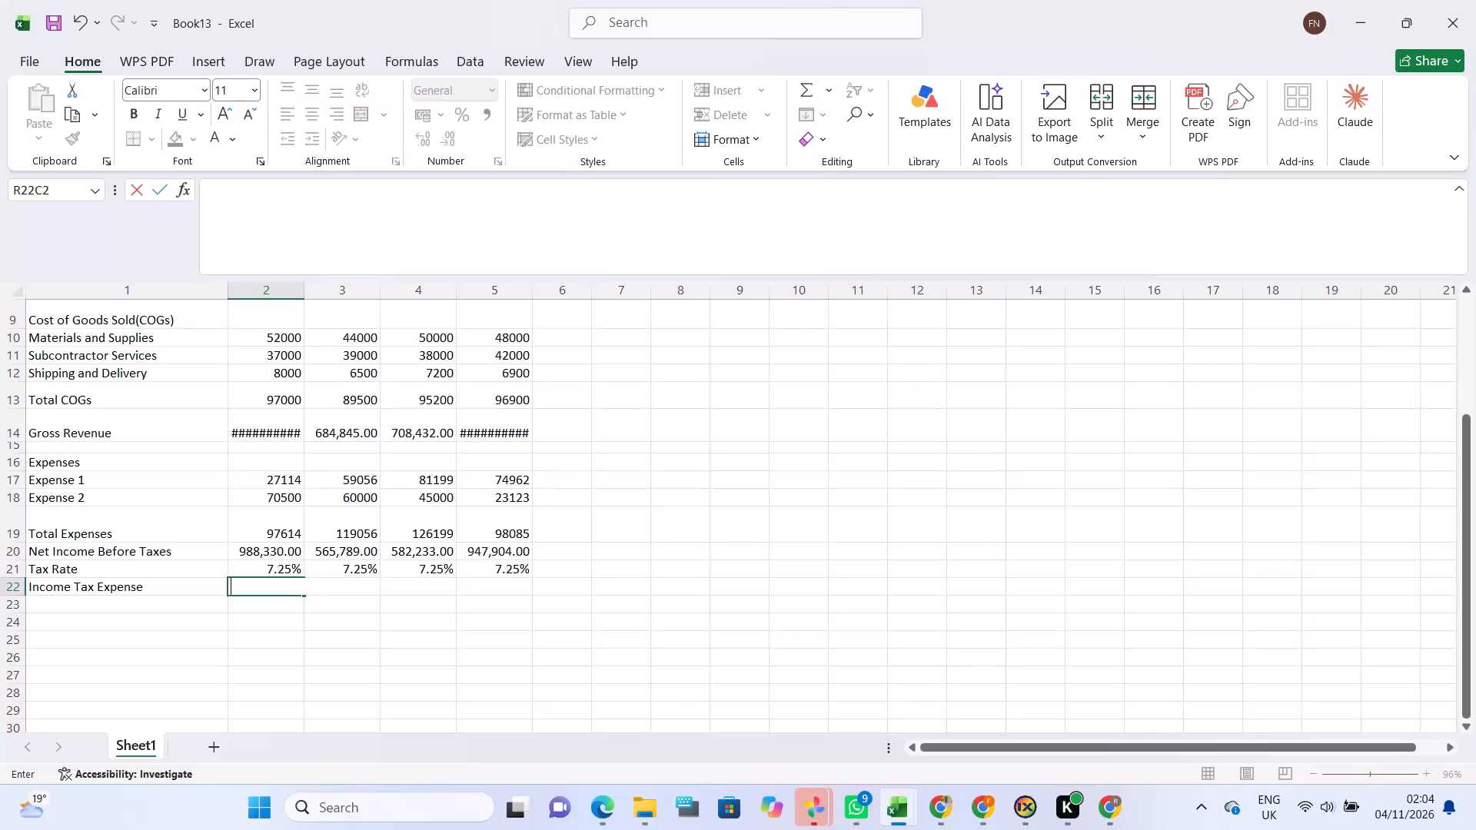
{"action": "left_click", "coordinate": [278, 583]}
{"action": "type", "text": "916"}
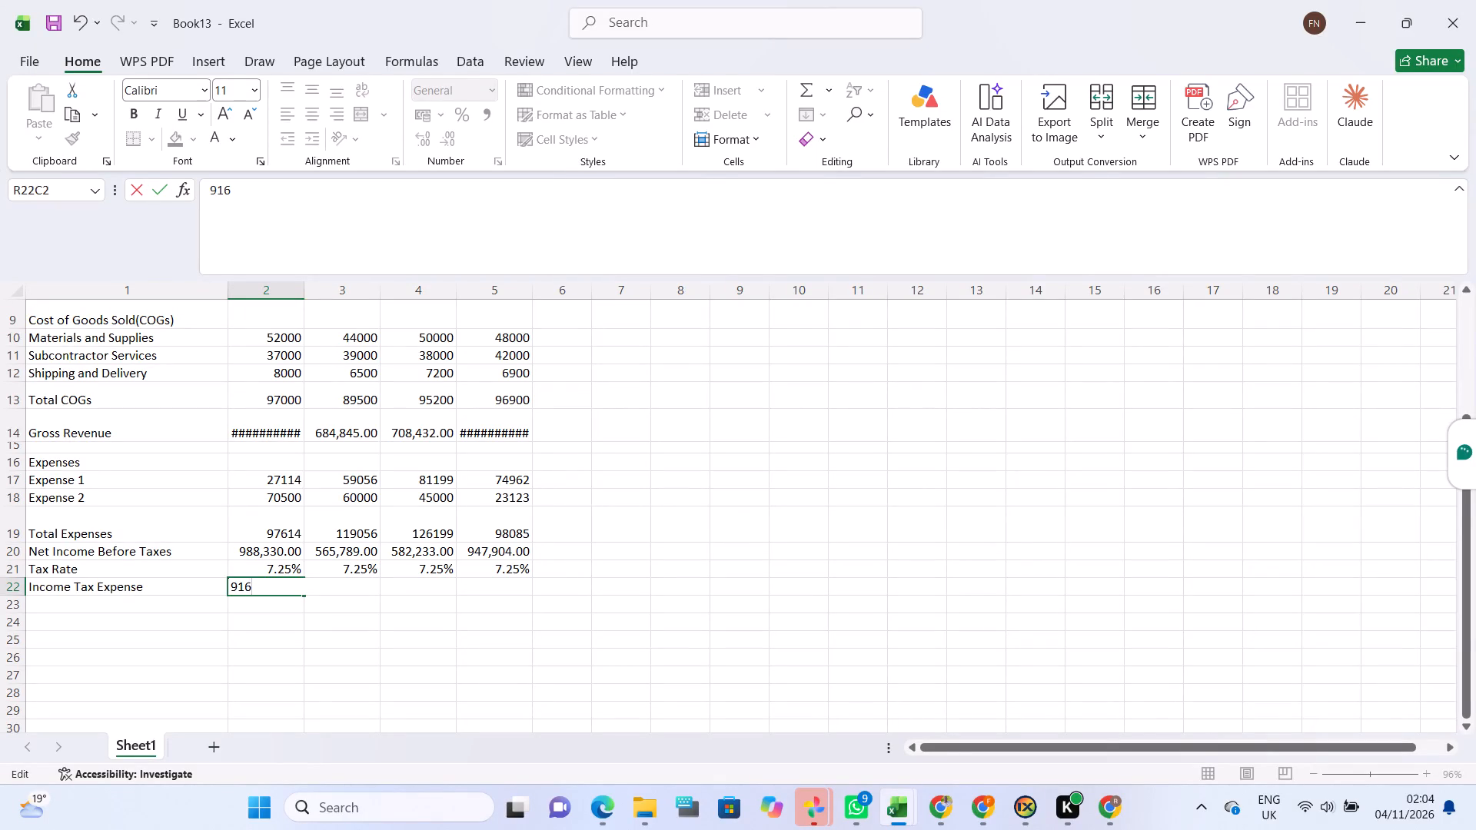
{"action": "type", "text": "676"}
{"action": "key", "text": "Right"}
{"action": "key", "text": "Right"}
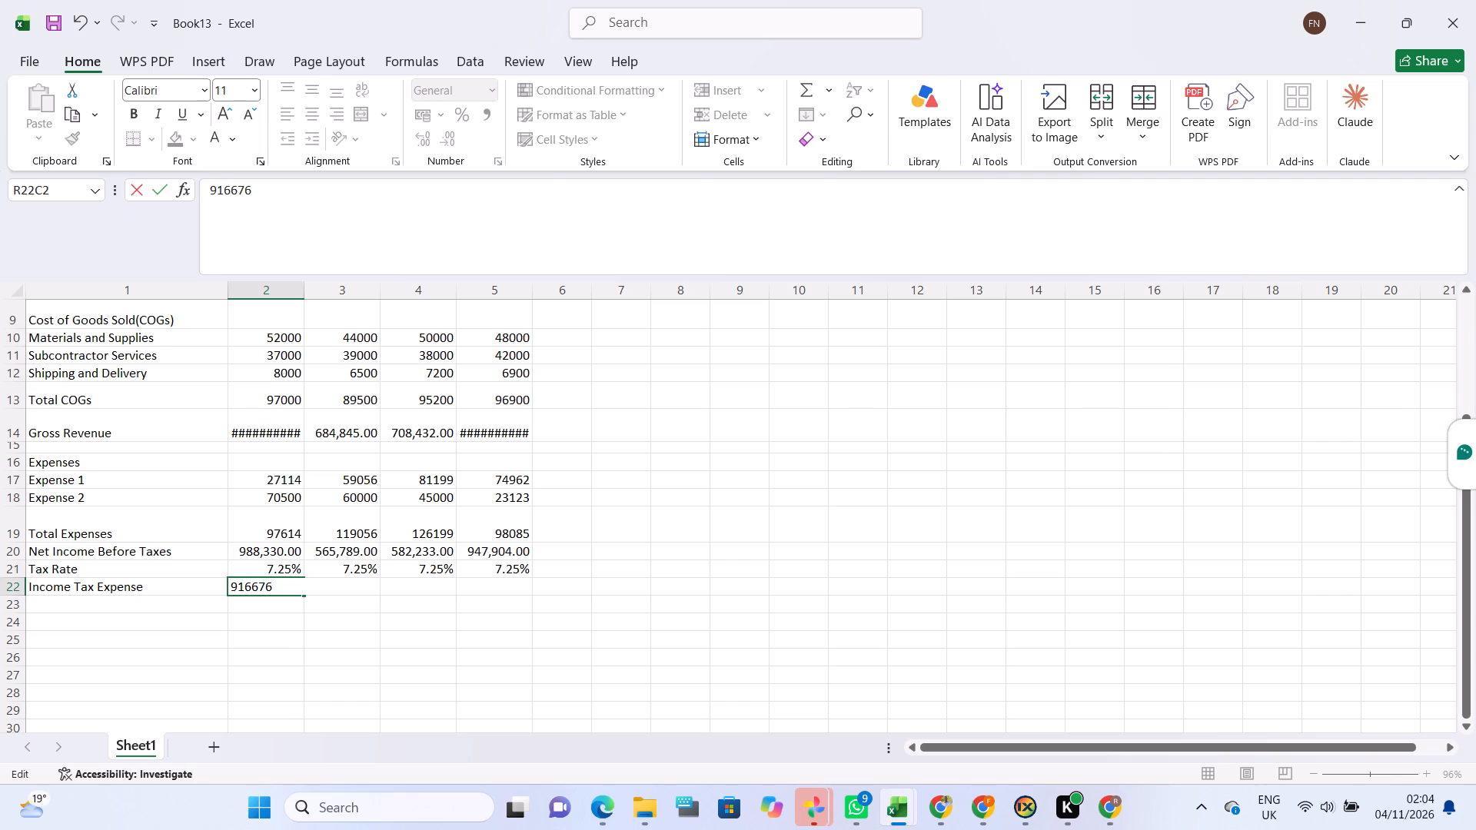
{"action": "left_click", "coordinate": [337, 579]}
{"action": "double_click", "coordinate": [354, 585]}
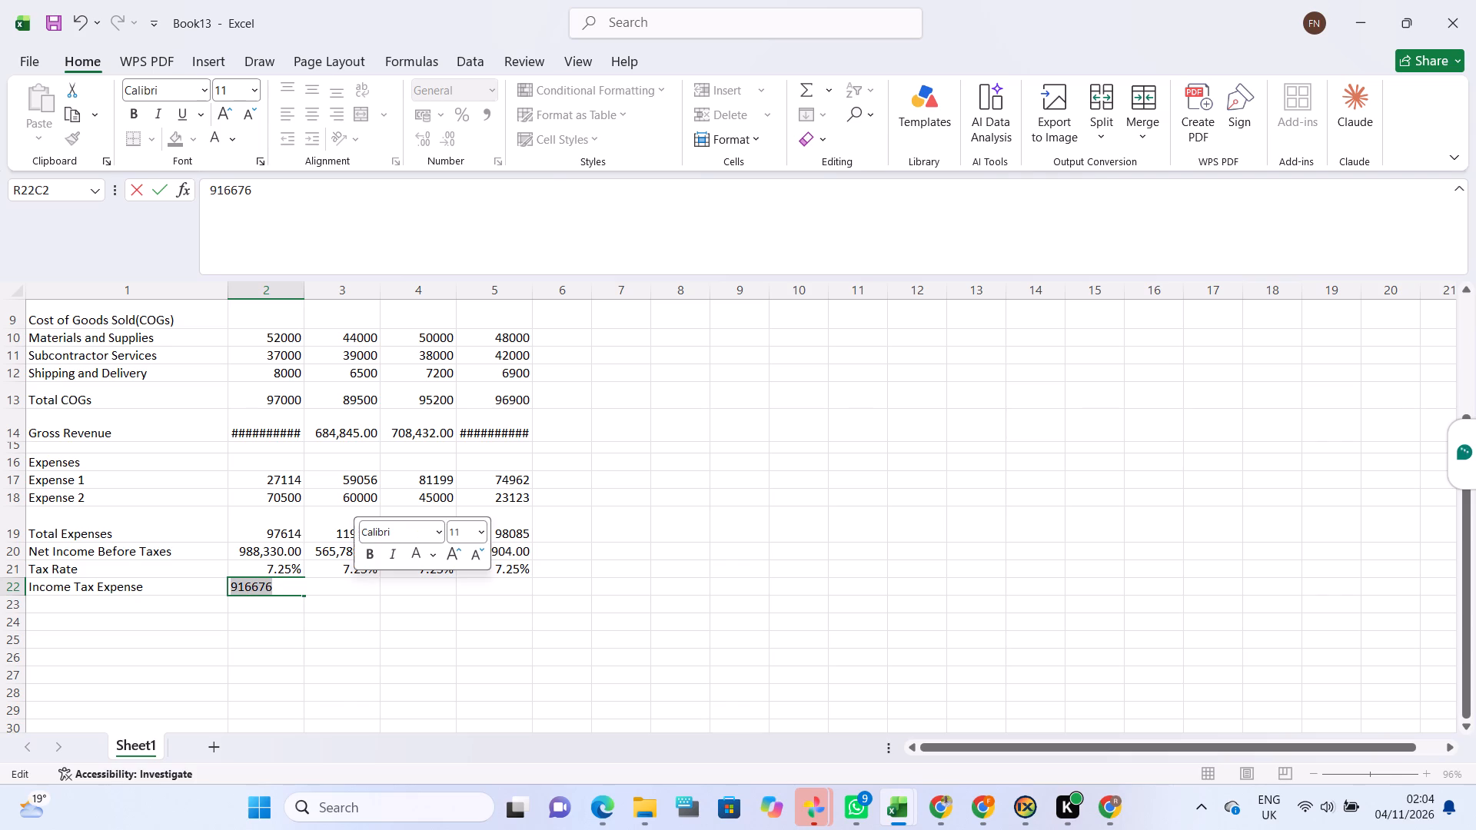
{"action": "double_click", "coordinate": [367, 587]}
{"action": "double_click", "coordinate": [367, 587]}
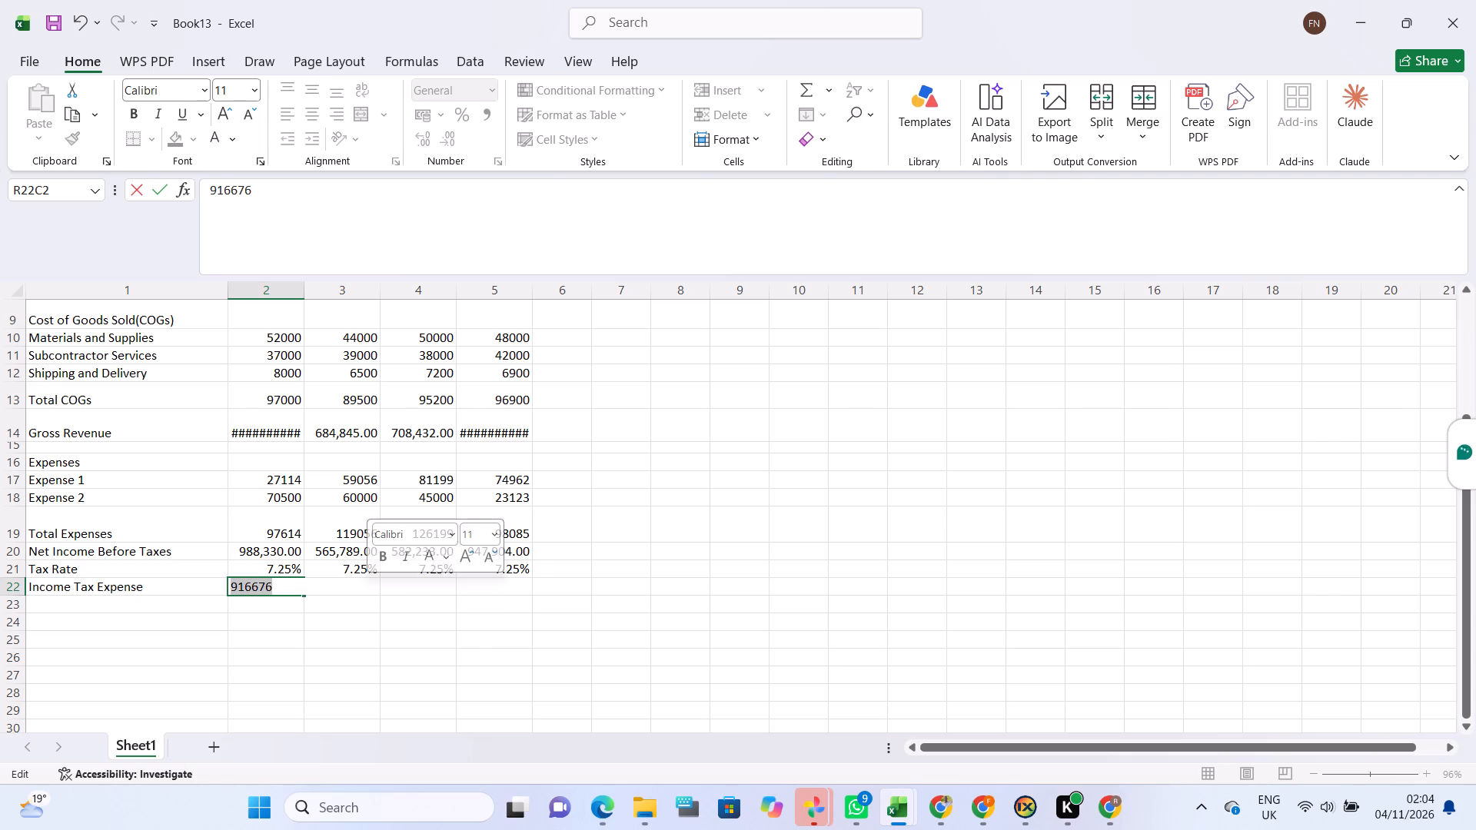
{"action": "left_click", "coordinate": [348, 606]}
Enter the Income Tax Expense values 524769 for Q2, 539918 for Q3 and 879181 for Q4.
{"action": "left_click", "coordinate": [343, 589]}
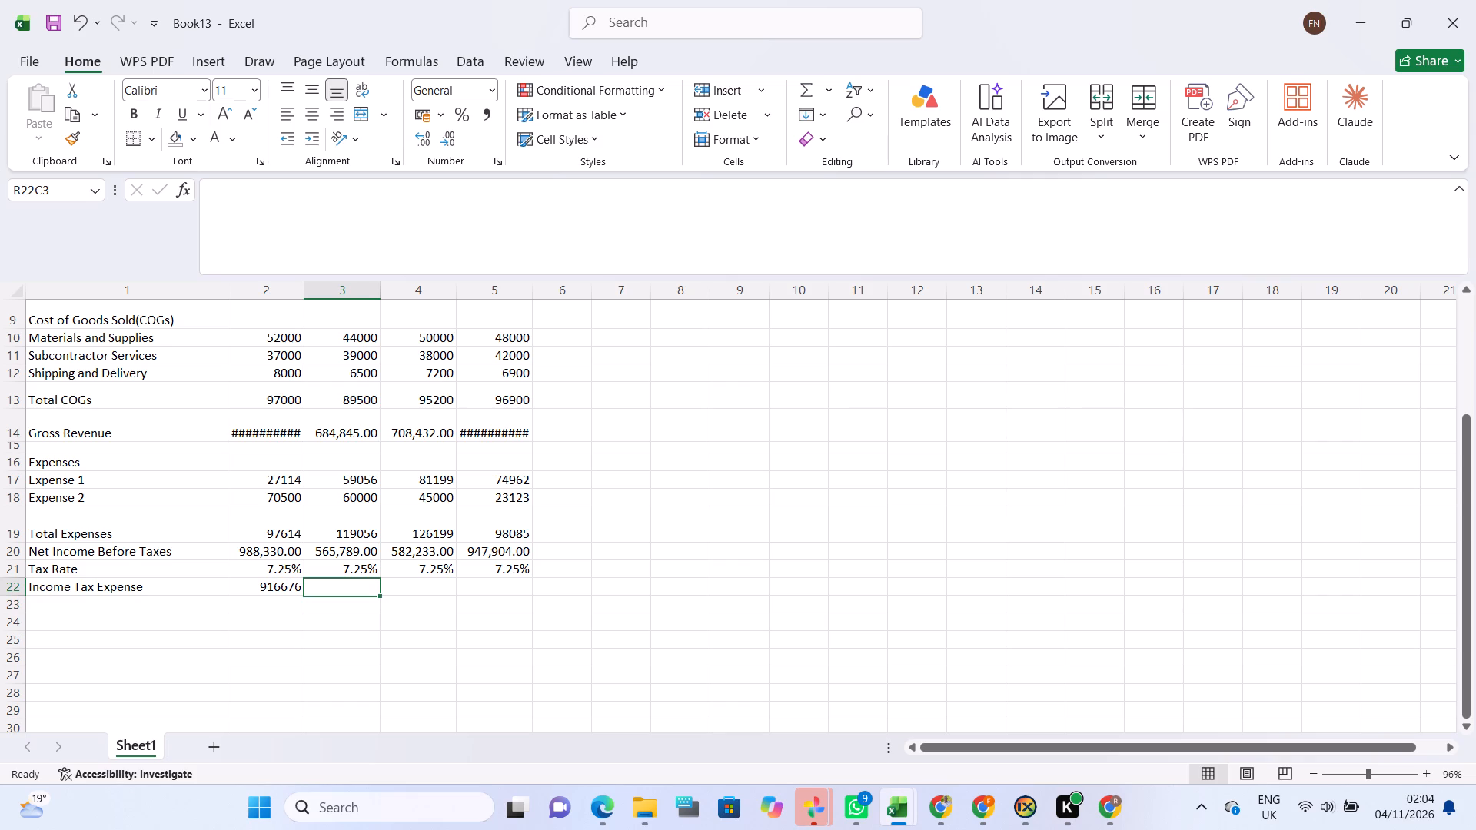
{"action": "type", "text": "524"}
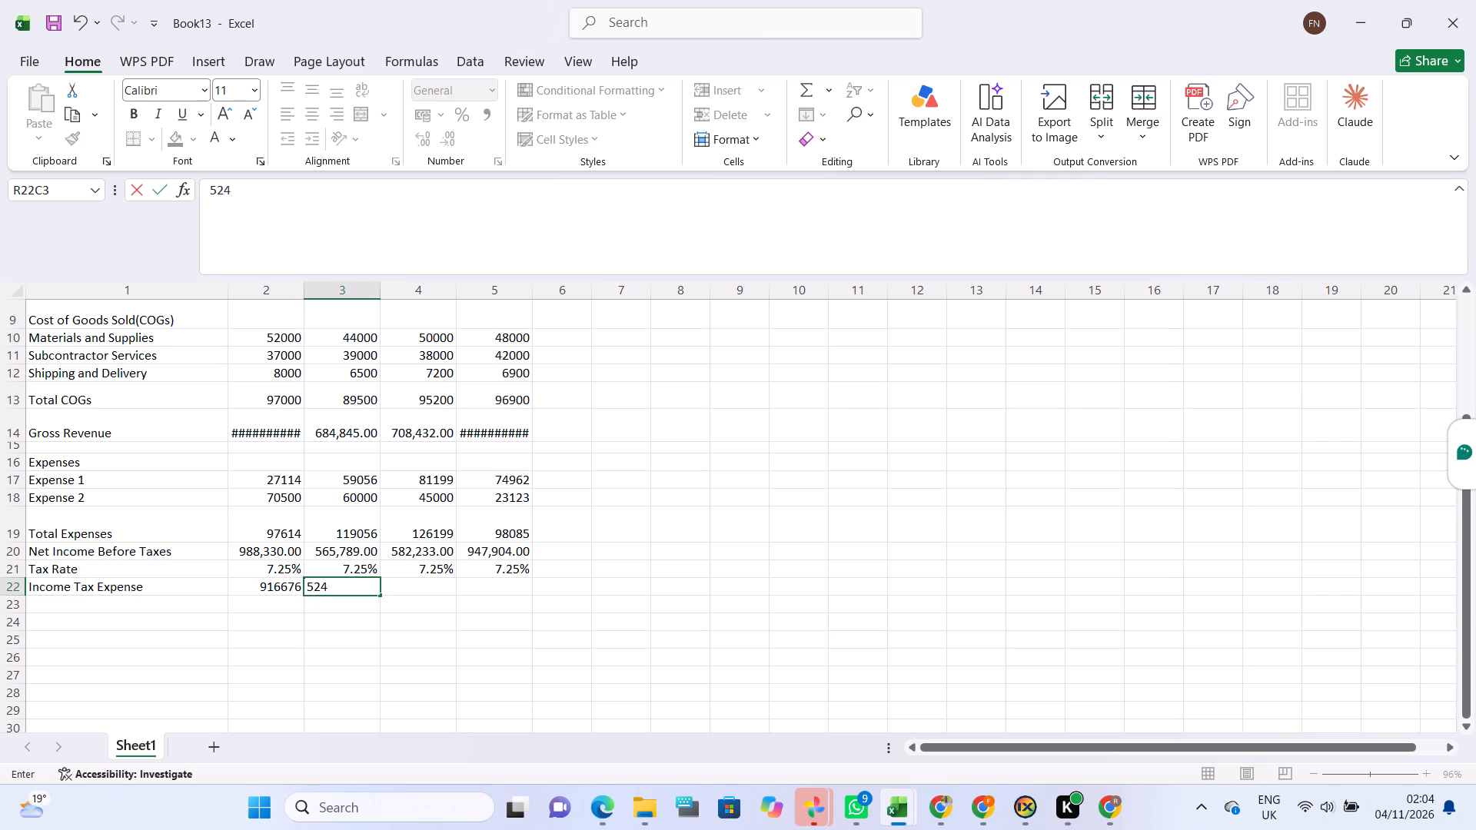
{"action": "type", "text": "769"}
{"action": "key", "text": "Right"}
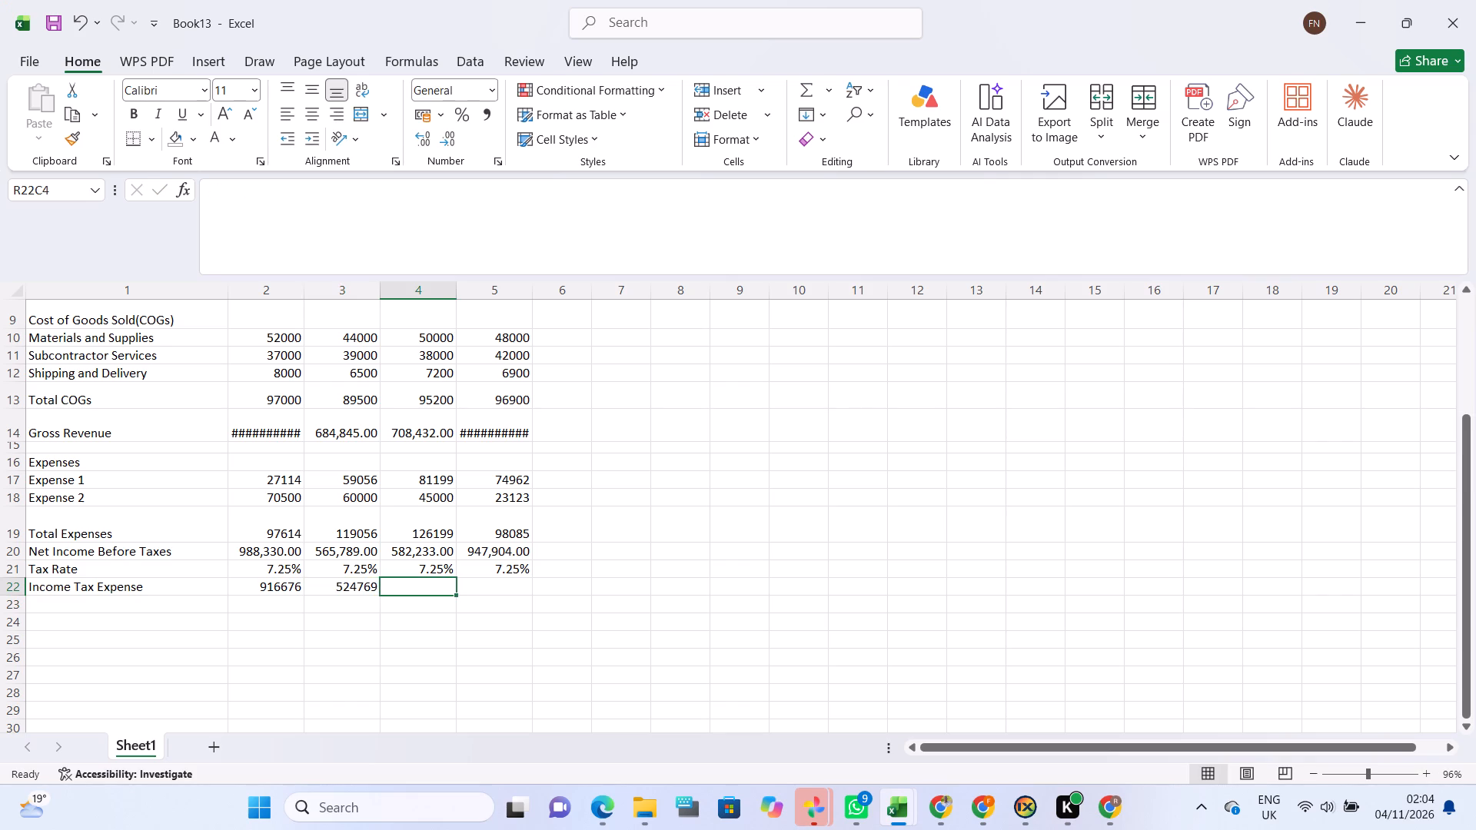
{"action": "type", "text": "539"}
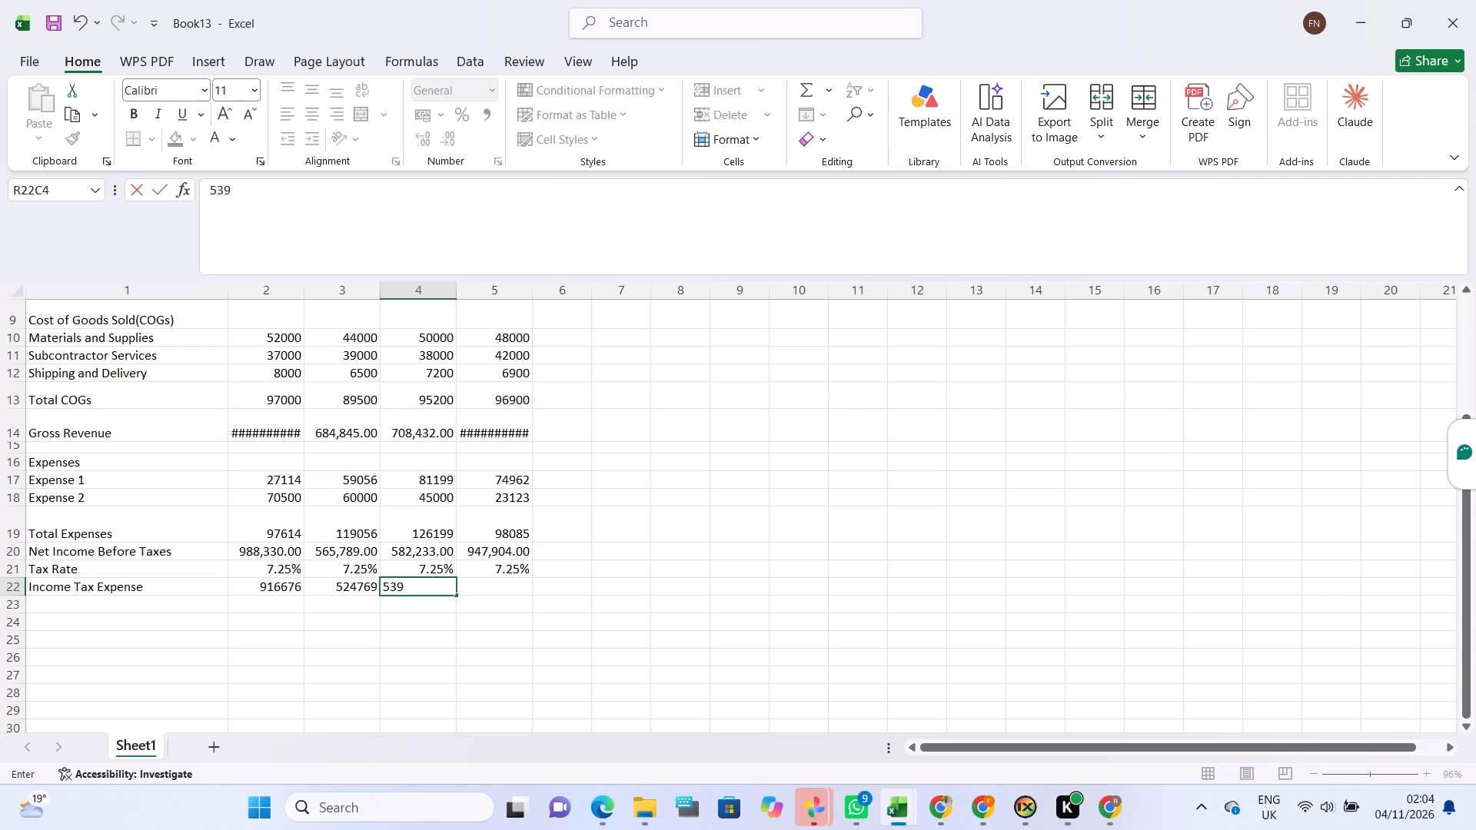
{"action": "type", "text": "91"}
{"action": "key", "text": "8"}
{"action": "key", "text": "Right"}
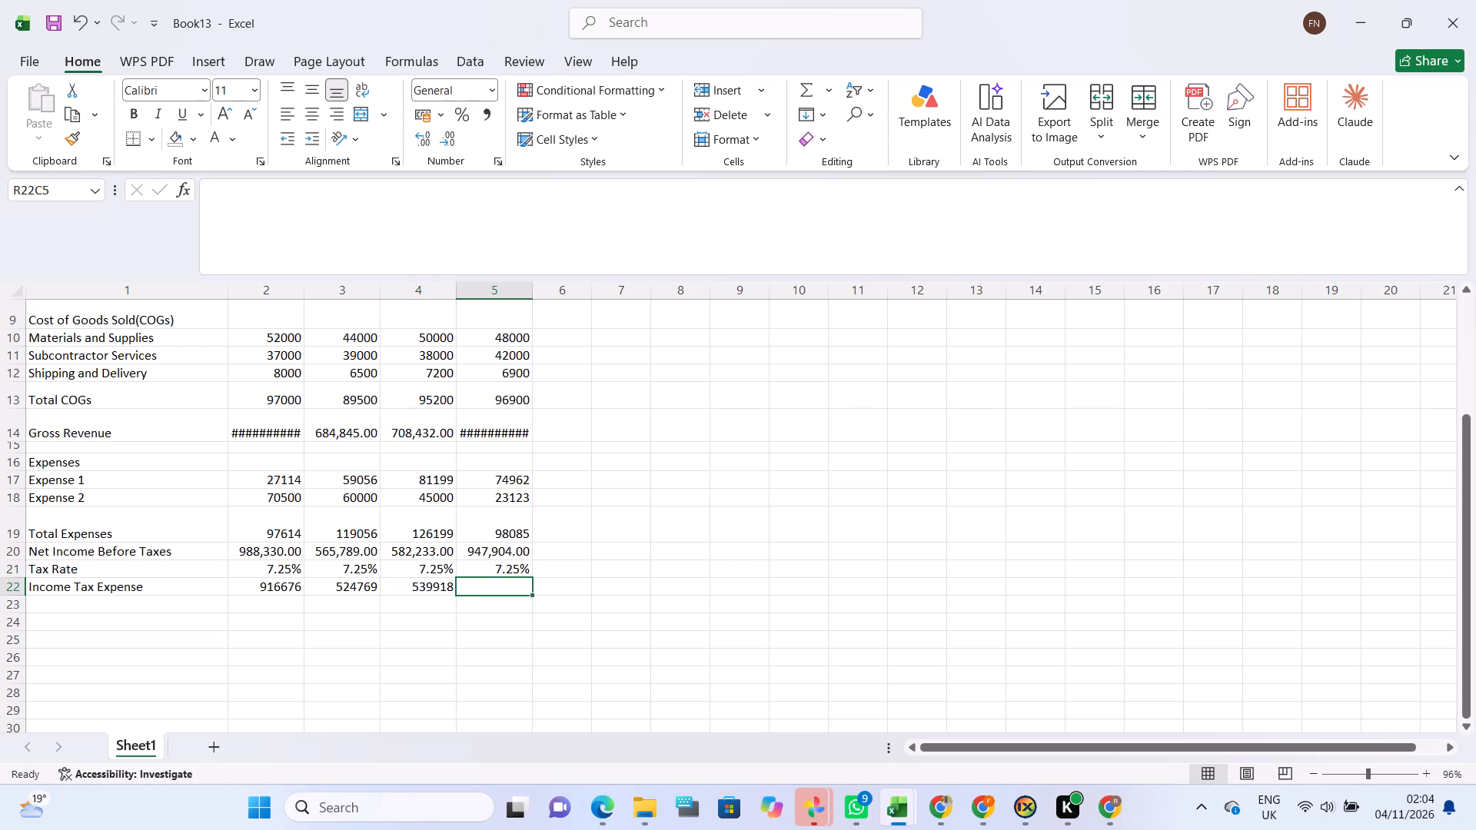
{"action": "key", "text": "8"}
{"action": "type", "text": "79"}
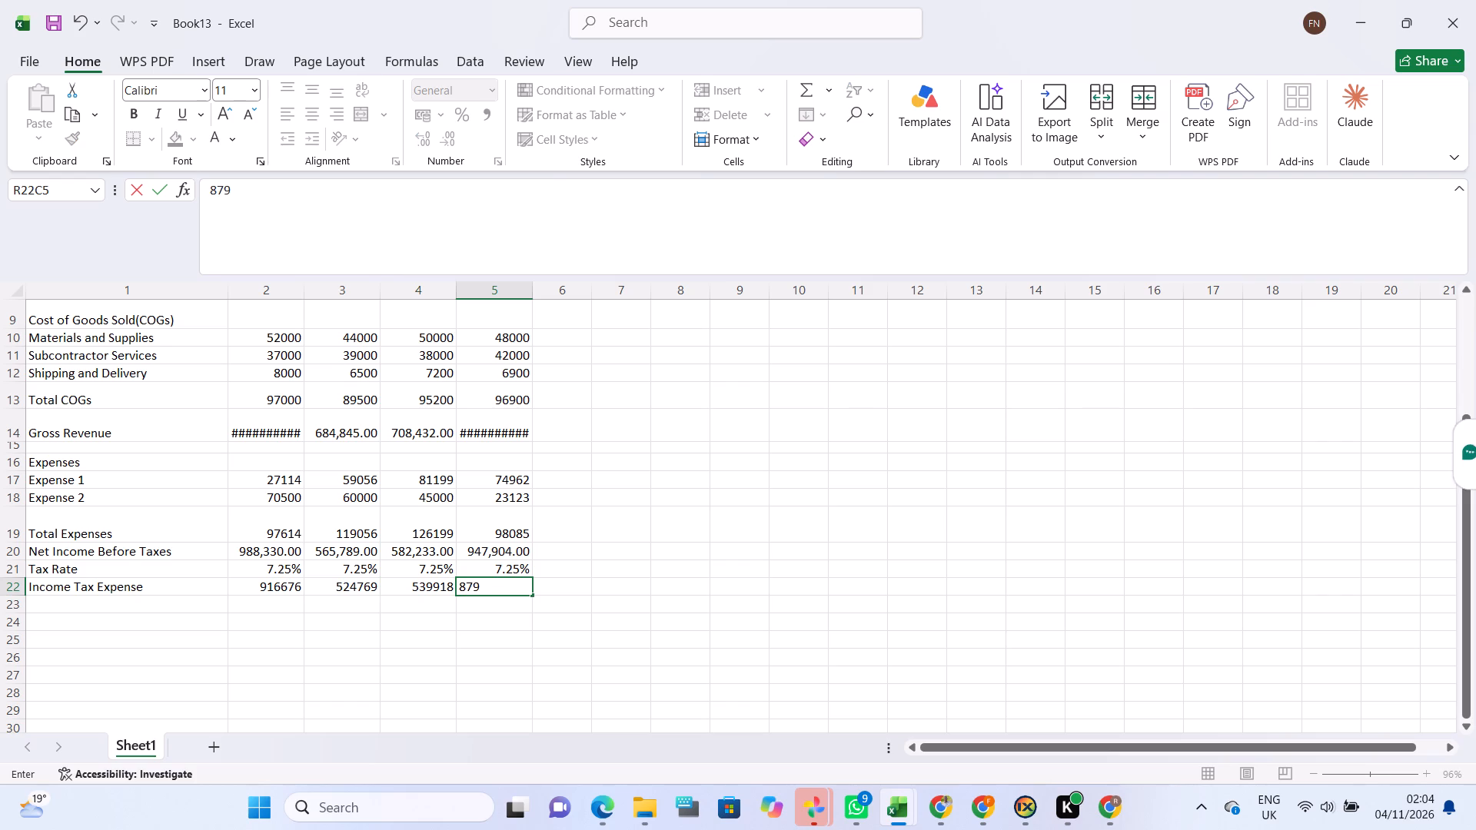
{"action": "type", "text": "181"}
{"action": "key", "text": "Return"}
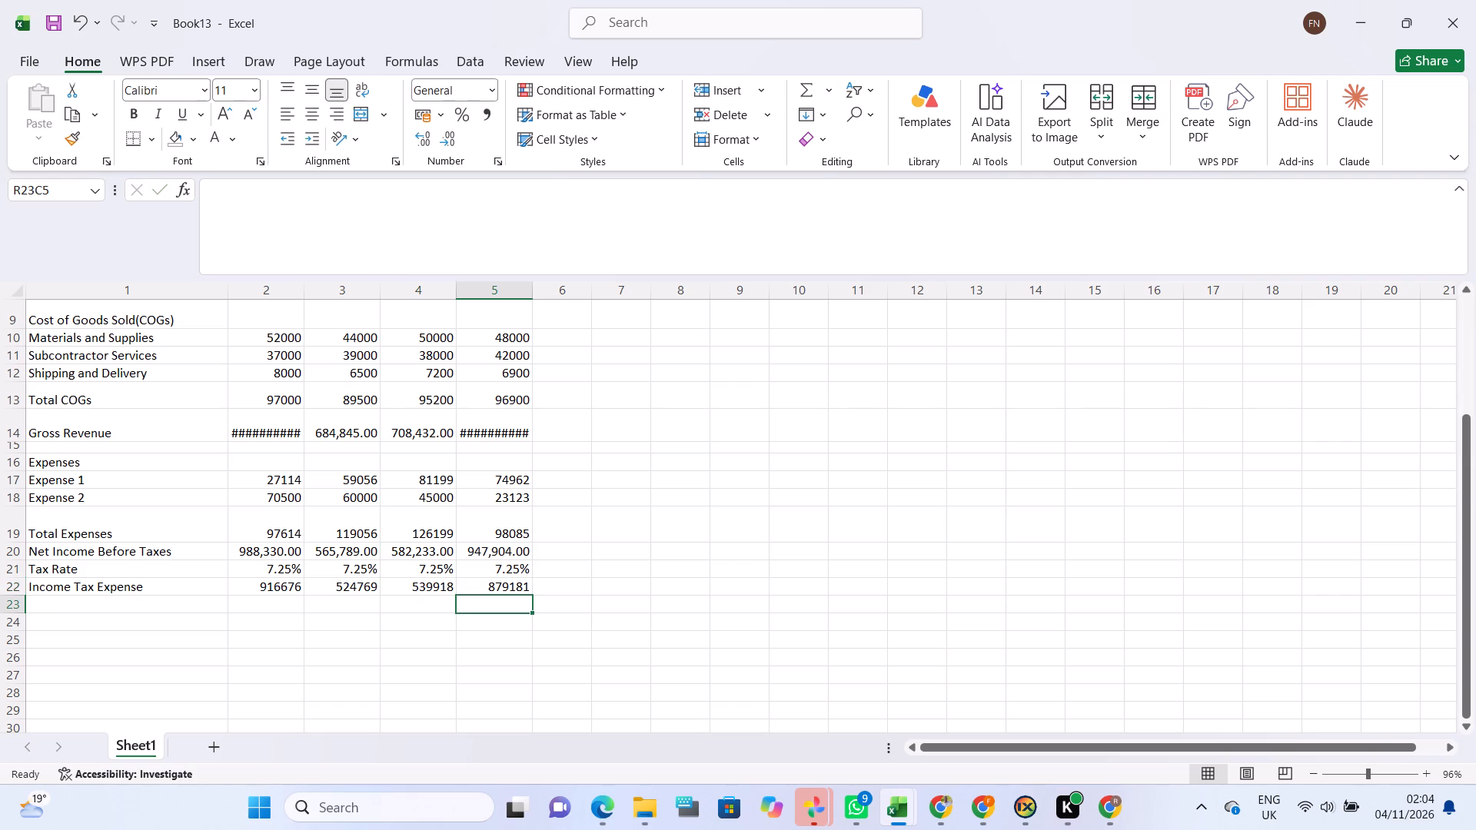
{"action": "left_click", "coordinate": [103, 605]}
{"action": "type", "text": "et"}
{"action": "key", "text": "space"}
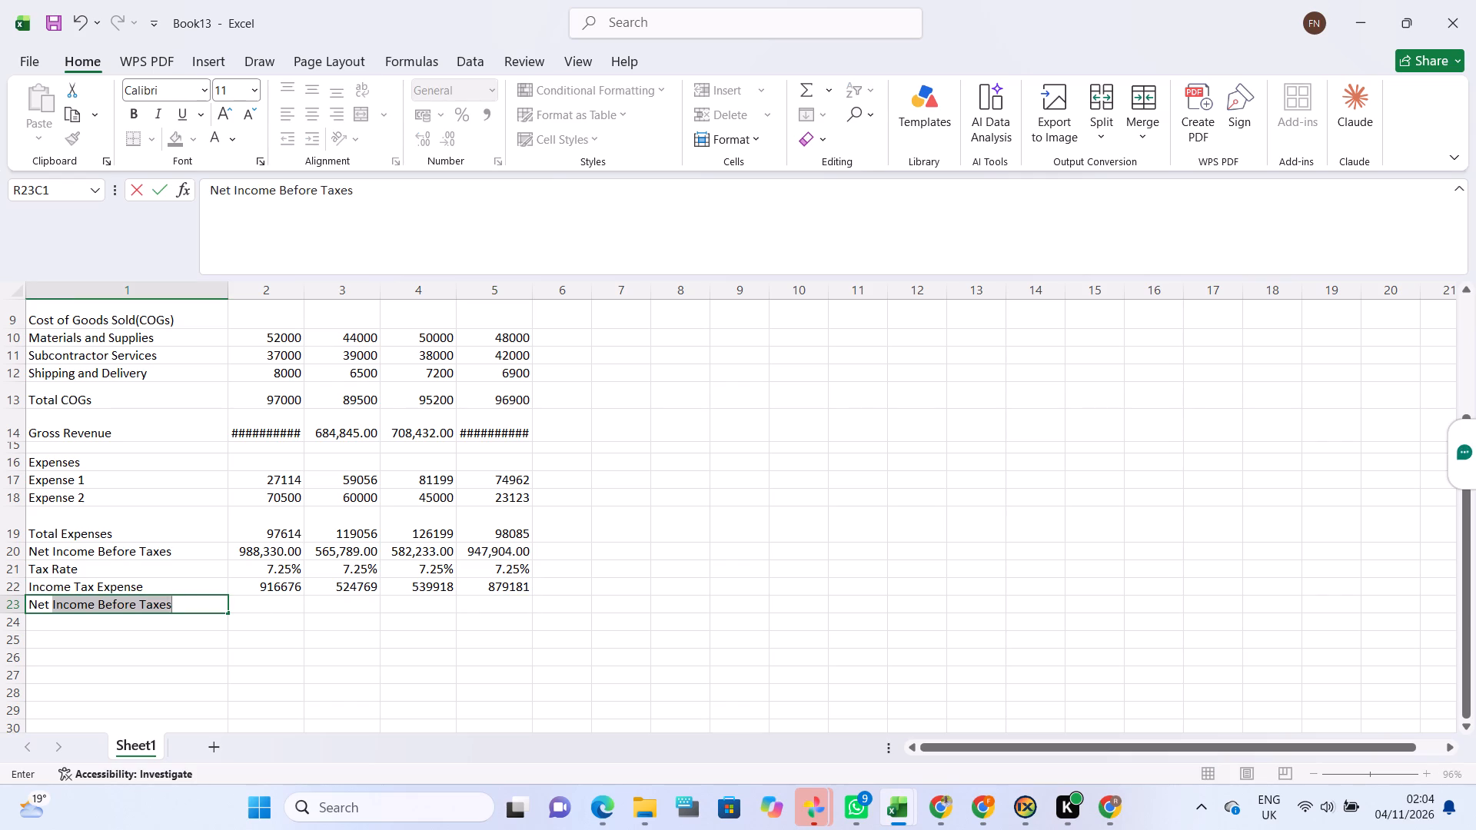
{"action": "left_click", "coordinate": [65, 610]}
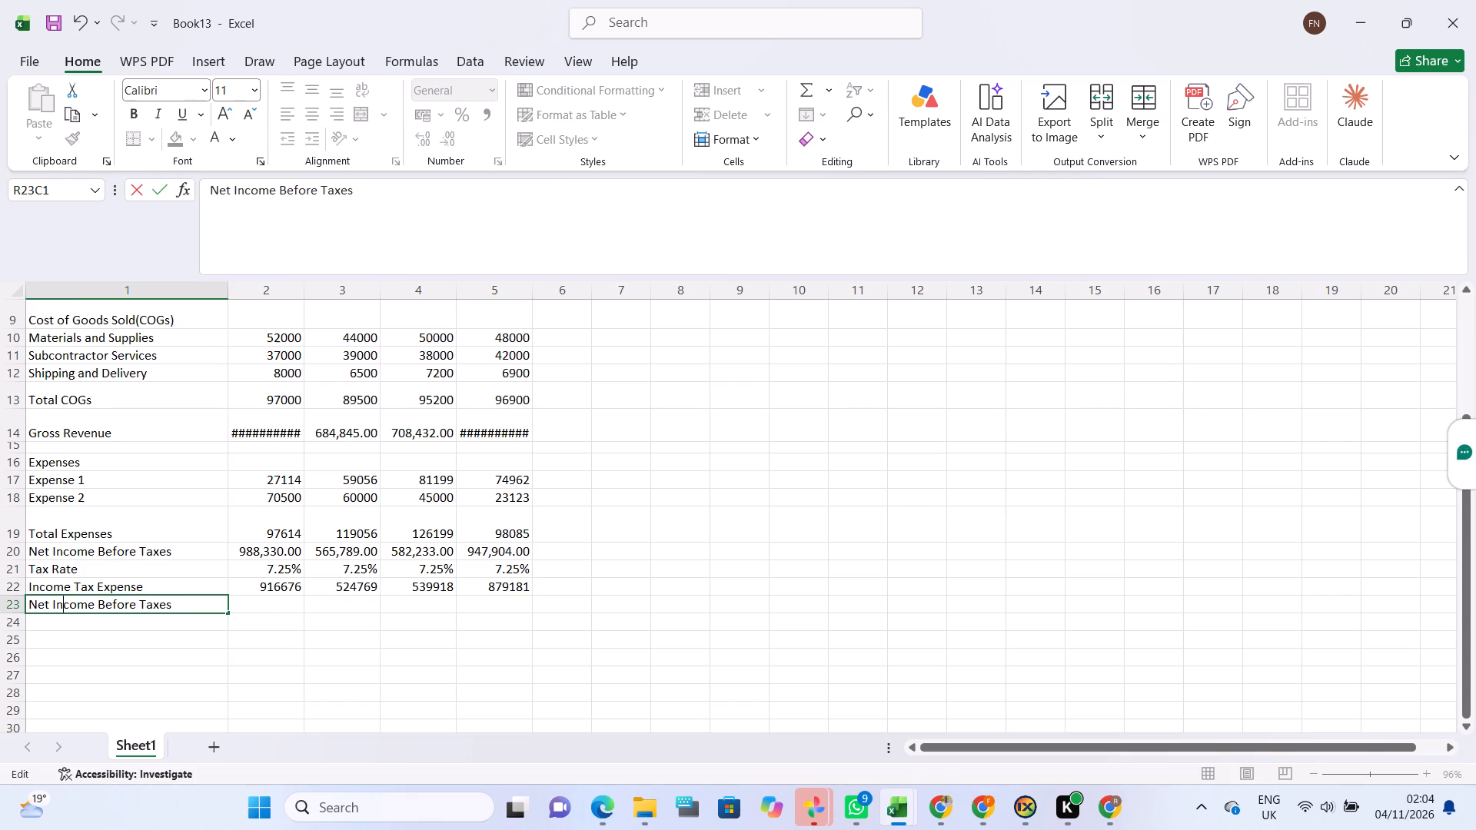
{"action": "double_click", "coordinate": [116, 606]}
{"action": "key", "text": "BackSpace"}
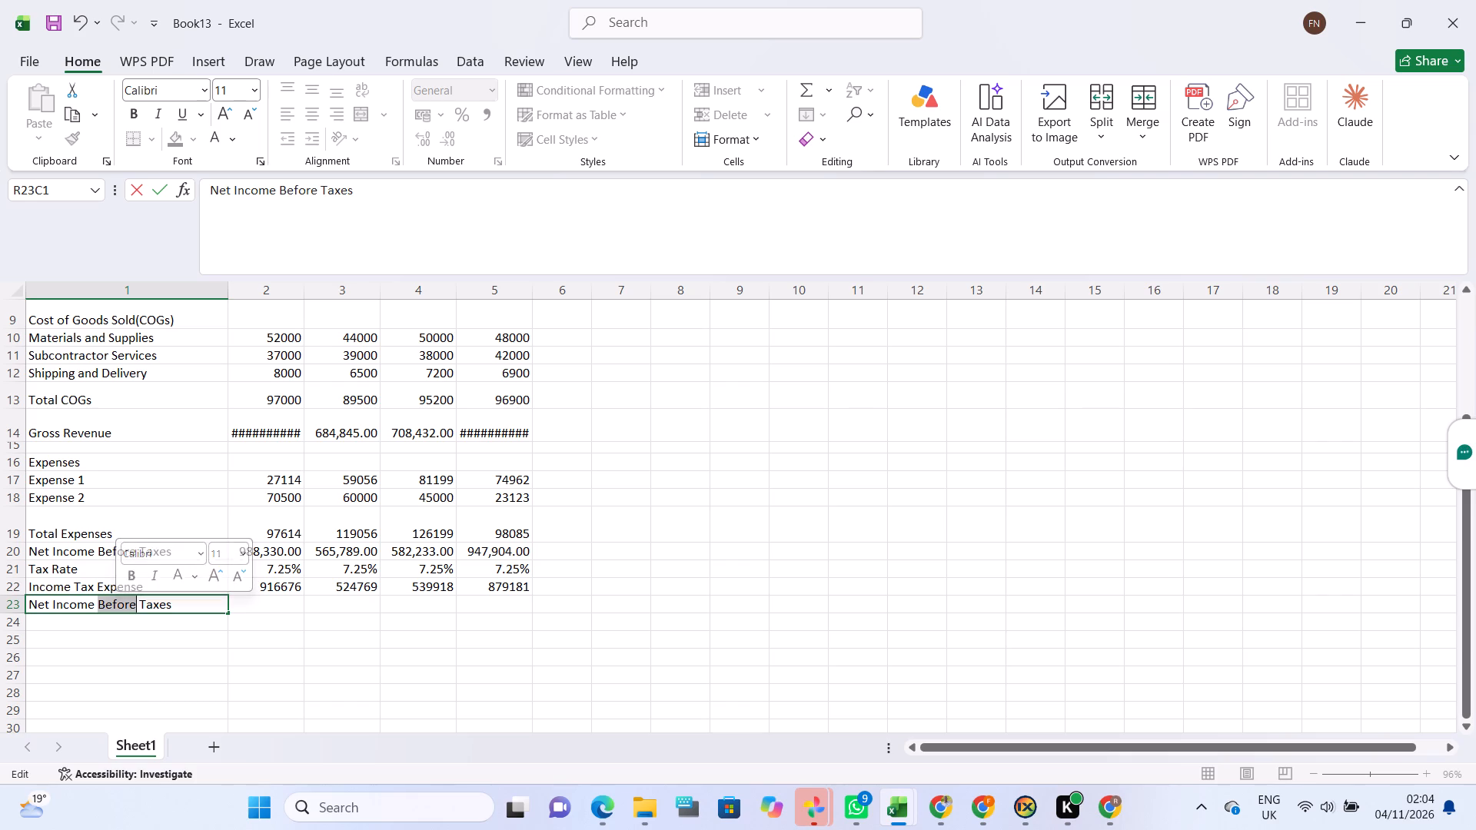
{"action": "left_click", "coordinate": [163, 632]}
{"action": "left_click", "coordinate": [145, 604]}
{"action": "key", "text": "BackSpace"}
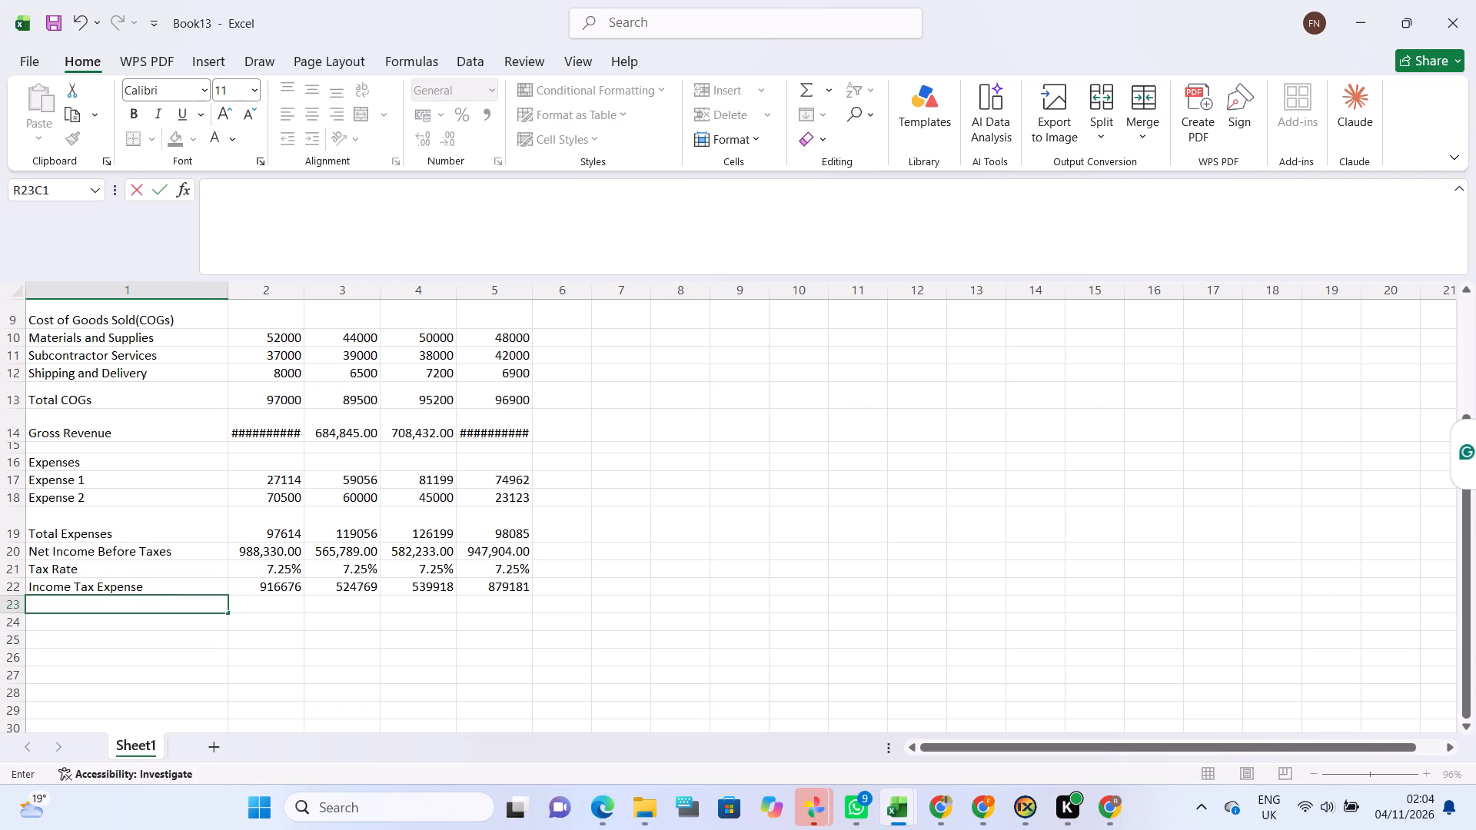
Increase the height of row 24, the second row below Income Tax Expense, to roughly double.
{"action": "left_click", "coordinate": [53, 626]}
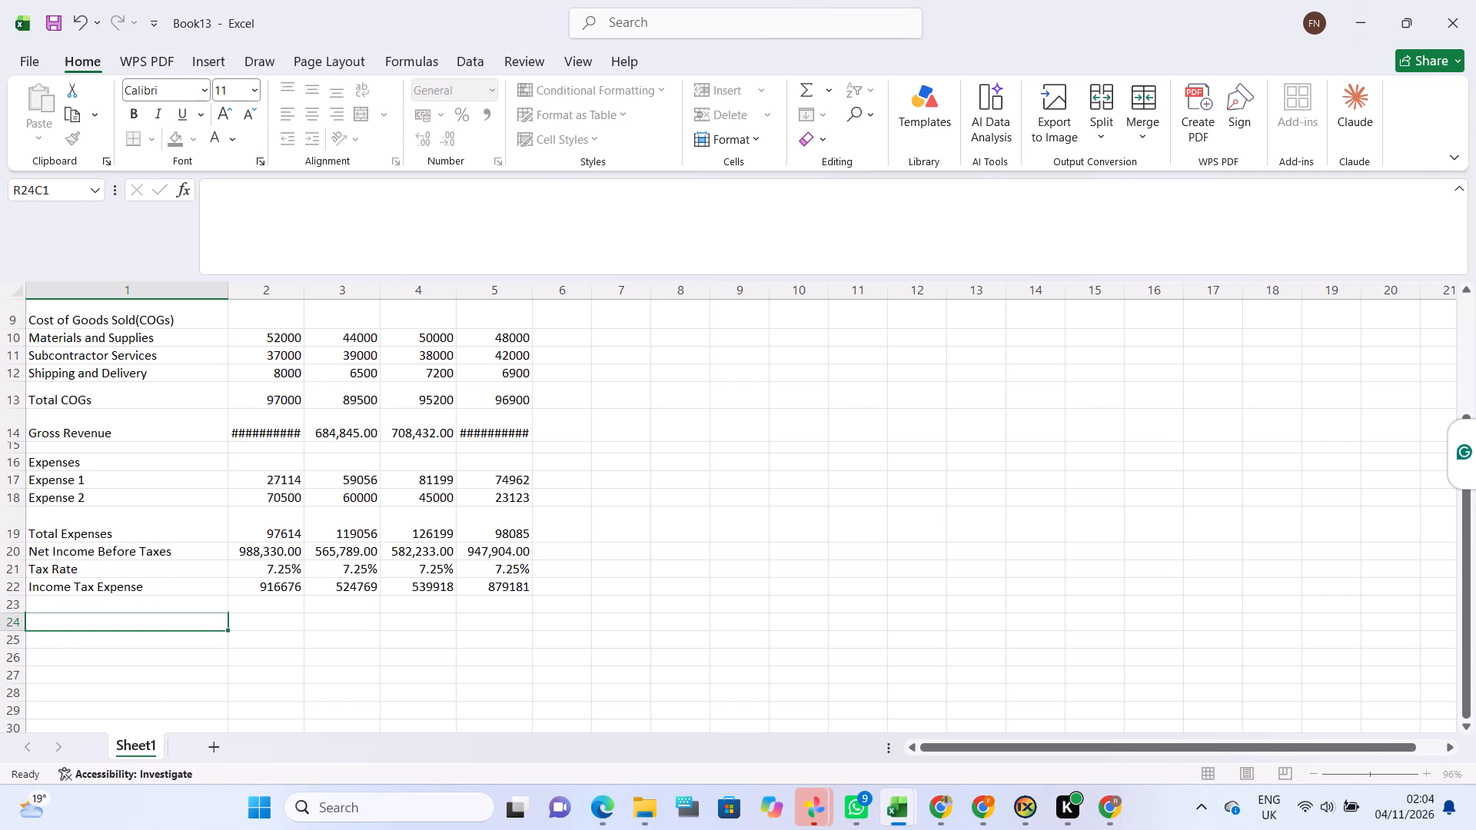
{"action": "left_click_drag", "start_coordinate": [19, 630], "coordinate": [24, 654]}
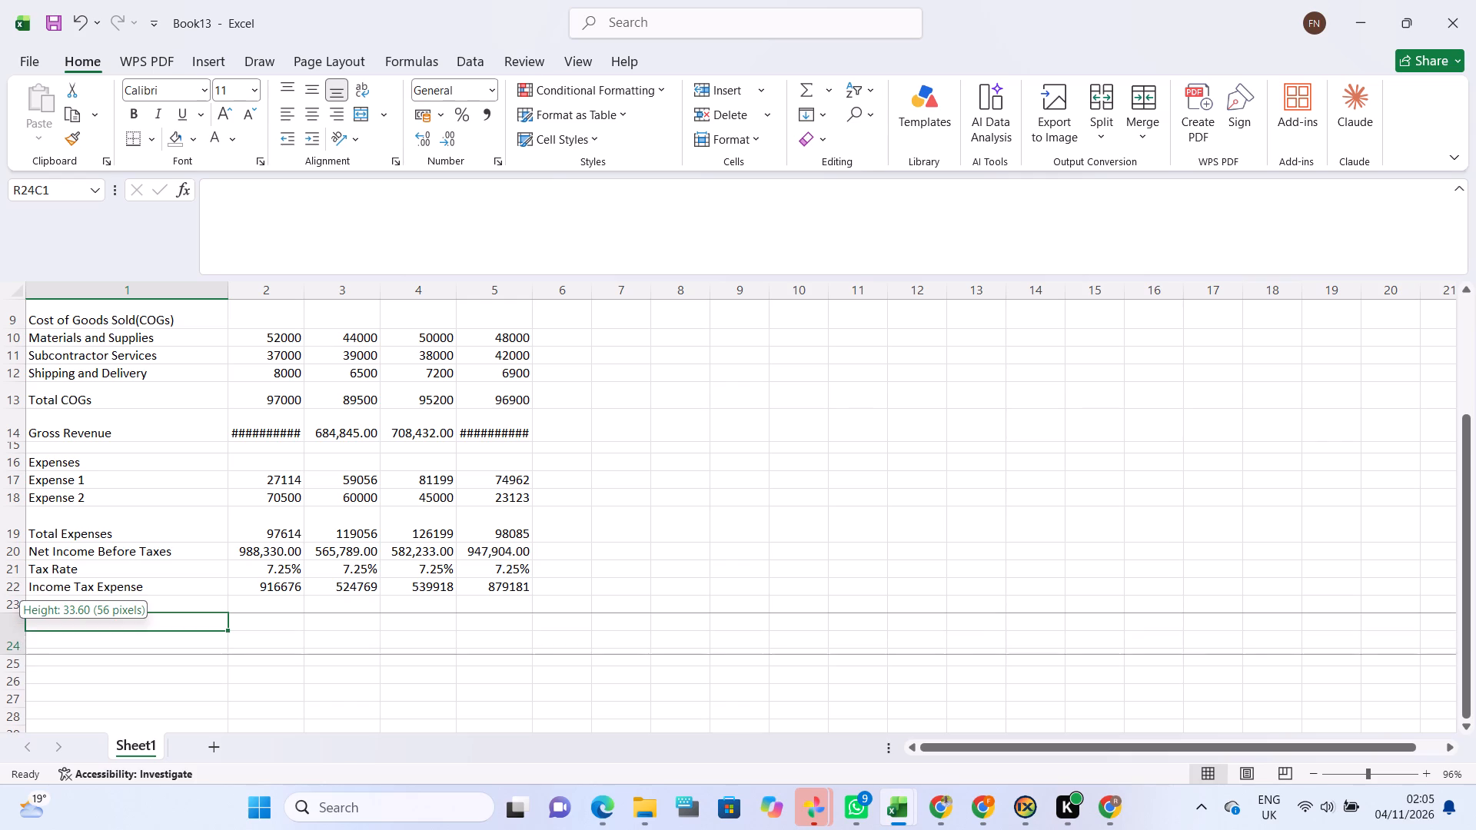
{"action": "left_click_drag", "start_coordinate": [24, 654], "coordinate": [28, 646]}
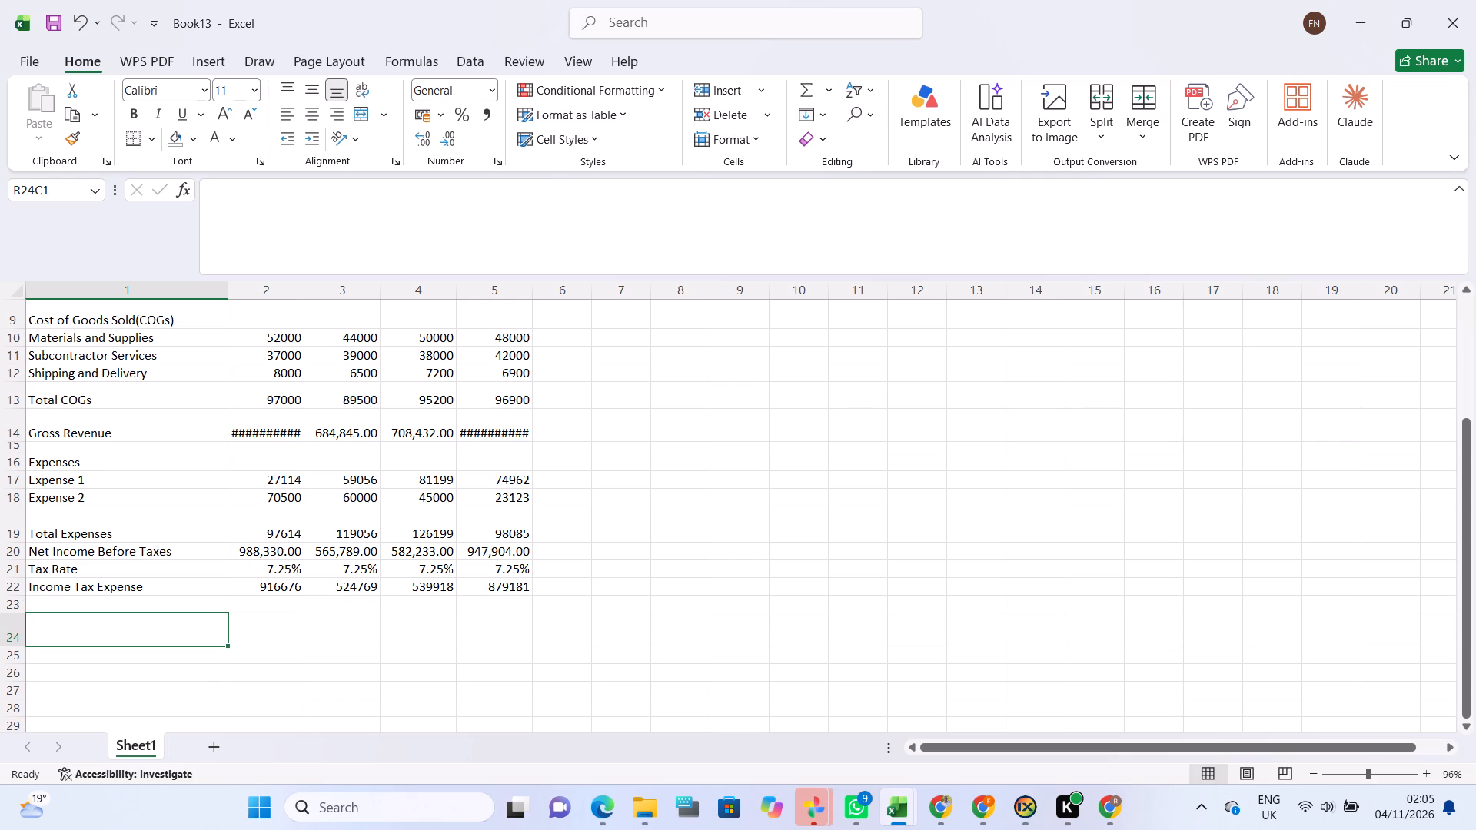
Enter the row label Net Income in the first column of row 24.
{"action": "type", "text": "et"}
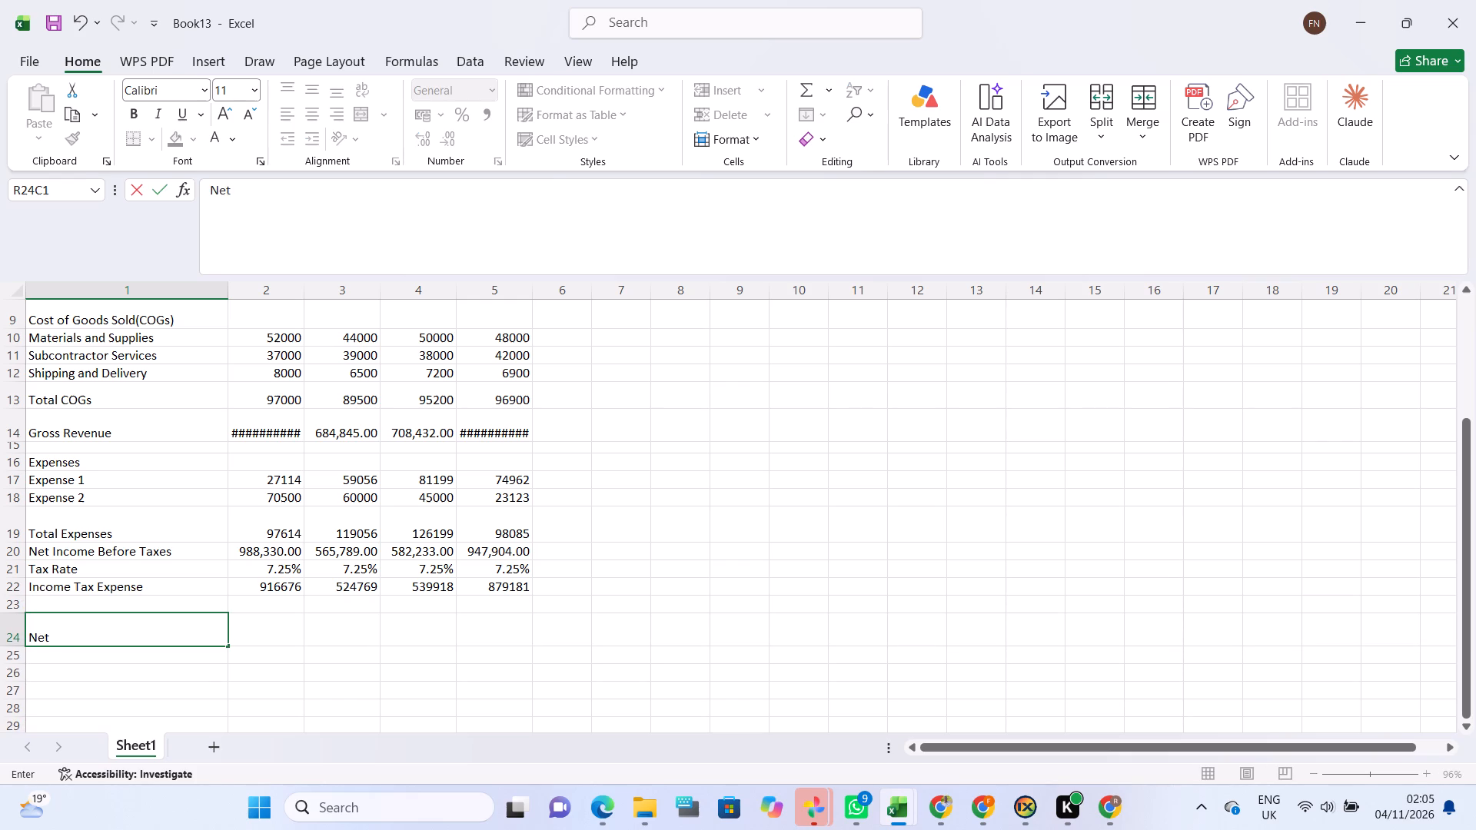
{"action": "key", "text": "space"}
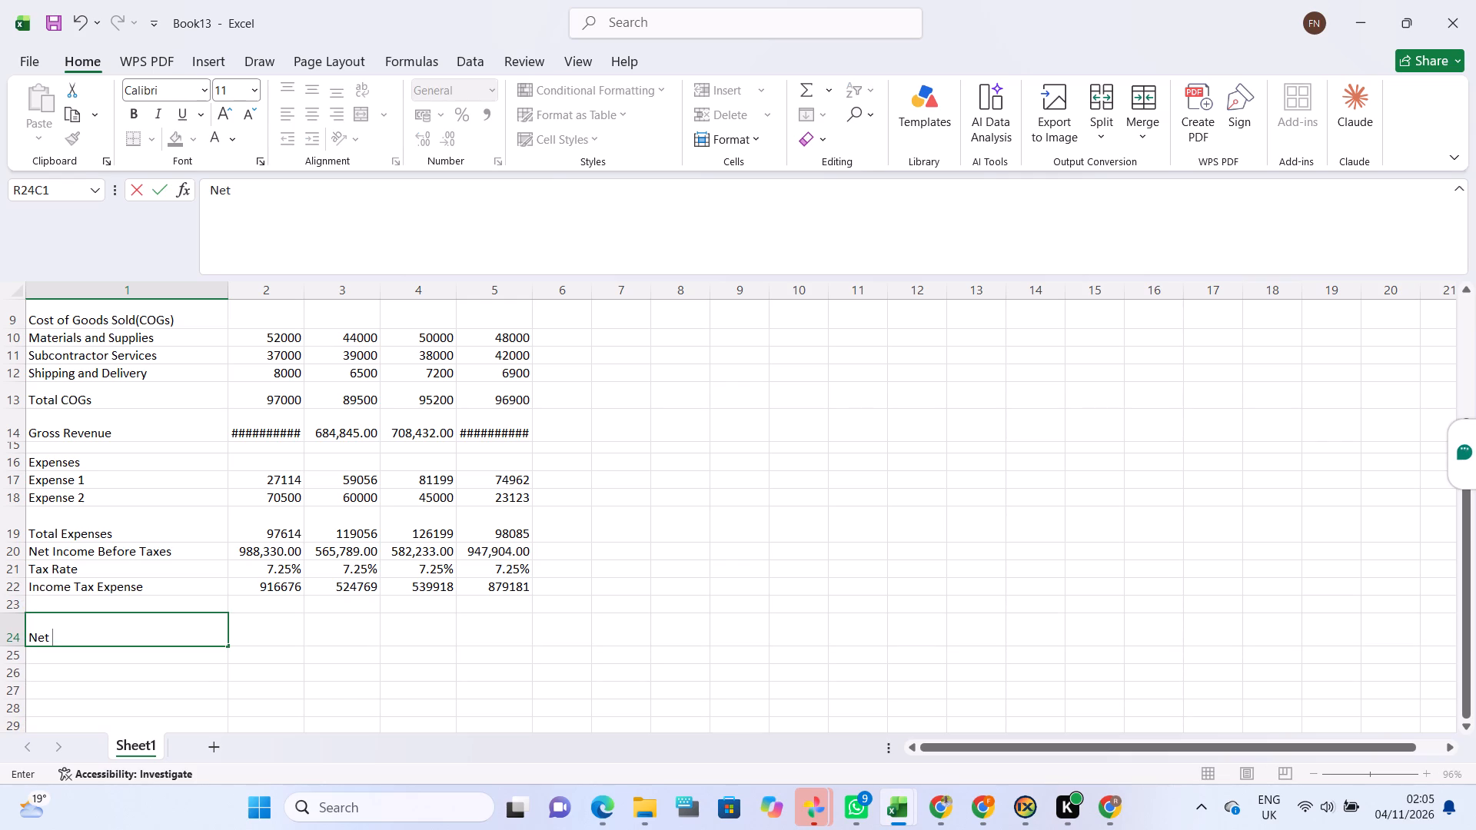
{"action": "type", "text": "ncome"}
{"action": "left_click", "coordinate": [288, 608]}
Enter the Net Income values 916676 for Q1 and 524769 for Q2 in row 24.
{"action": "left_click", "coordinate": [271, 640]}
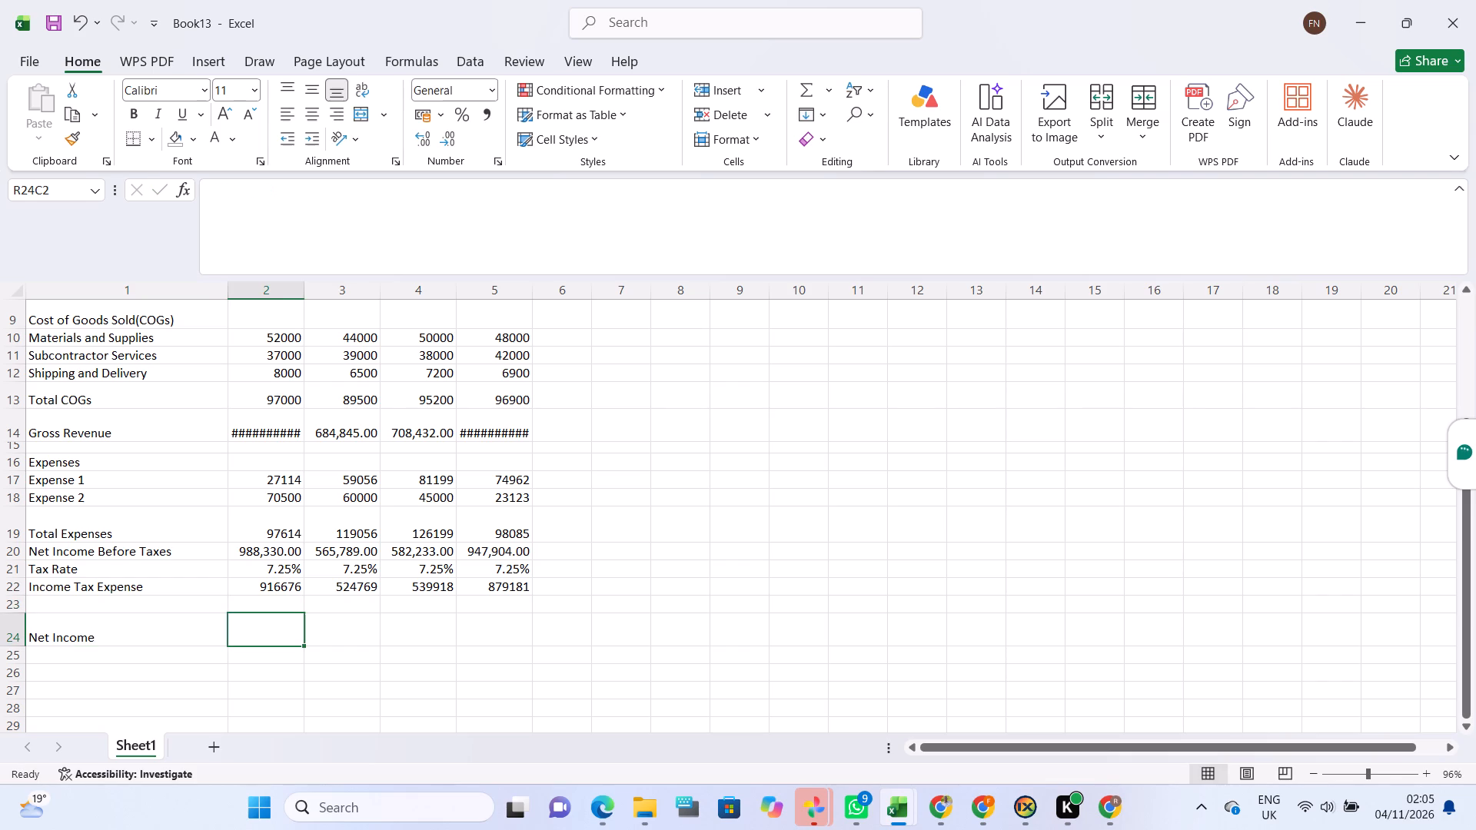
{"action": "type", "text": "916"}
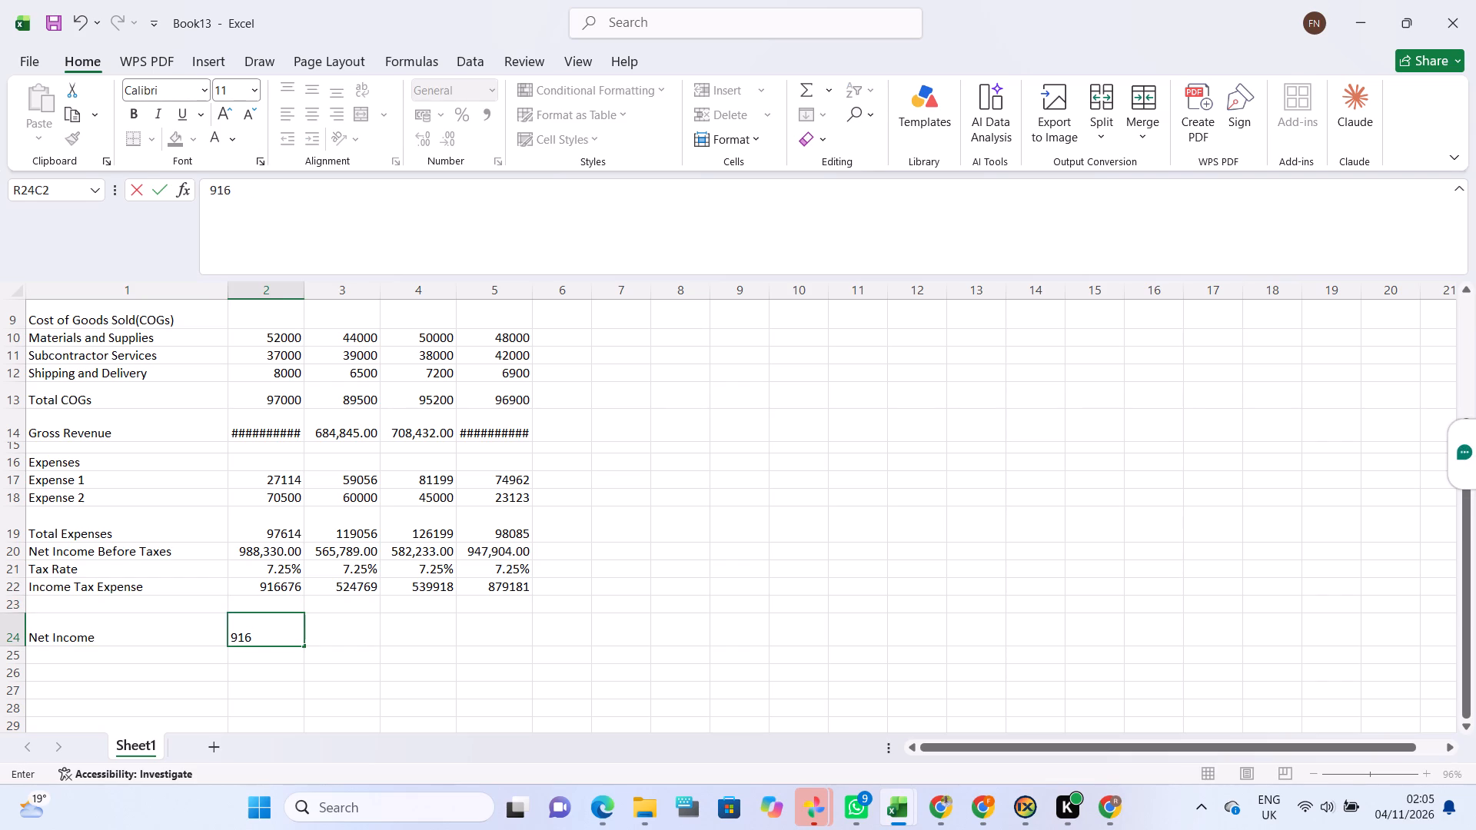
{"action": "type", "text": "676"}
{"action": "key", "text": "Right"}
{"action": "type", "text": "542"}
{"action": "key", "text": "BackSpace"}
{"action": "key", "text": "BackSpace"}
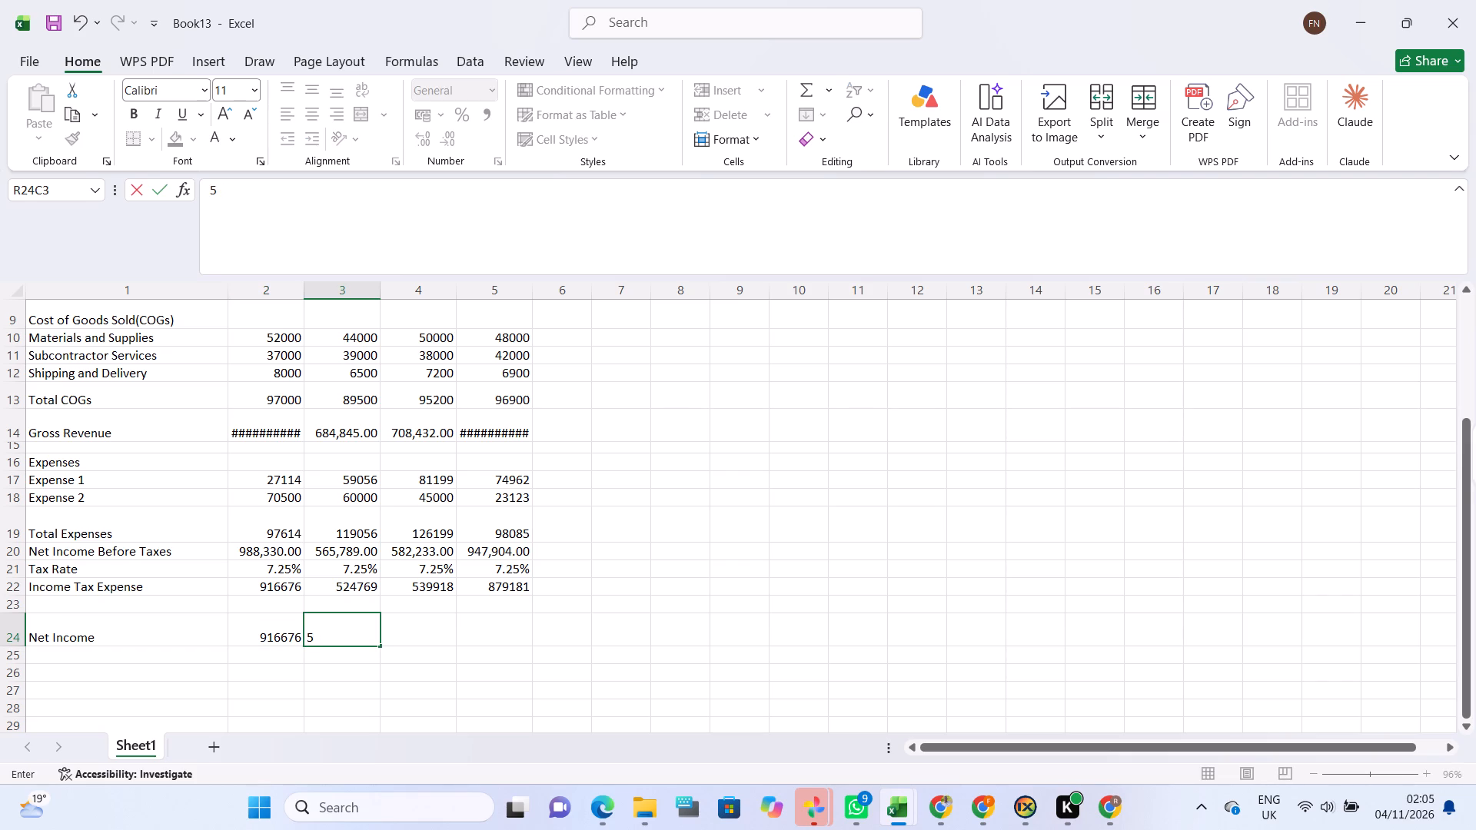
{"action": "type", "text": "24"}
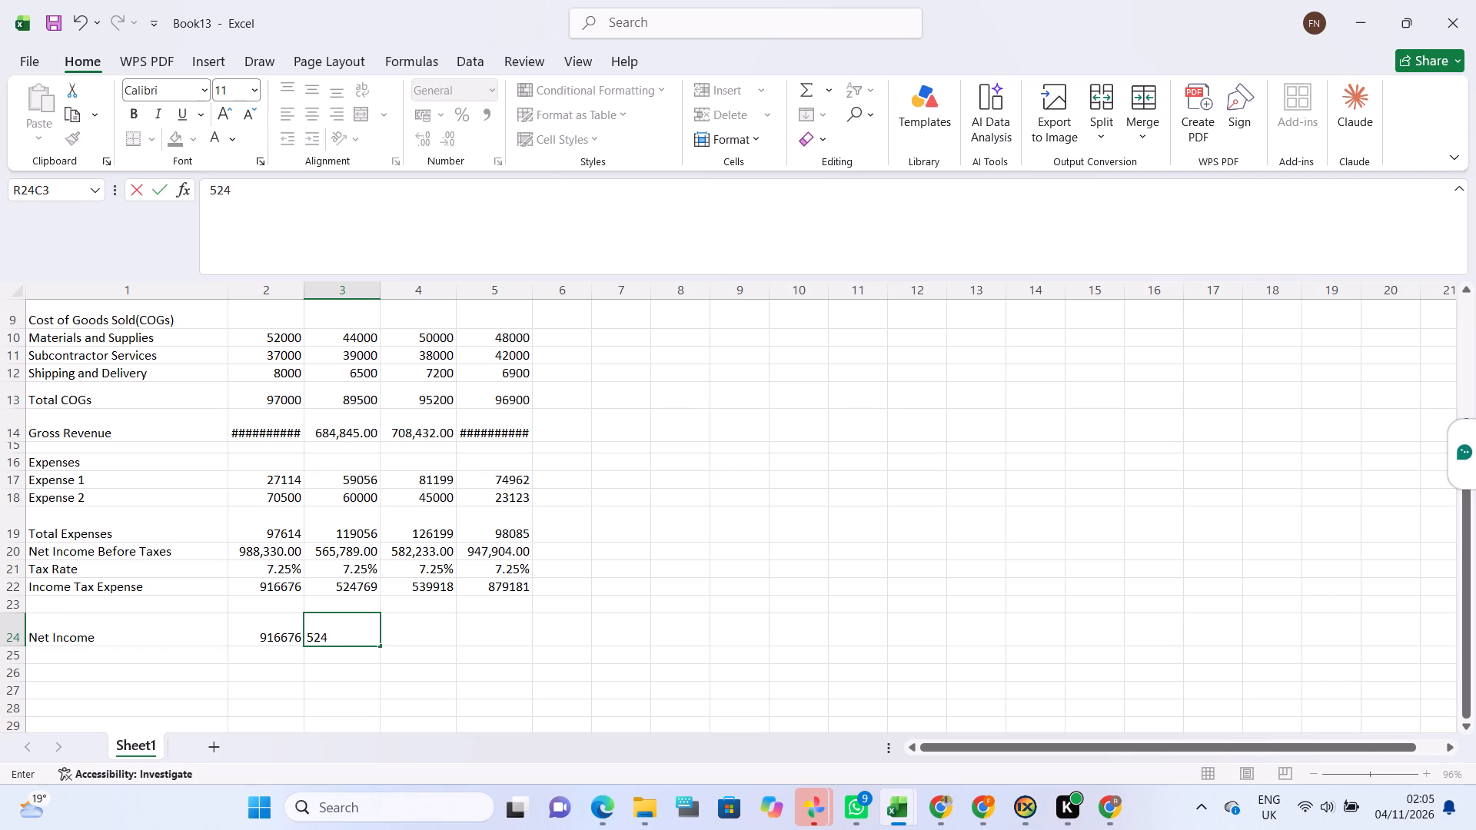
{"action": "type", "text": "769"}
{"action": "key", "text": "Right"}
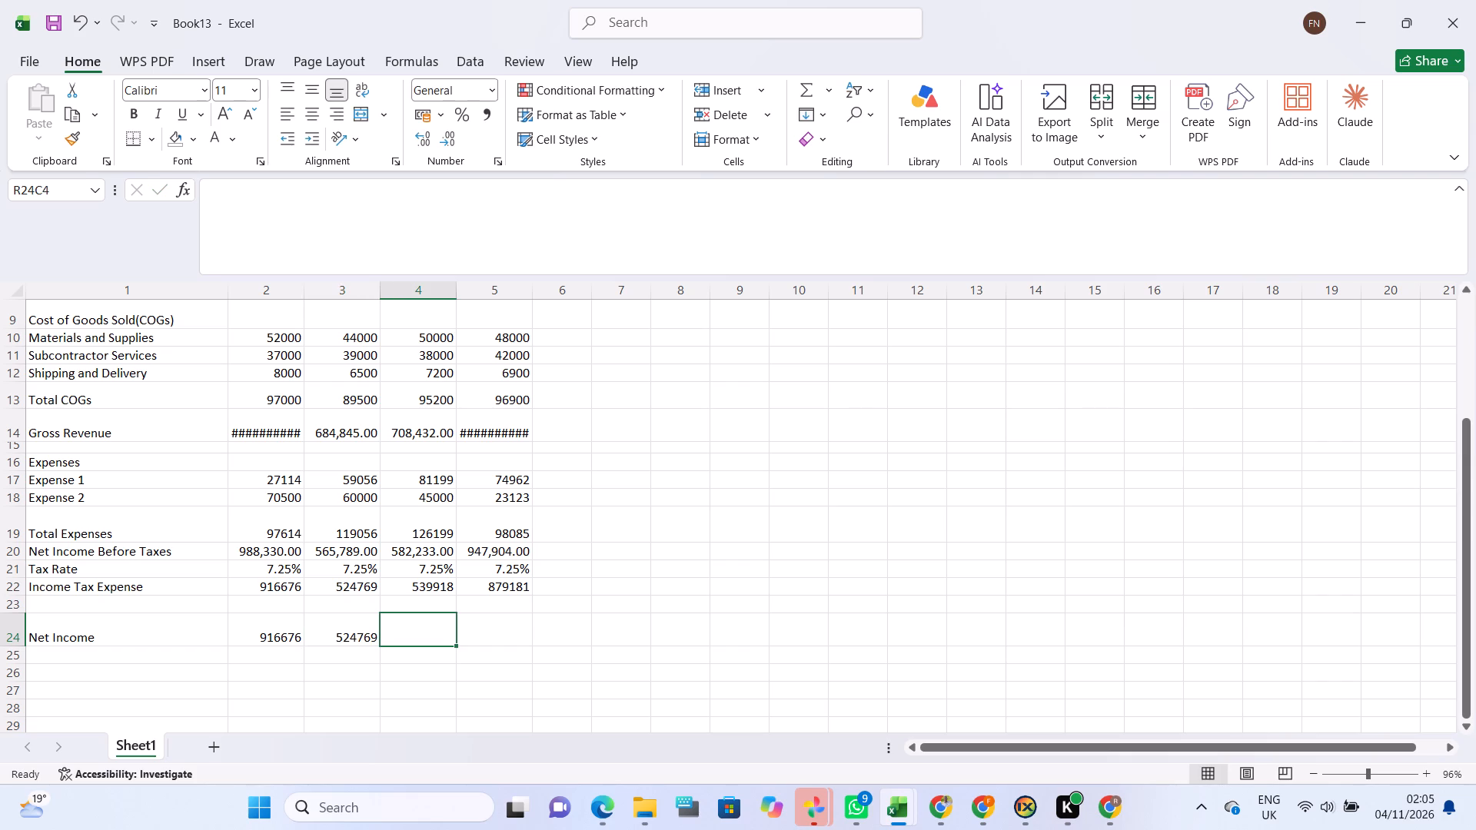
Enter the Net Income values 539918 for Q3 and 879181 for Q4 in row 24.
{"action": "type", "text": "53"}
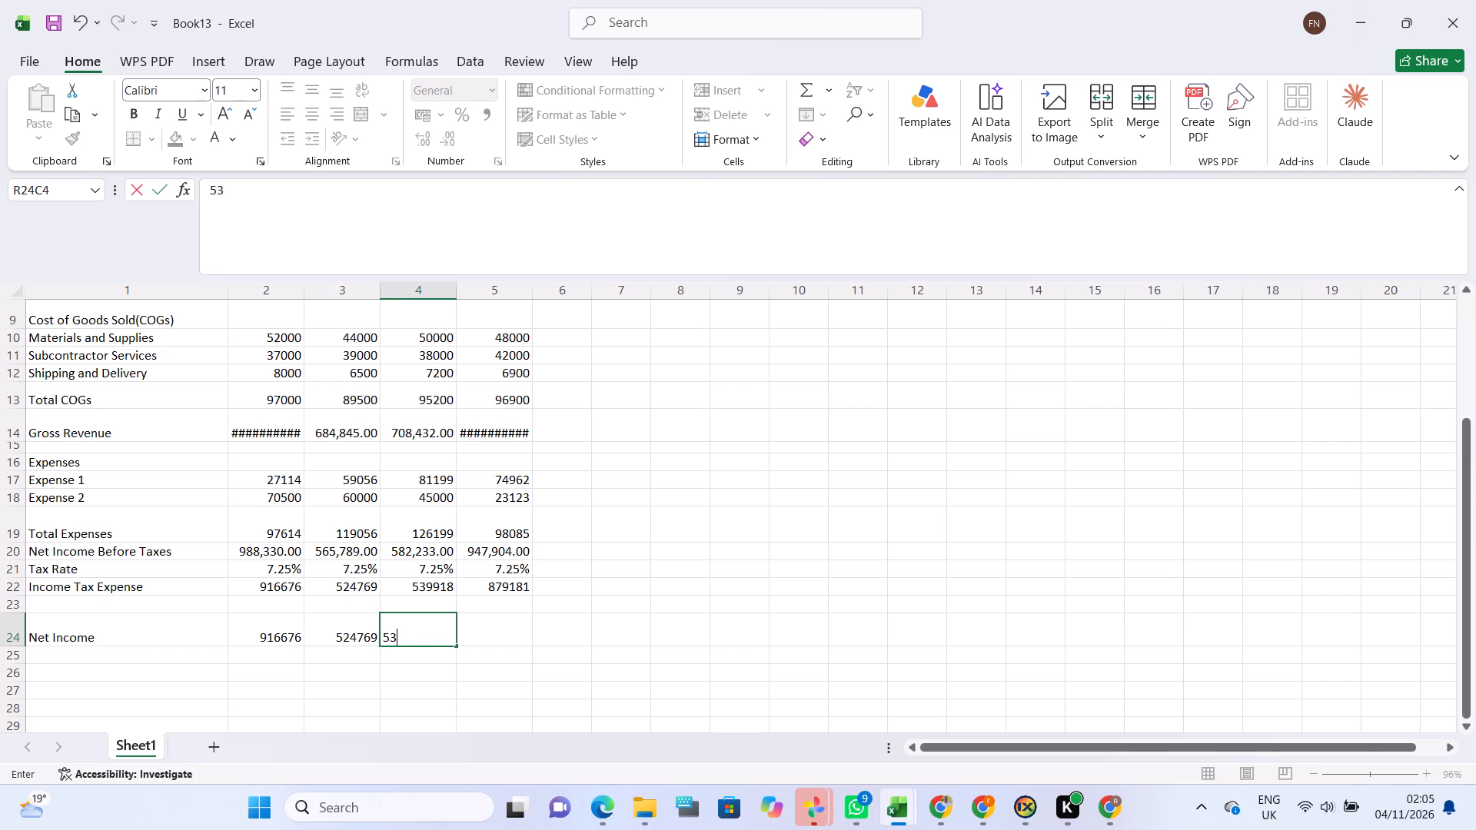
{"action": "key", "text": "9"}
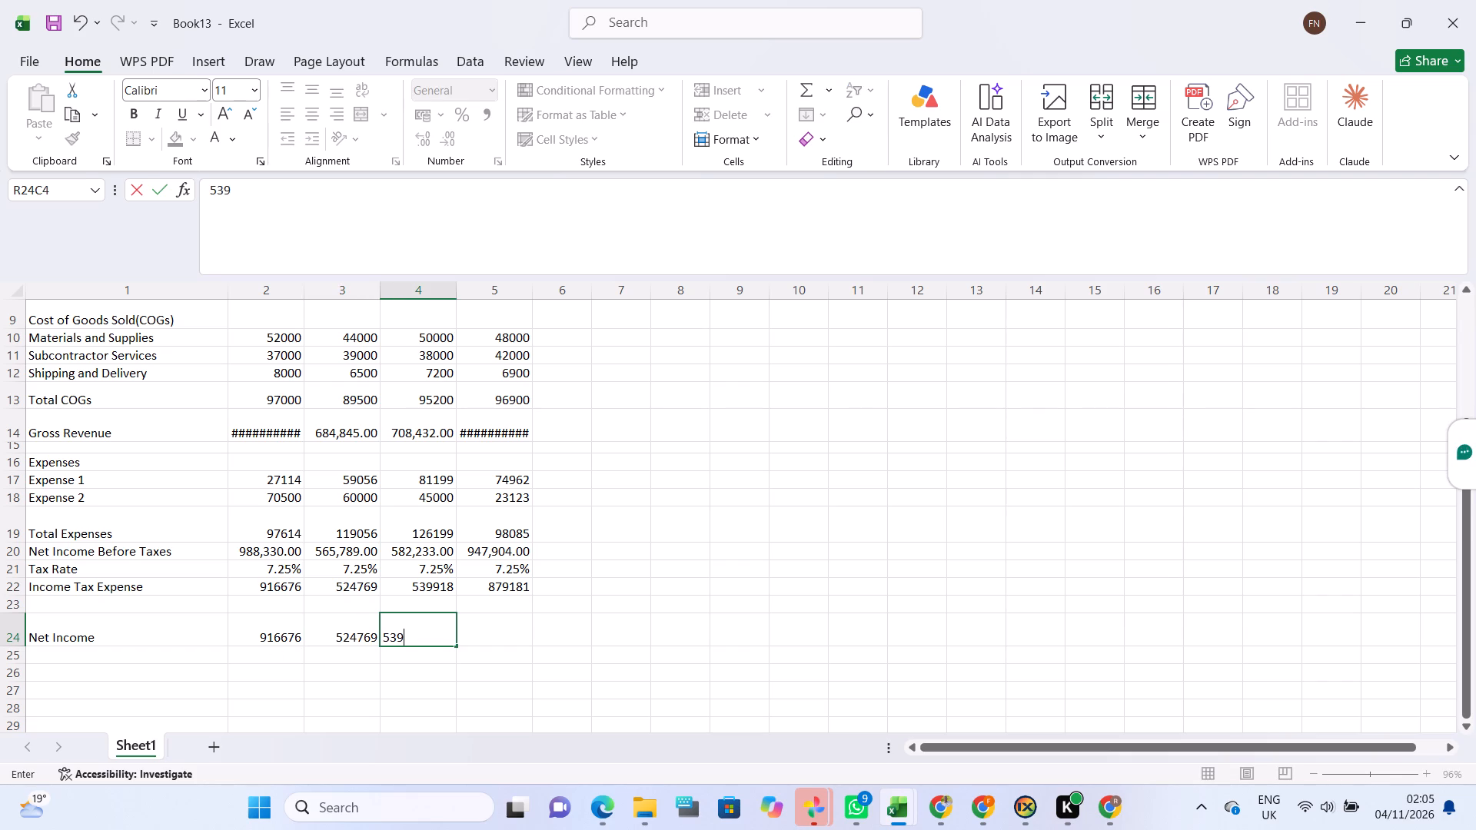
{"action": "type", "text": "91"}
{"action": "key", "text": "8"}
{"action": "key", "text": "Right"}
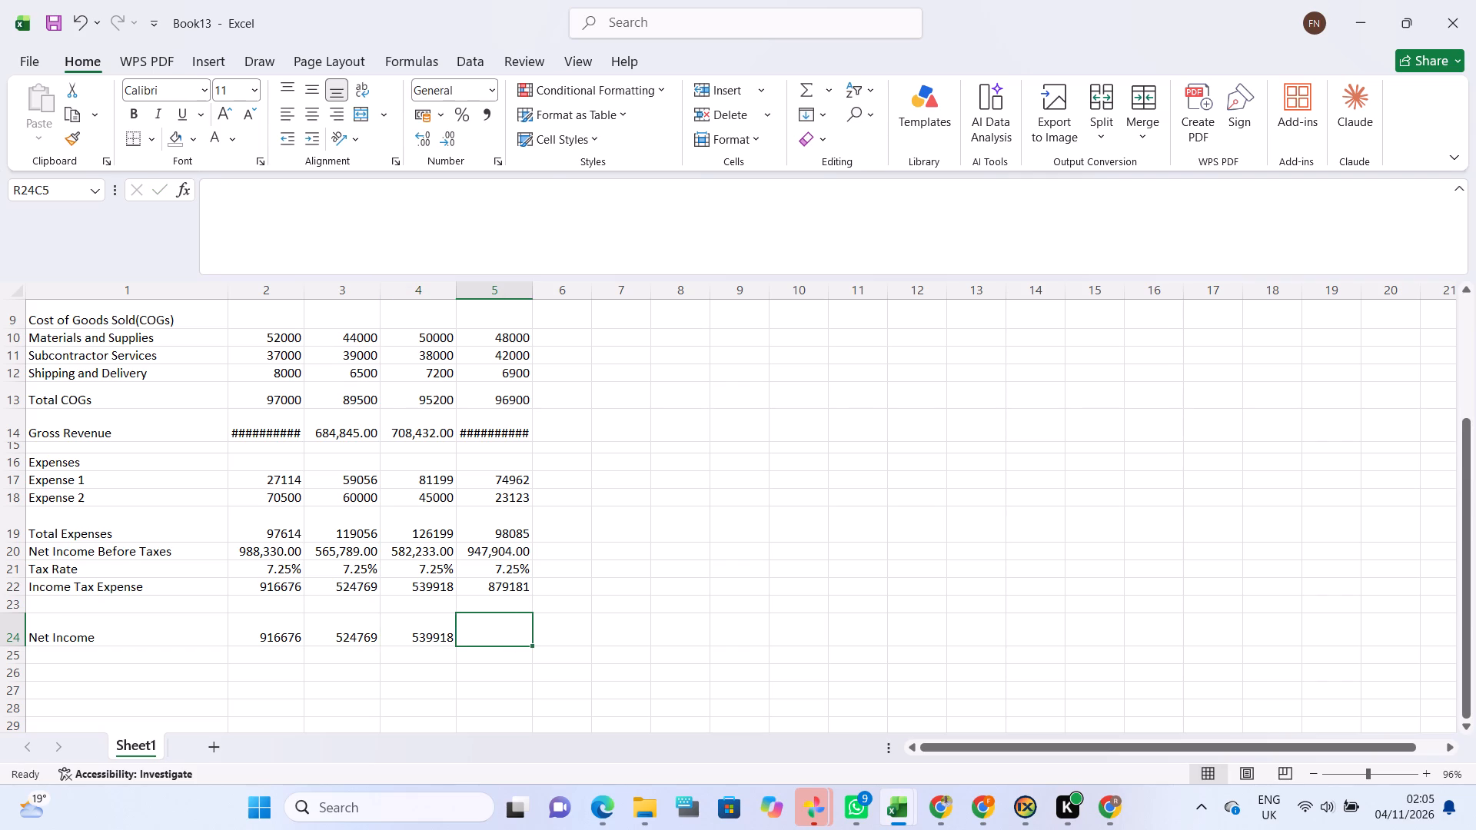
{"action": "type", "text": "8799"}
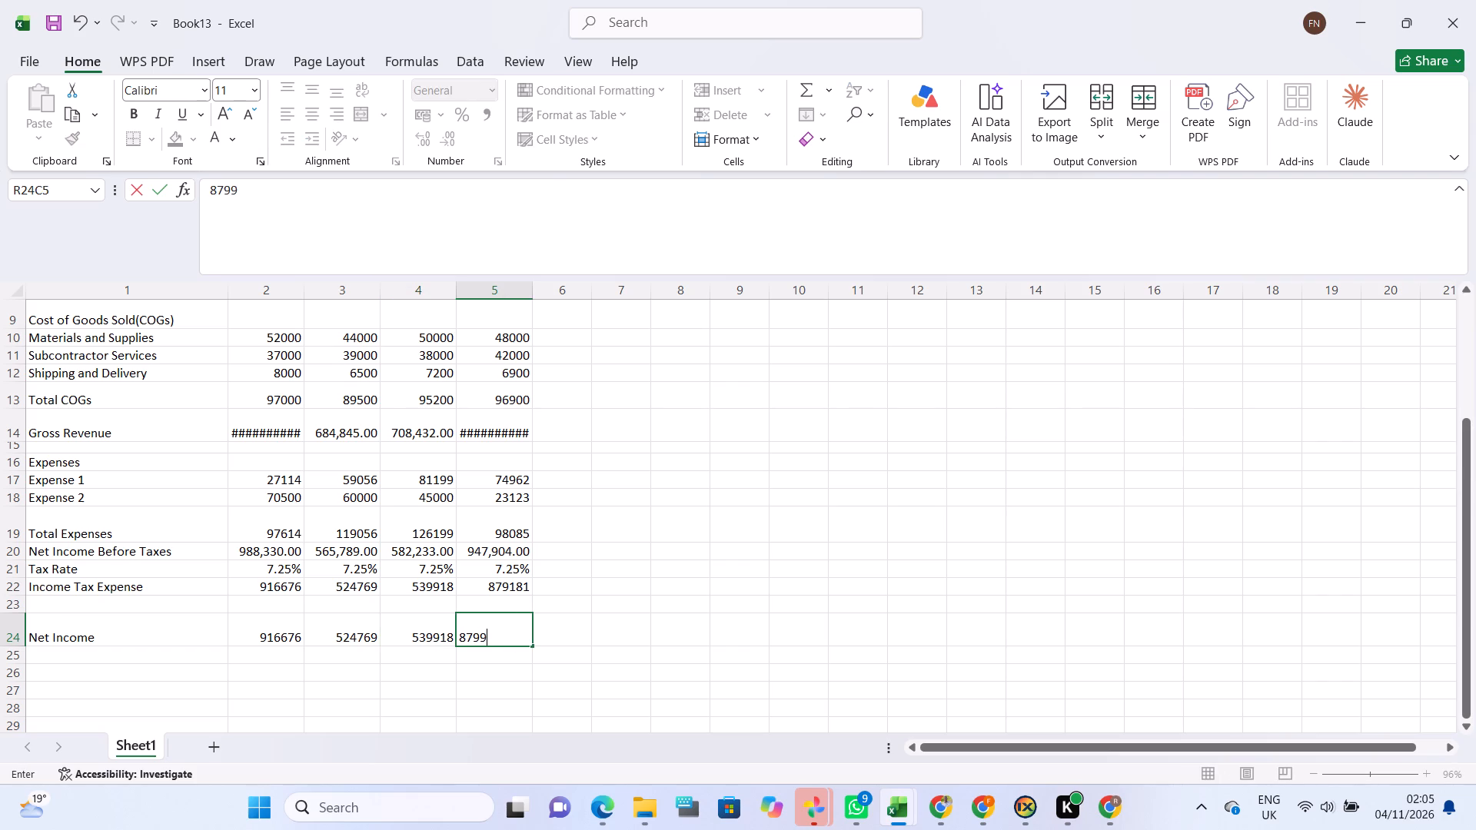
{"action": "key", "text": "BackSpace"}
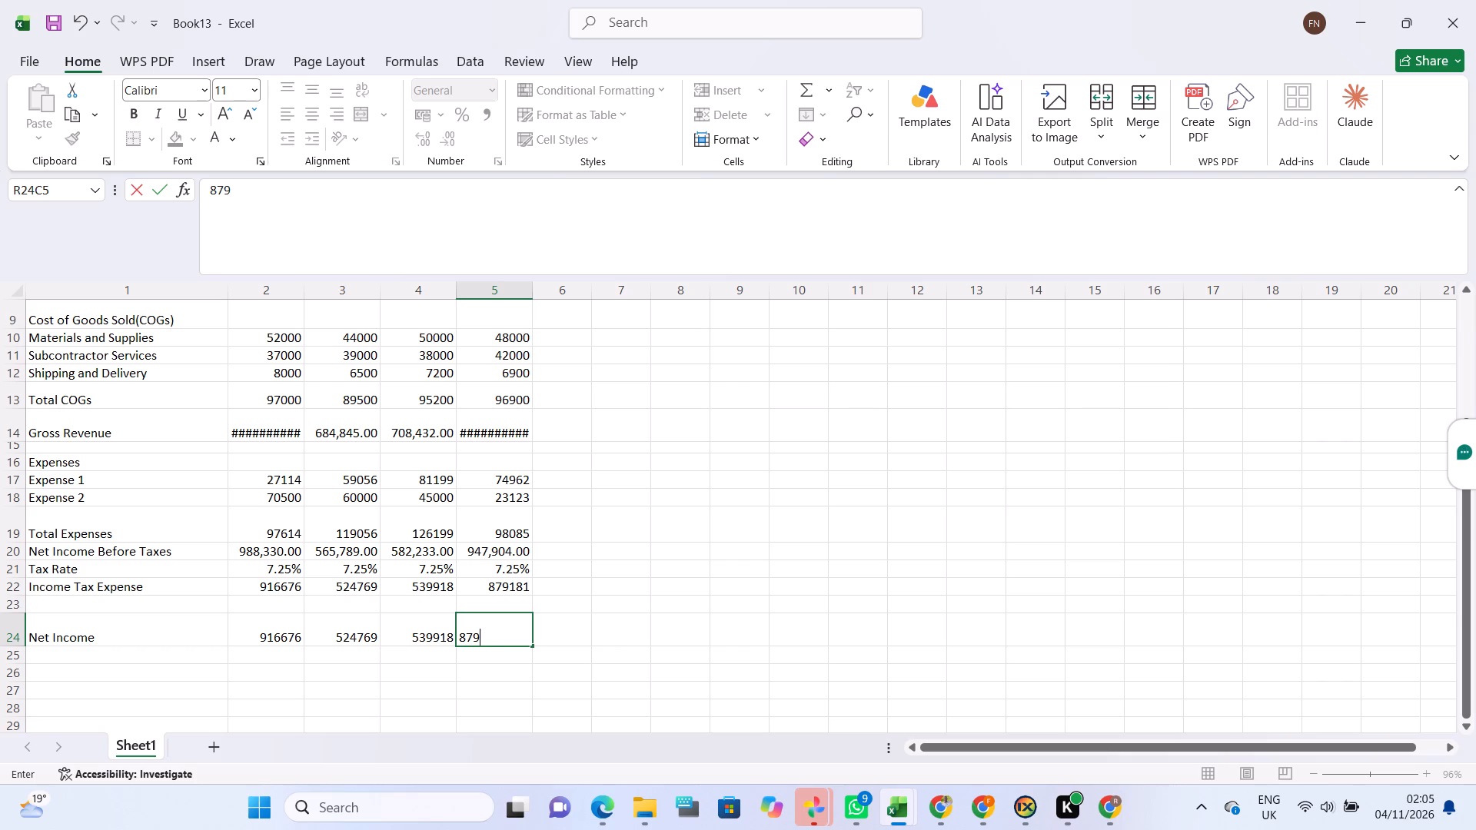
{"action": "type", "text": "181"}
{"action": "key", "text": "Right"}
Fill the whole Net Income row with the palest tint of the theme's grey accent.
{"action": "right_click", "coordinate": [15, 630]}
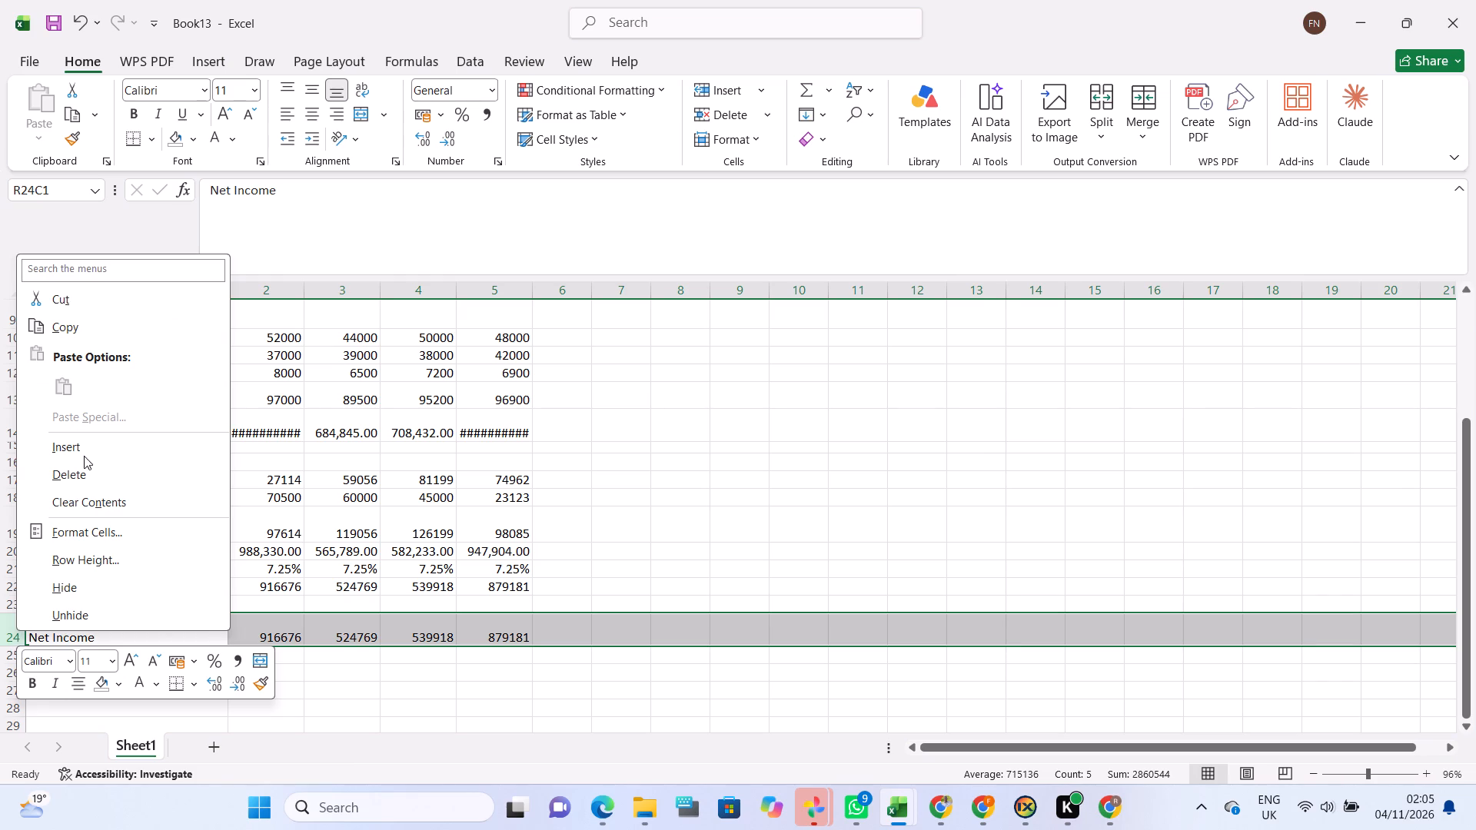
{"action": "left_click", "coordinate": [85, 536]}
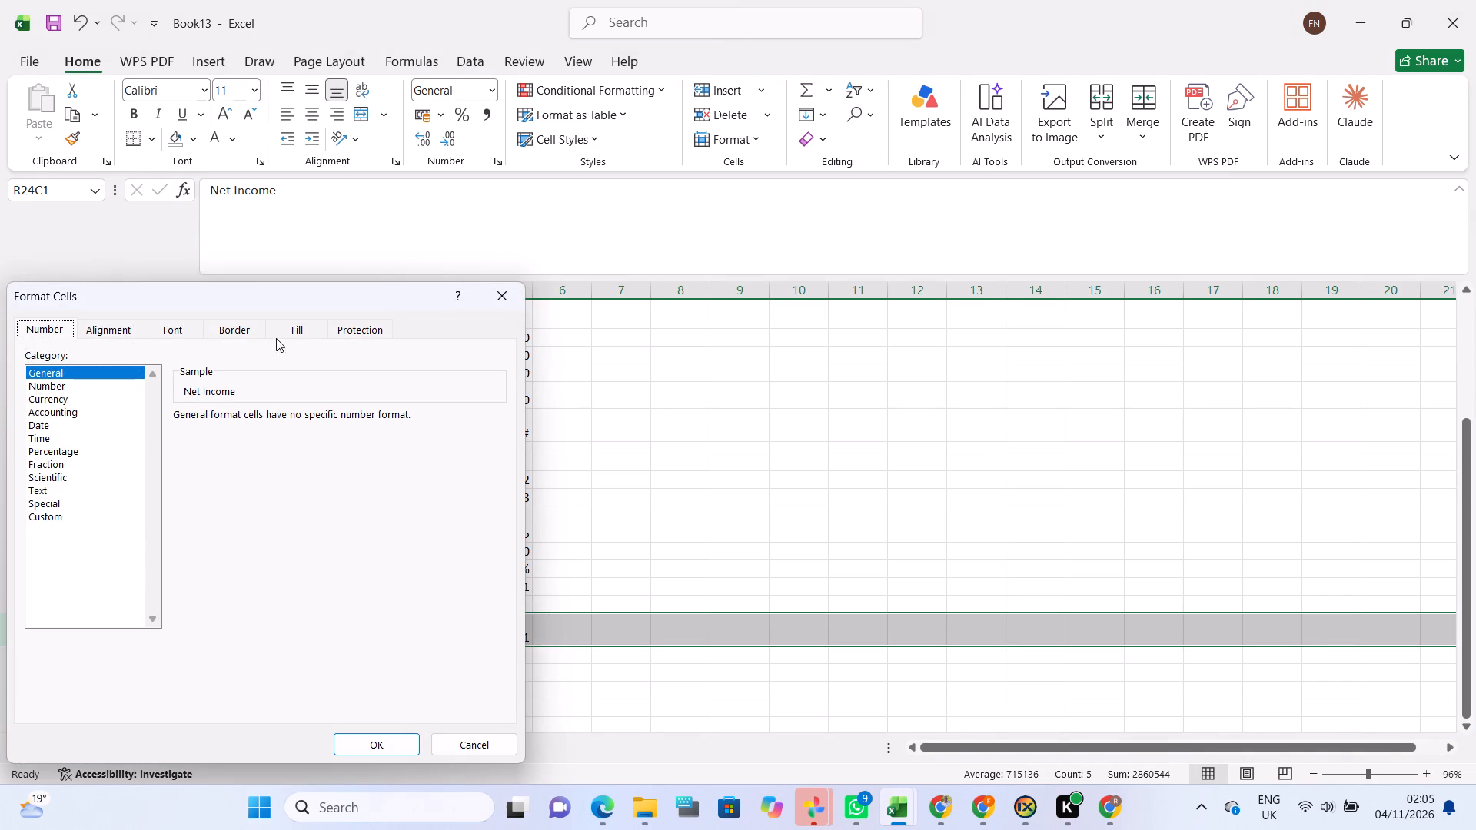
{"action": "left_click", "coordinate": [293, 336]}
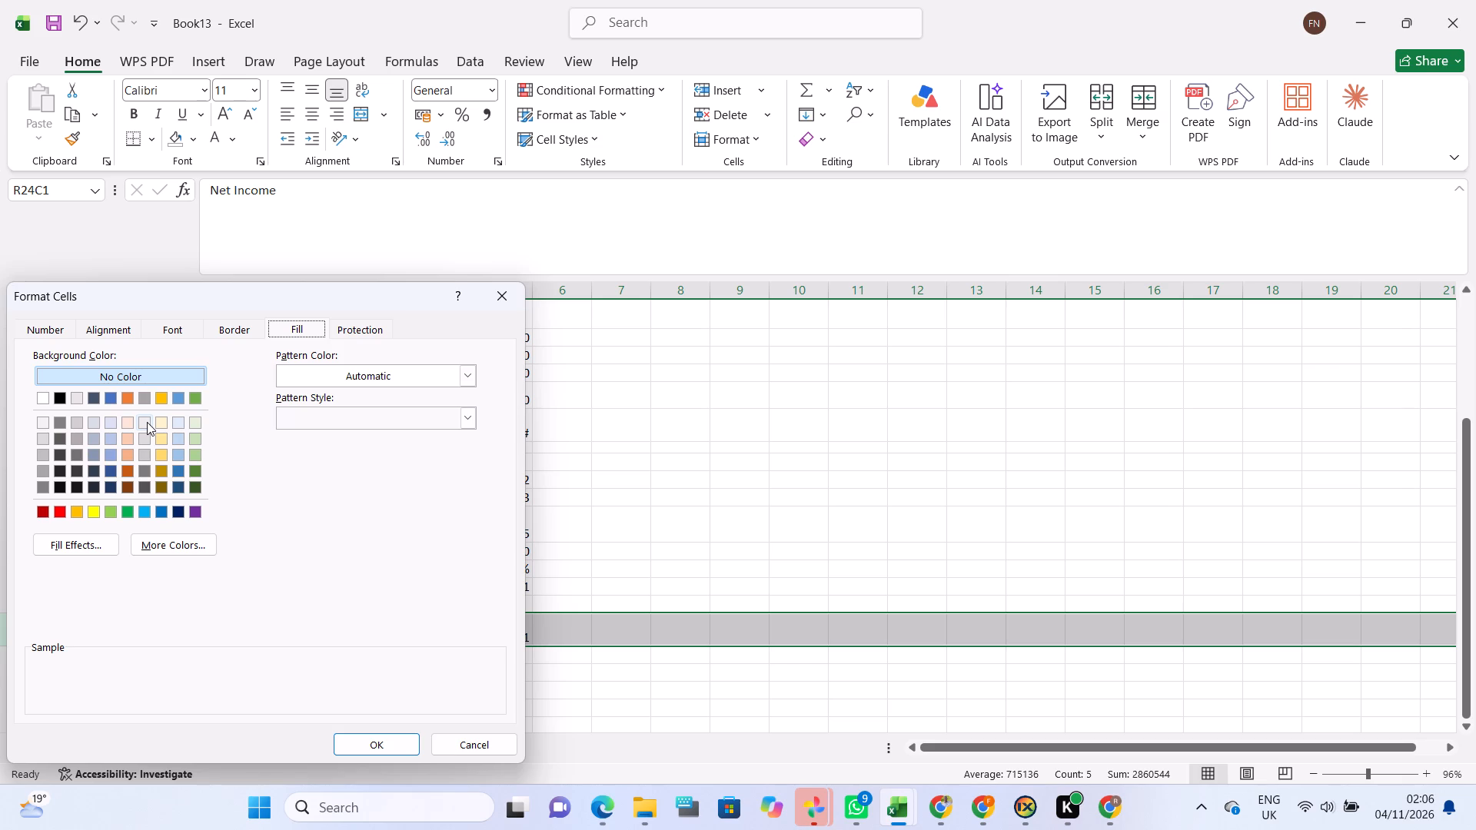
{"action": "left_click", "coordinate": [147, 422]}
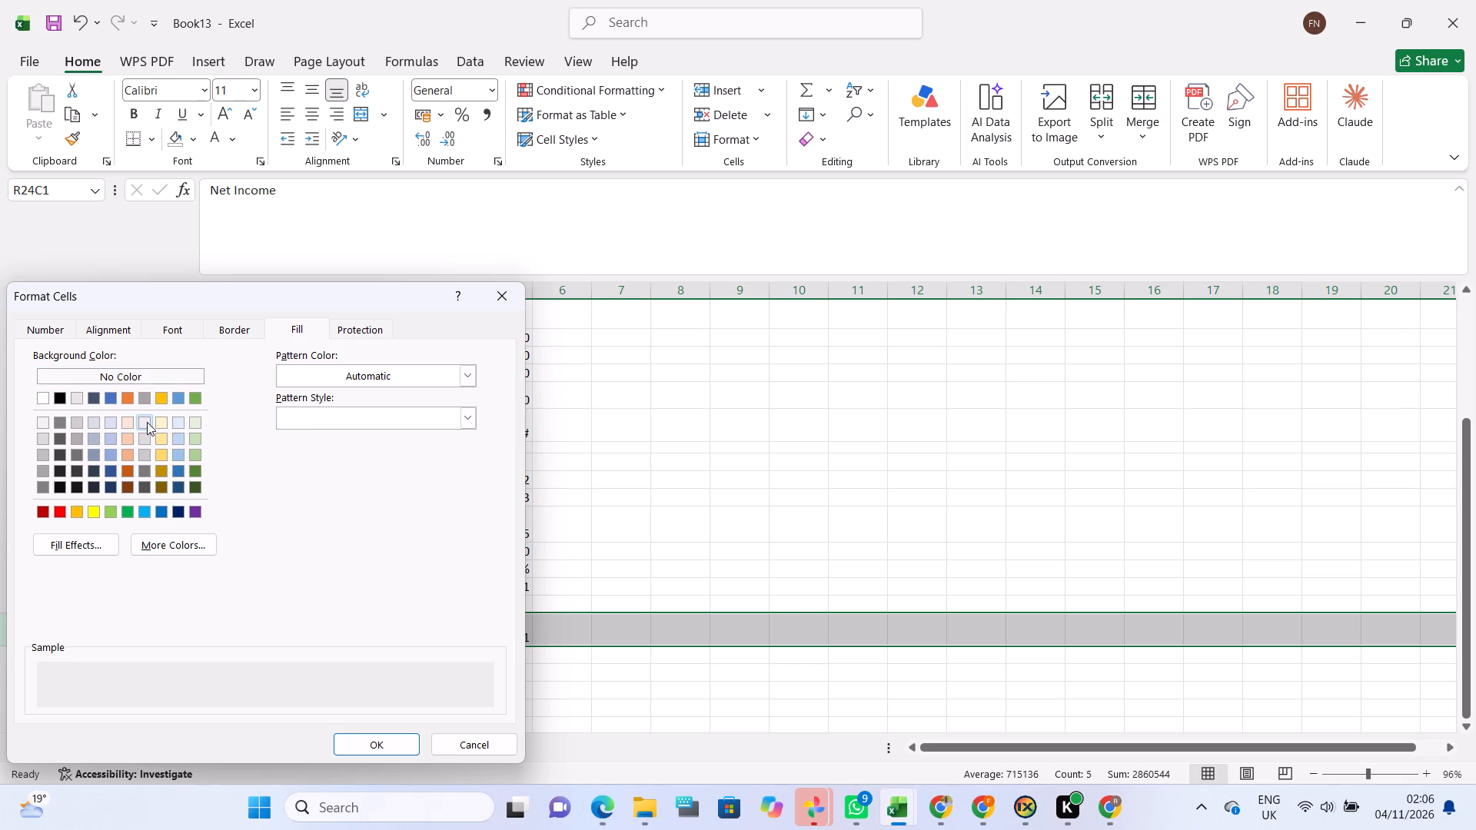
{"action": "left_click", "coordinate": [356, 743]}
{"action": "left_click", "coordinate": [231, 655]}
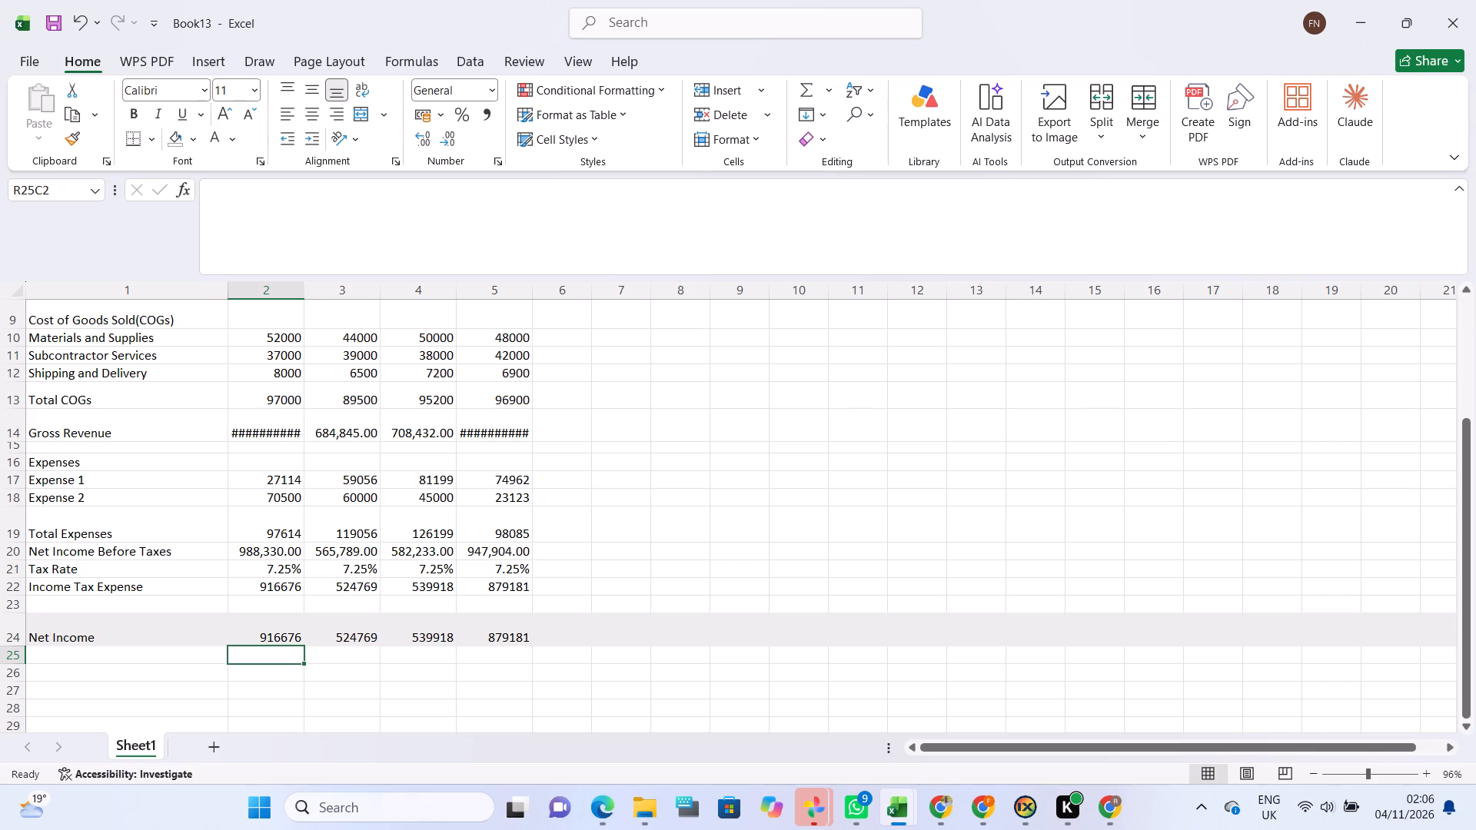
Change the fill of the whole Net Income row to the grey accent's next darker tint.
{"action": "right_click", "coordinate": [14, 634]}
{"action": "left_click", "coordinate": [55, 542]}
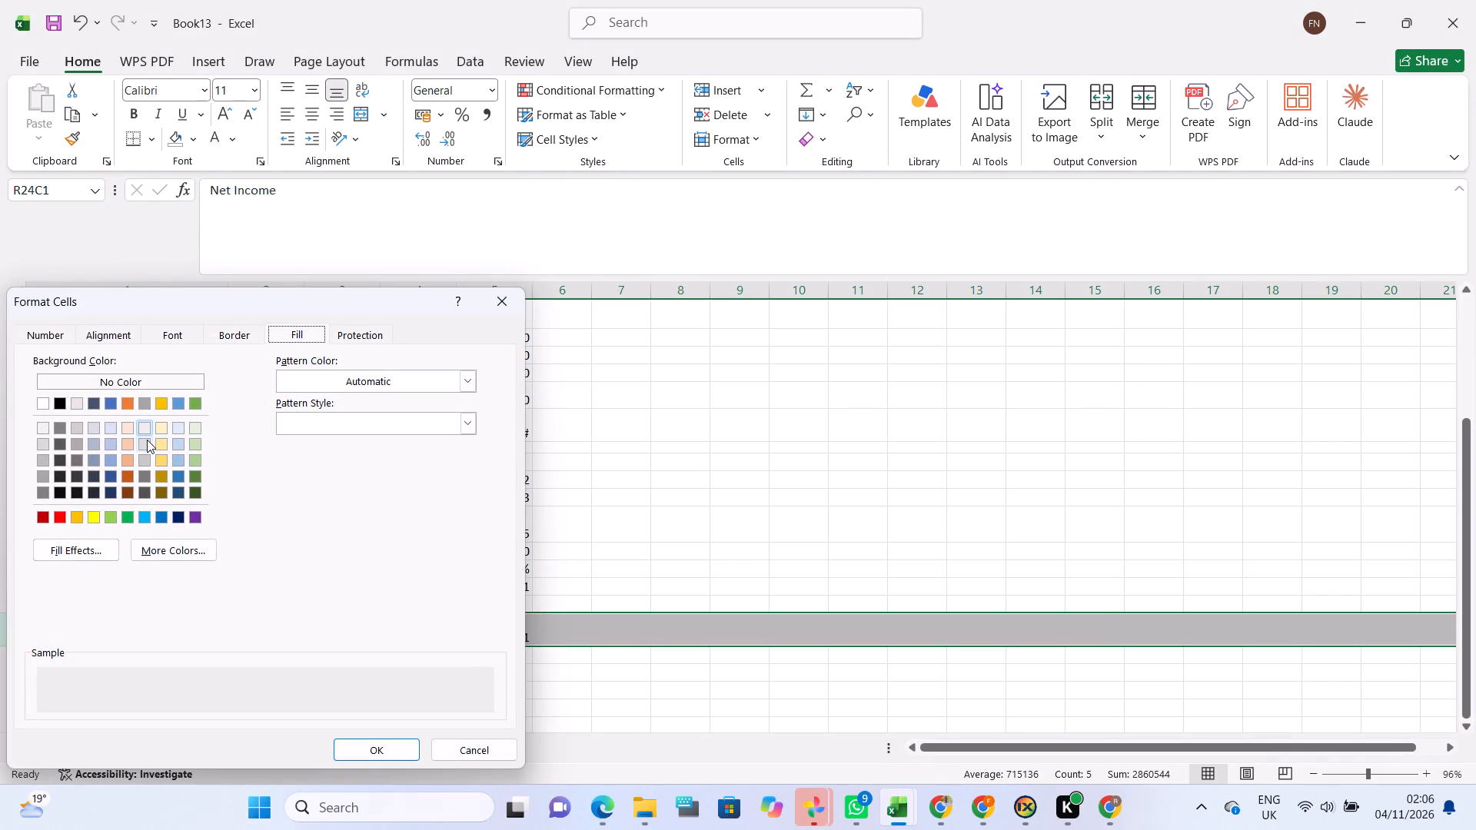
{"action": "left_click", "coordinate": [147, 440]}
{"action": "key", "text": "Return"}
{"action": "left_click", "coordinate": [364, 755]}
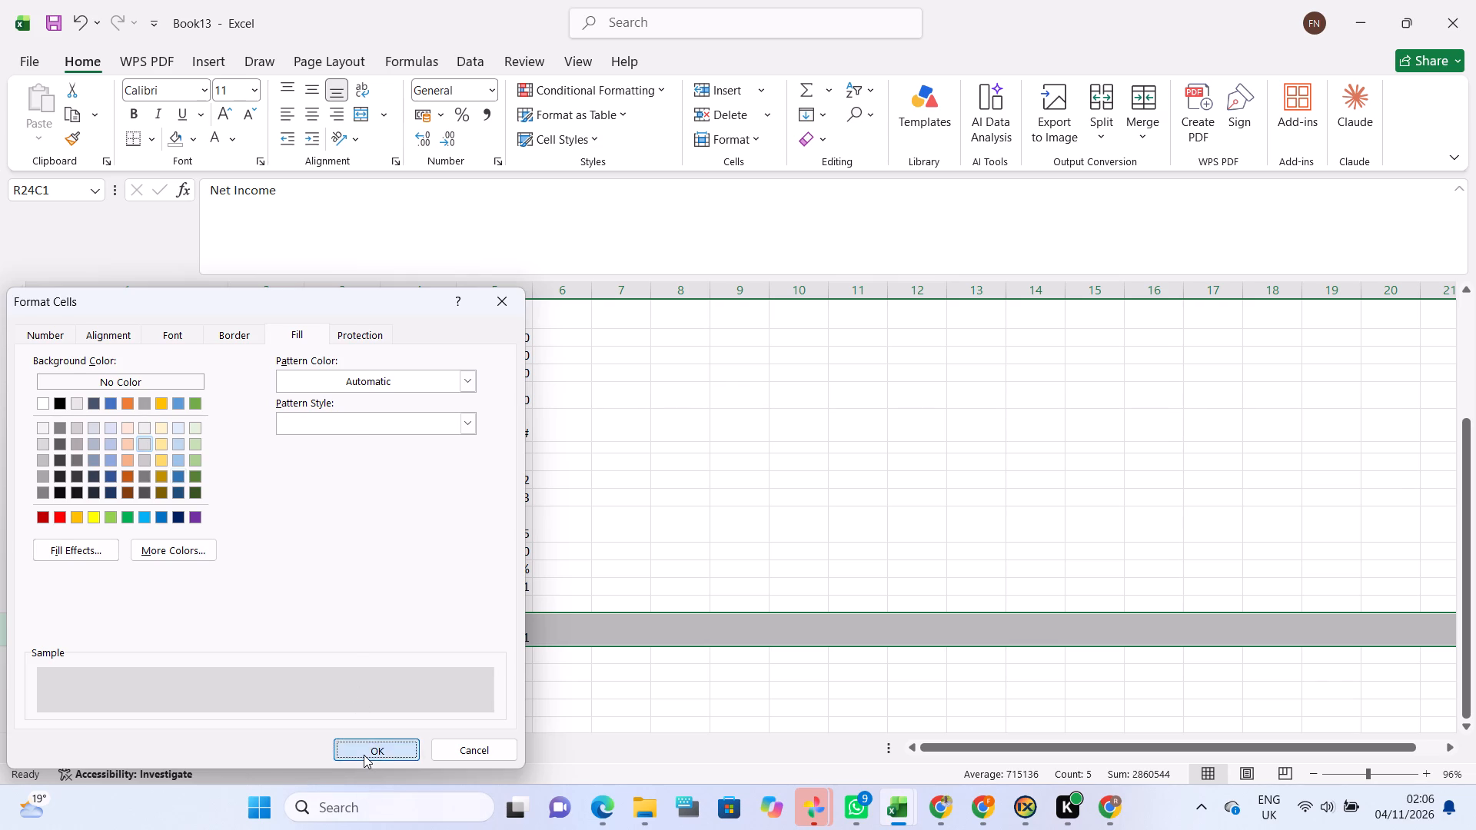
{"action": "left_click", "coordinate": [304, 627]}
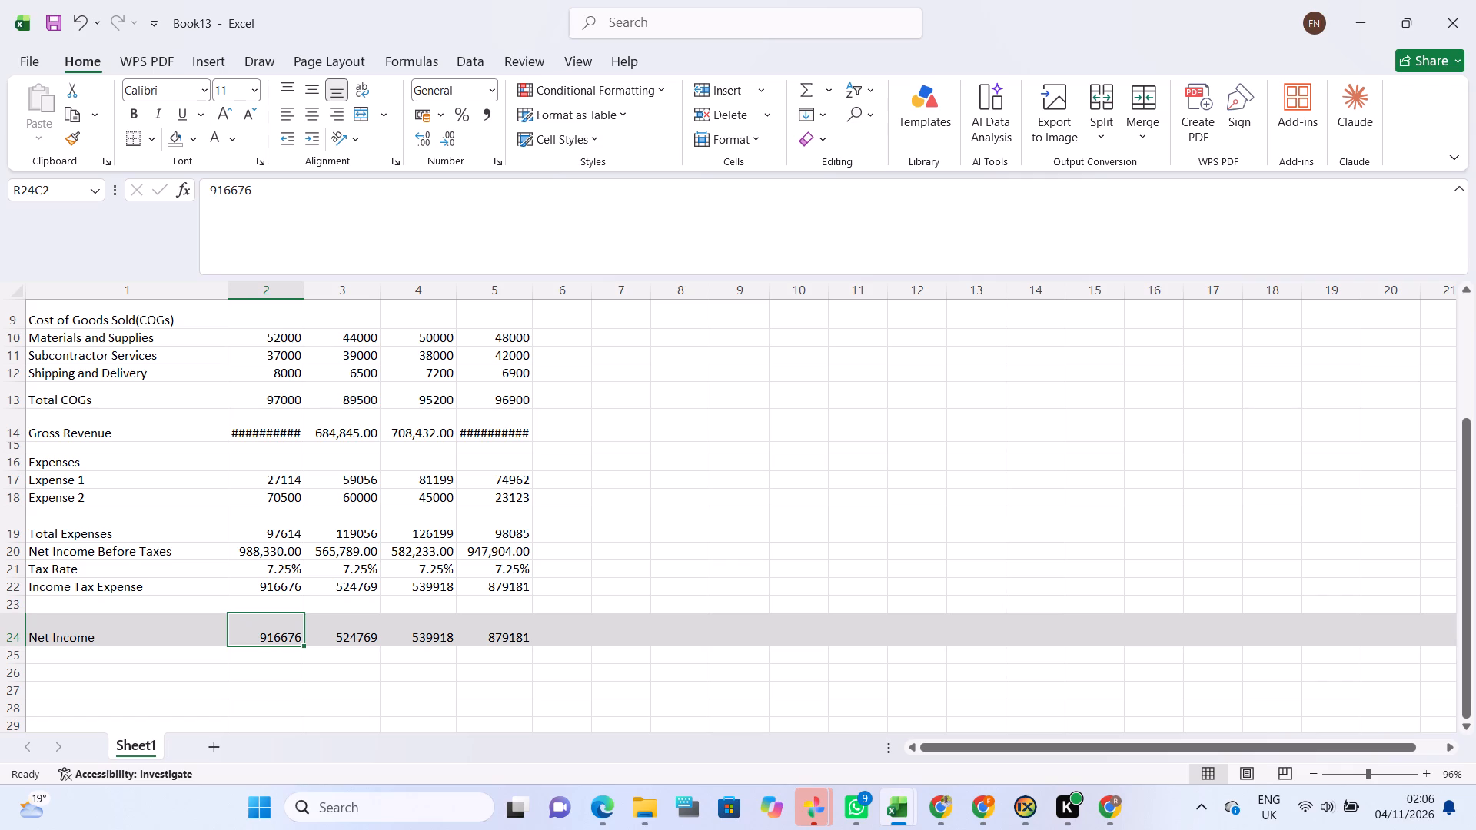
Fill the whole Total Expenses row, row 19, with the palest tint of the theme's blue accent.
{"action": "right_click", "coordinate": [16, 518]}
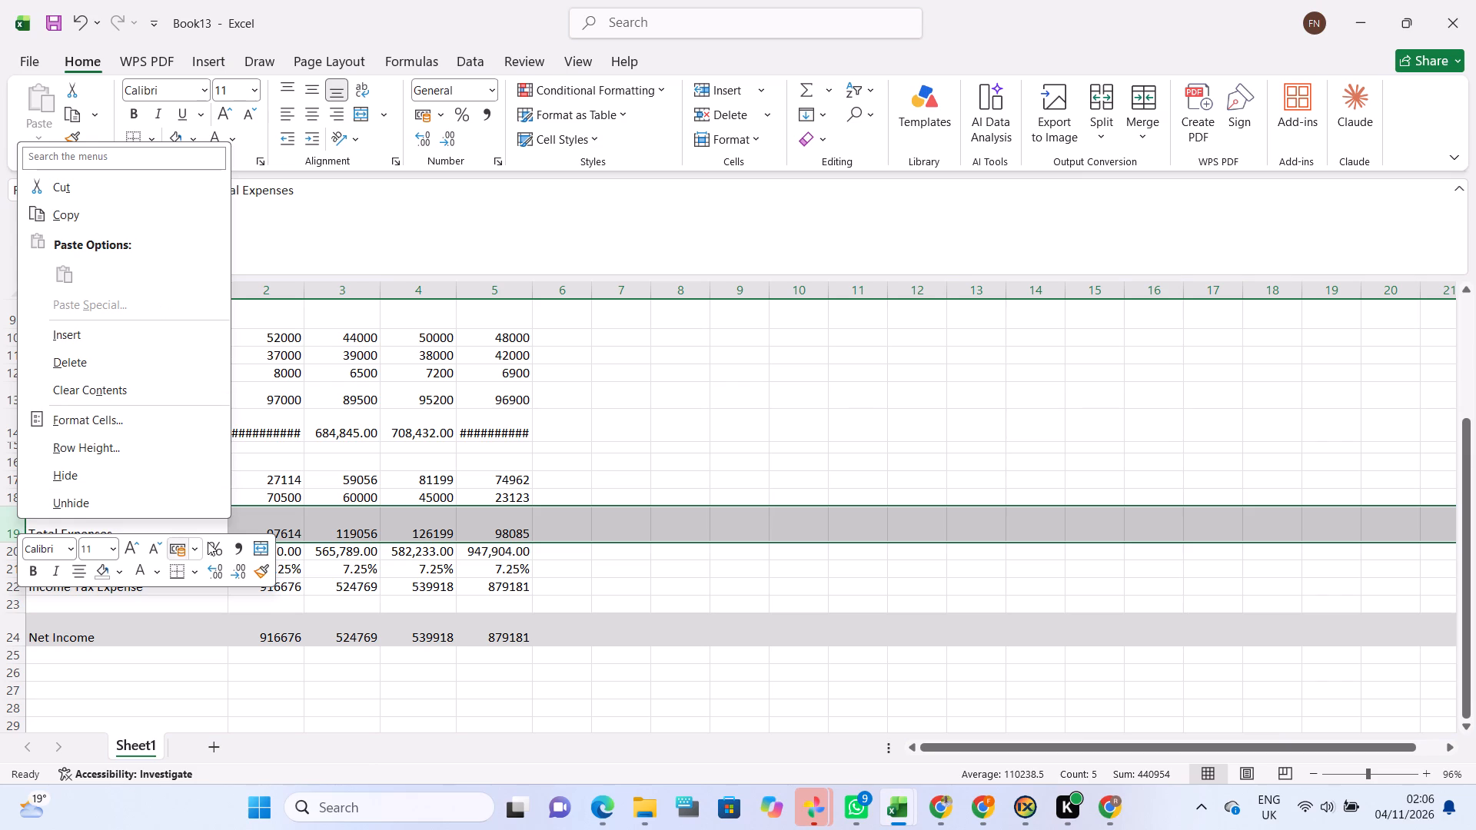
{"action": "left_click", "coordinate": [329, 522]}
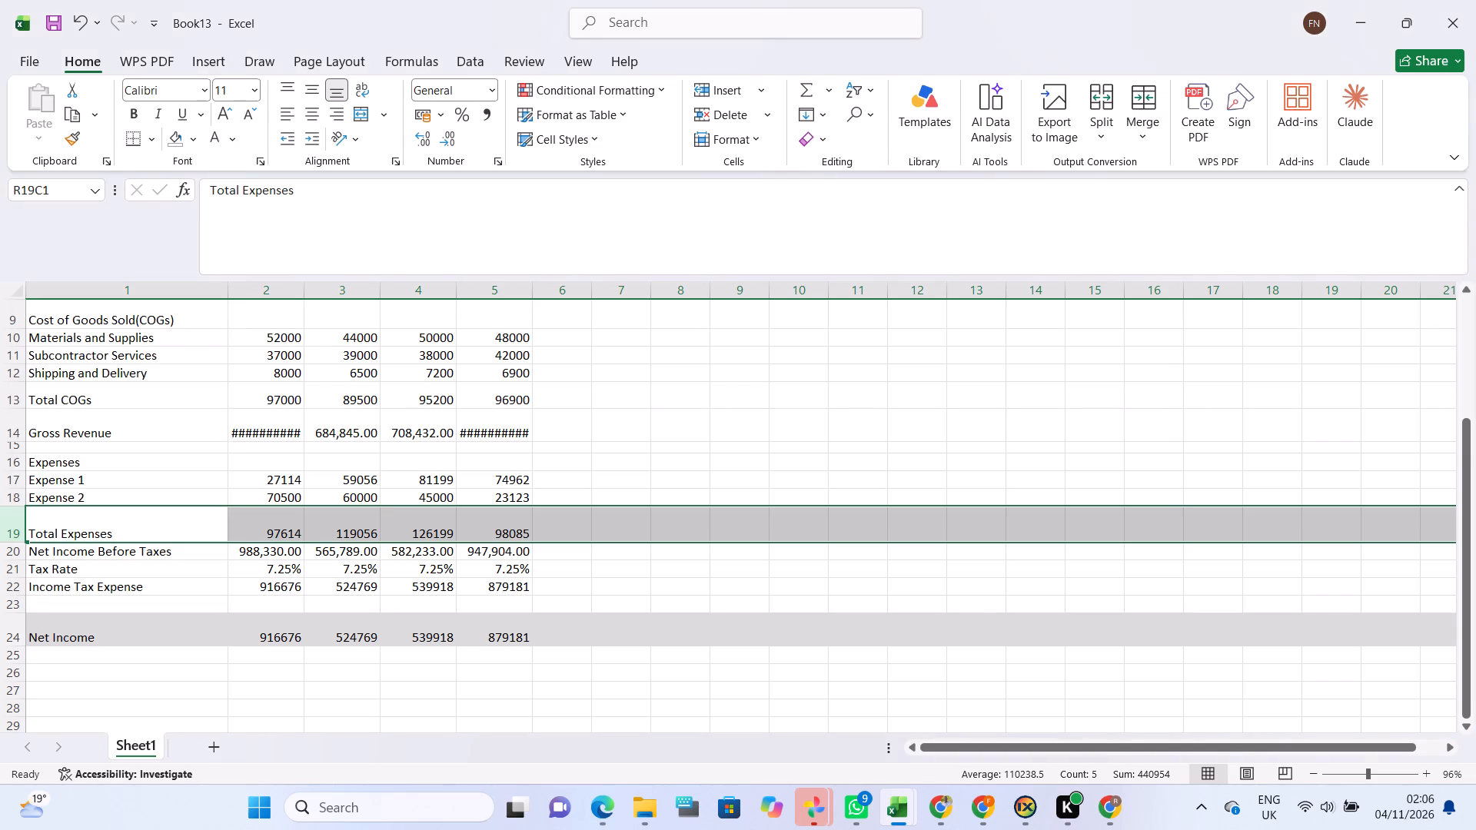
{"action": "left_click", "coordinate": [6, 527]}
{"action": "right_click", "coordinate": [12, 527]}
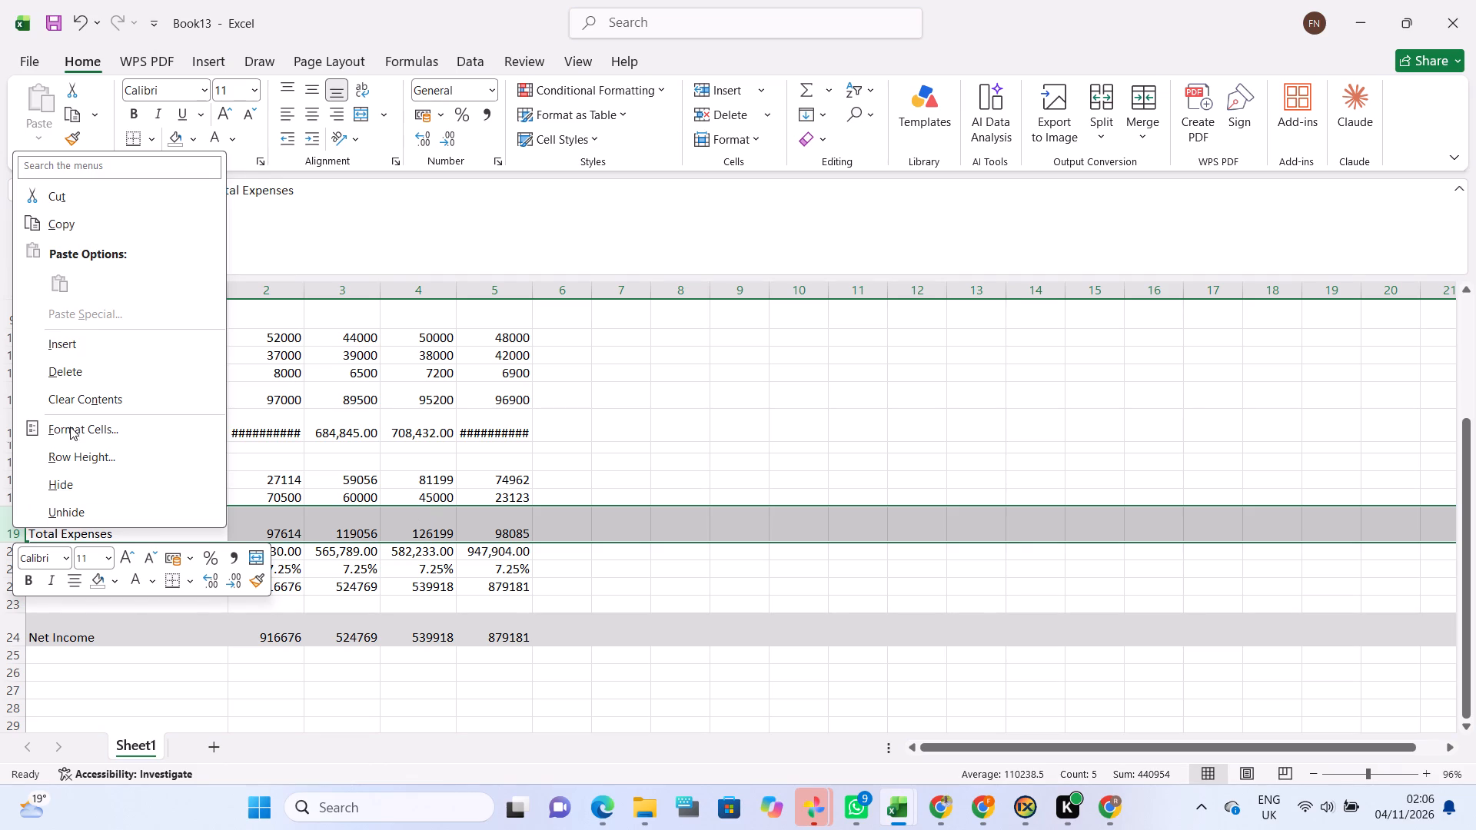
{"action": "left_click", "coordinate": [61, 420]}
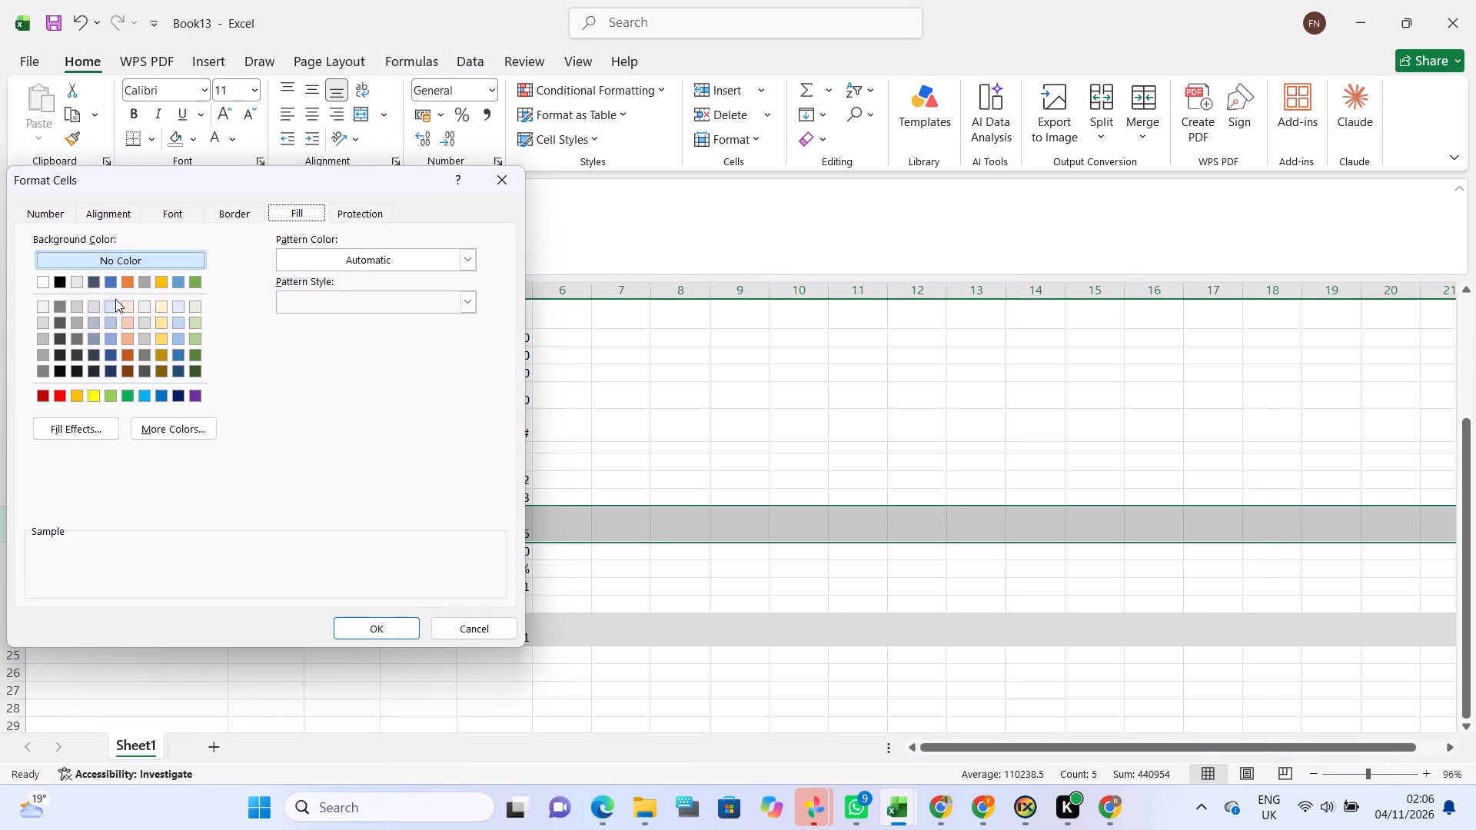
{"action": "left_click", "coordinate": [115, 299]}
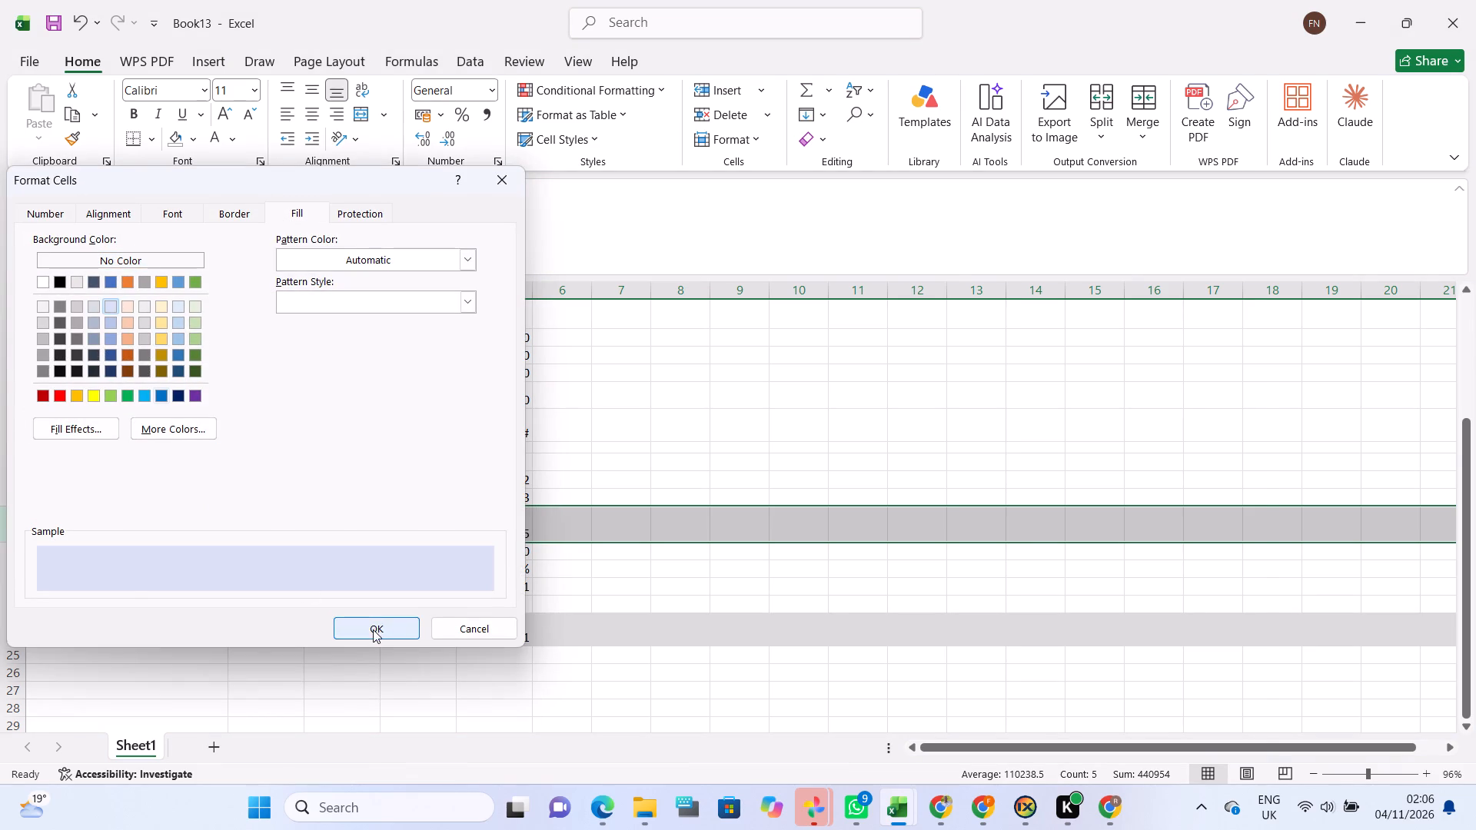
{"action": "left_click", "coordinate": [373, 629]}
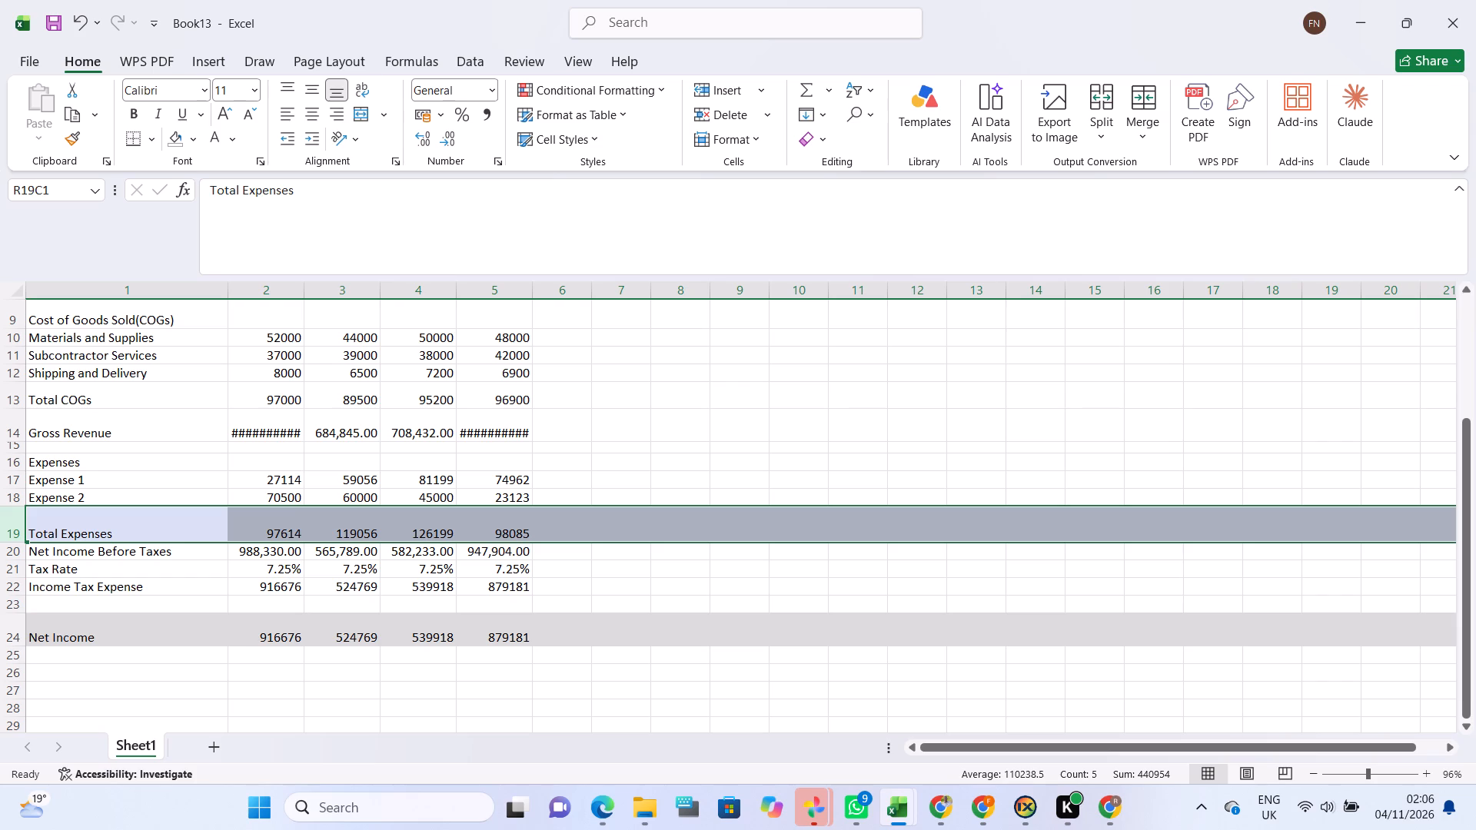
Fill the whole Expenses heading row, row 16, with the same pale blue as the Total Expenses row.
{"action": "left_click", "coordinate": [46, 466]}
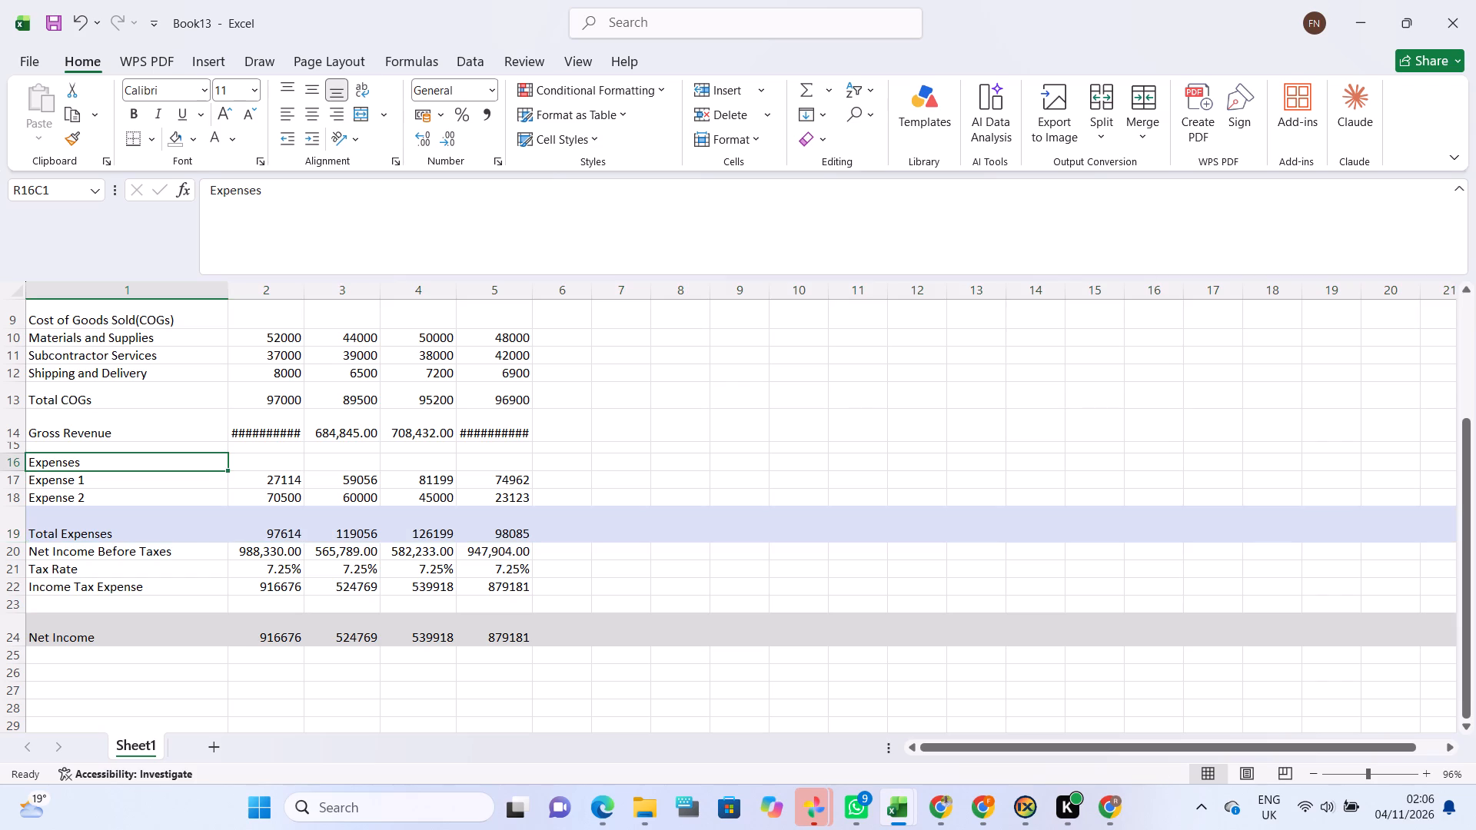
{"action": "left_click", "coordinate": [14, 466]}
{"action": "right_click", "coordinate": [14, 466]}
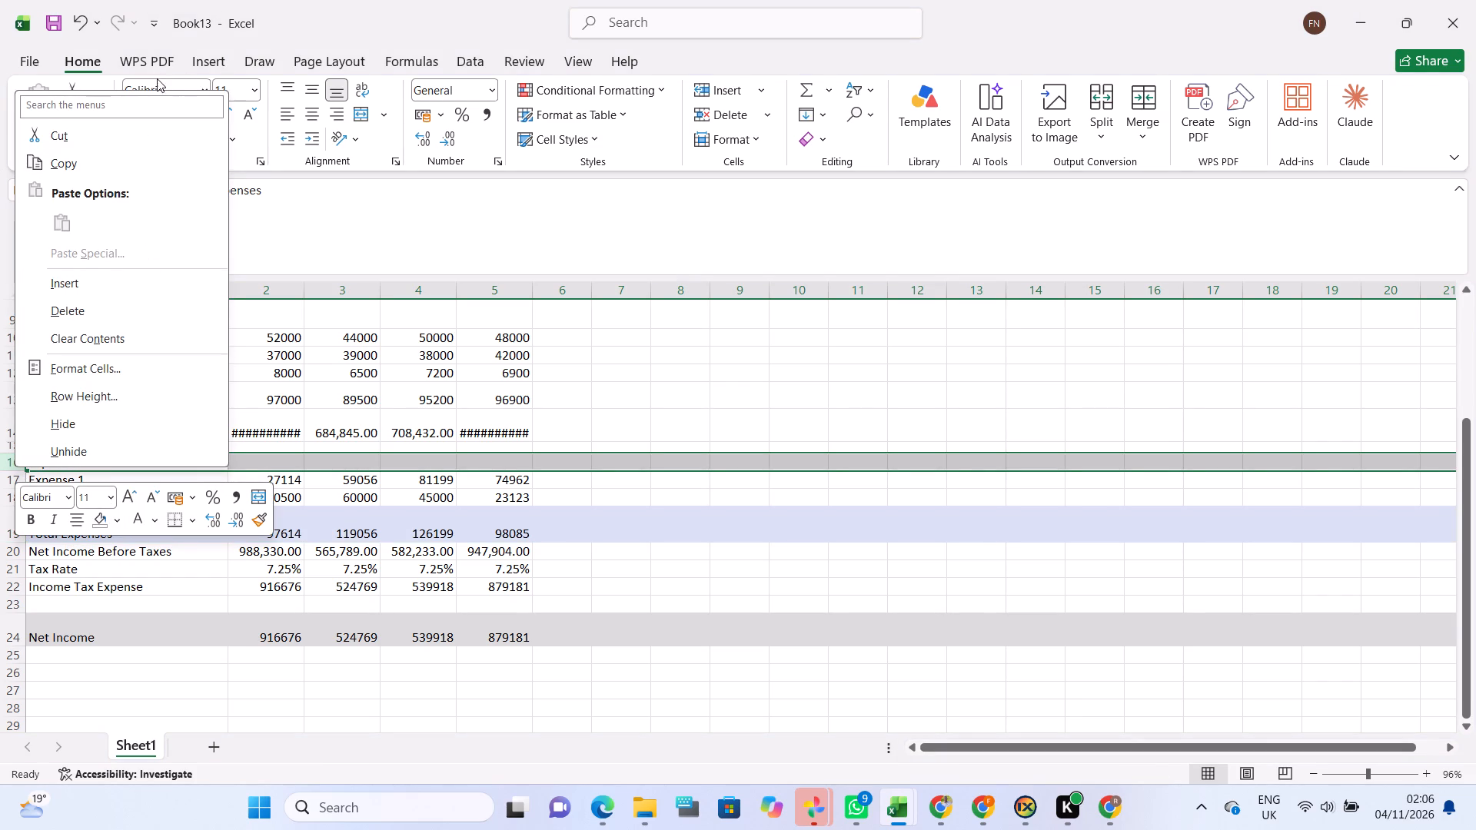
{"action": "left_click", "coordinate": [66, 378]}
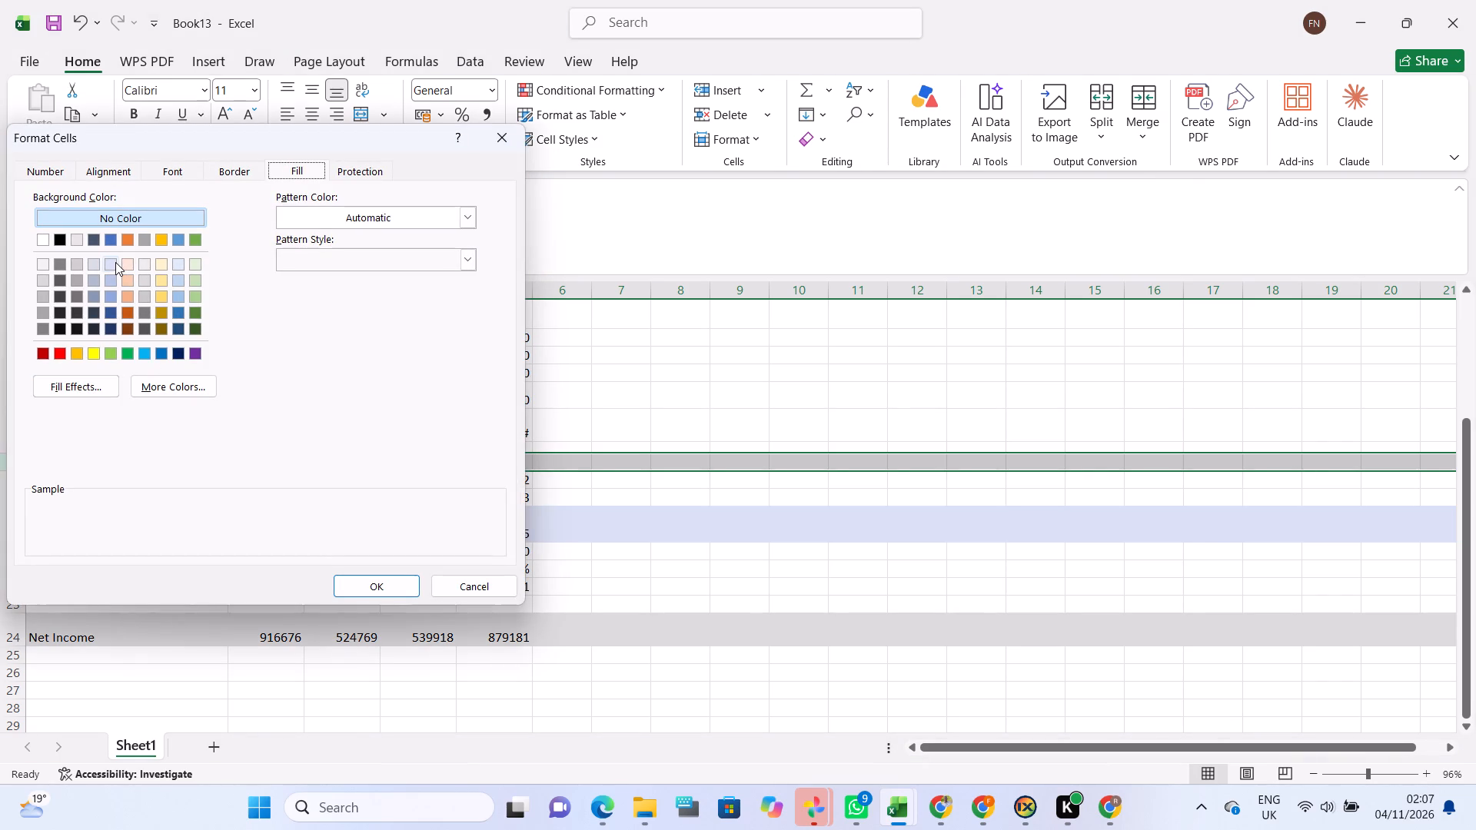
{"action": "left_click", "coordinate": [115, 262]}
{"action": "left_click", "coordinate": [382, 579]}
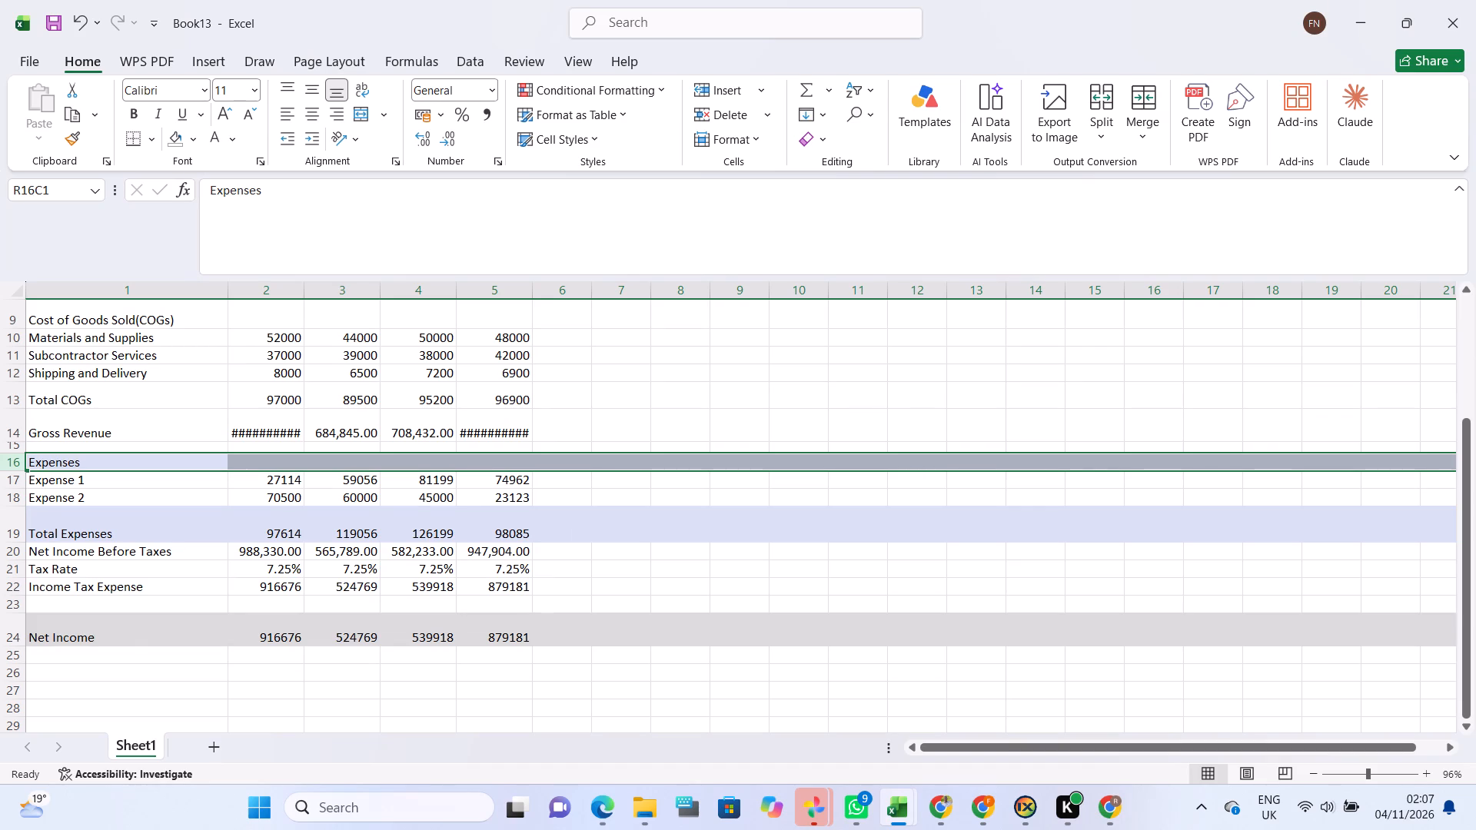
{"action": "left_click", "coordinate": [221, 480]}
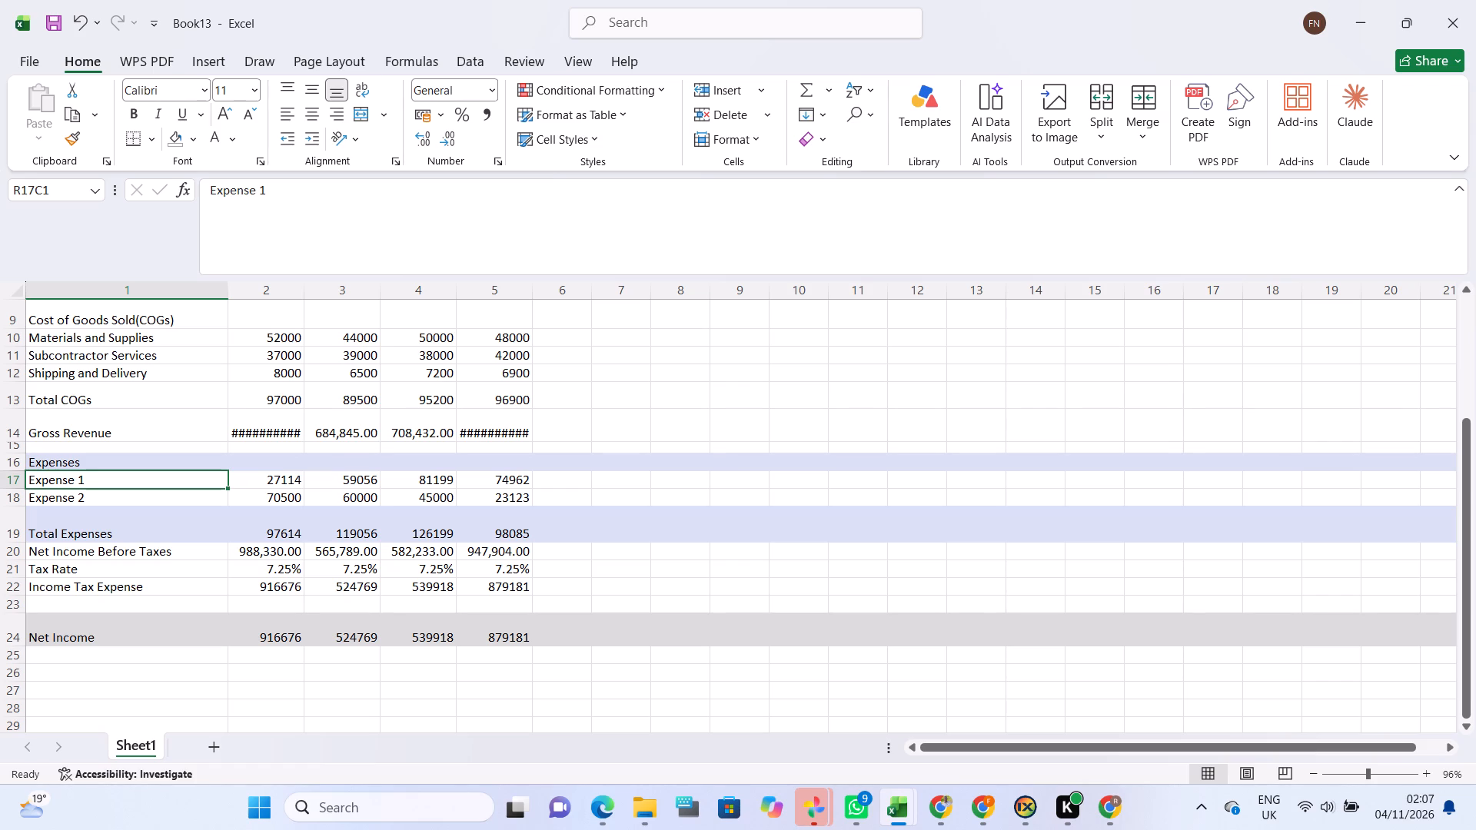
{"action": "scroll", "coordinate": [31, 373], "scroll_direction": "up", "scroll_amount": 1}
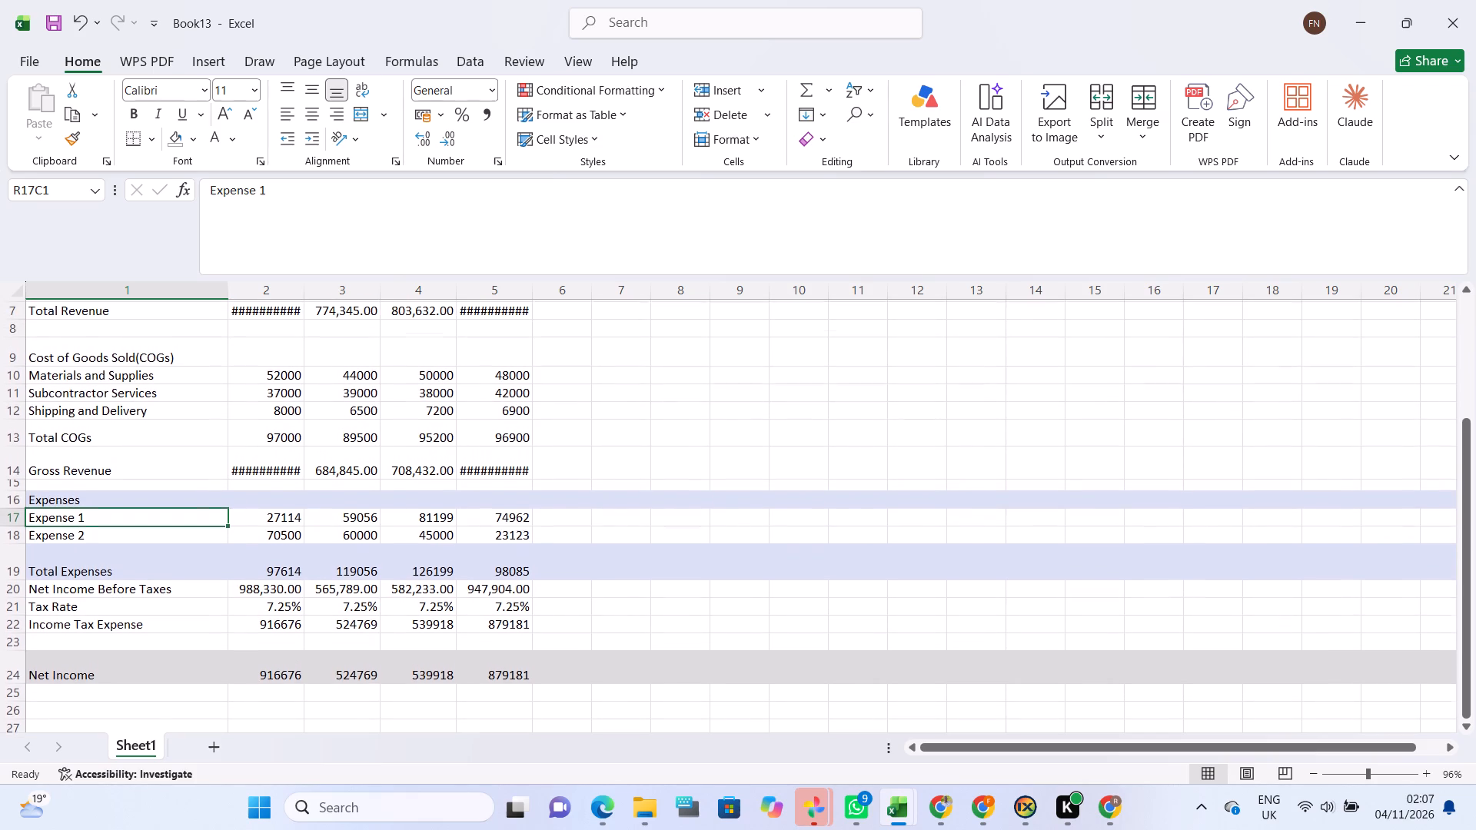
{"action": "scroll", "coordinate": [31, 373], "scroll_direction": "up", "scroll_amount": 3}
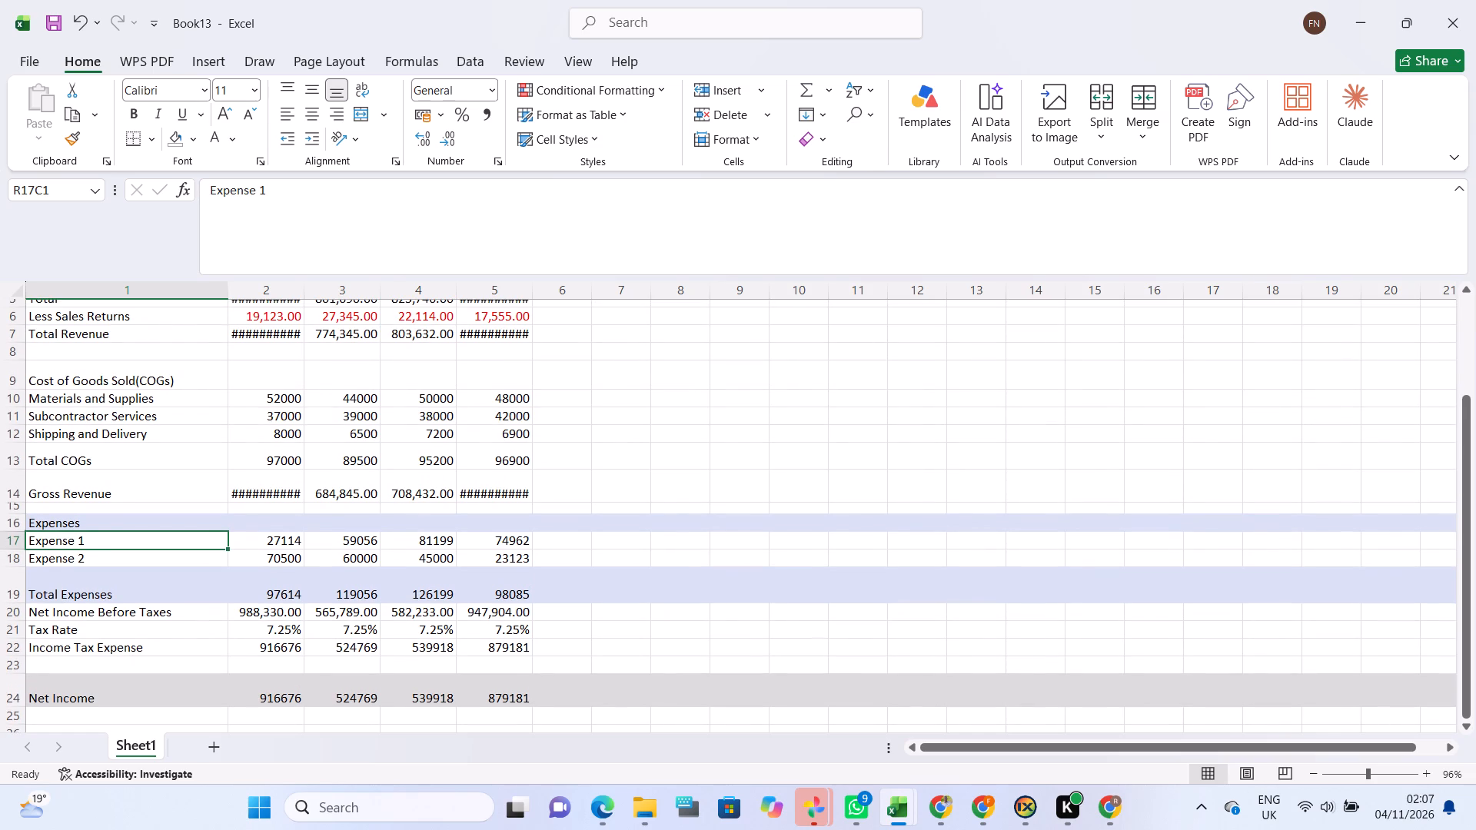
Fill the whole Gross Revenue row, row 14, with the grey accent's second-lightest tint, matching the Net Income row.
{"action": "scroll", "coordinate": [31, 373], "scroll_direction": "up", "scroll_amount": 1}
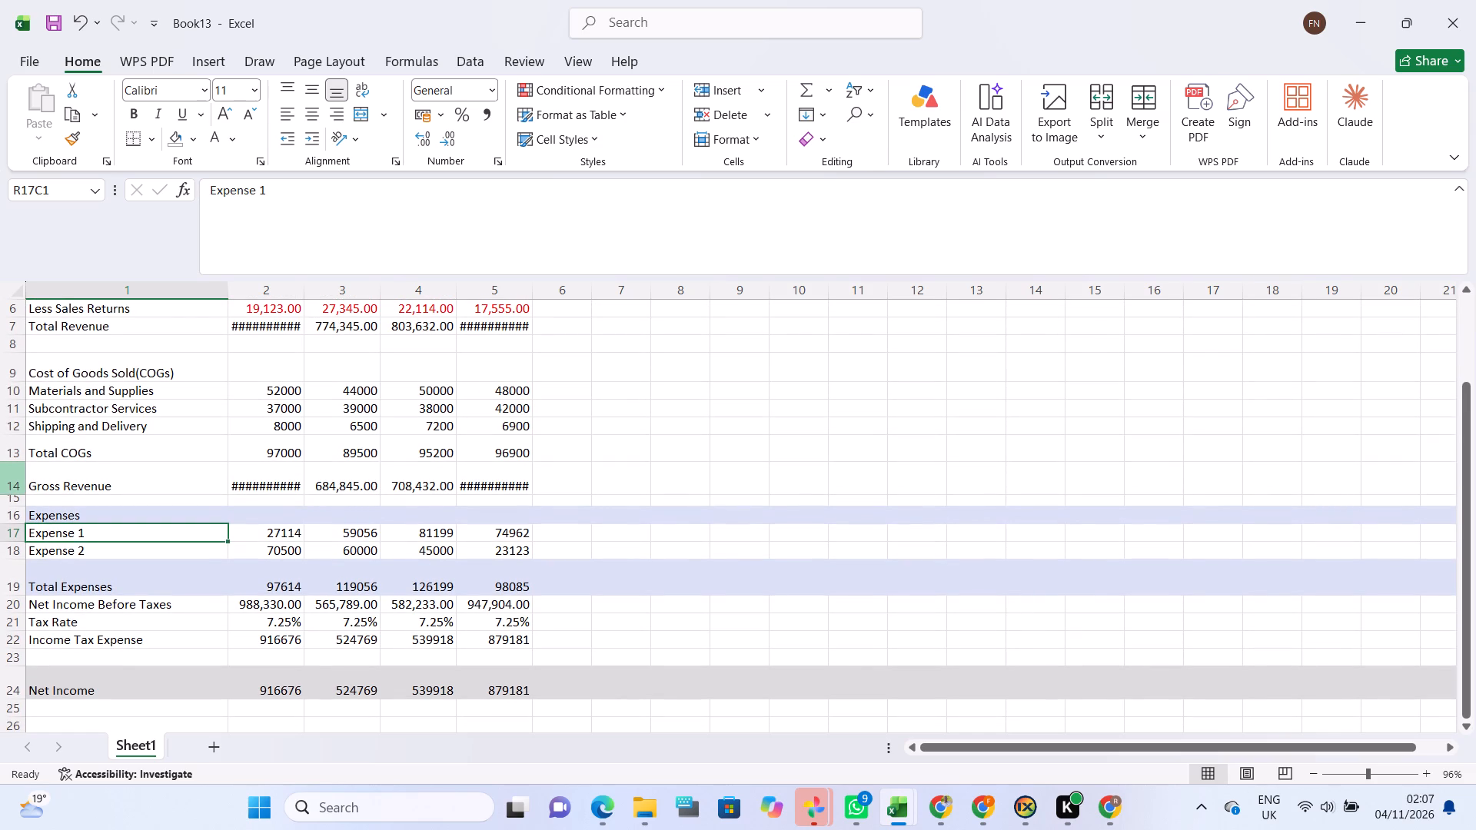
{"action": "right_click", "coordinate": [20, 479]}
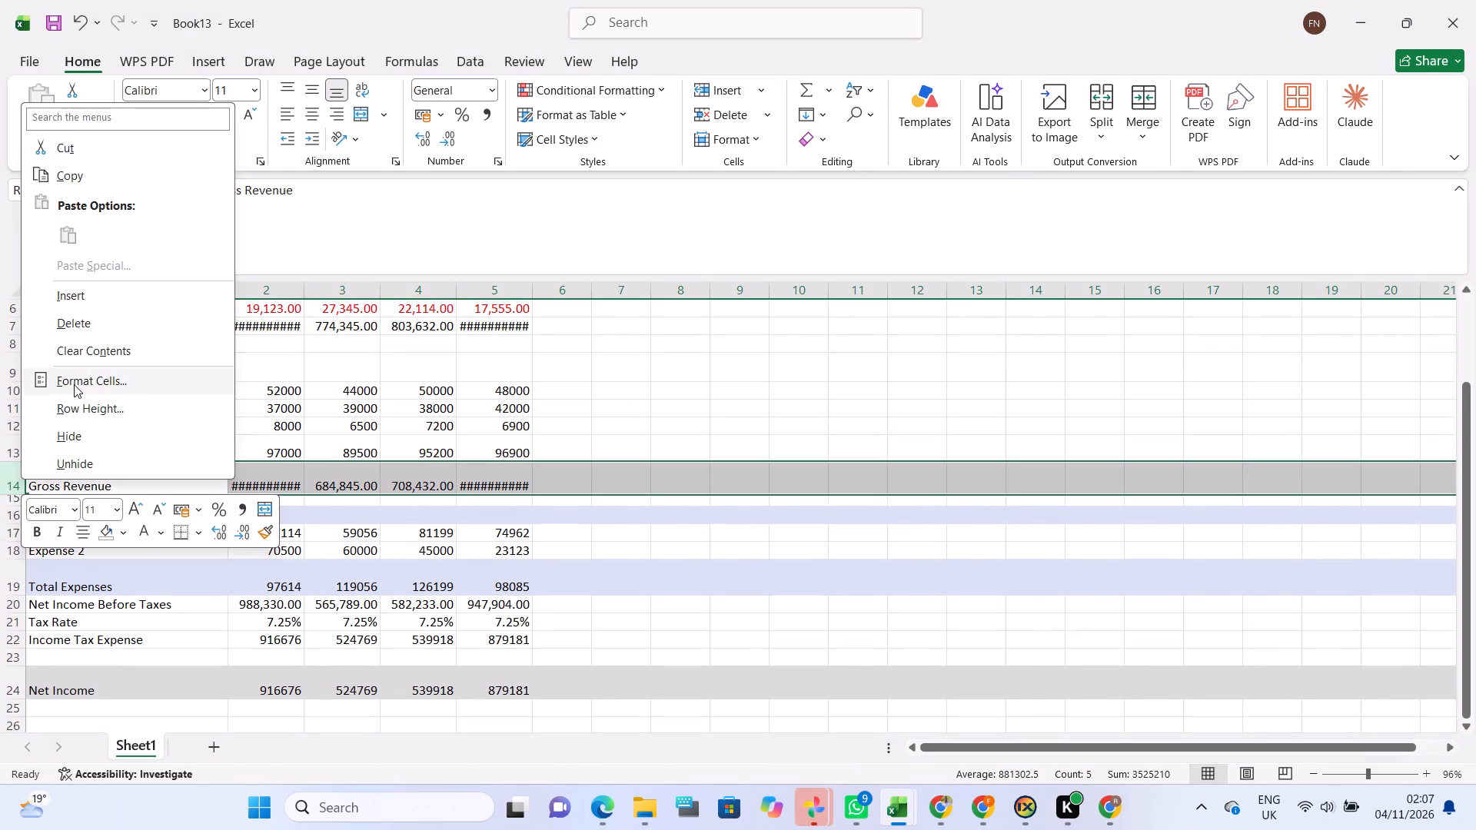
{"action": "left_click", "coordinate": [74, 384]}
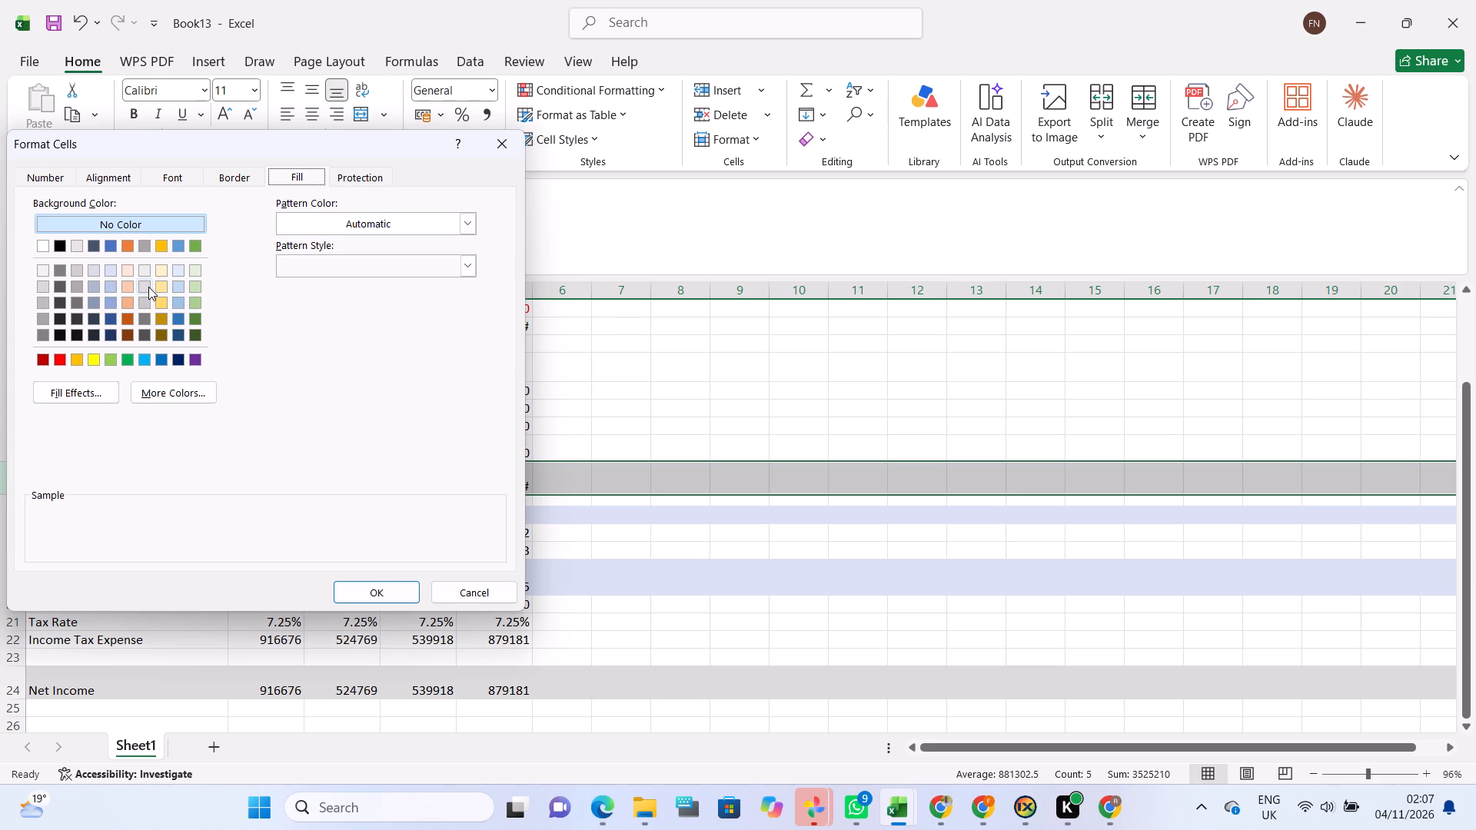
{"action": "left_click", "coordinate": [148, 287]}
{"action": "left_click", "coordinate": [363, 586]}
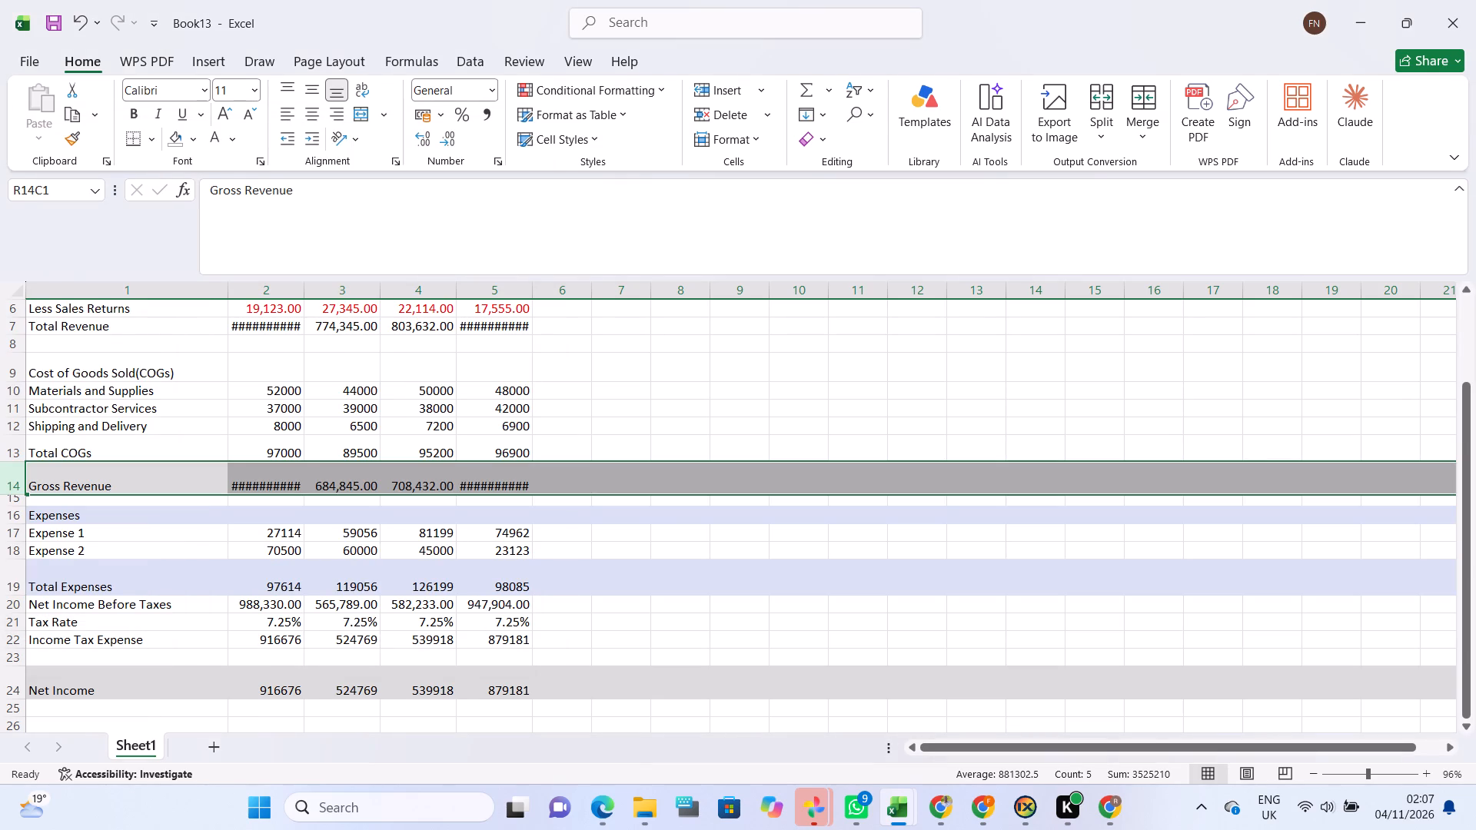
Fill the whole Total COGs row, row 13, with the palest tint of the theme's grey accent.
{"action": "right_click", "coordinate": [14, 445]}
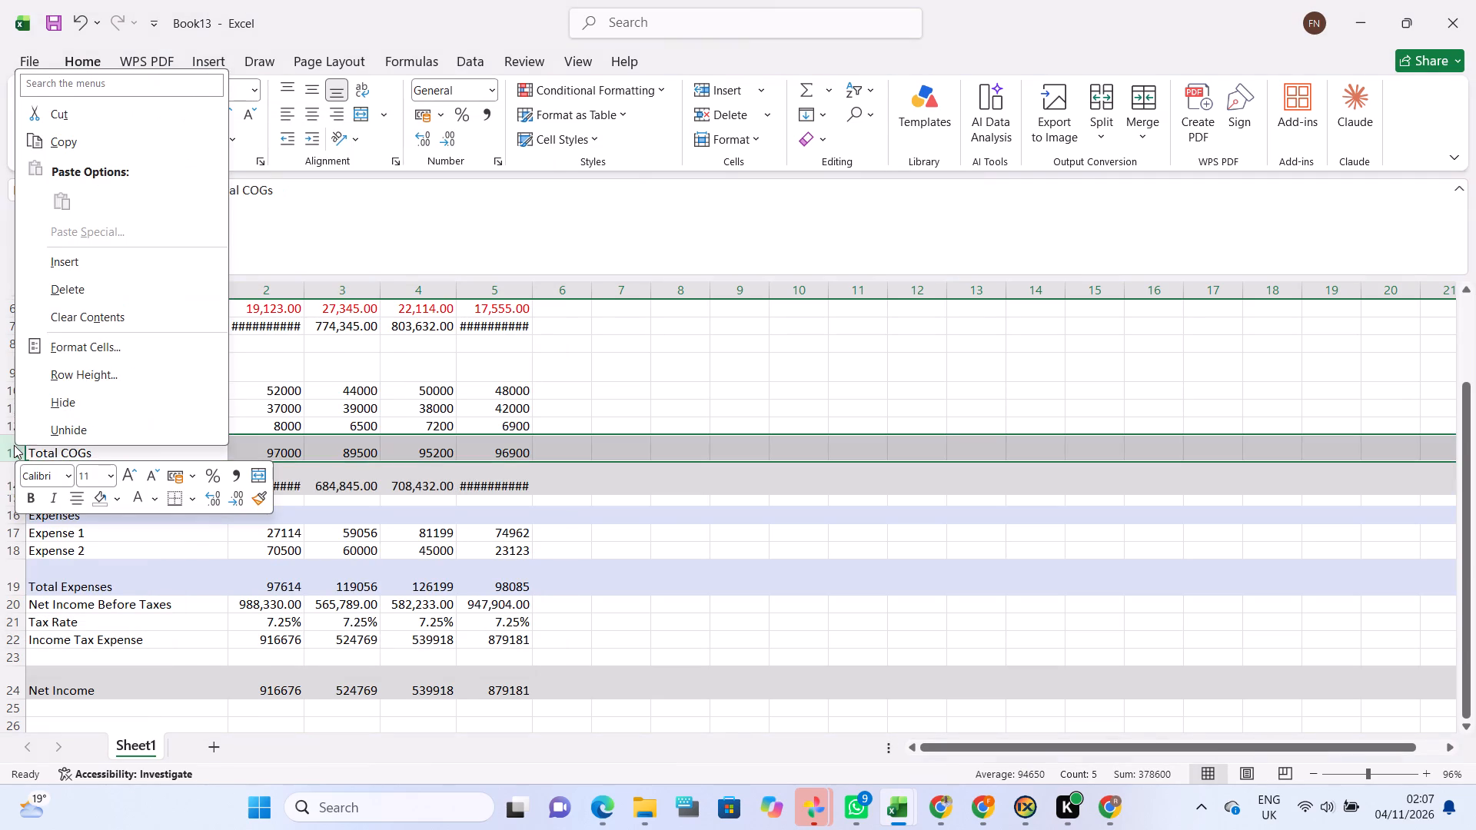
{"action": "left_click", "coordinate": [75, 360]}
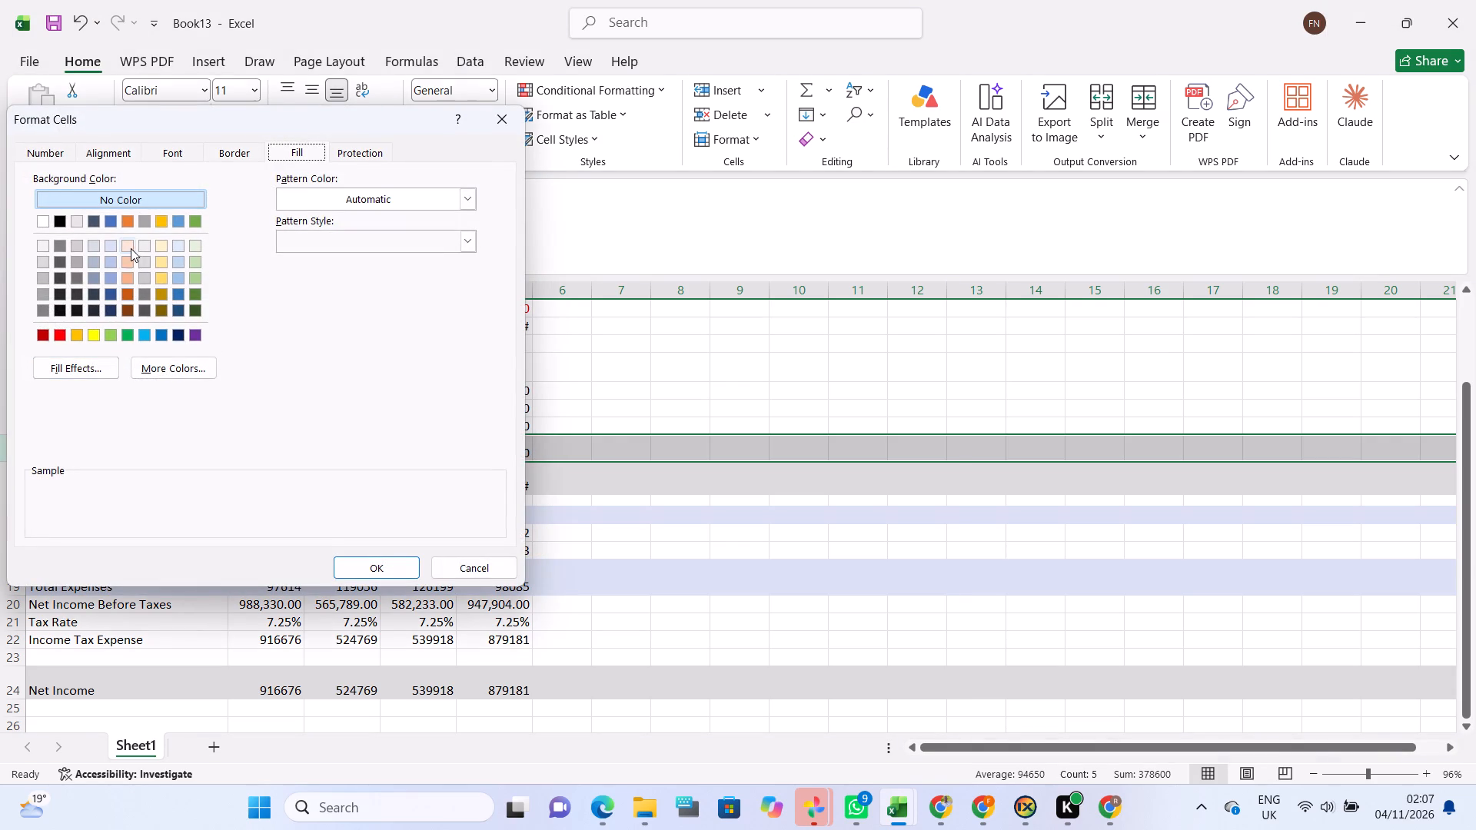
{"action": "left_click", "coordinate": [145, 248]}
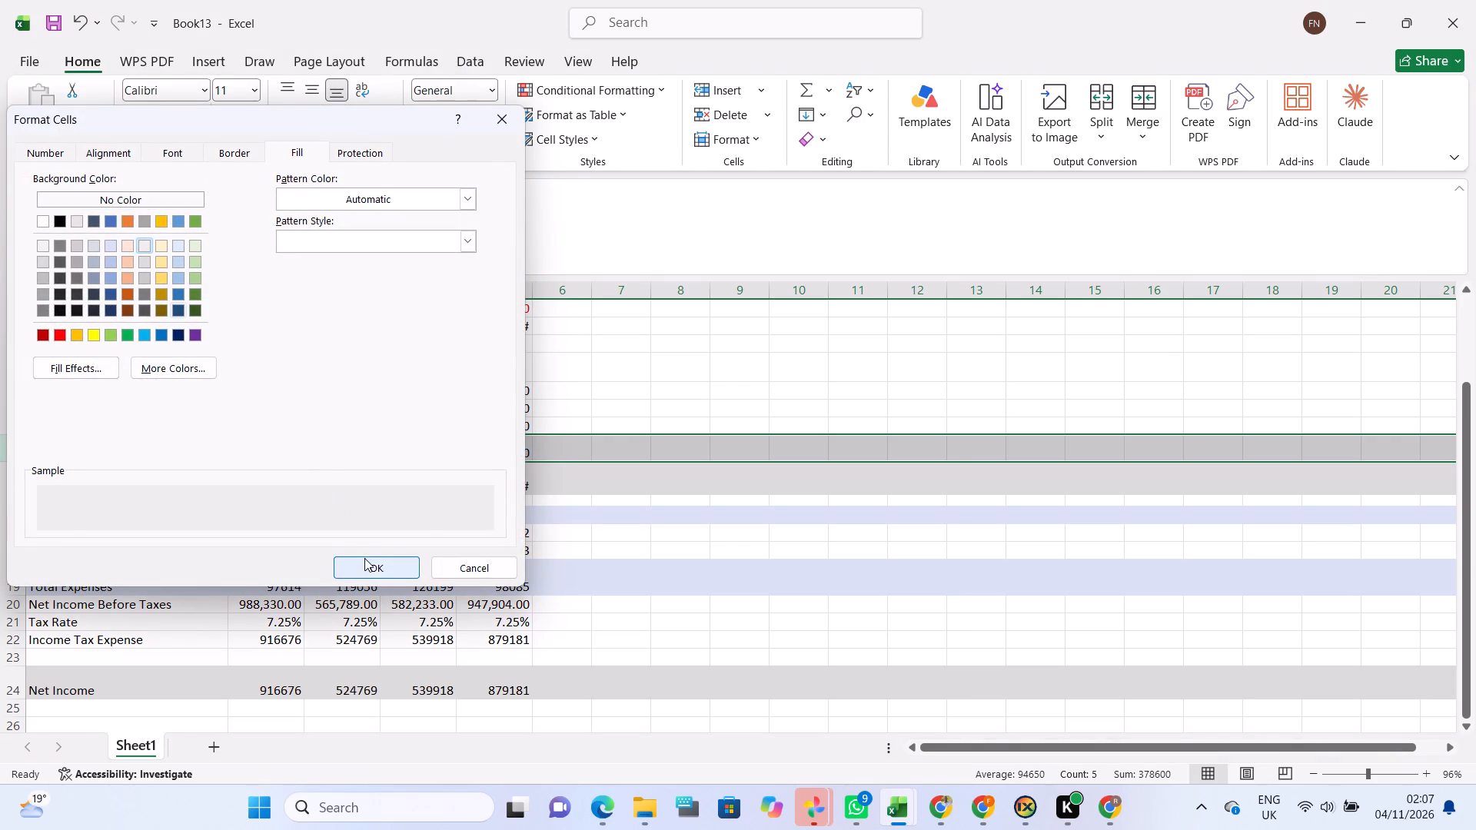
{"action": "left_click", "coordinate": [364, 558]}
{"action": "left_click", "coordinate": [168, 457]}
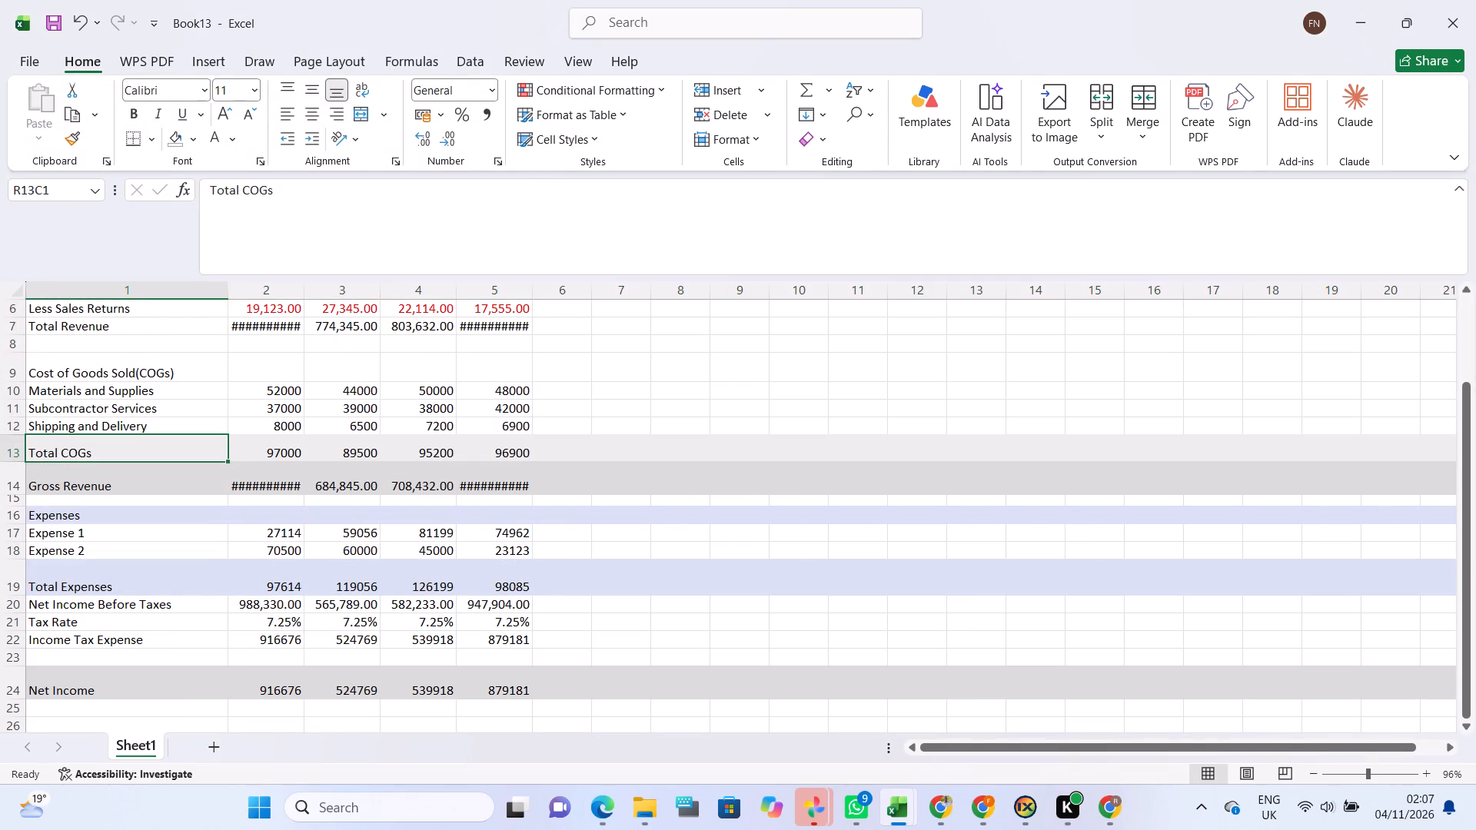
{"action": "left_click", "coordinate": [166, 473]}
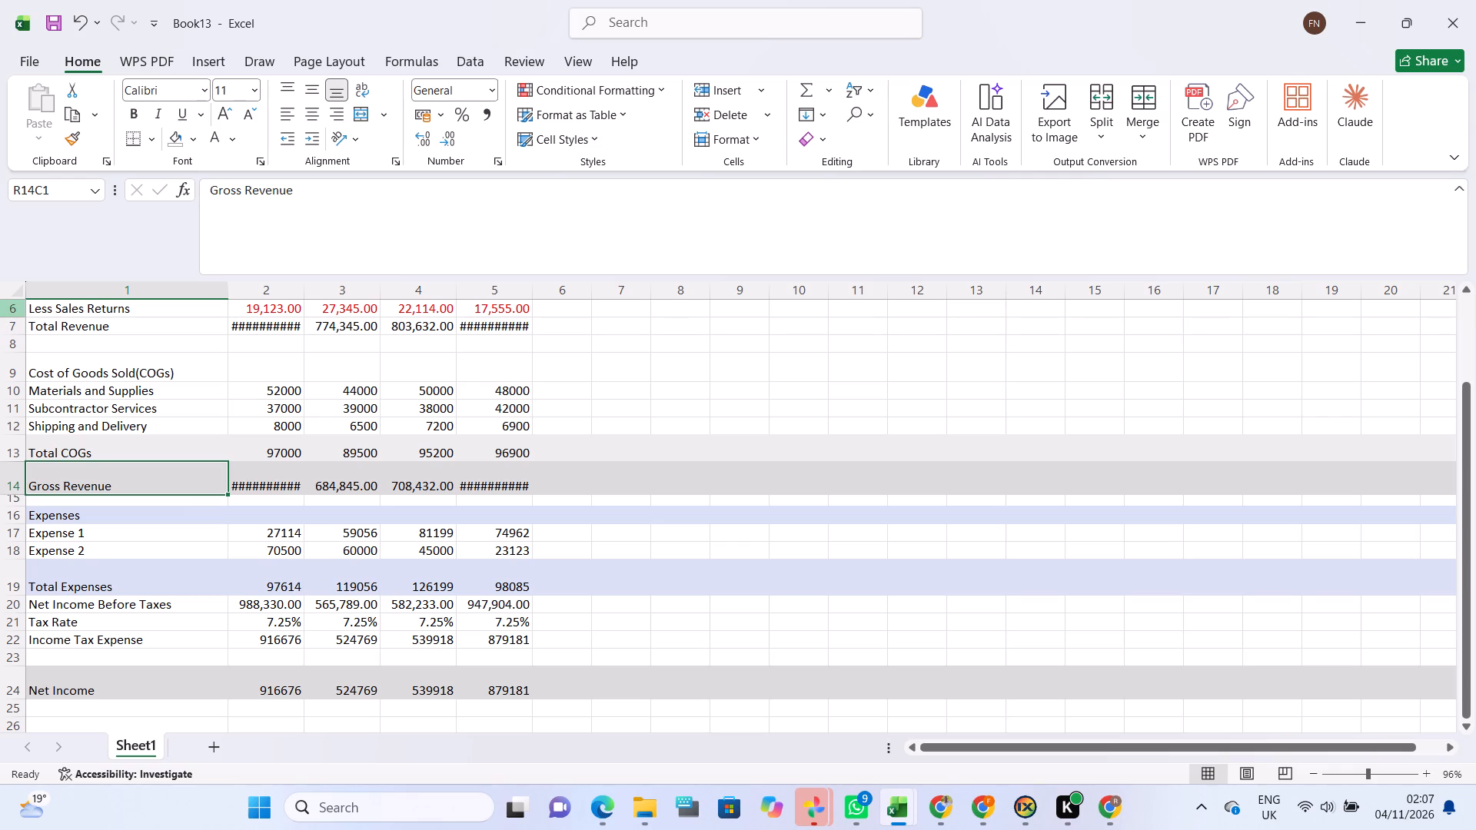
Fill the whole Total Revenue row, row 7, with the second-lightest tint of the theme's green accent.
{"action": "scroll", "coordinate": [25, 308], "scroll_direction": "up", "scroll_amount": 1}
{"action": "scroll", "coordinate": [123, 340], "scroll_direction": "up", "scroll_amount": 1}
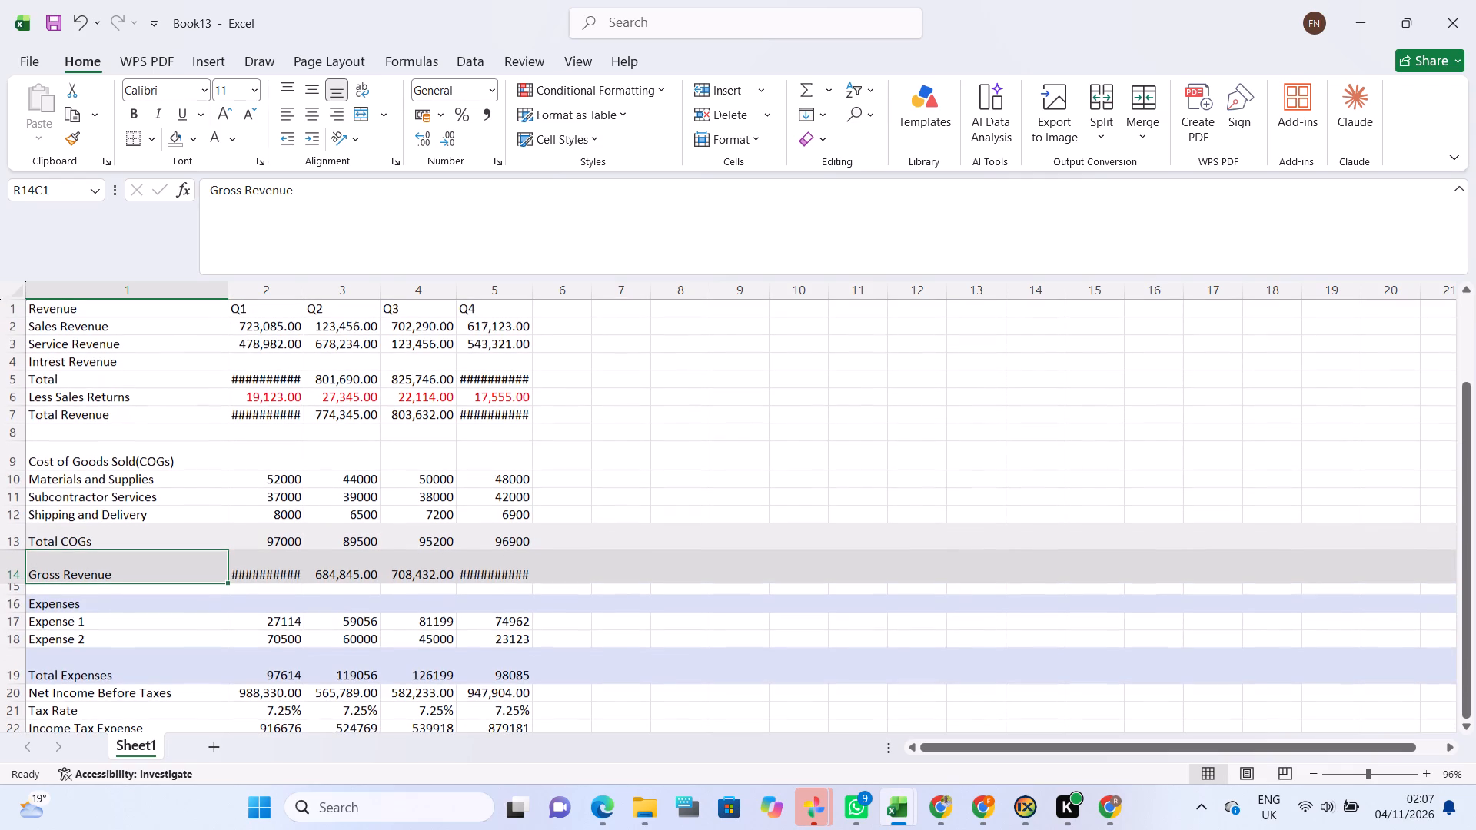
{"action": "left_click", "coordinate": [16, 415]}
{"action": "left_click", "coordinate": [16, 415]}
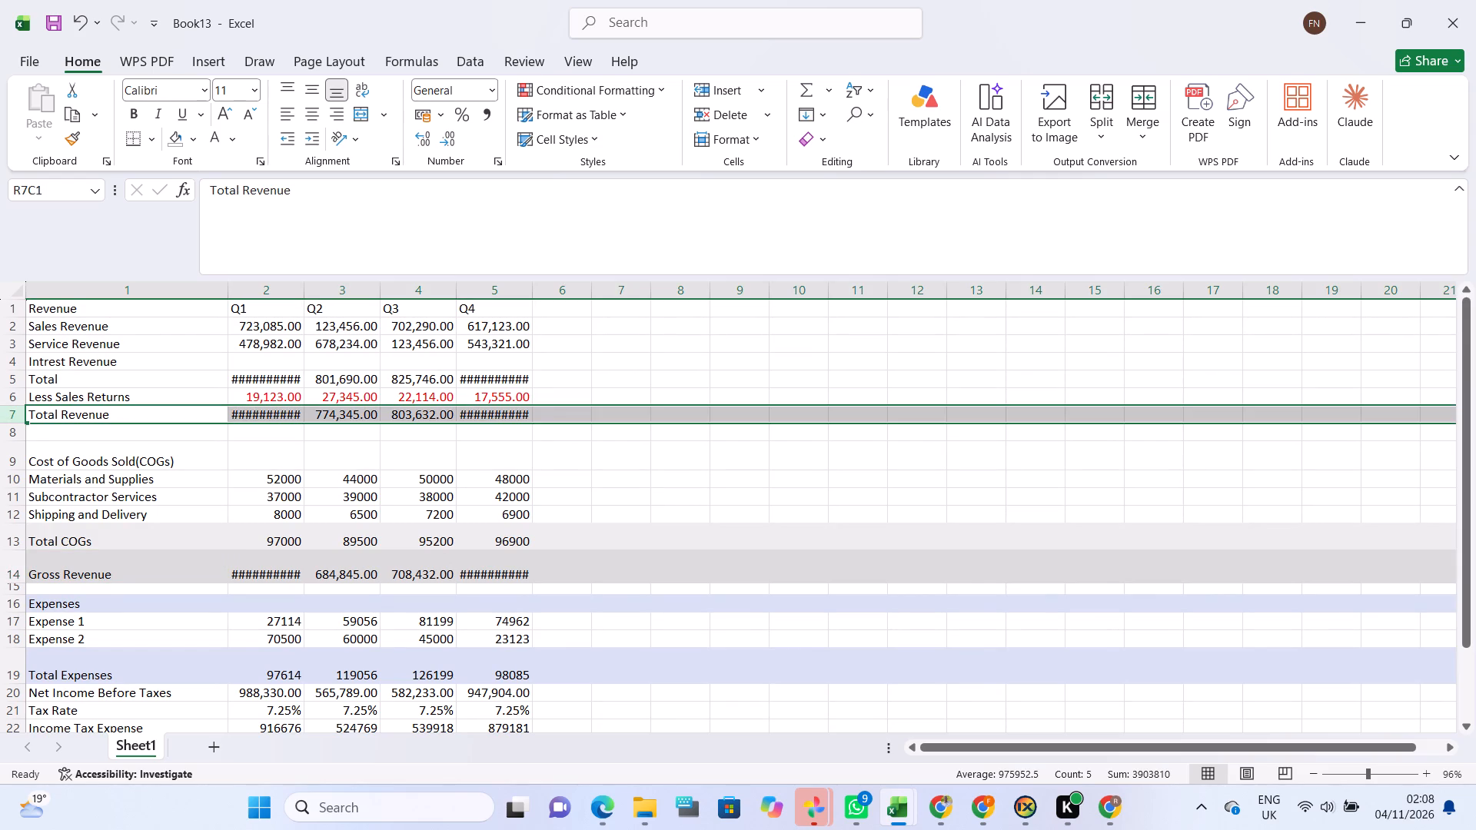
{"action": "right_click", "coordinate": [12, 415]}
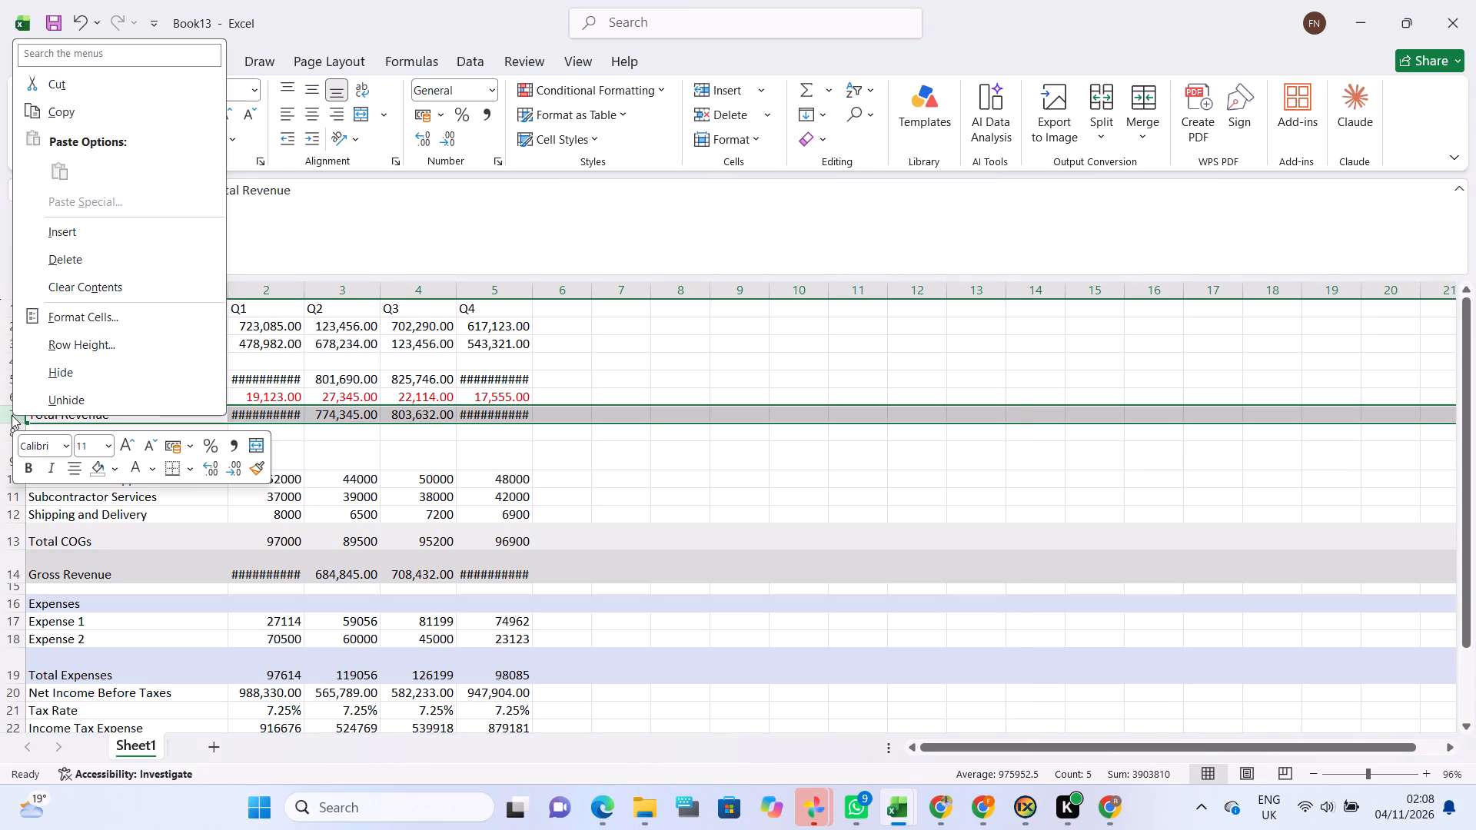
{"action": "left_click", "coordinate": [45, 317]}
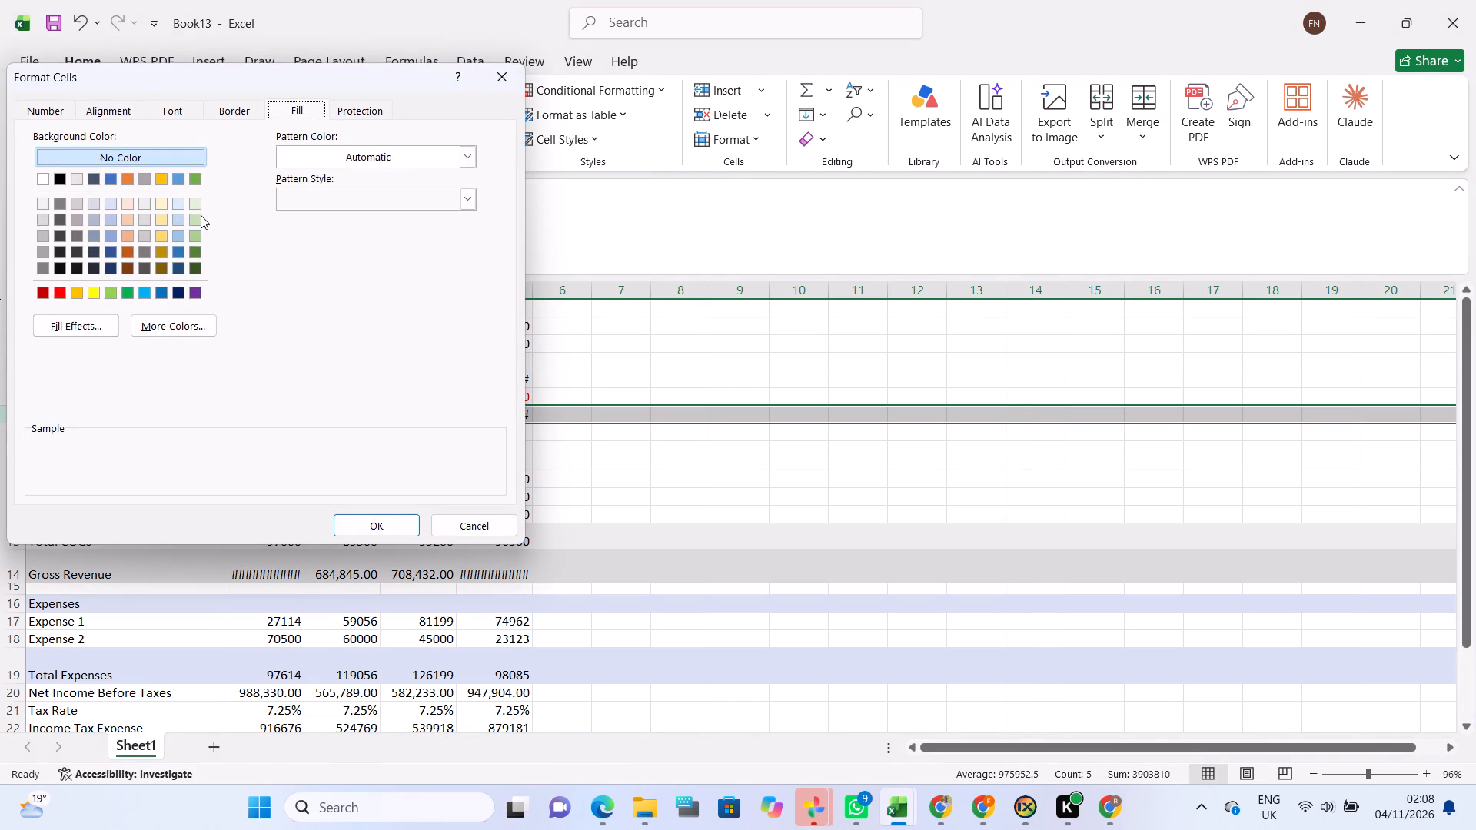
{"action": "left_click", "coordinate": [197, 217]}
{"action": "left_click", "coordinate": [361, 525]}
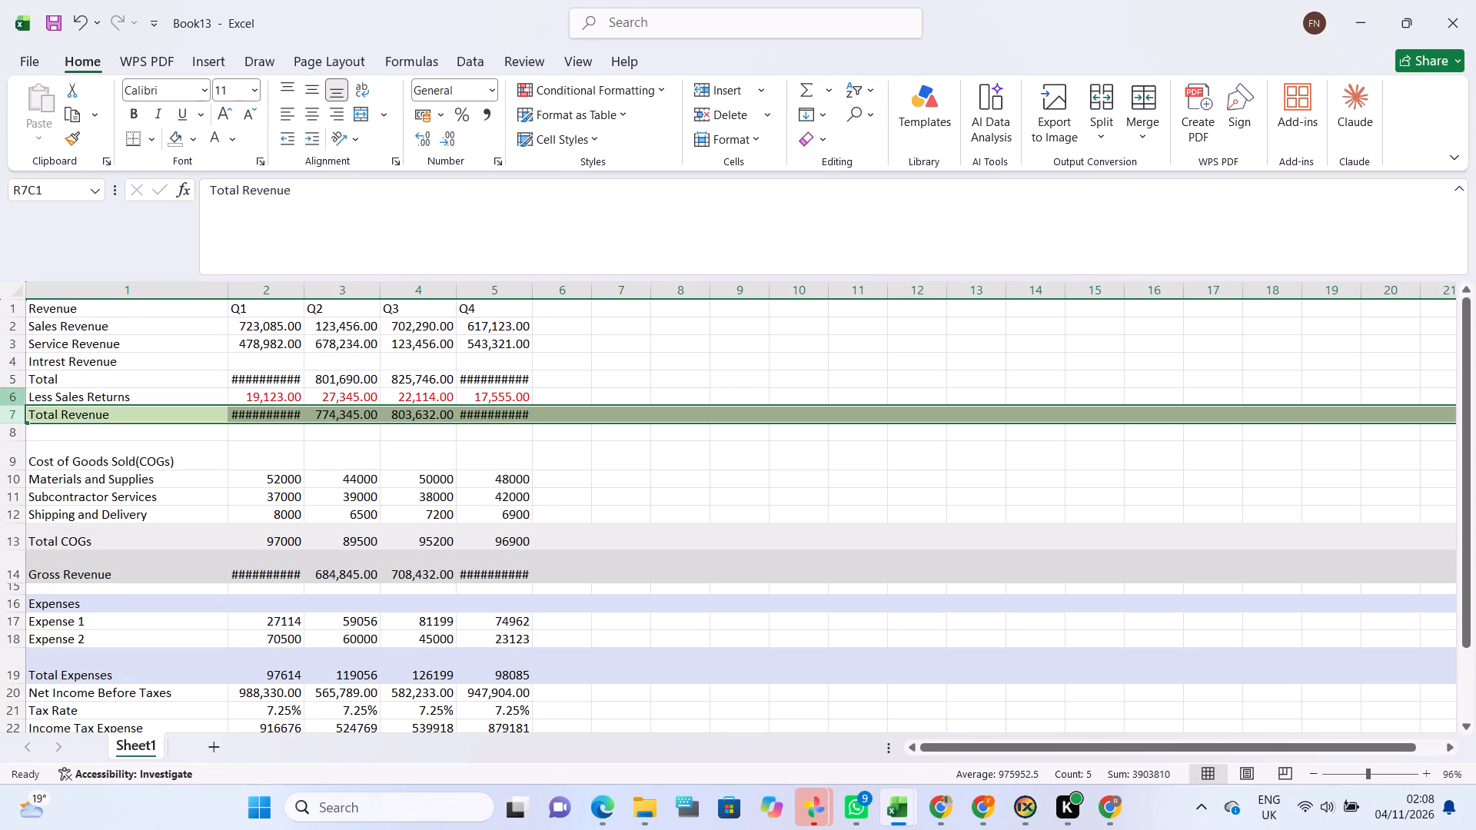
Fill the whole Less Sales Returns row, row 6, with the palest tint of the theme's green accent.
{"action": "left_click", "coordinate": [15, 398]}
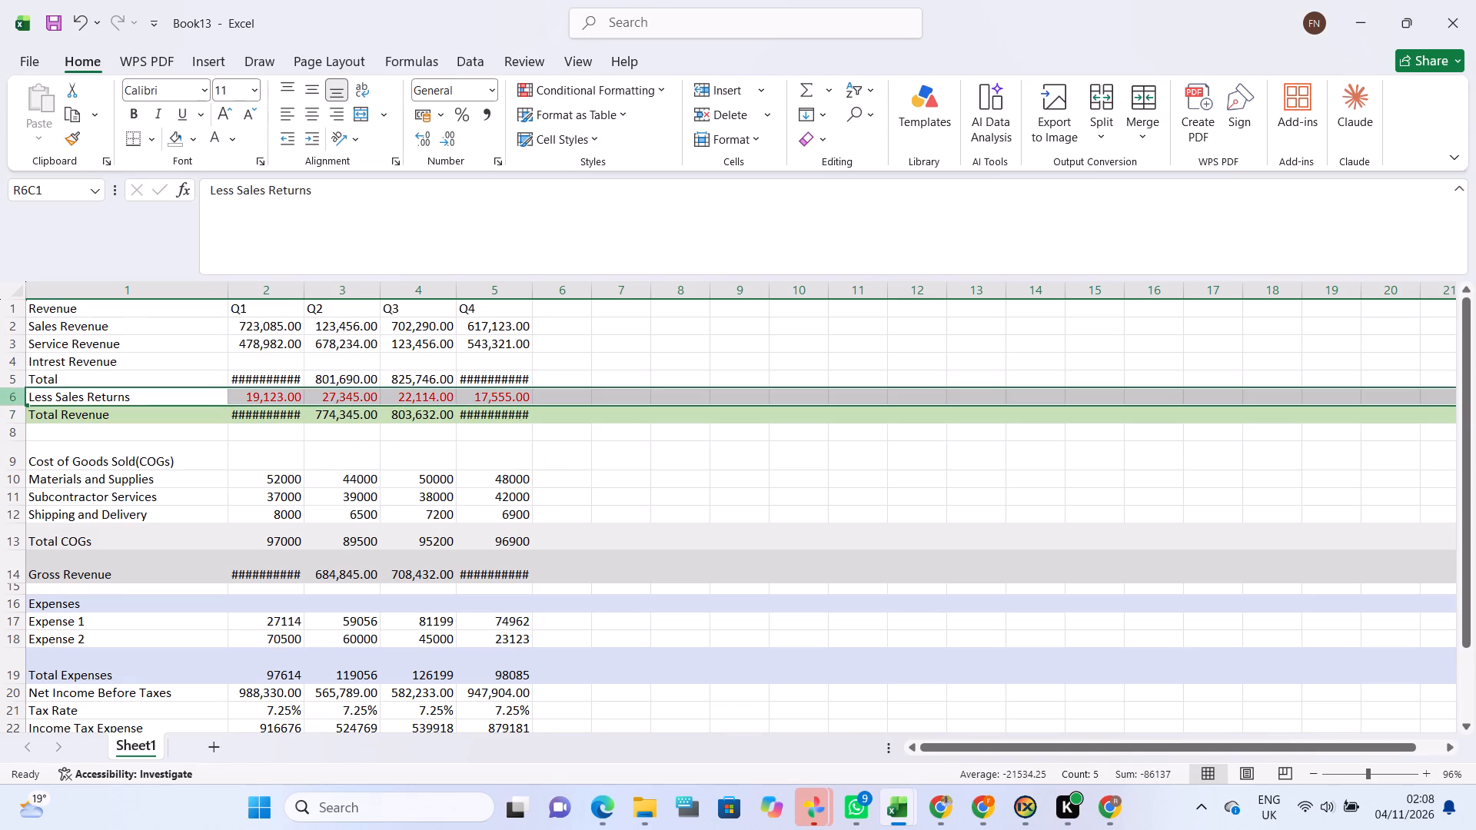
{"action": "right_click", "coordinate": [15, 398]}
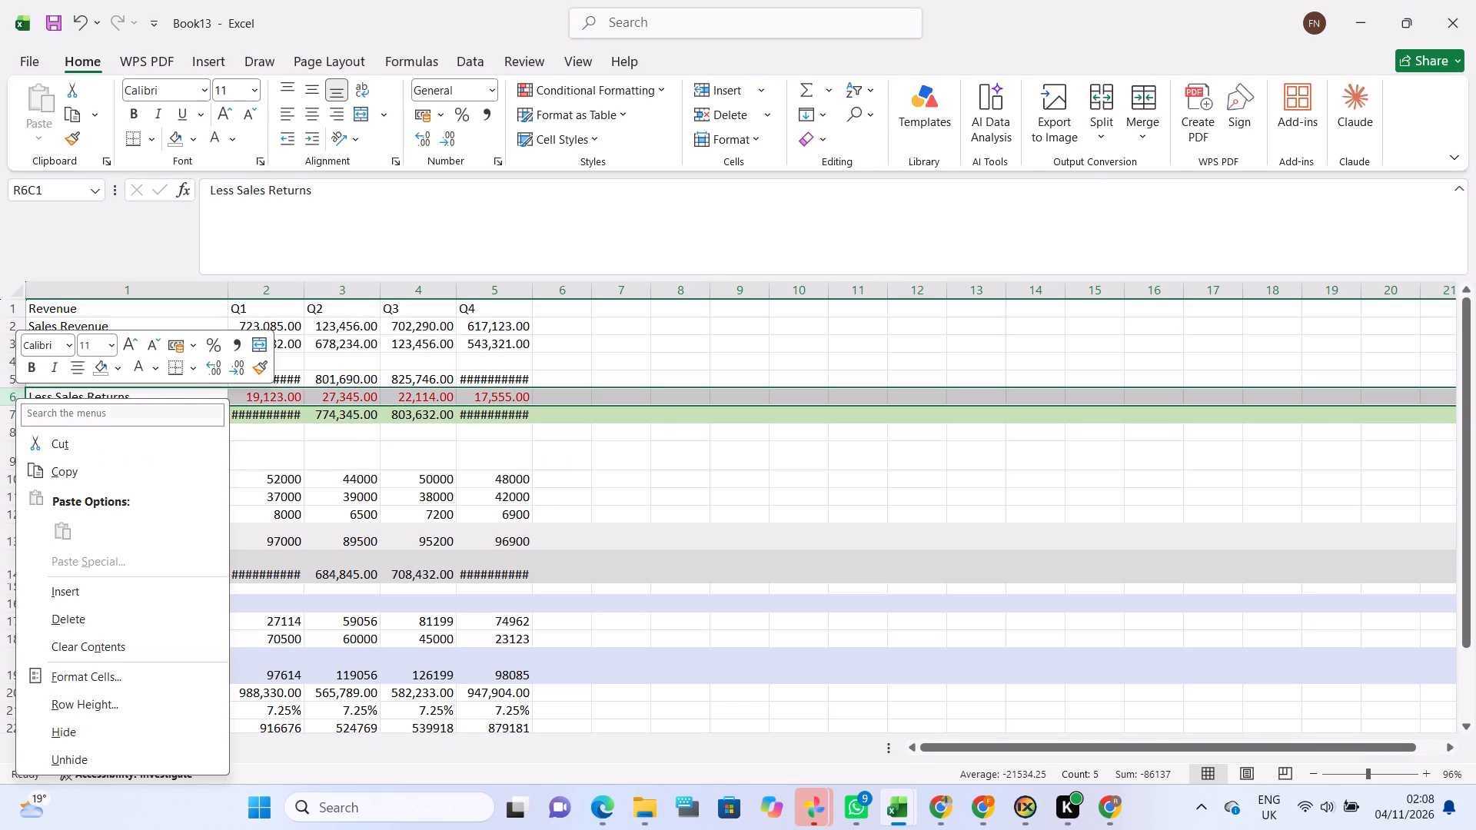
{"action": "left_click", "coordinate": [79, 672]}
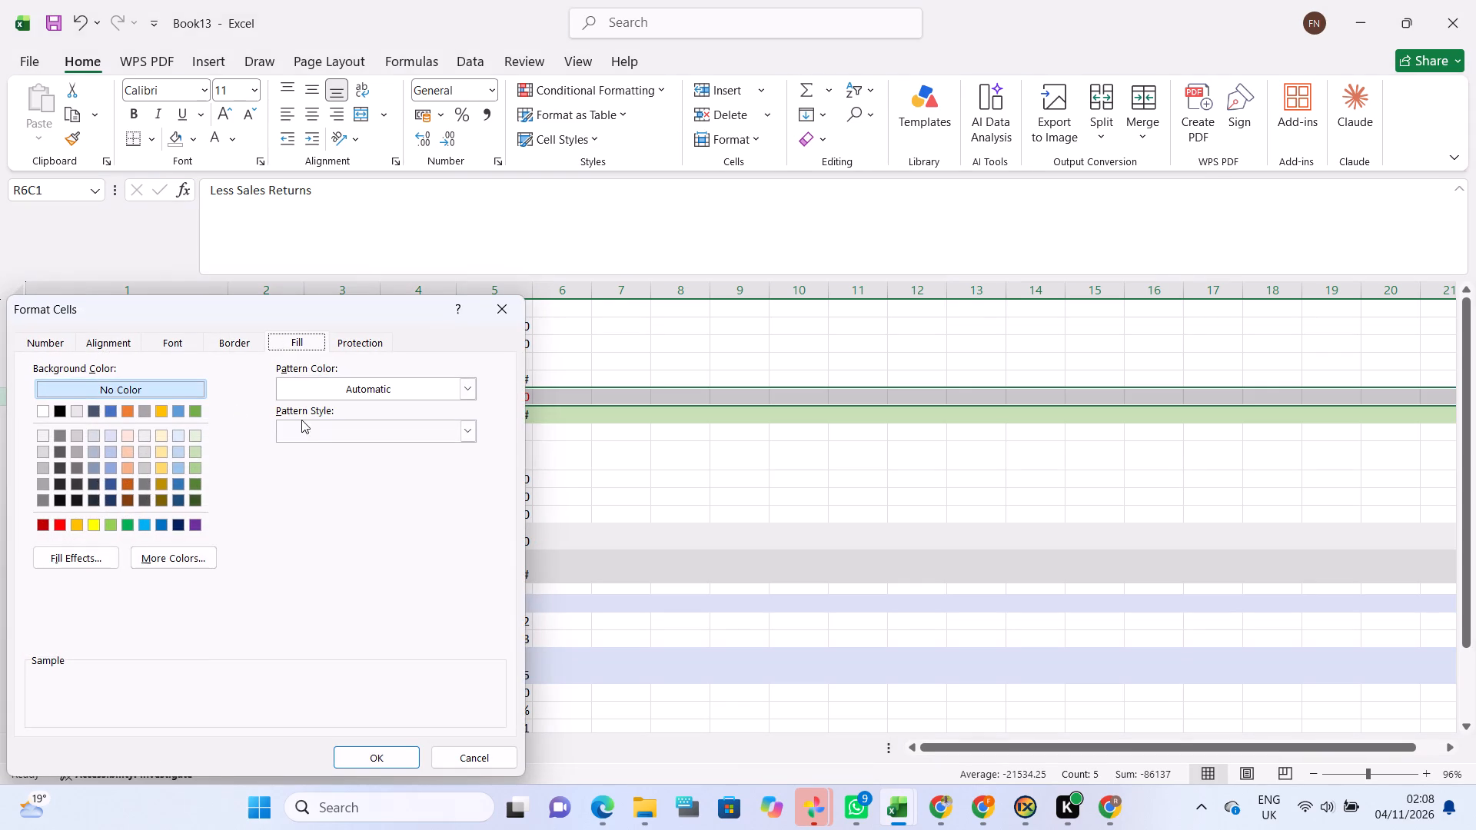
{"action": "left_click", "coordinate": [192, 437]}
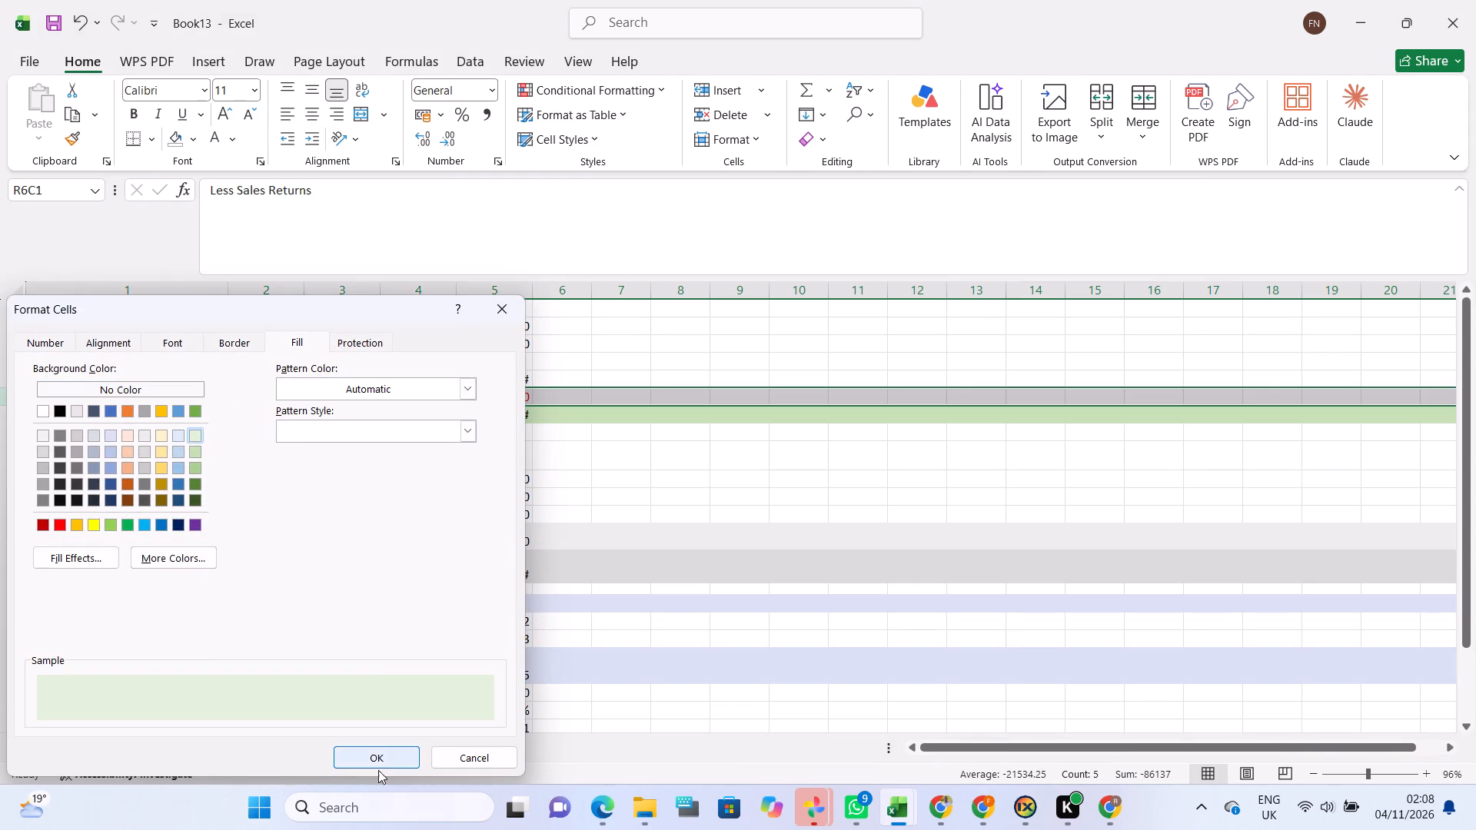
{"action": "left_click_drag", "start_coordinate": [378, 775], "coordinate": [367, 752]}
{"action": "left_click", "coordinate": [367, 752]}
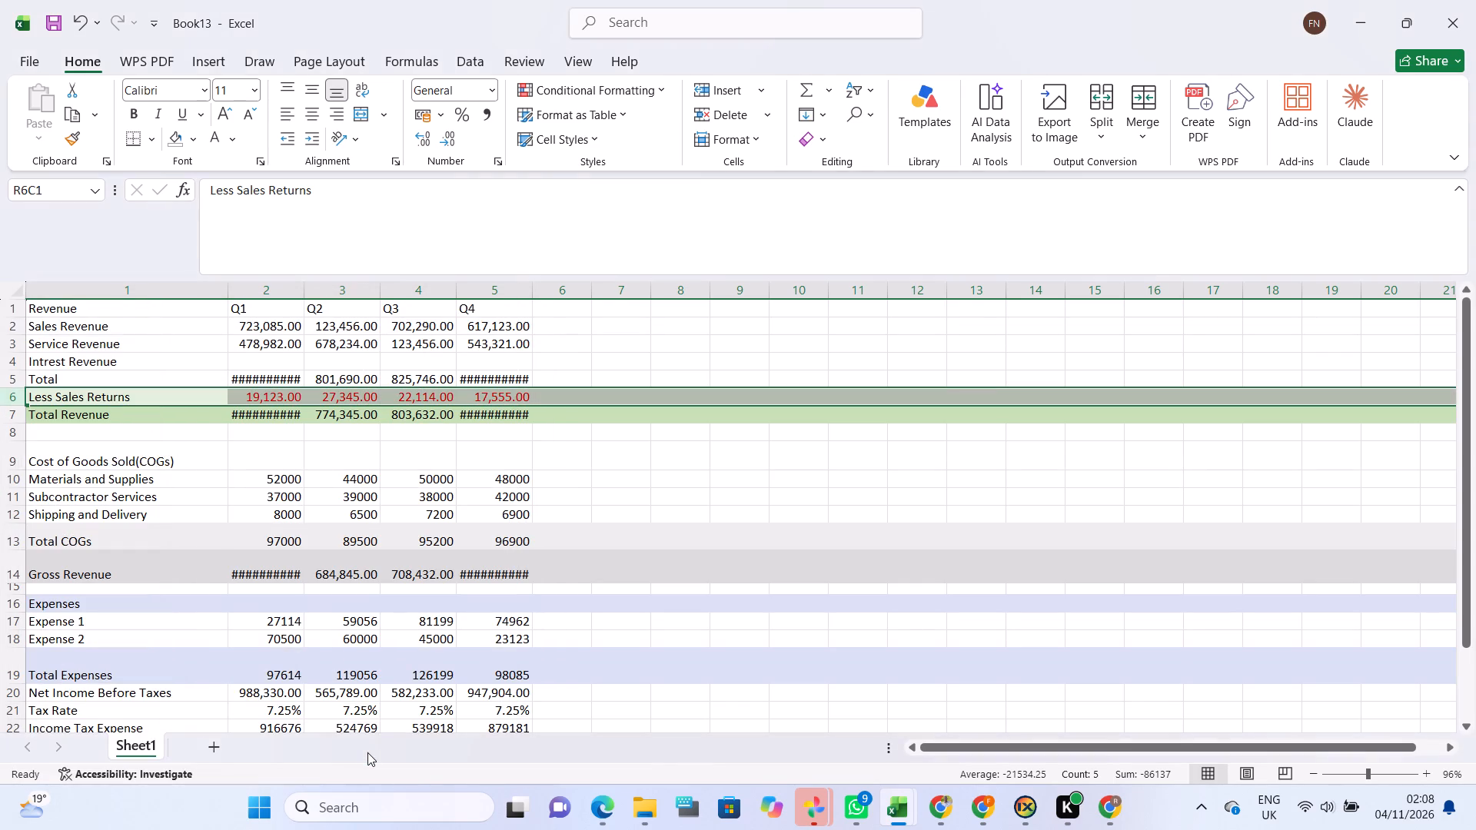
{"action": "left_click", "coordinate": [139, 397]}
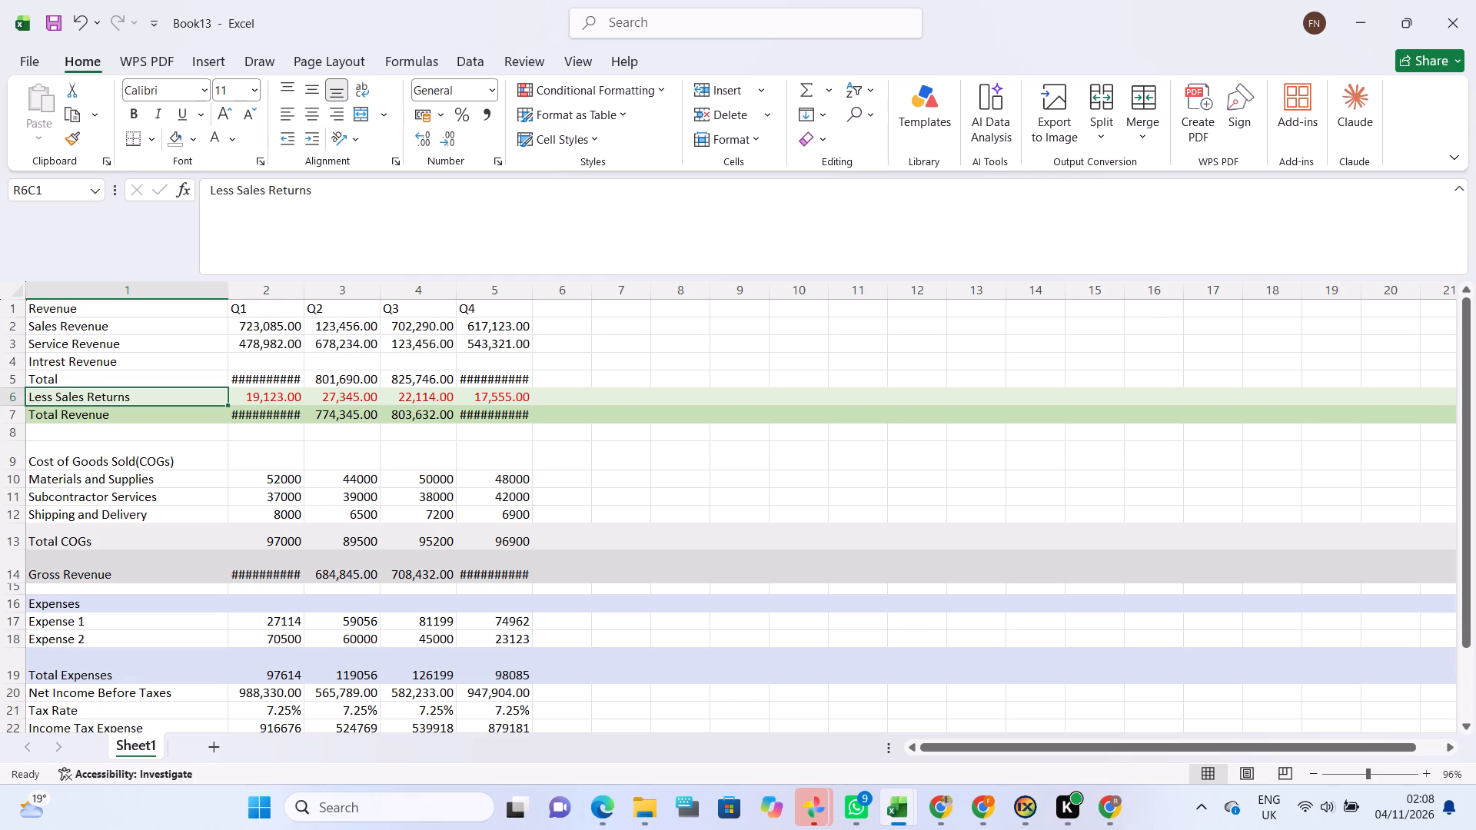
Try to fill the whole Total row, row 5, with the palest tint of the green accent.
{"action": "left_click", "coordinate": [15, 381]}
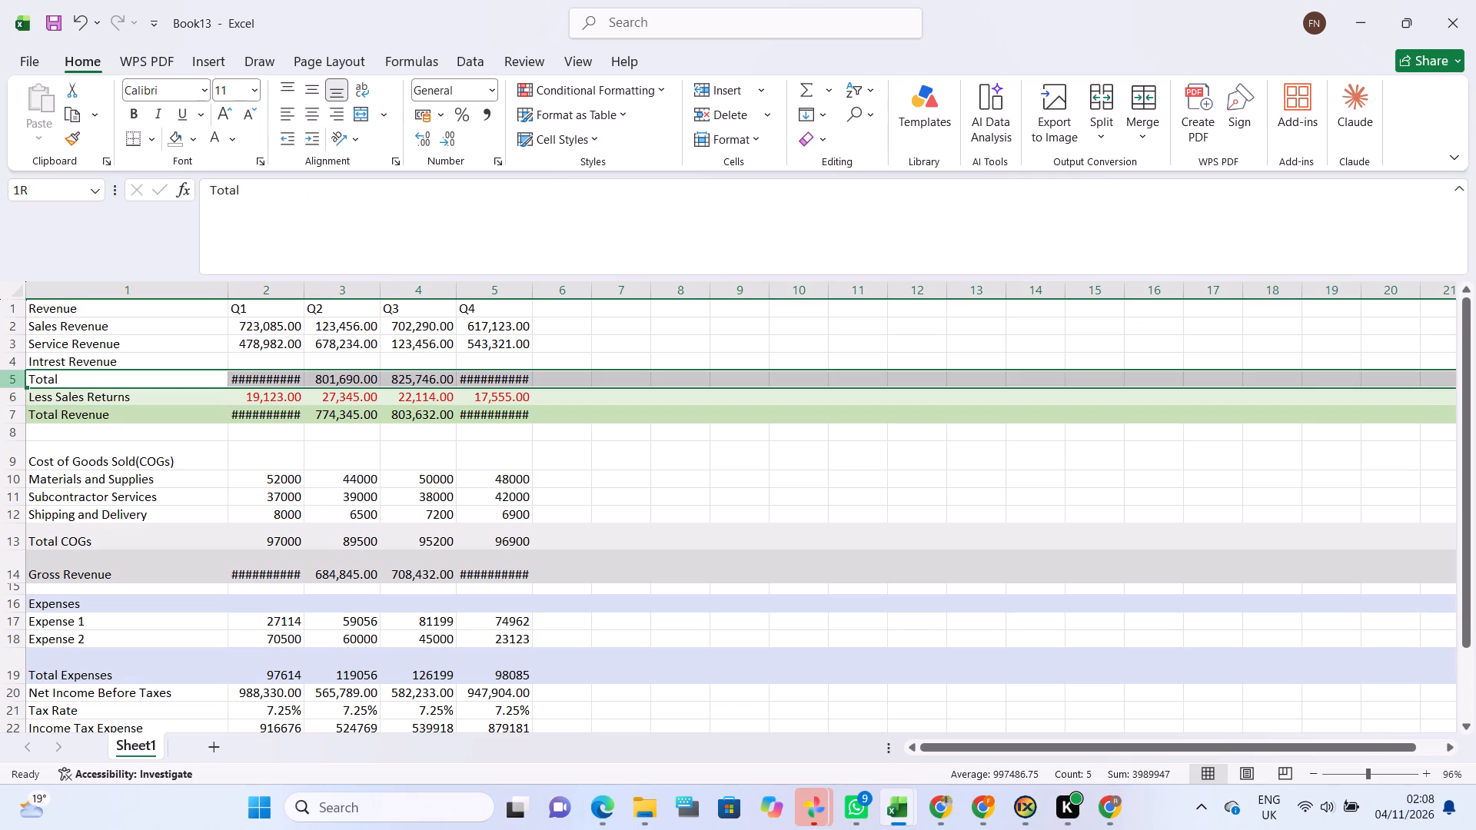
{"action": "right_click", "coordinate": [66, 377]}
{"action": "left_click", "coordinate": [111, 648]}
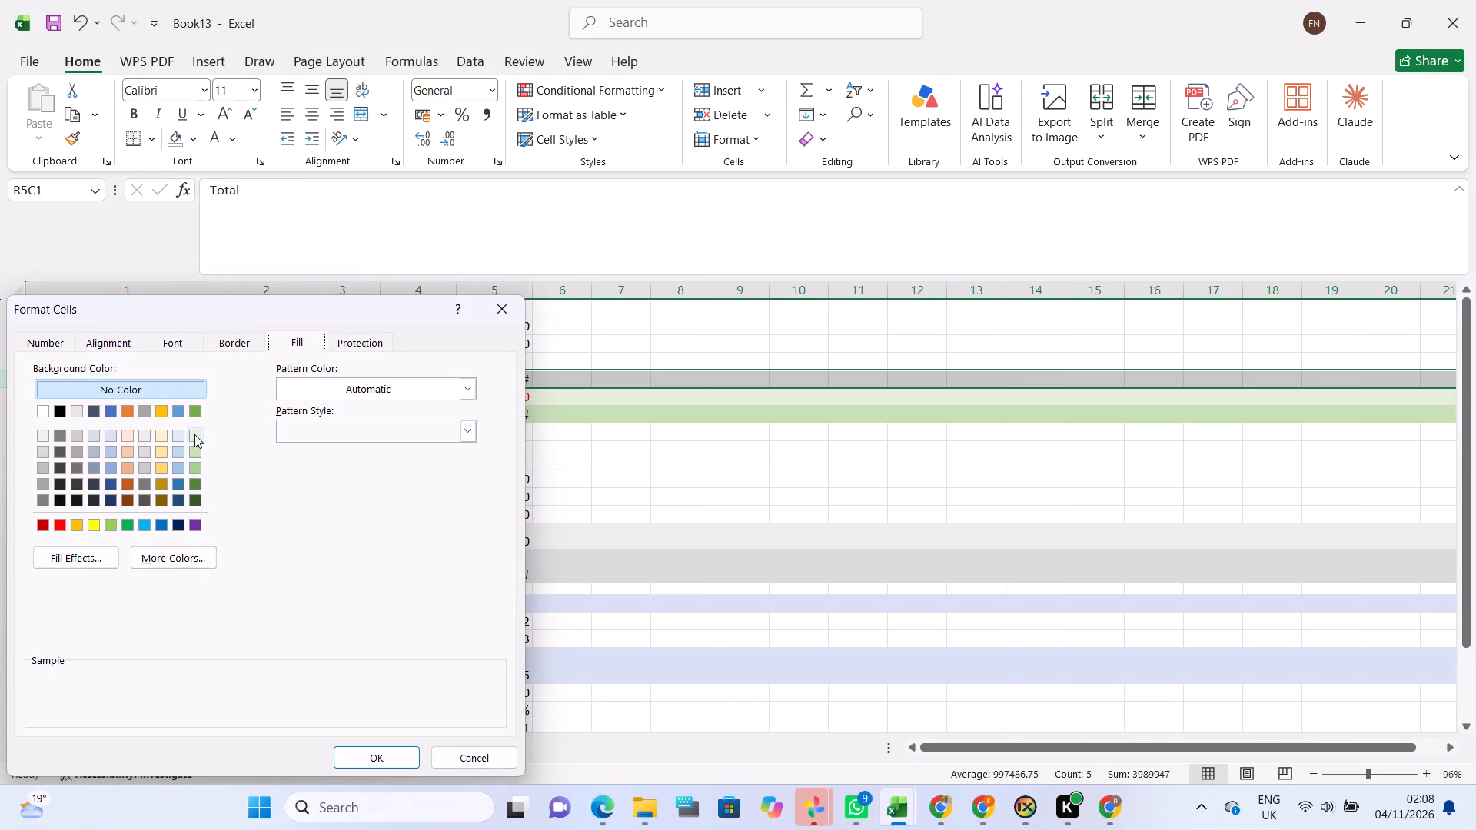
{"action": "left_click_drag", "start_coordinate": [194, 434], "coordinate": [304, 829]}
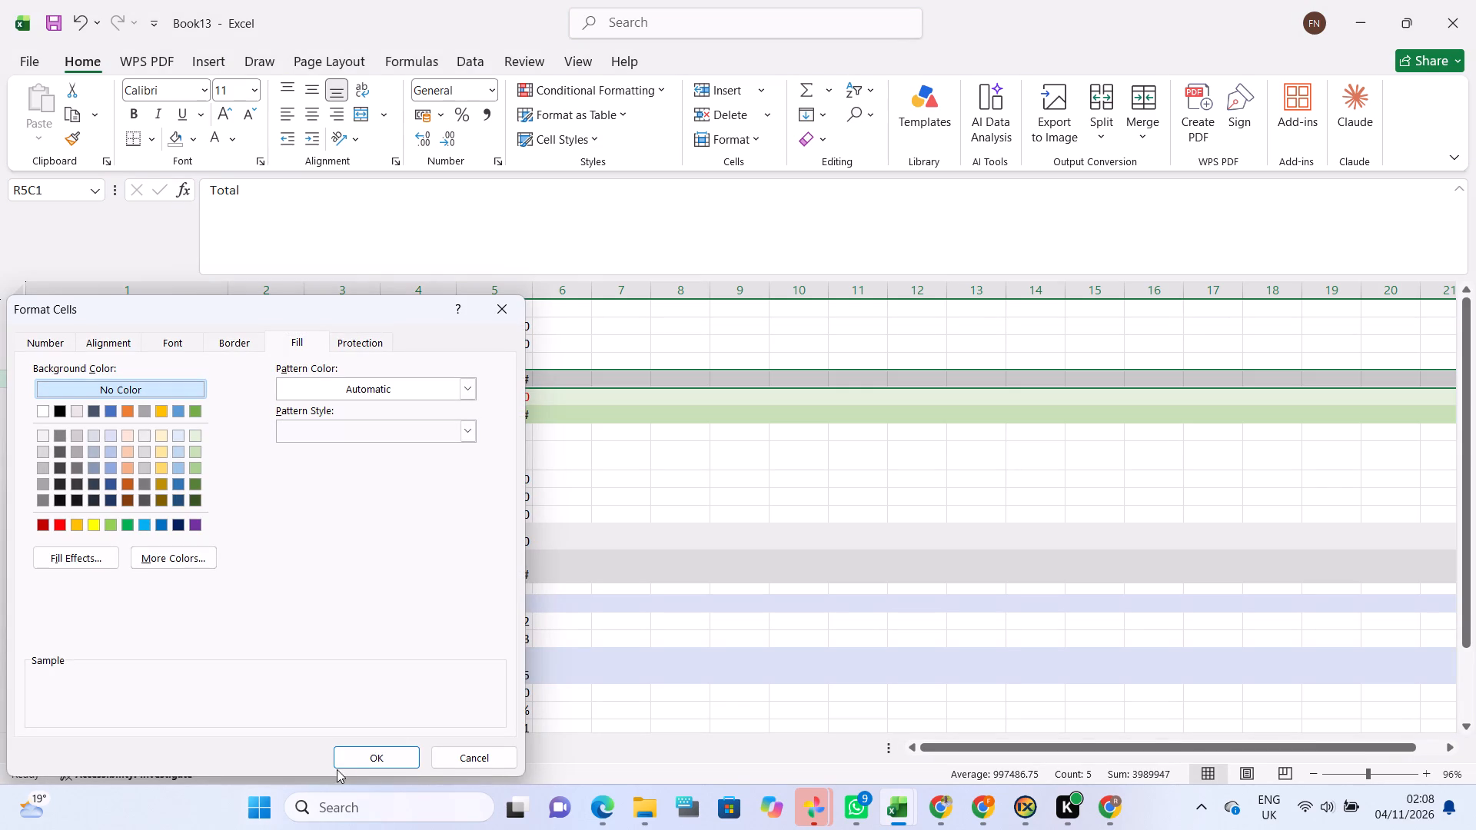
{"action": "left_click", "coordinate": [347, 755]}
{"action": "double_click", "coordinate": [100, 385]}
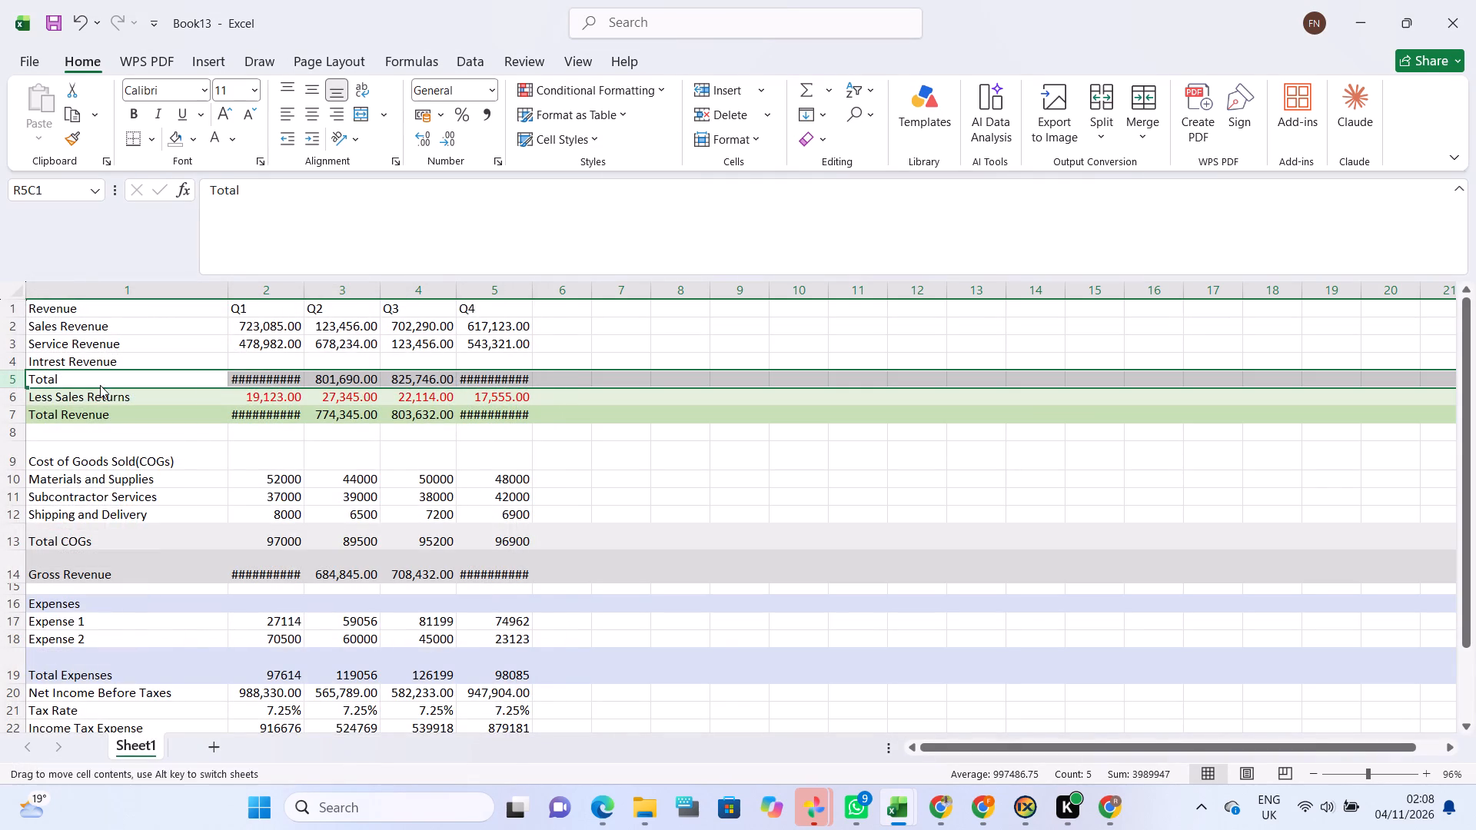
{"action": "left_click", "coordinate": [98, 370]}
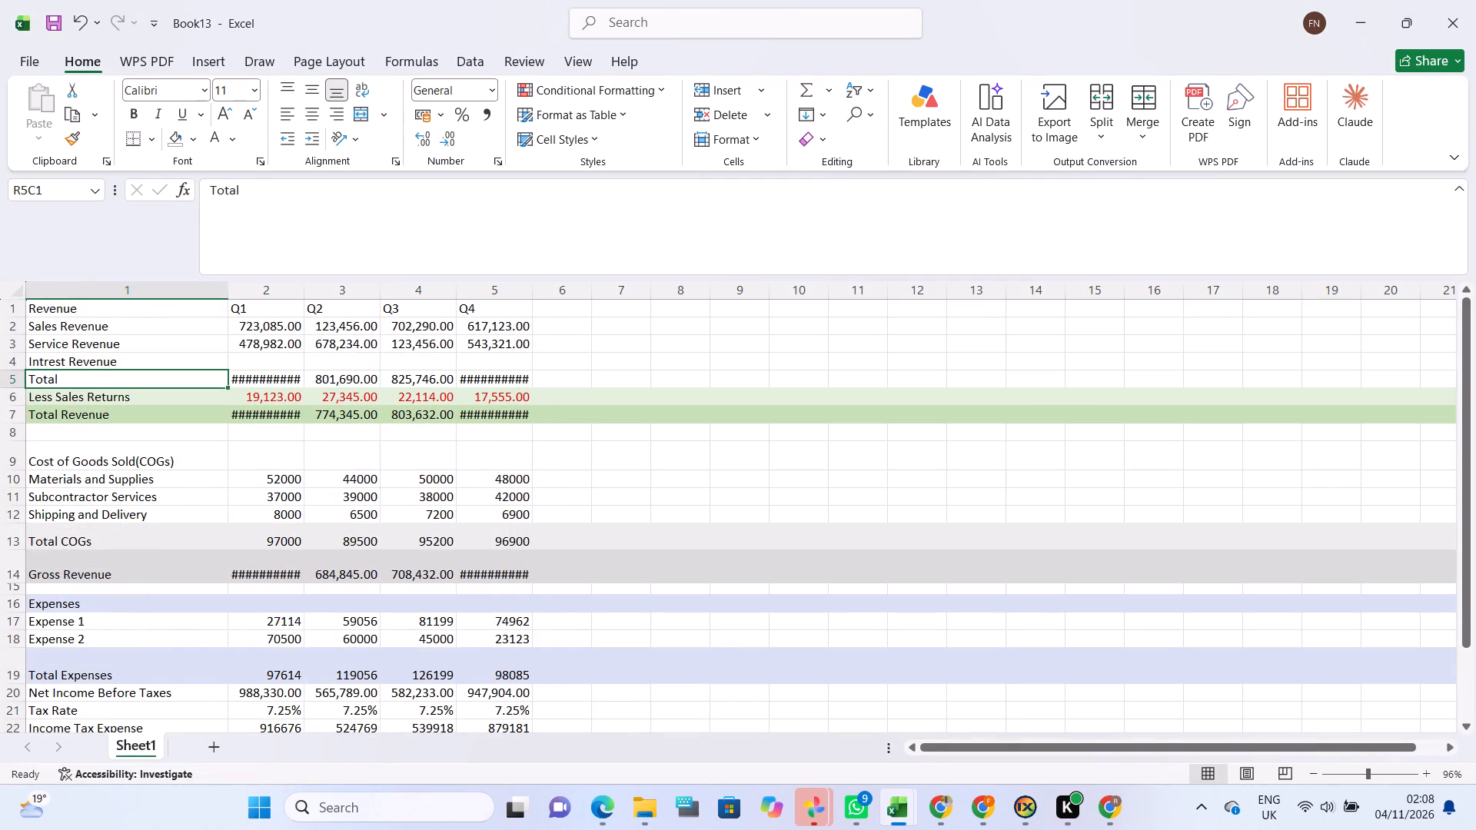
Fill the whole Total row, row 5, with the same palest green tint as the Less Sales Returns row.
{"action": "left_click", "coordinate": [22, 374]}
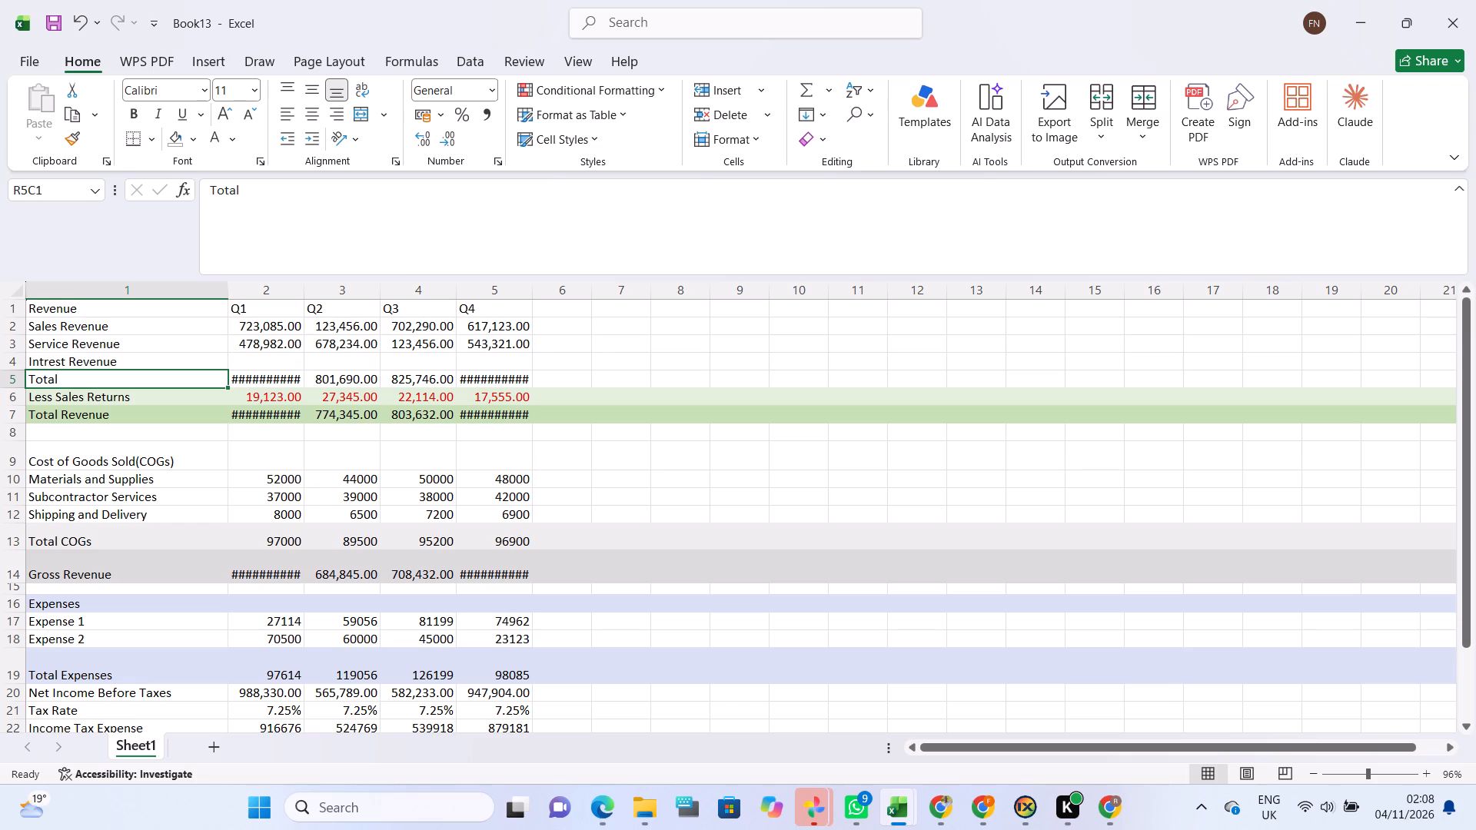
{"action": "right_click", "coordinate": [16, 380]}
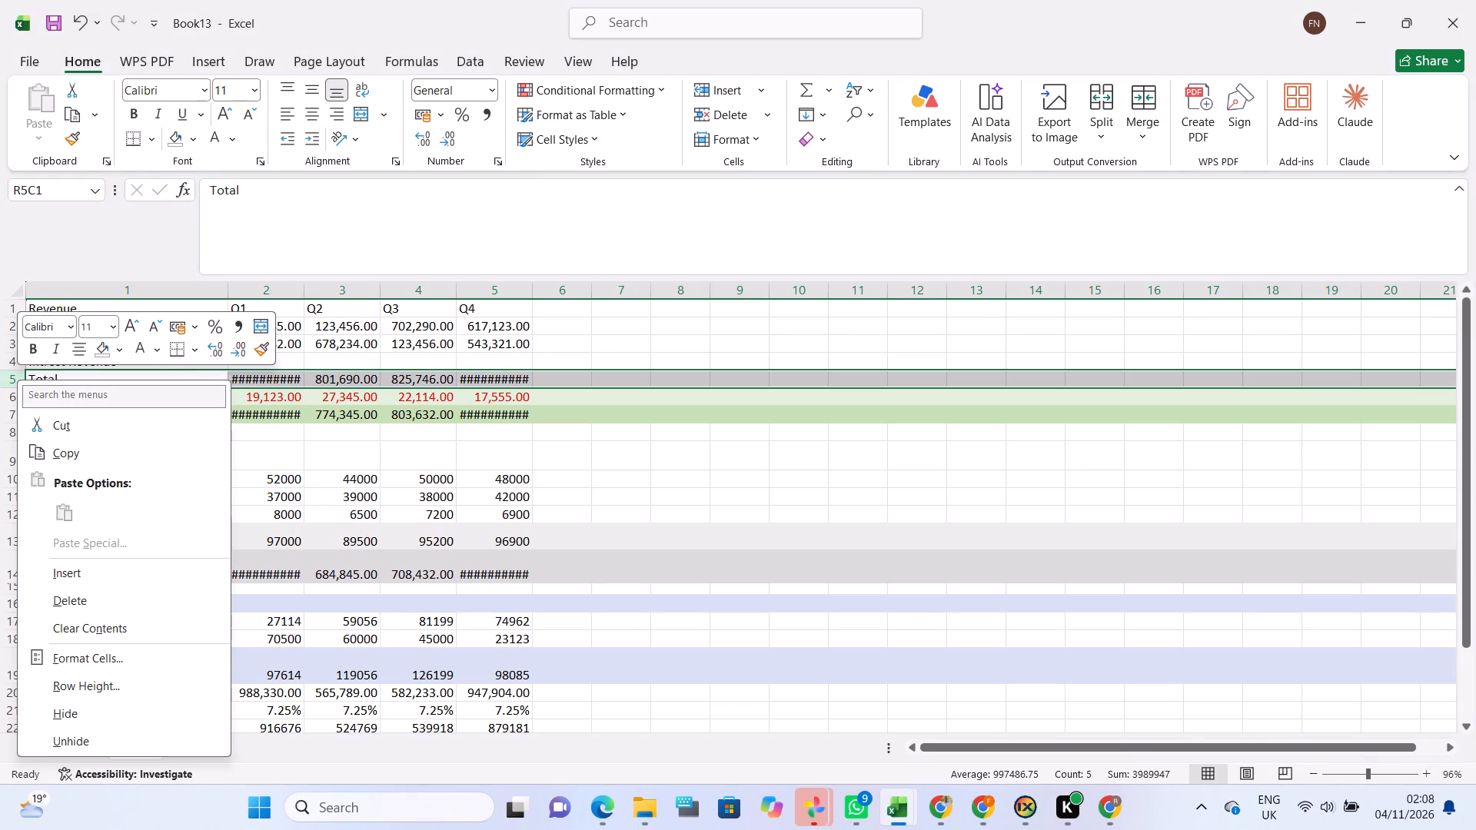
{"action": "left_click", "coordinate": [81, 647]}
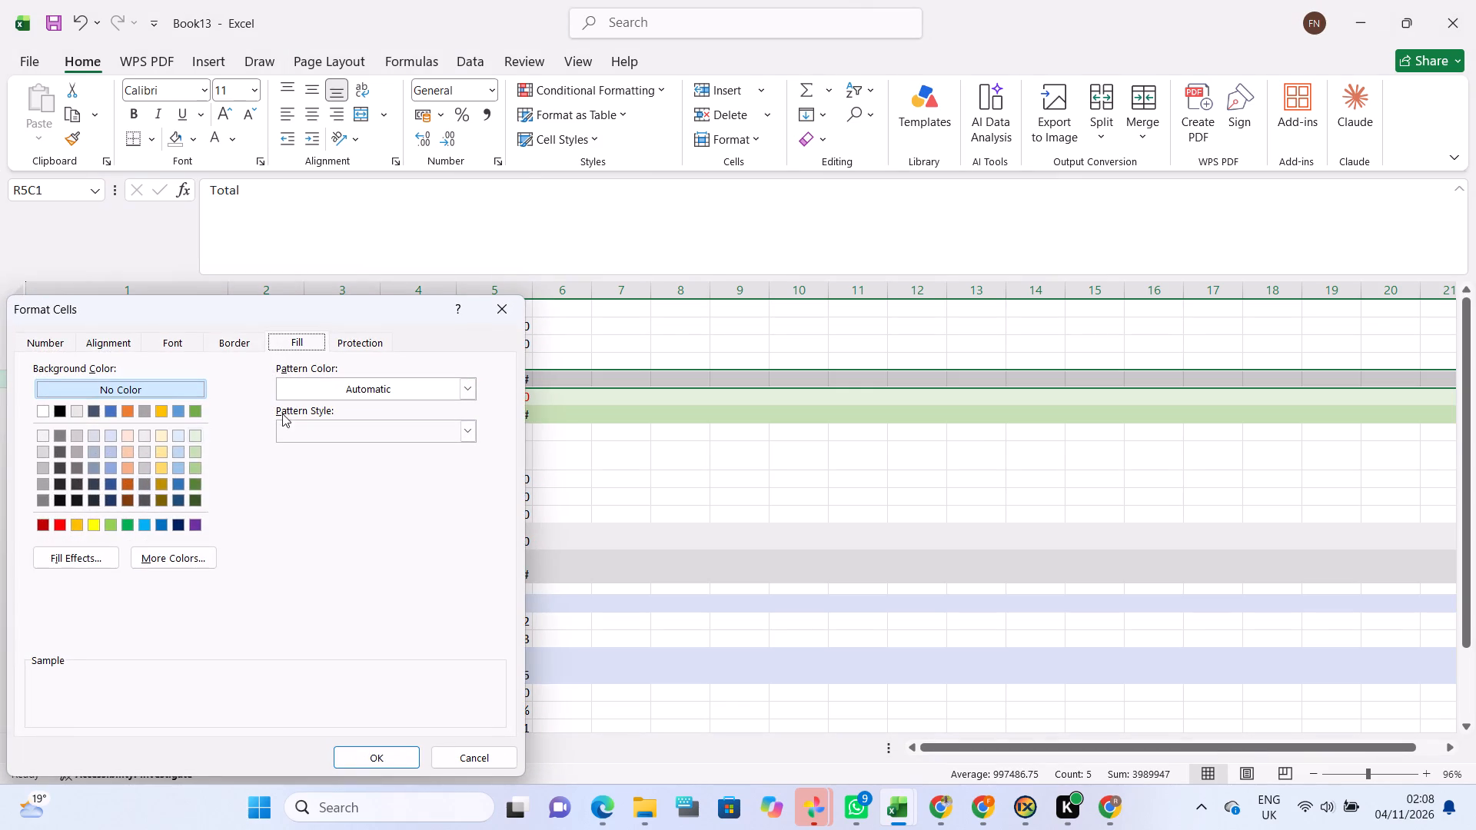
{"action": "left_click", "coordinate": [194, 433]}
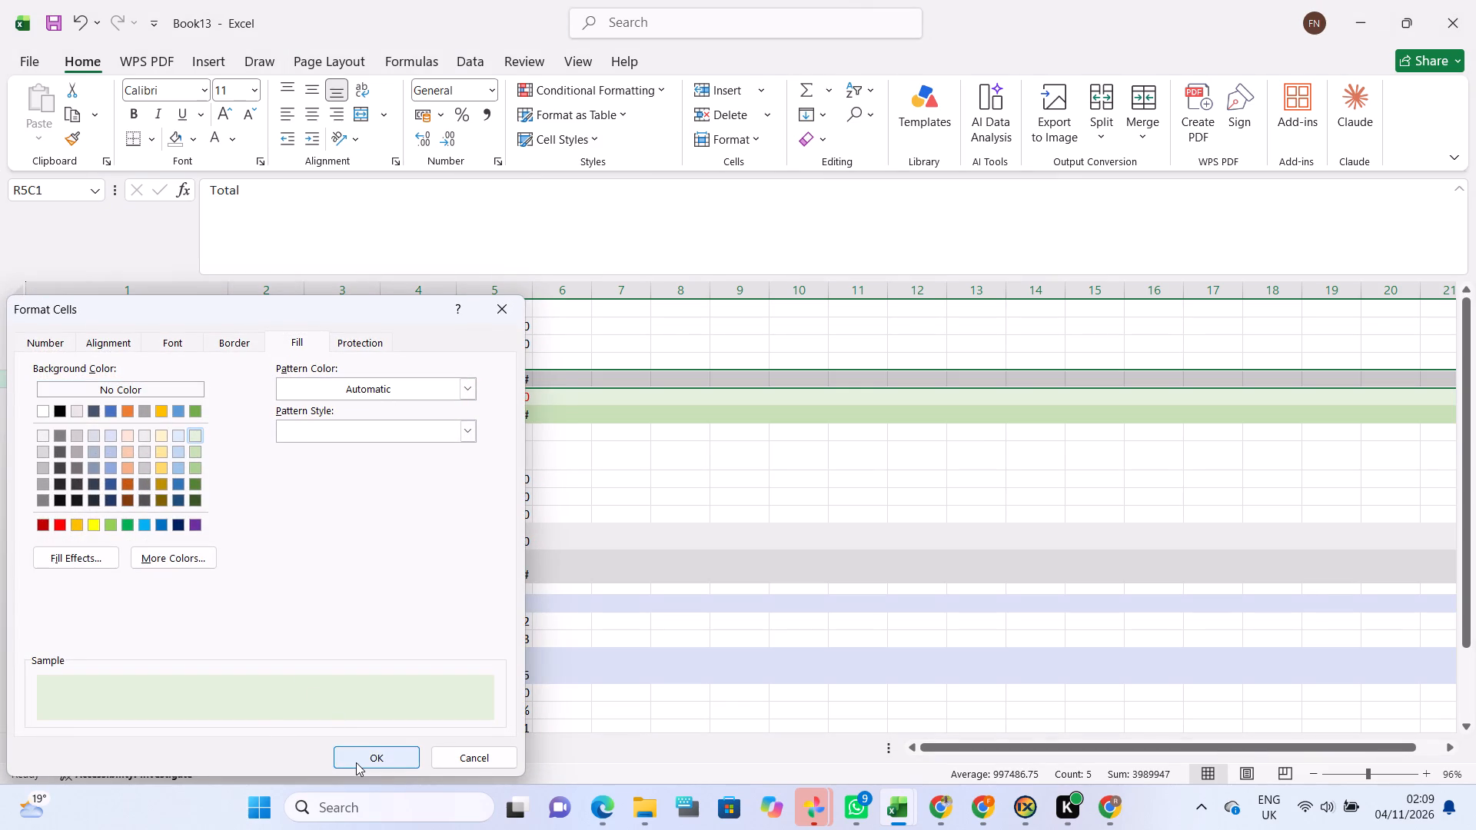
{"action": "left_click", "coordinate": [356, 762]}
Fill the whole Revenue heading row, row 1, with the palest tint of the theme's green accent.
{"action": "scroll", "coordinate": [234, 556], "scroll_direction": "up", "scroll_amount": 1}
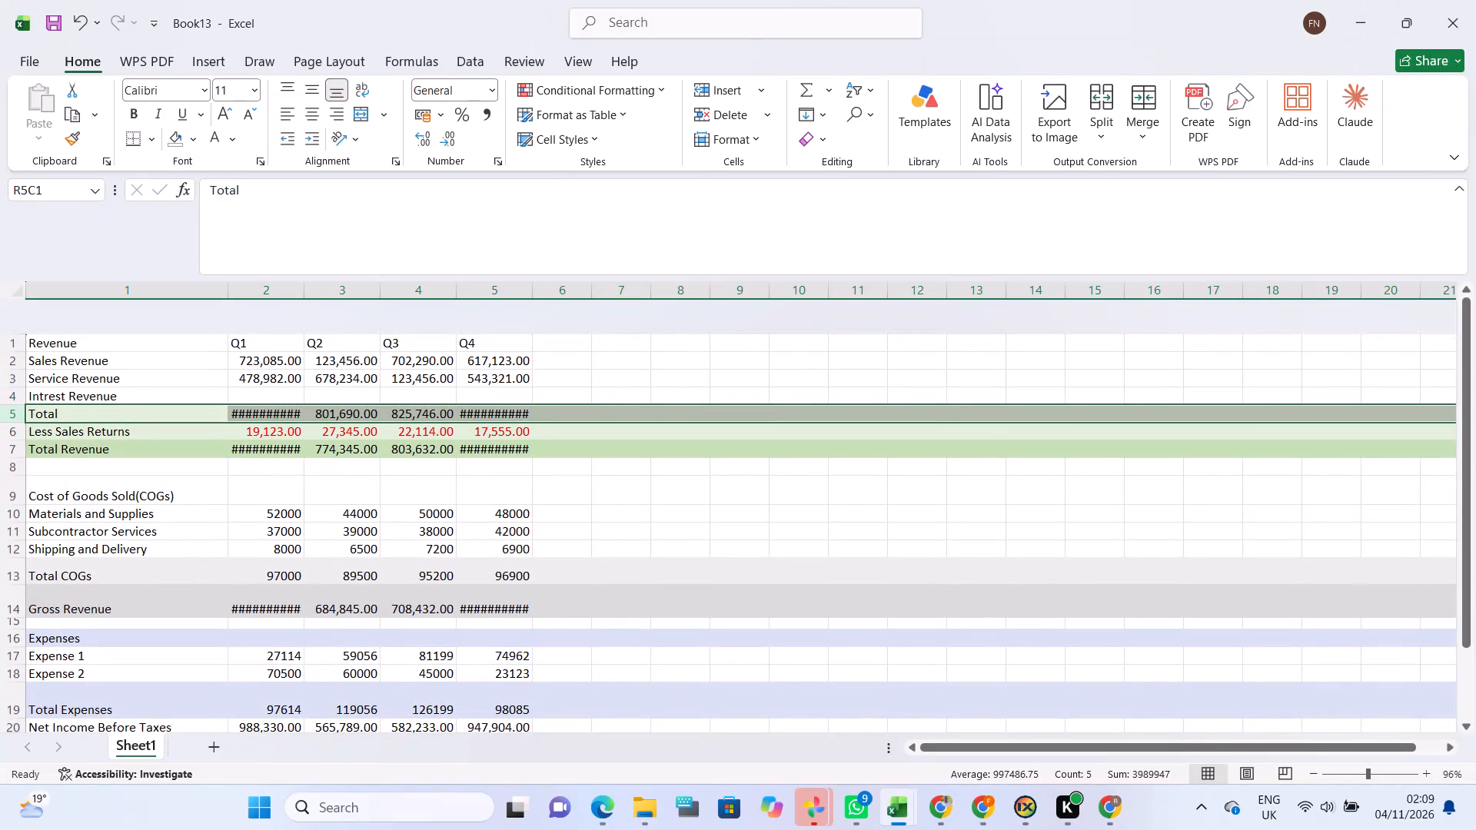
{"action": "scroll", "coordinate": [234, 556], "scroll_direction": "up", "scroll_amount": 2}
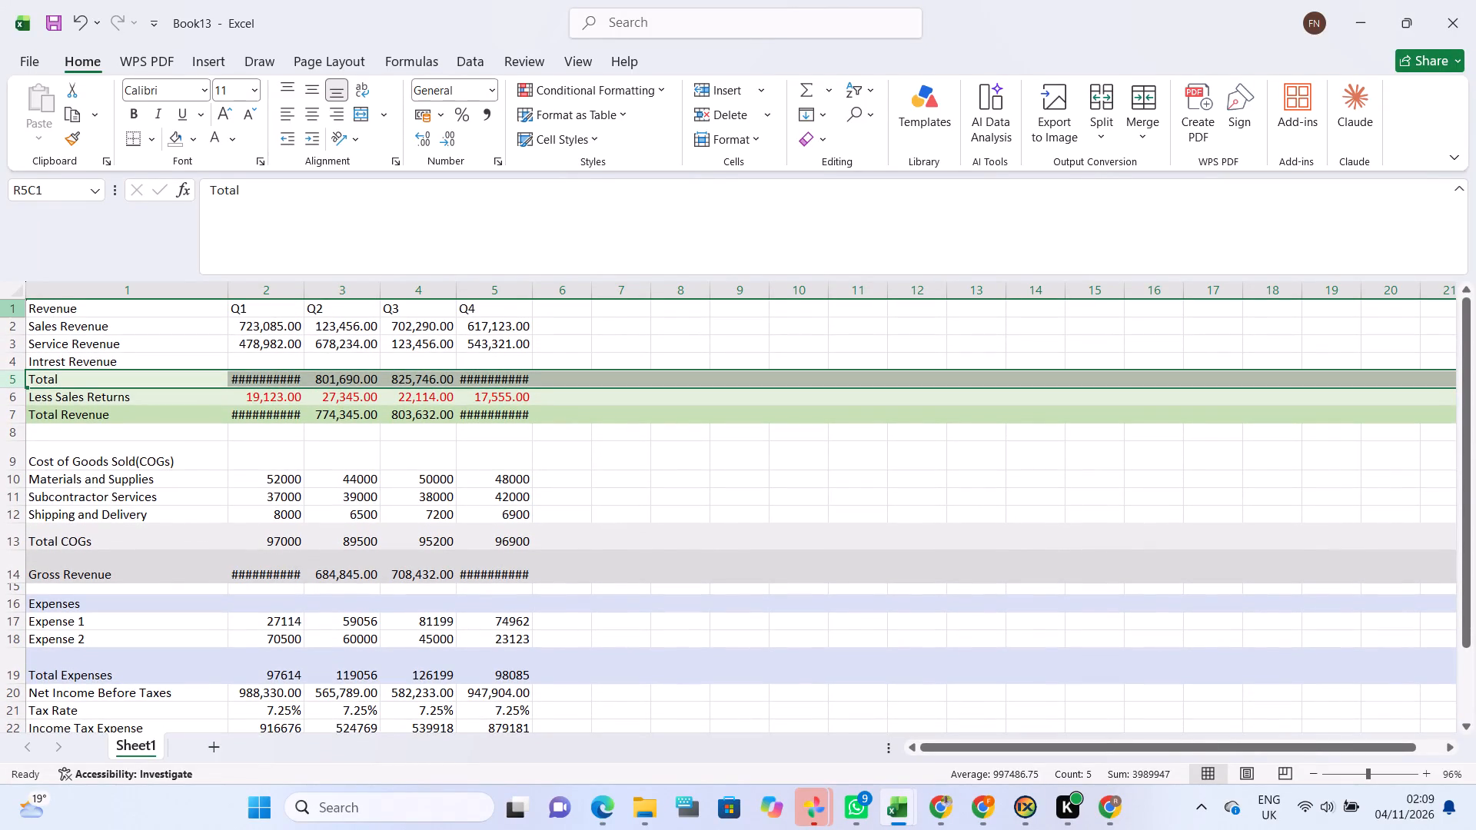
{"action": "right_click", "coordinate": [18, 313]}
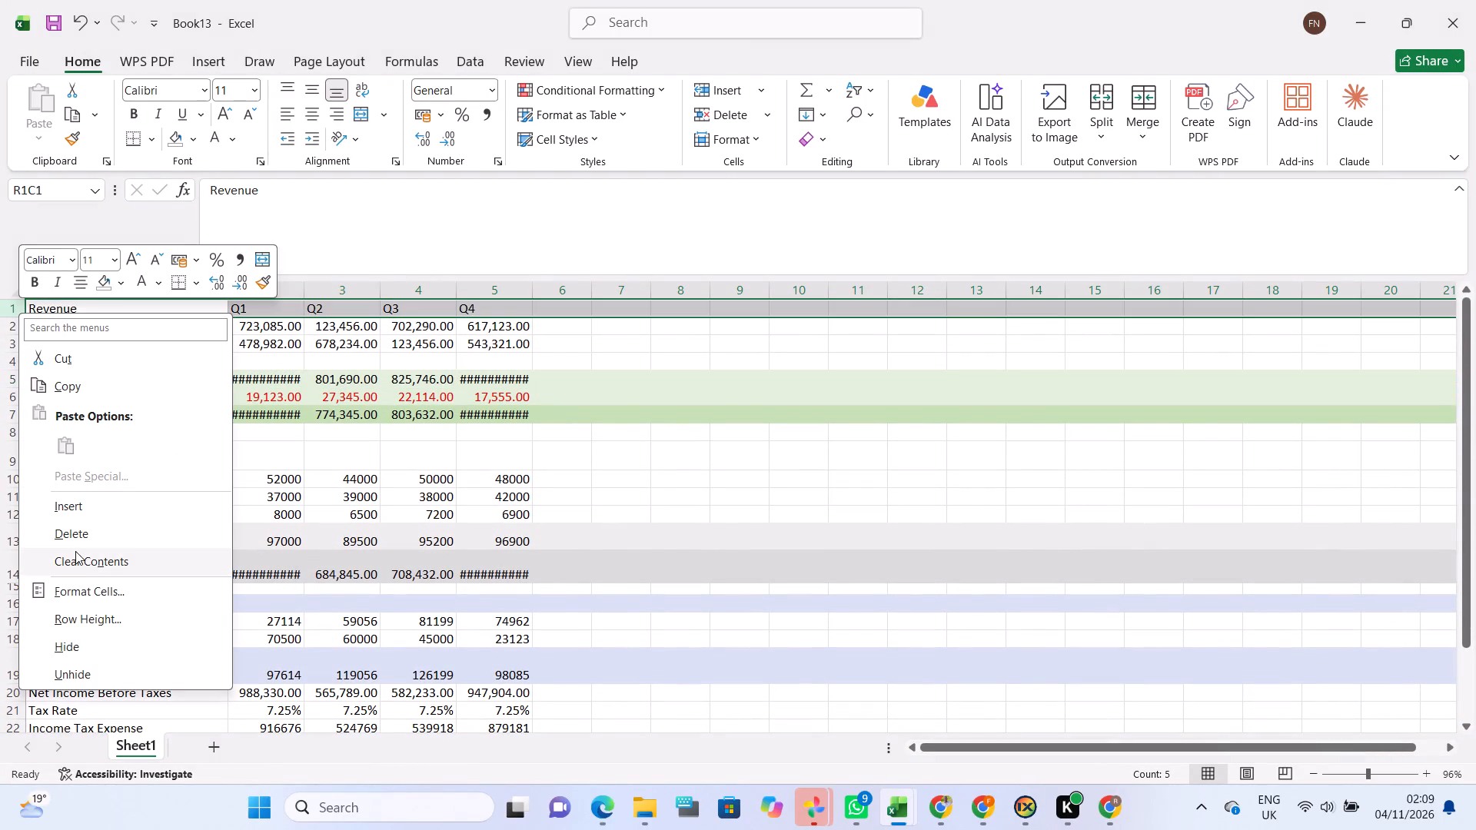
{"action": "left_click", "coordinate": [75, 584]}
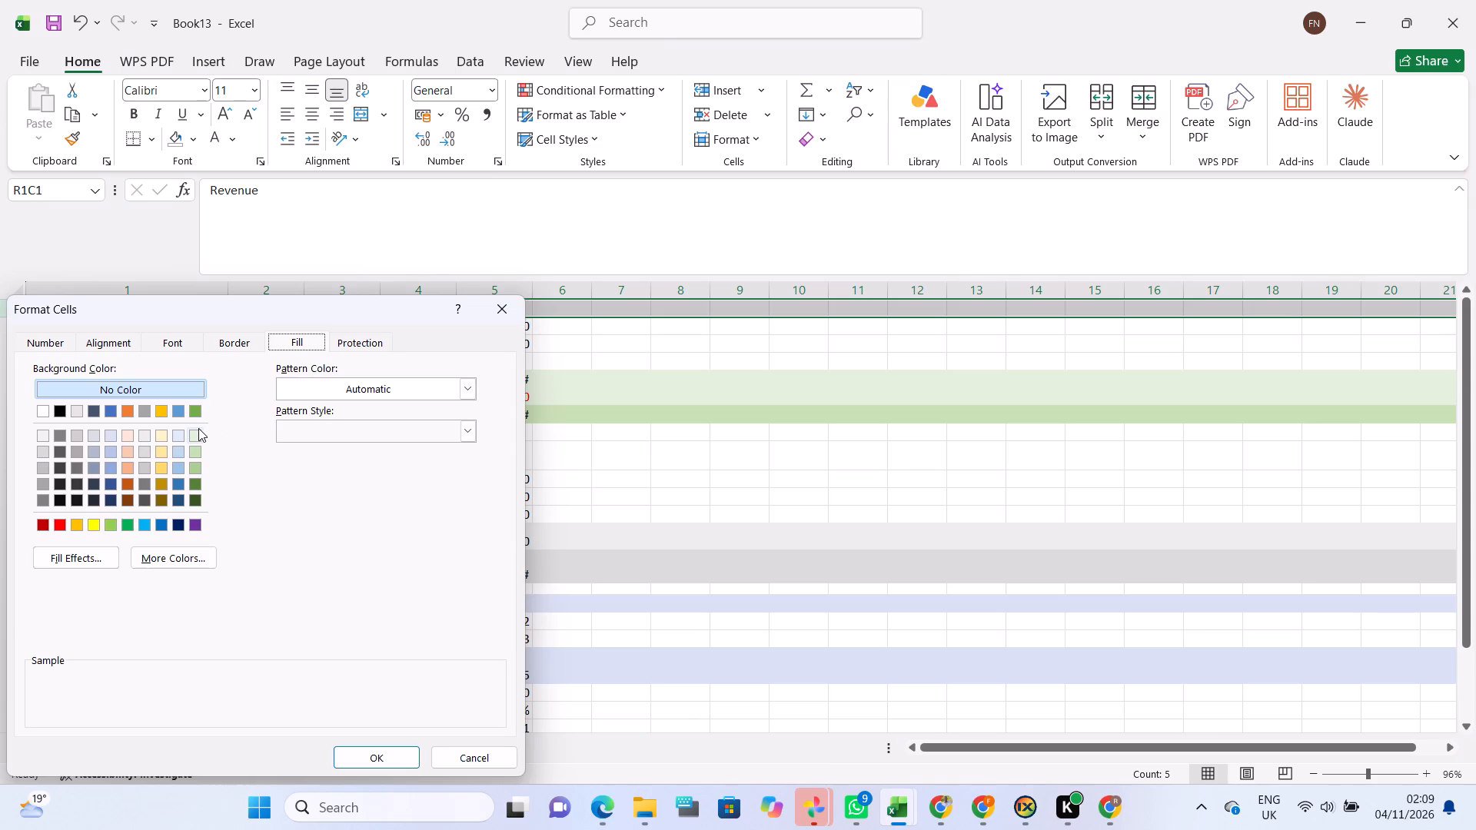
{"action": "left_click", "coordinate": [198, 428]}
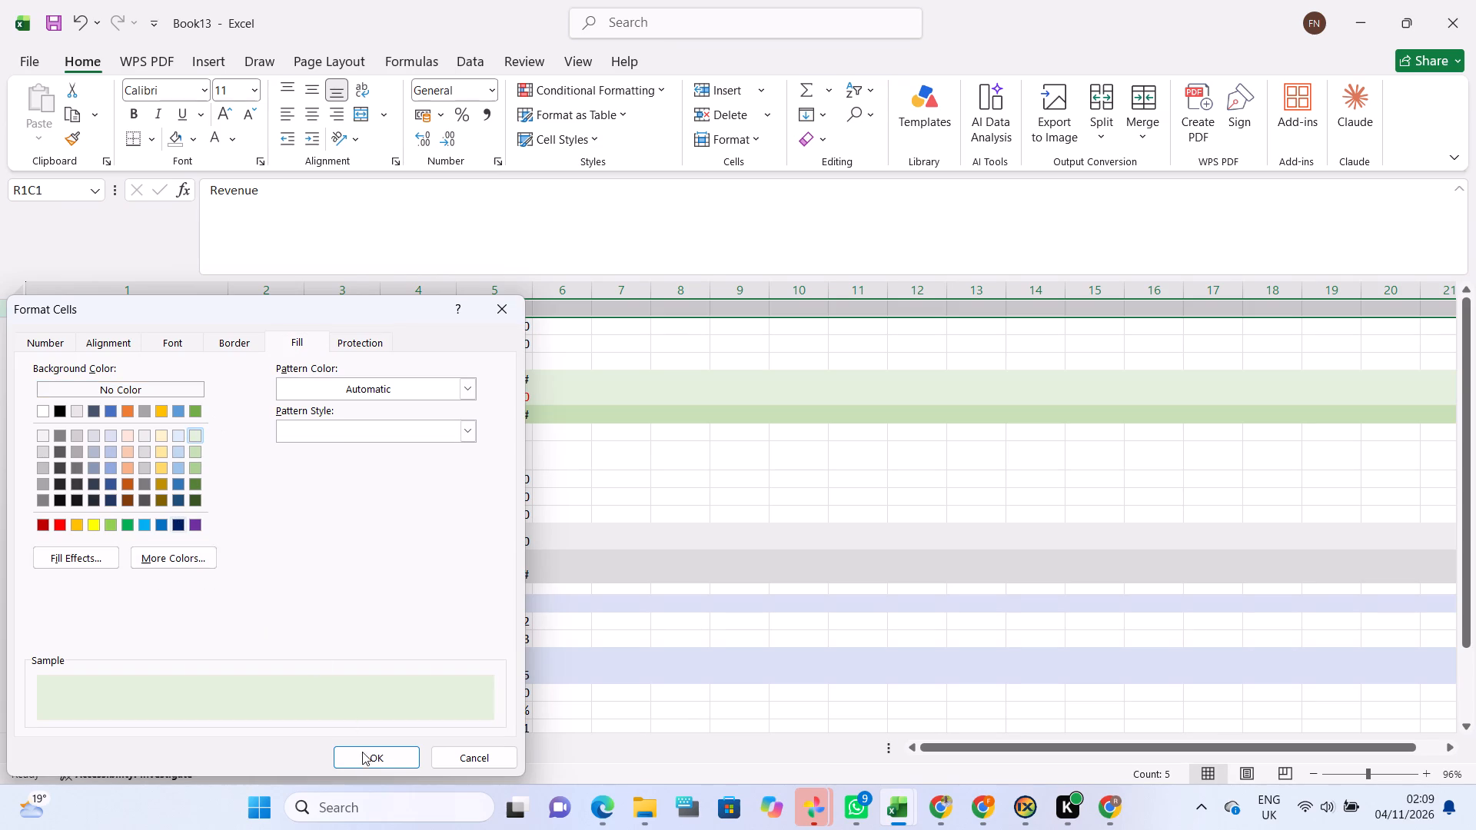
{"action": "left_click", "coordinate": [363, 759]}
{"action": "left_click", "coordinate": [240, 545]}
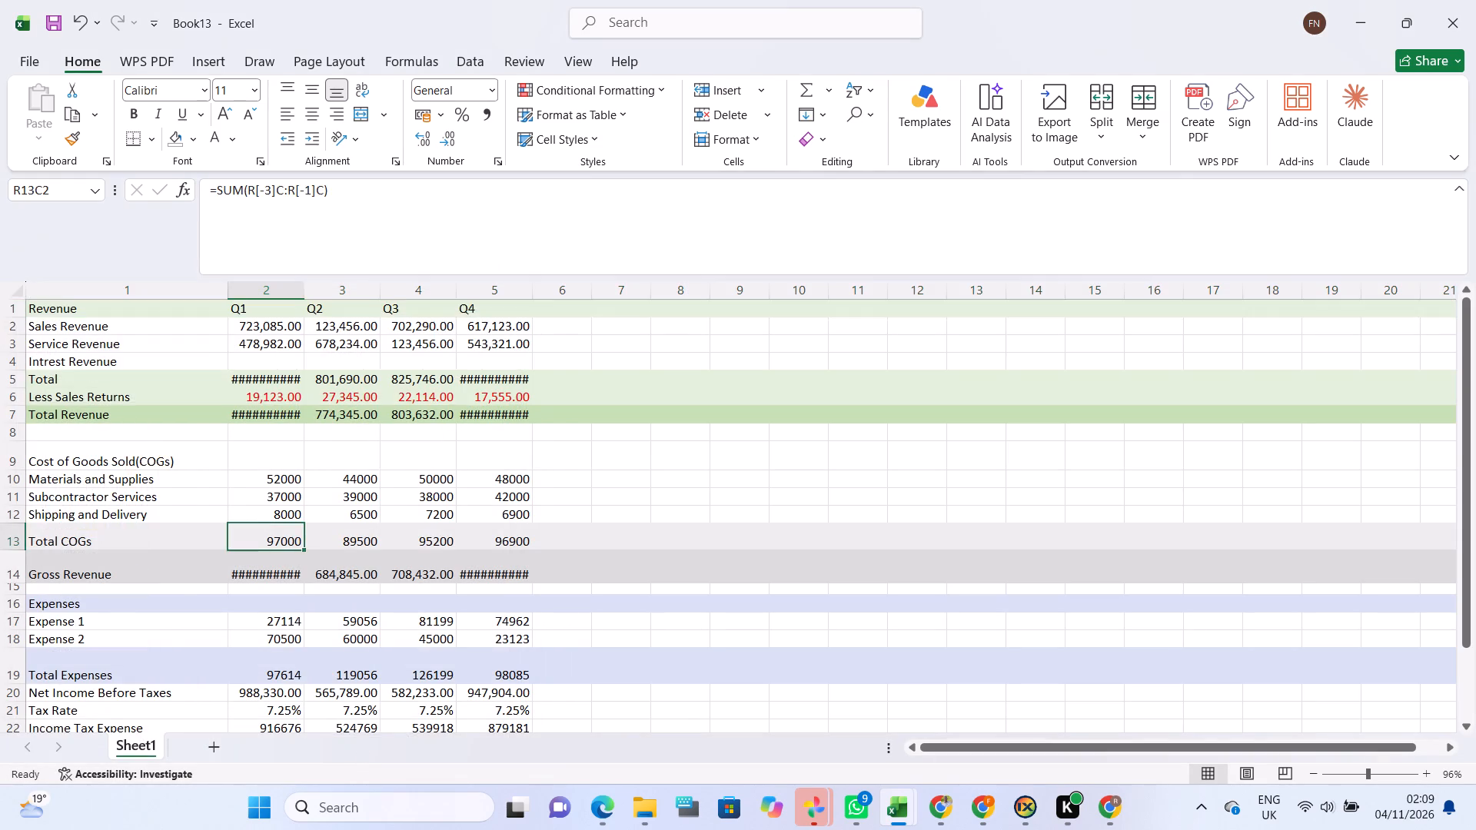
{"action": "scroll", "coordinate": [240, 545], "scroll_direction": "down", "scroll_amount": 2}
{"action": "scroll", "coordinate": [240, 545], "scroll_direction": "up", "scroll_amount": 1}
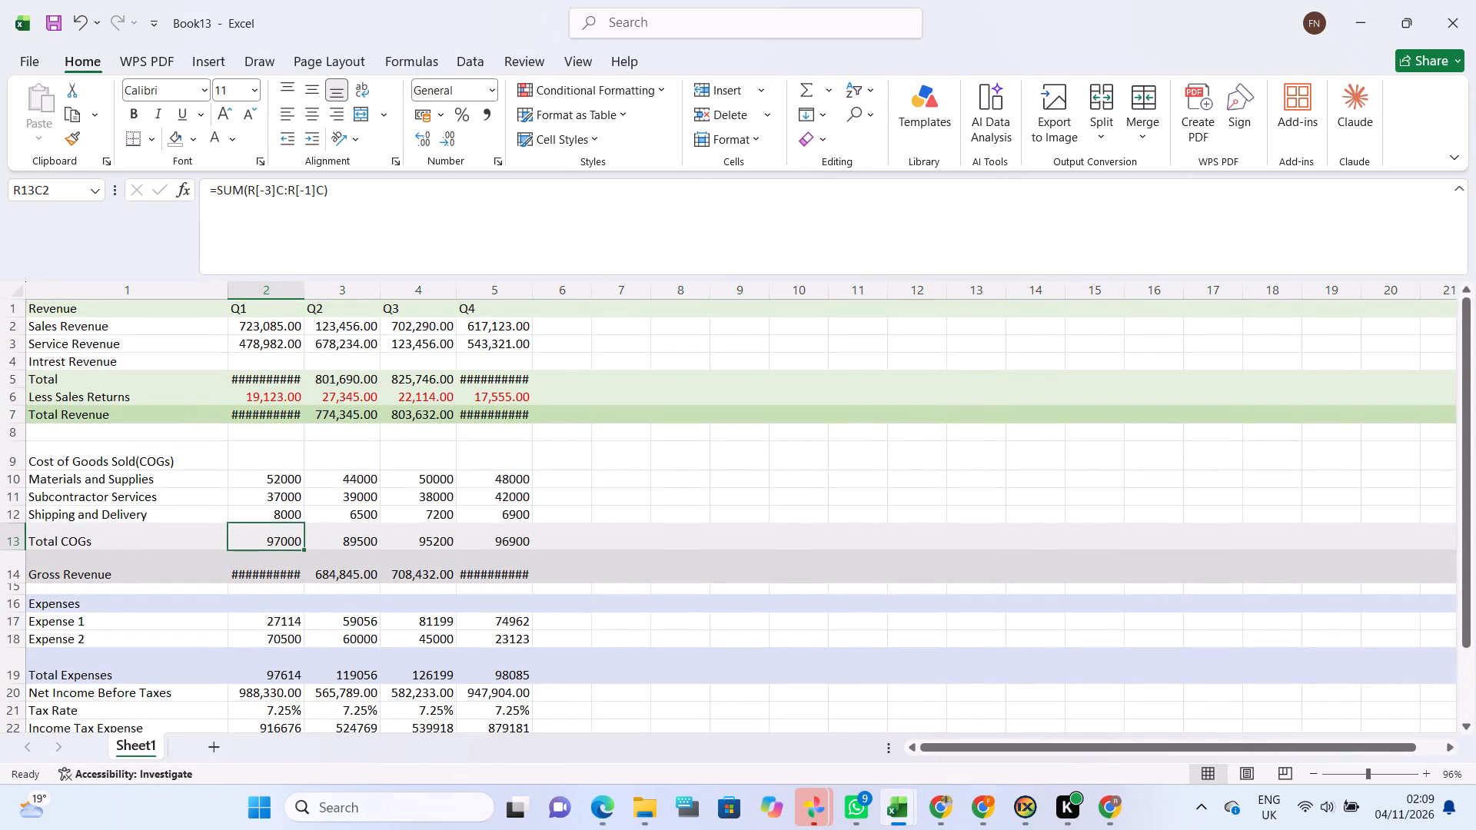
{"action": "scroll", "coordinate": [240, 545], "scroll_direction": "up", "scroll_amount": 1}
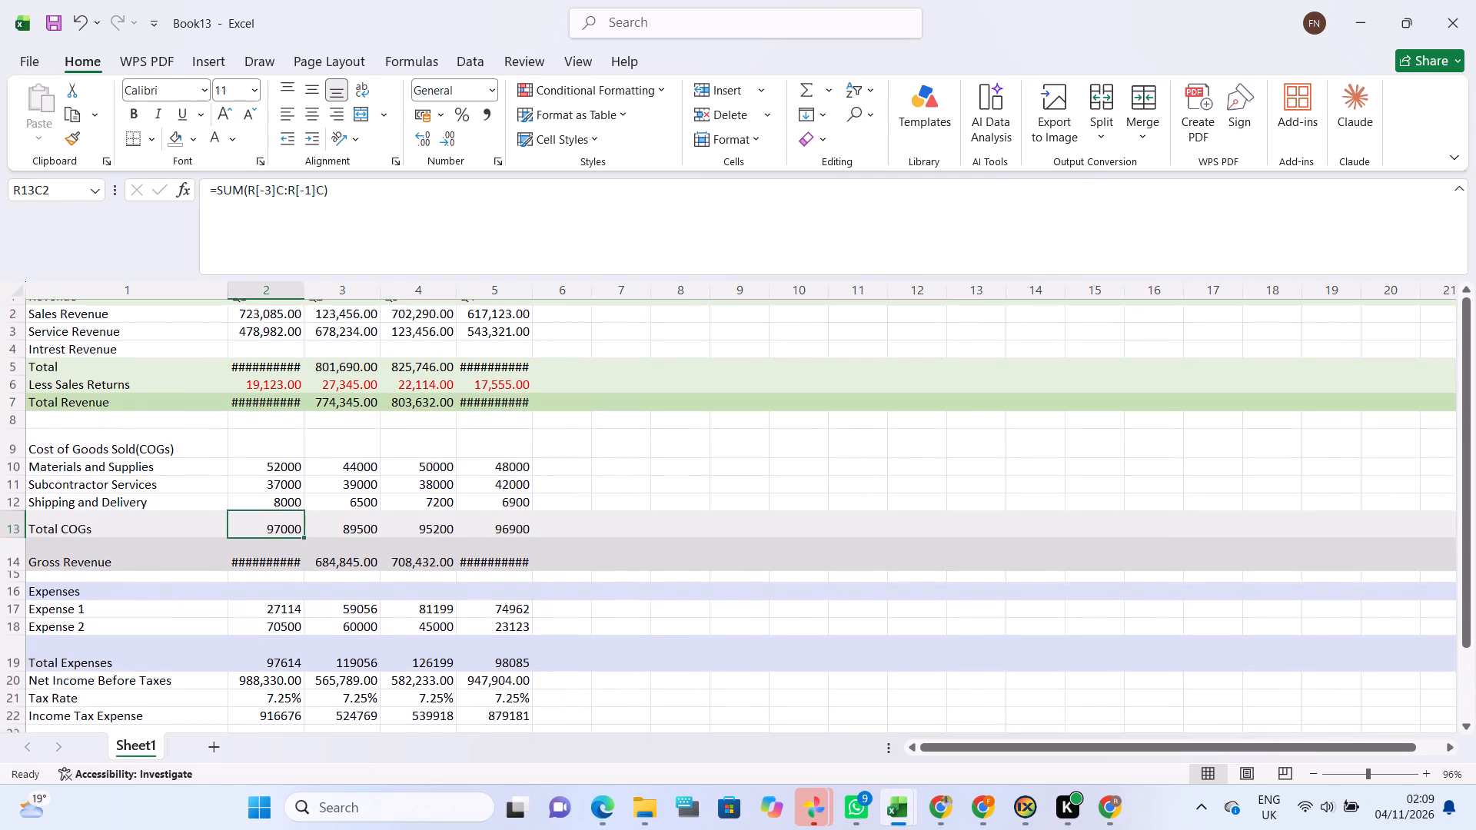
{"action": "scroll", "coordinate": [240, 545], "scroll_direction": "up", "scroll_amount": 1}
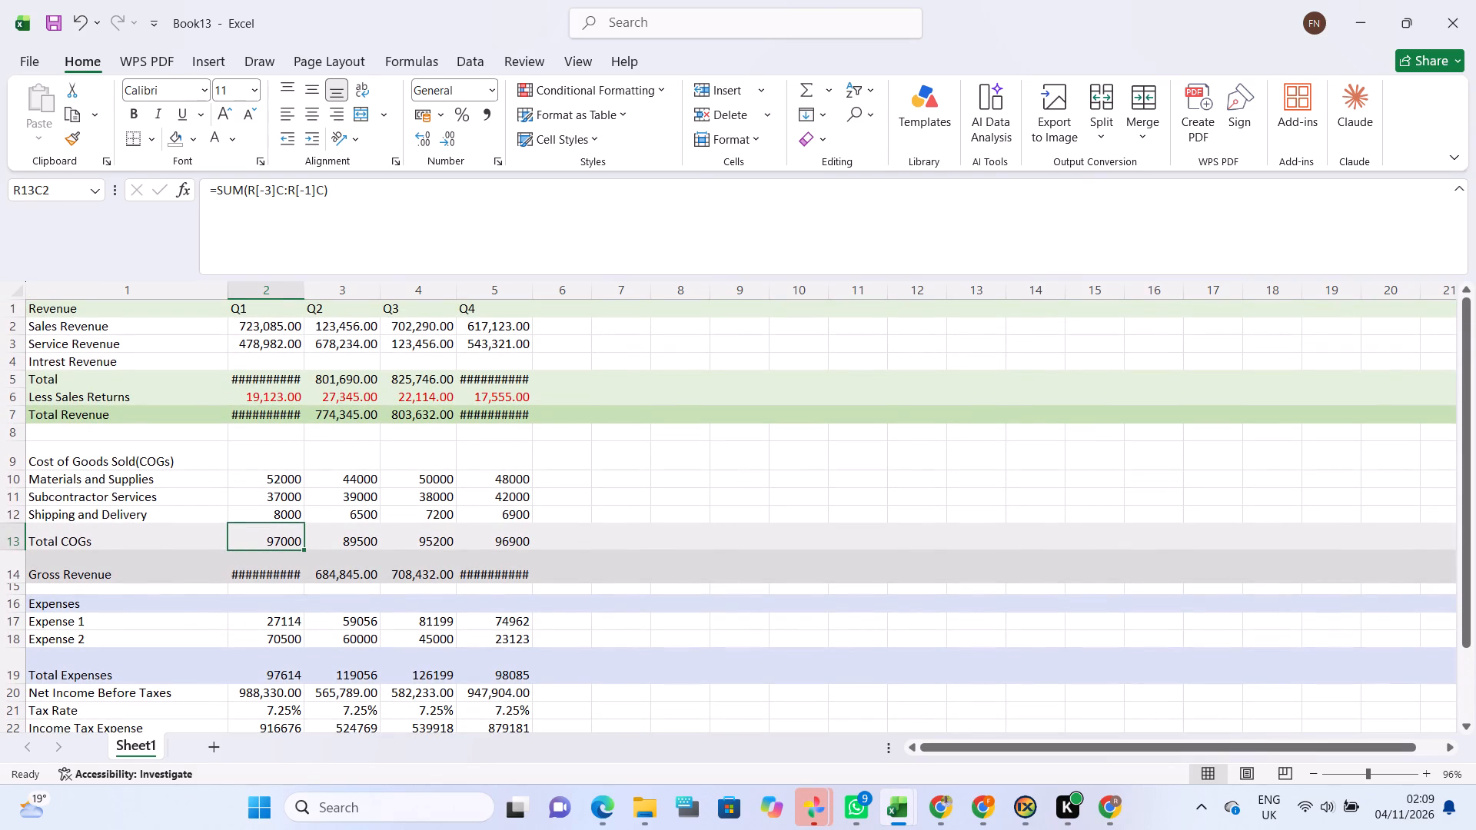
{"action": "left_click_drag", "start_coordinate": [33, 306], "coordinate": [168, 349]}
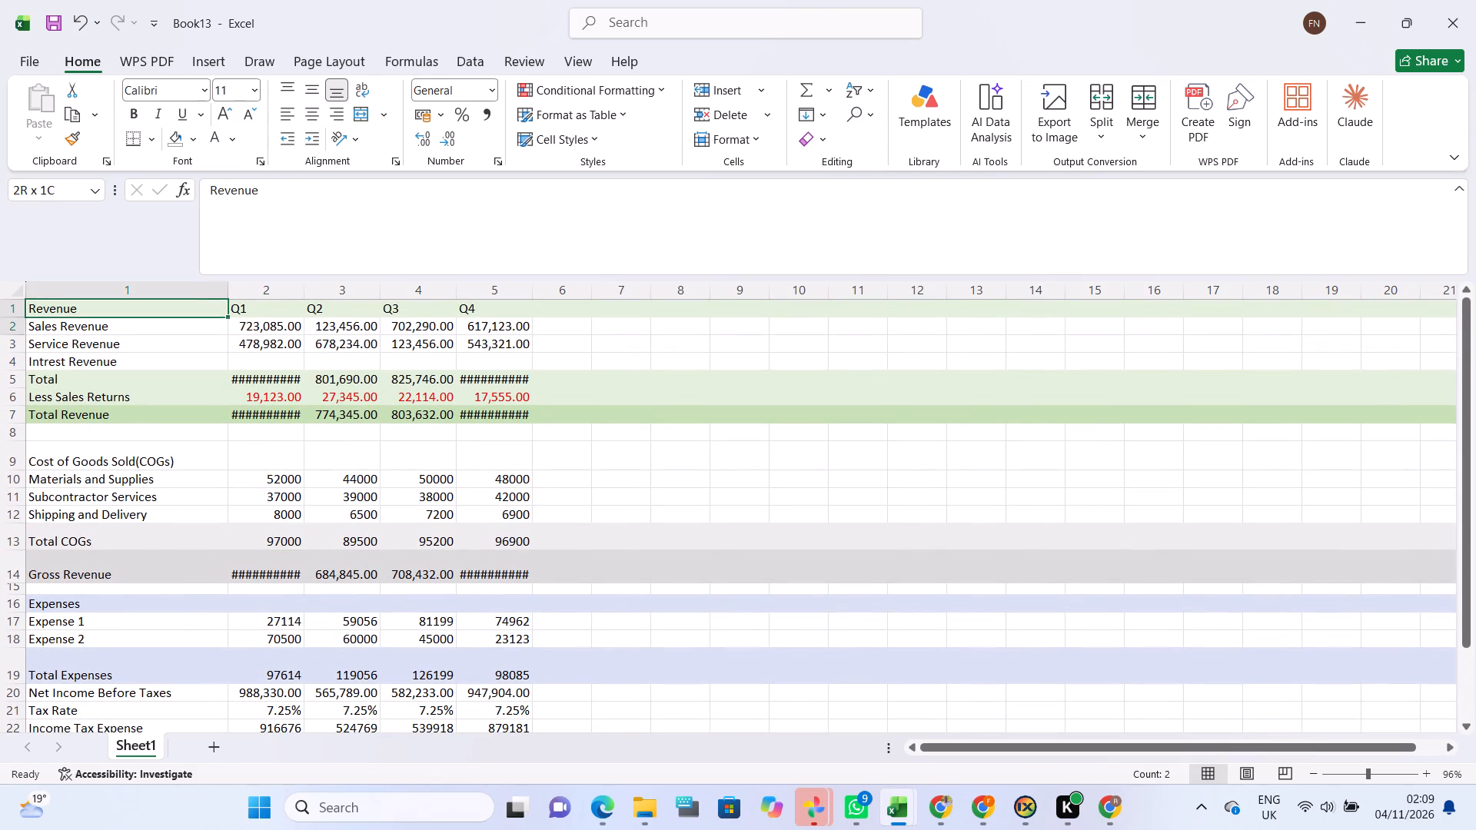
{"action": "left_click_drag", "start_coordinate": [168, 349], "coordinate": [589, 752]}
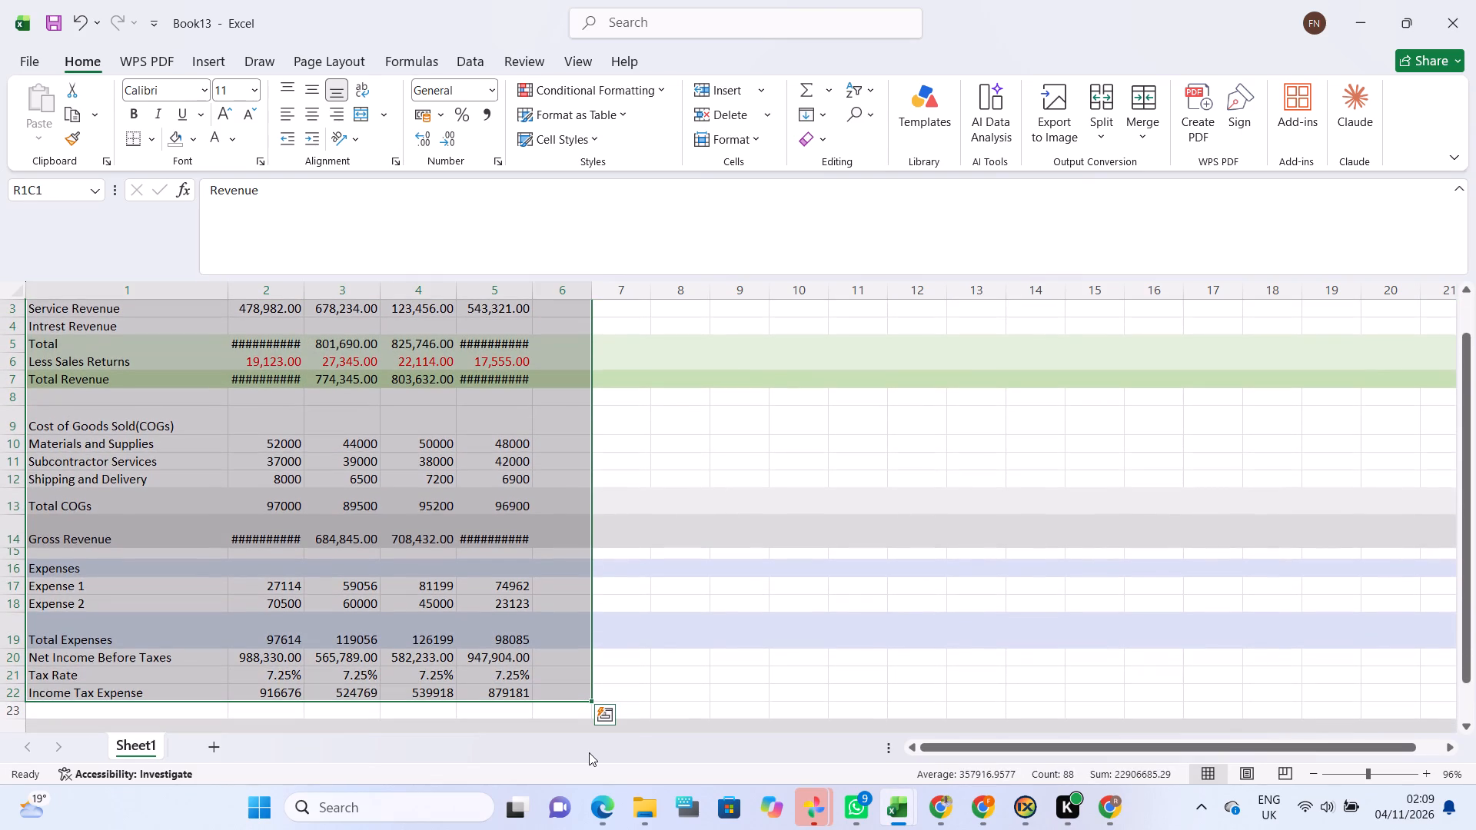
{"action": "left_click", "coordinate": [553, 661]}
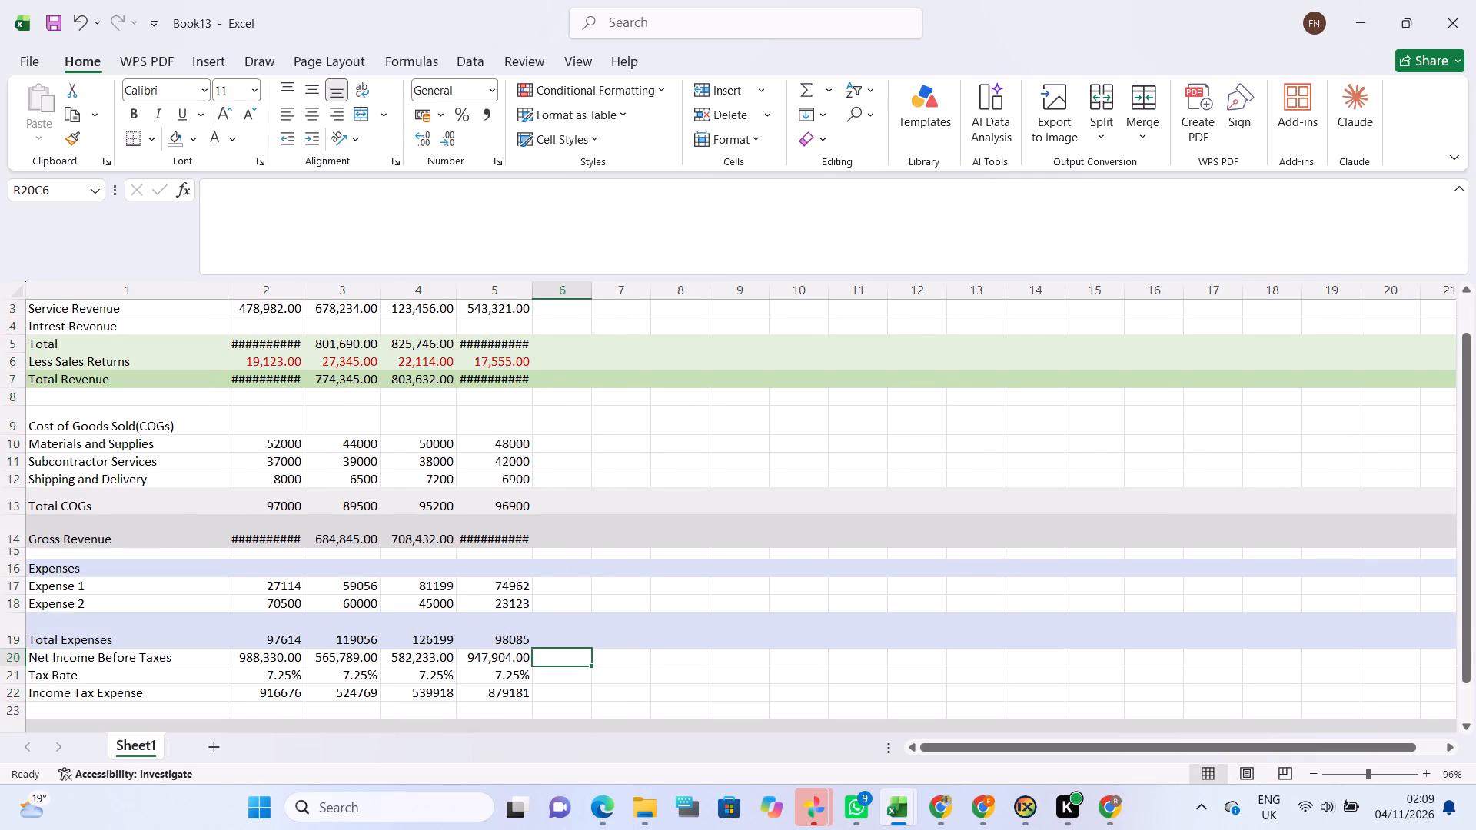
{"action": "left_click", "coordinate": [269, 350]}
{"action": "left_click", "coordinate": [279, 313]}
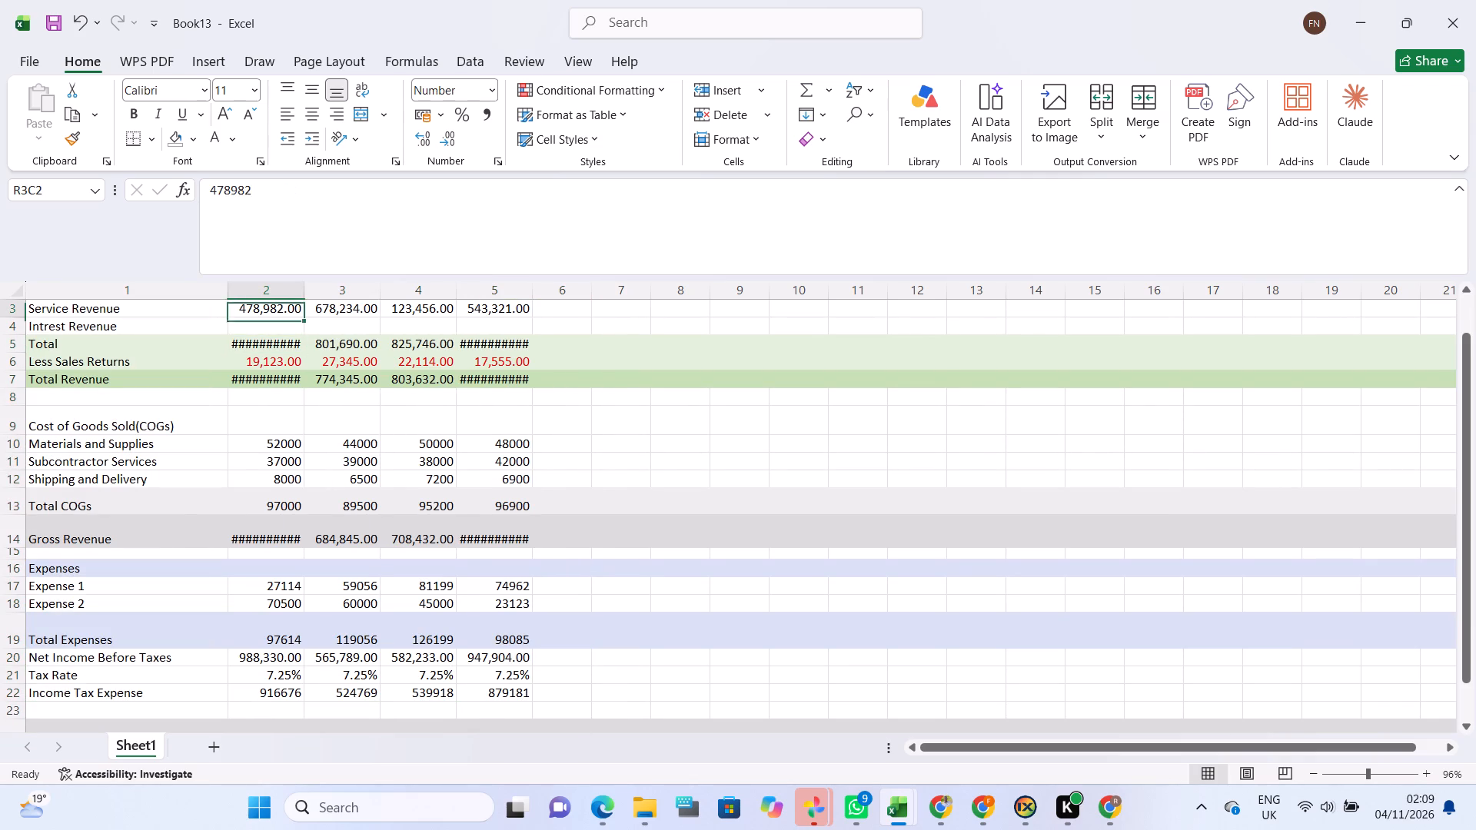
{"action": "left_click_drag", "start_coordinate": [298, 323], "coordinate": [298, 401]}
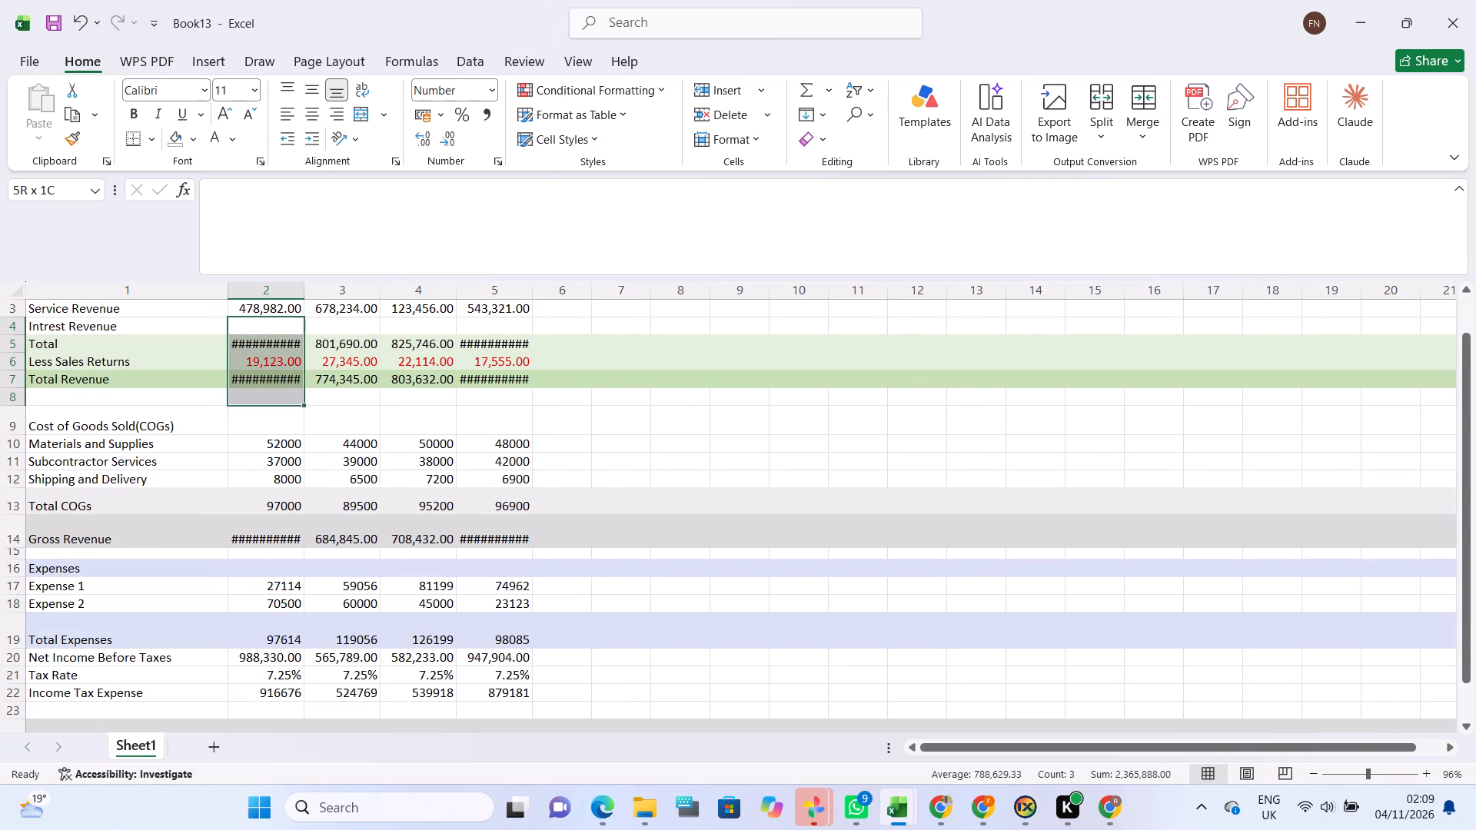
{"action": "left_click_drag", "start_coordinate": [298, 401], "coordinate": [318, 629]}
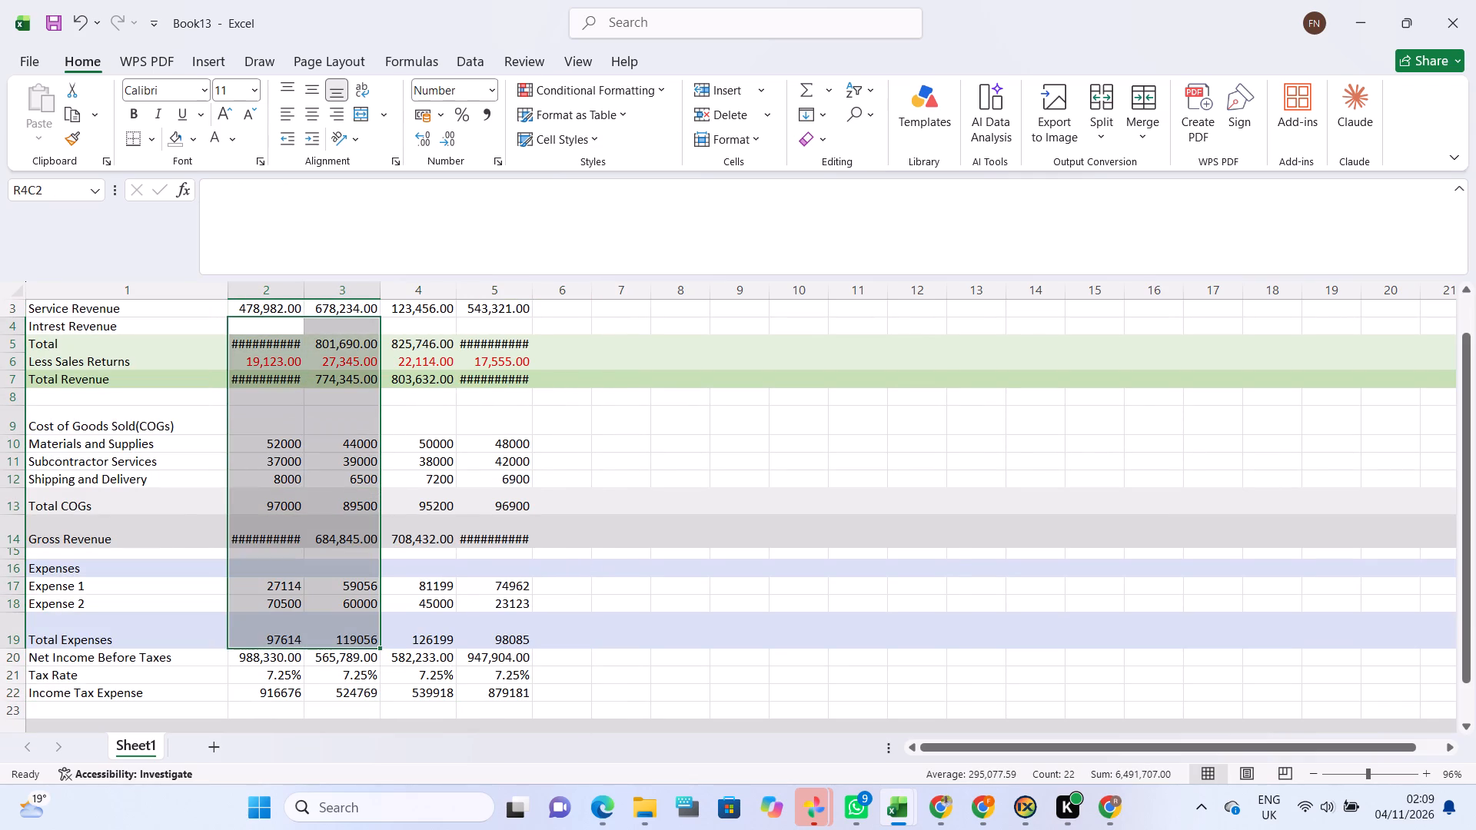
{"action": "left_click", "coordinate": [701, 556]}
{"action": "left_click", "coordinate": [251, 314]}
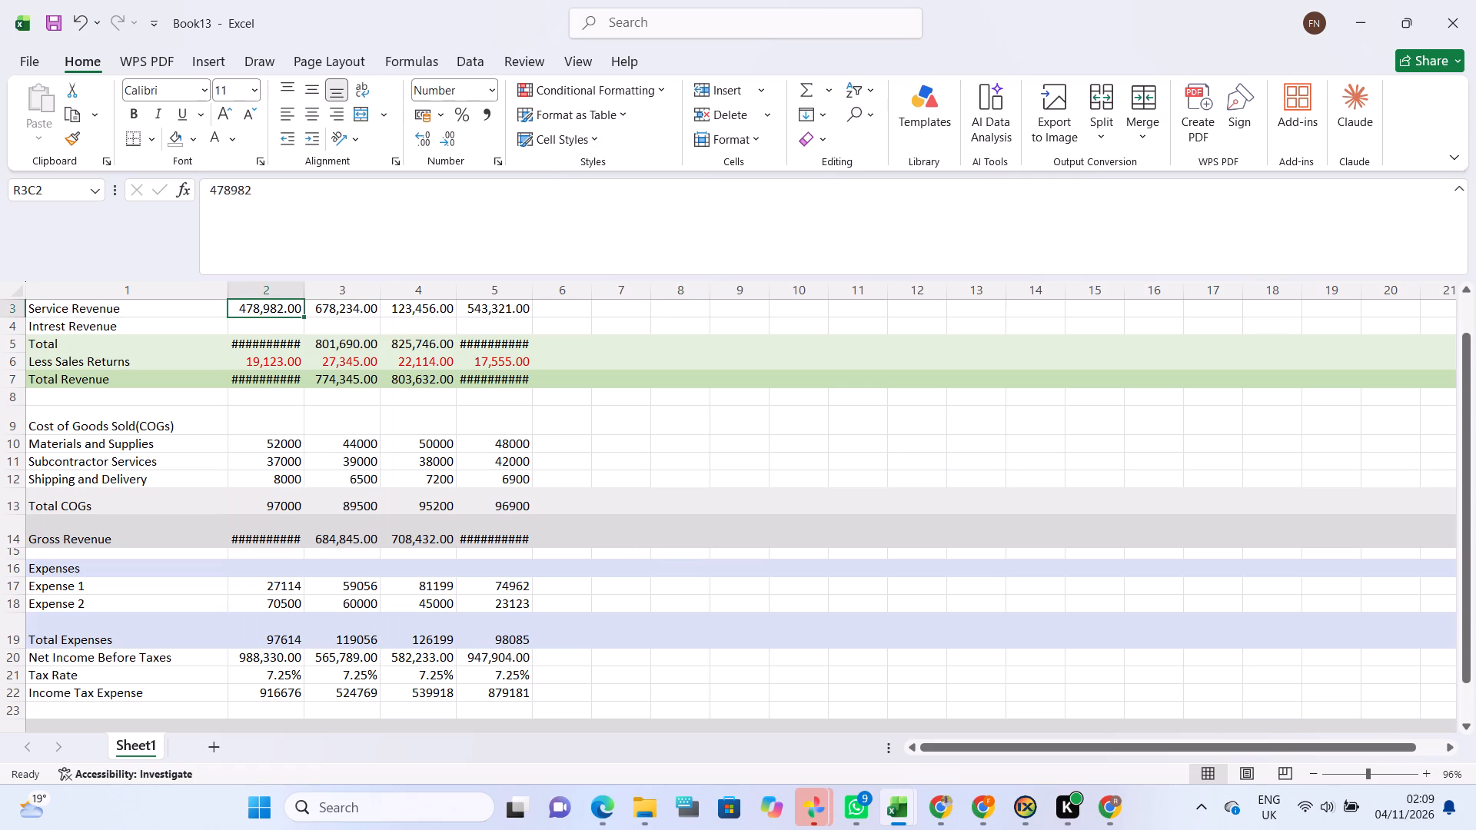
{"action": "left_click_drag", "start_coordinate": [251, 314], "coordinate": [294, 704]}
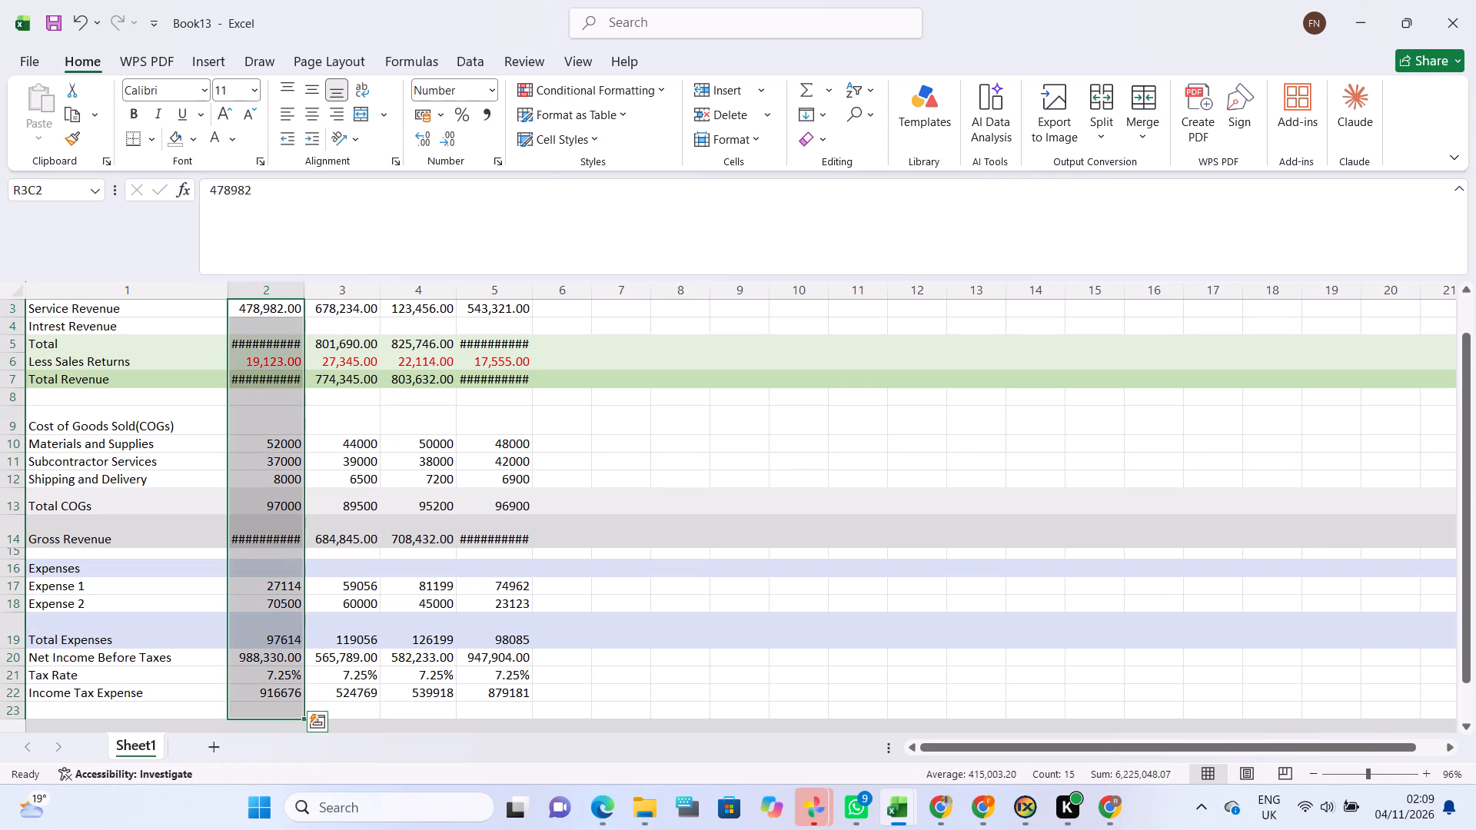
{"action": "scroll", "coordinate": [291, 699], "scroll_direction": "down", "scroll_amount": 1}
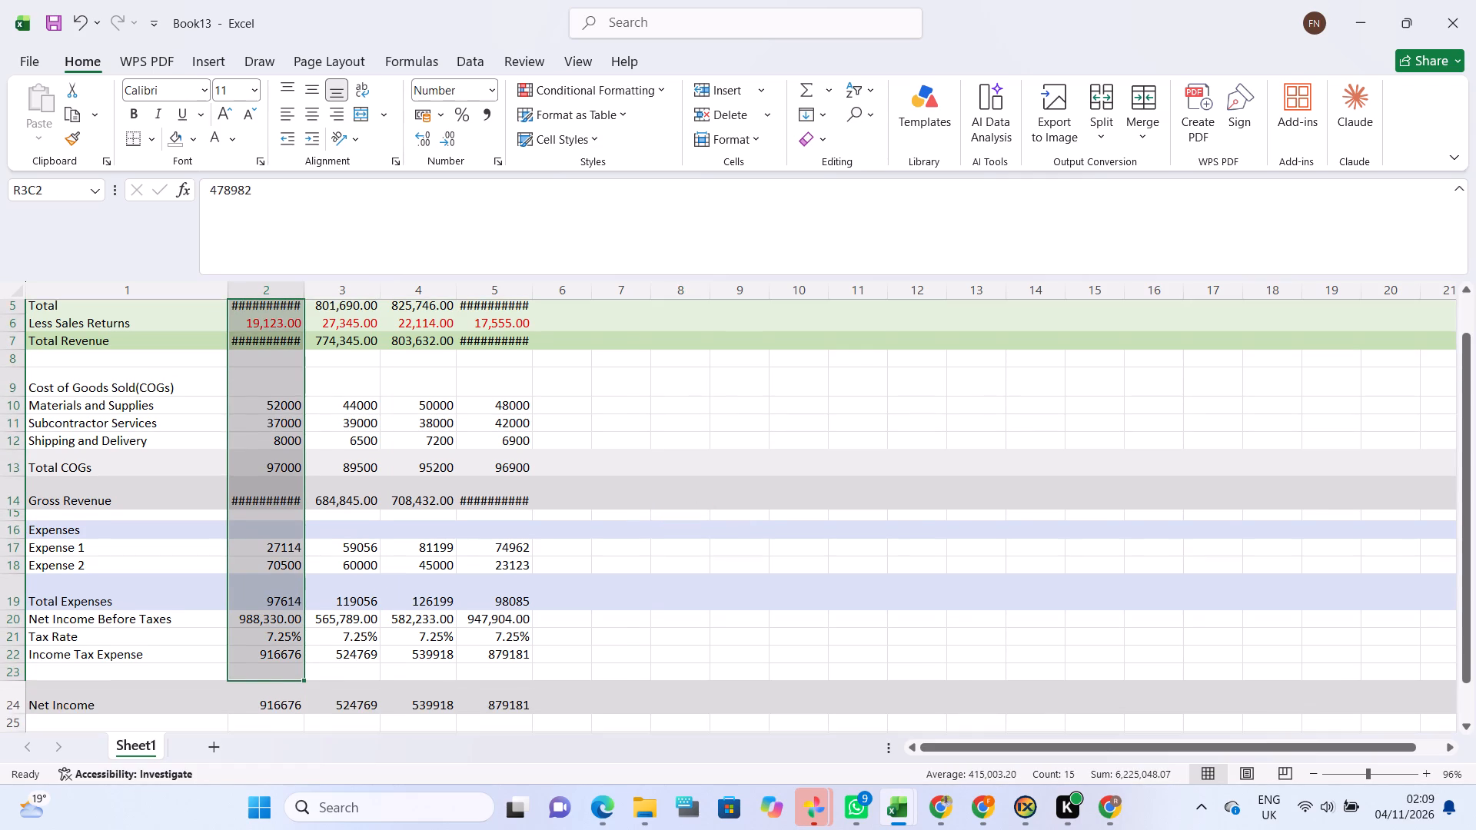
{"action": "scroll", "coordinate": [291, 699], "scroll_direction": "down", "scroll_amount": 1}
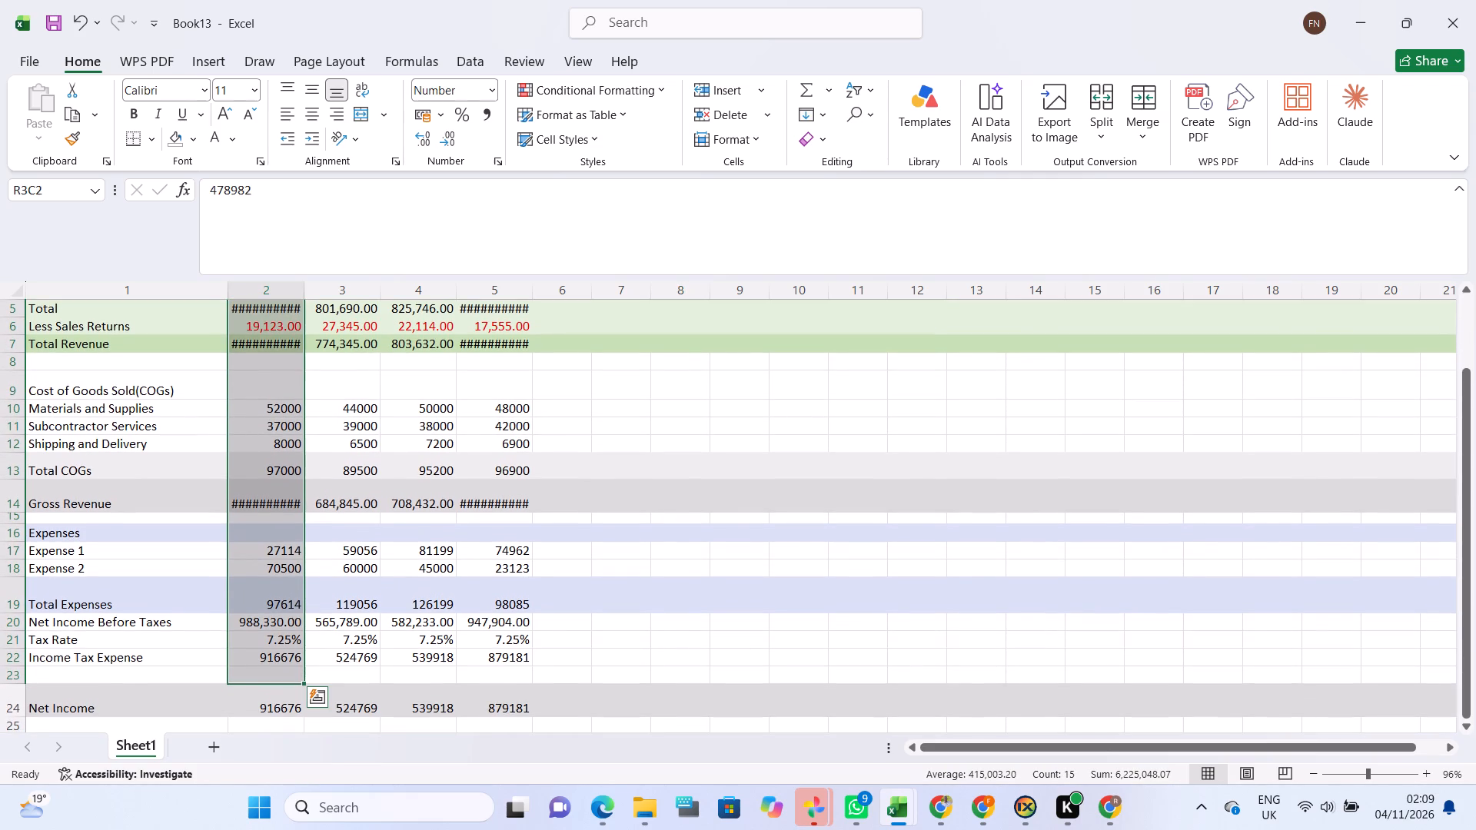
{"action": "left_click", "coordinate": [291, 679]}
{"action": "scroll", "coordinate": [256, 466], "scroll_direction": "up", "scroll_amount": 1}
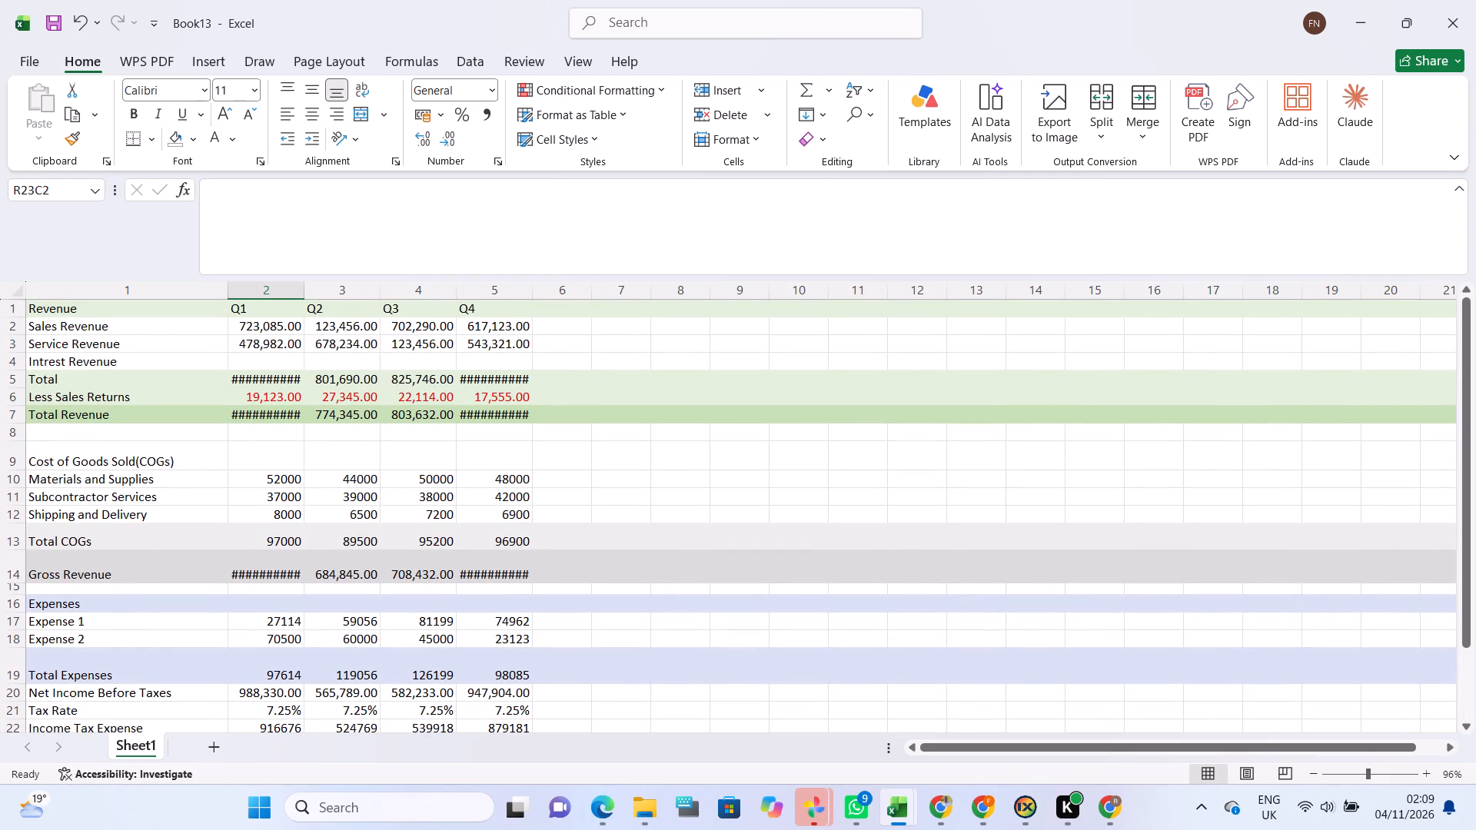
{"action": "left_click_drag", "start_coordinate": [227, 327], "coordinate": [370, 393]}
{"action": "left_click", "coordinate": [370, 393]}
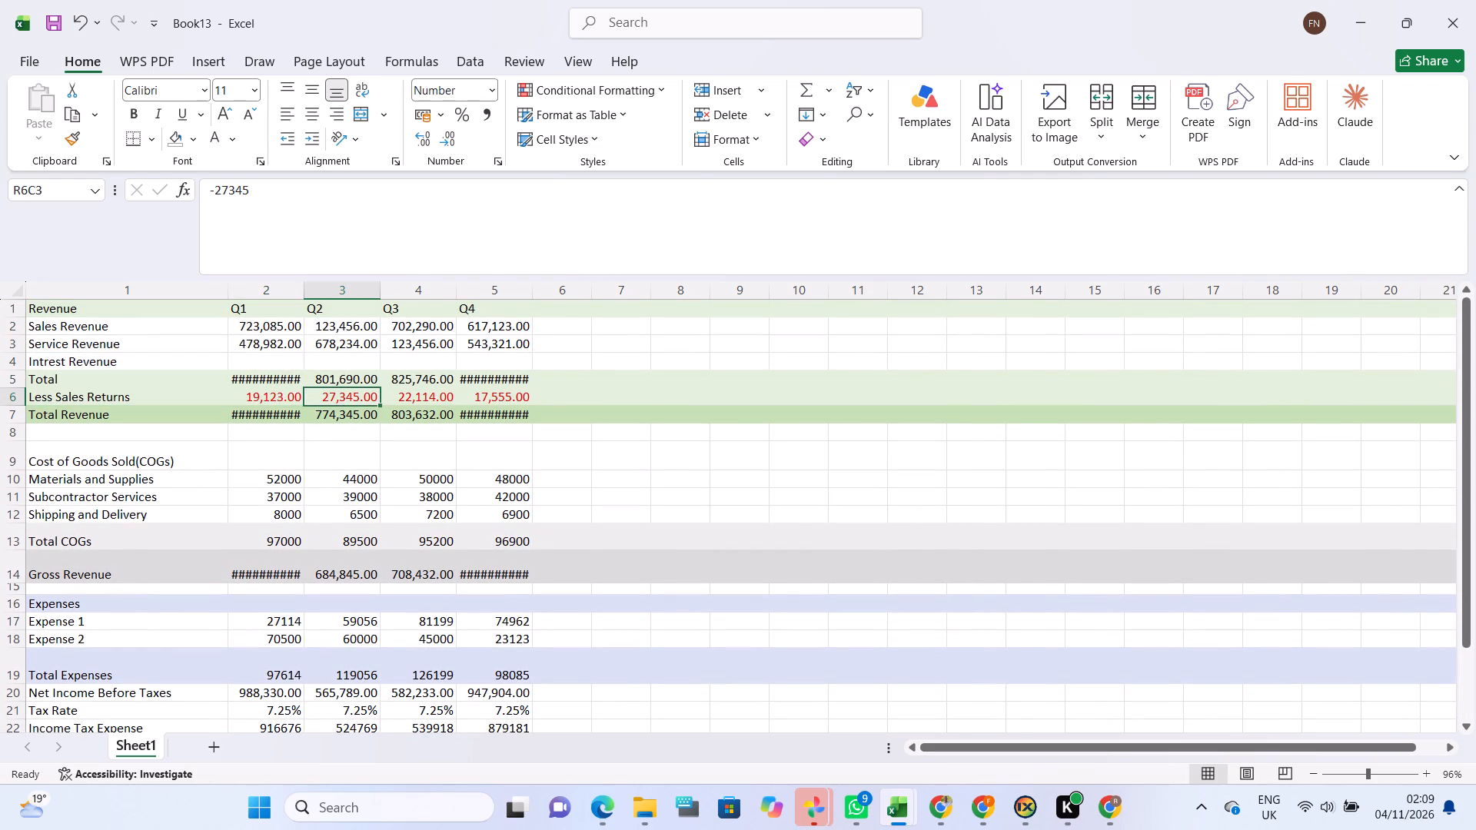
Format all Q1 to Q4 figures from row 2 through Net Income as Number with two decimals, thousands separator and red negatives without a minus sign.
{"action": "left_click_drag", "start_coordinate": [234, 327], "coordinate": [512, 709]}
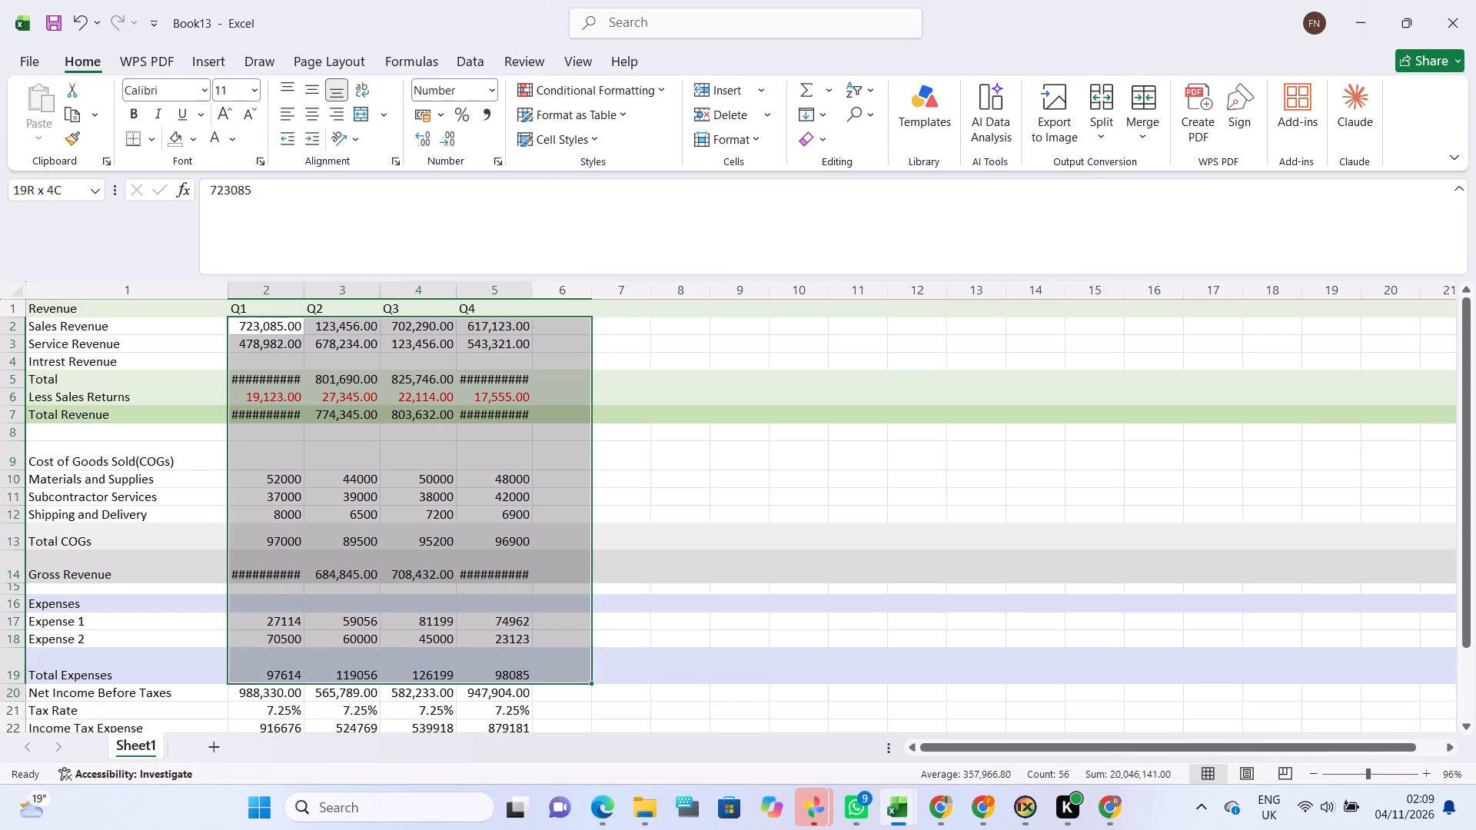
{"action": "left_click_drag", "start_coordinate": [512, 709], "coordinate": [510, 762]}
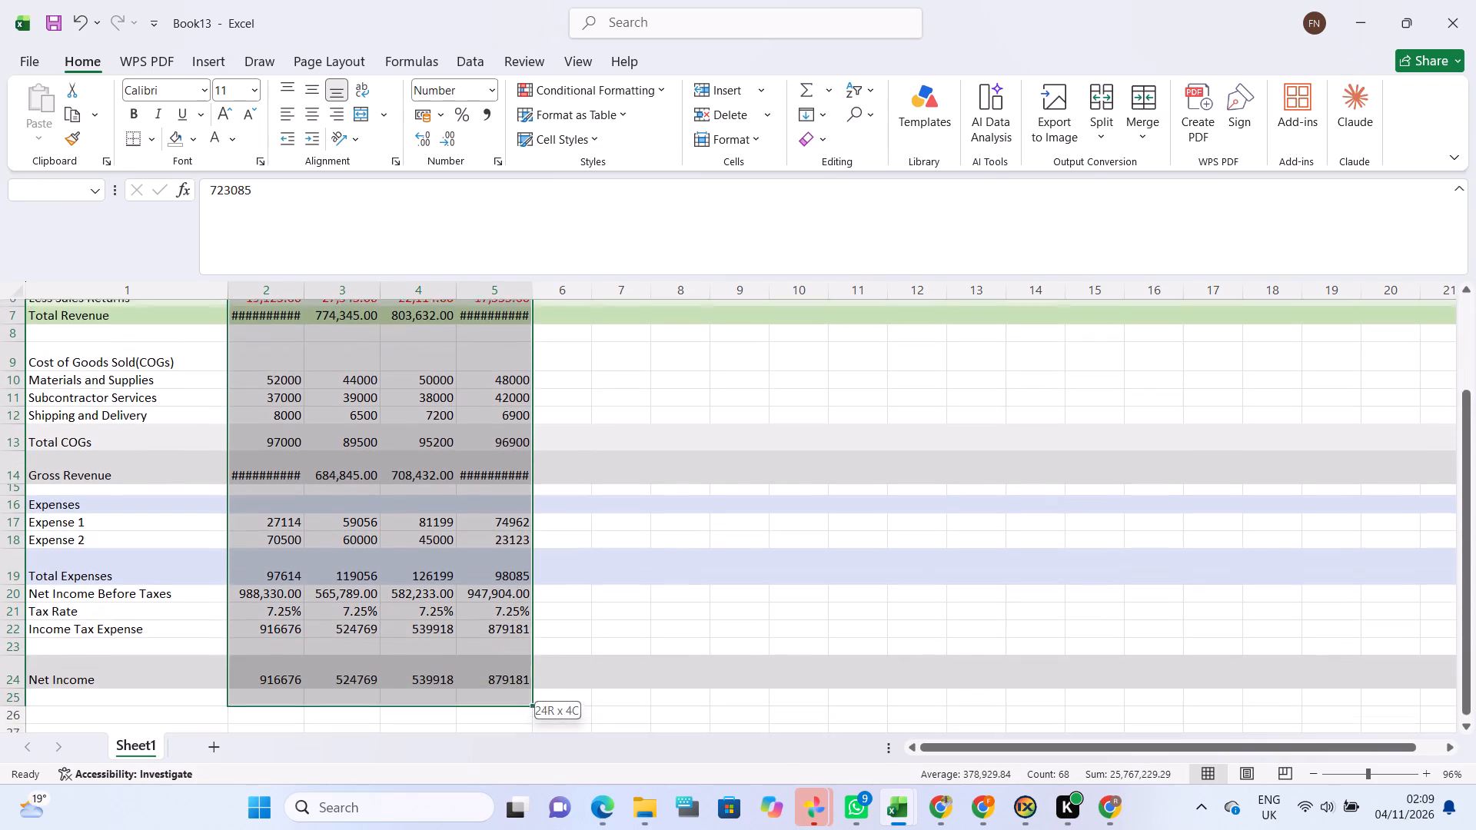
{"action": "left_click_drag", "start_coordinate": [510, 762], "coordinate": [473, 466]}
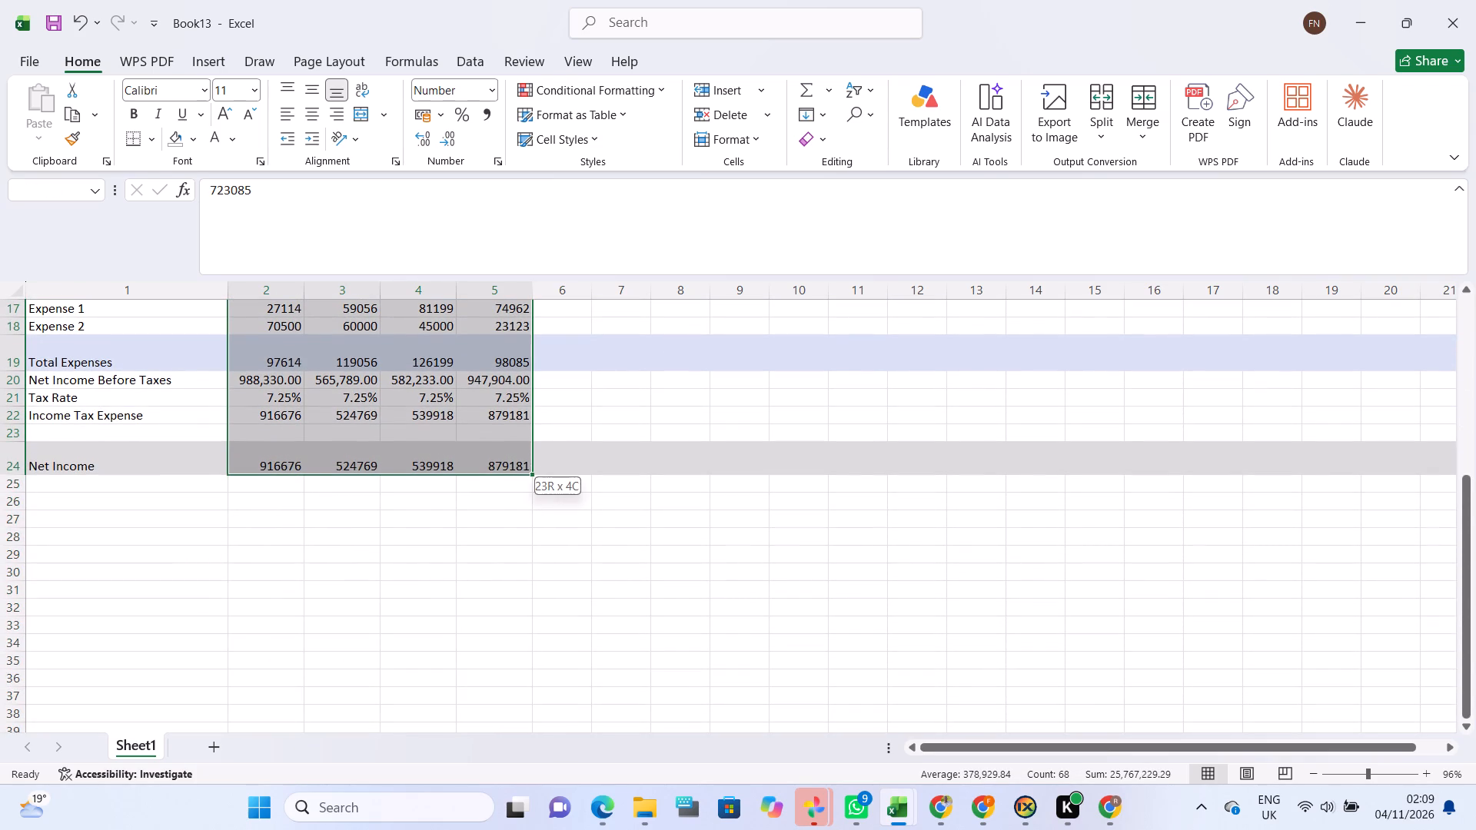
{"action": "left_click_drag", "start_coordinate": [473, 466], "coordinate": [472, 465]}
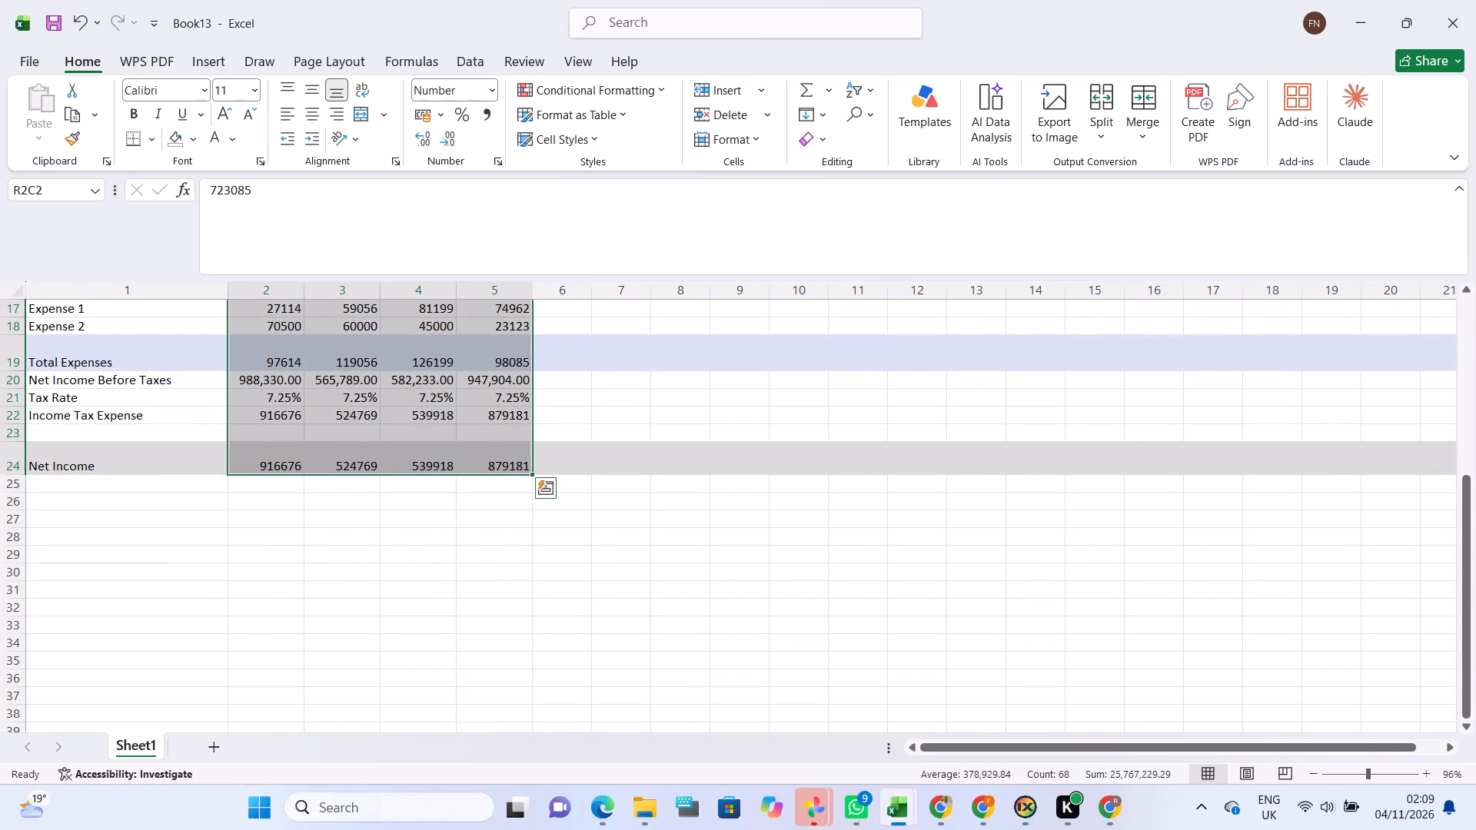
{"action": "key", "text": "ctrl+1"}
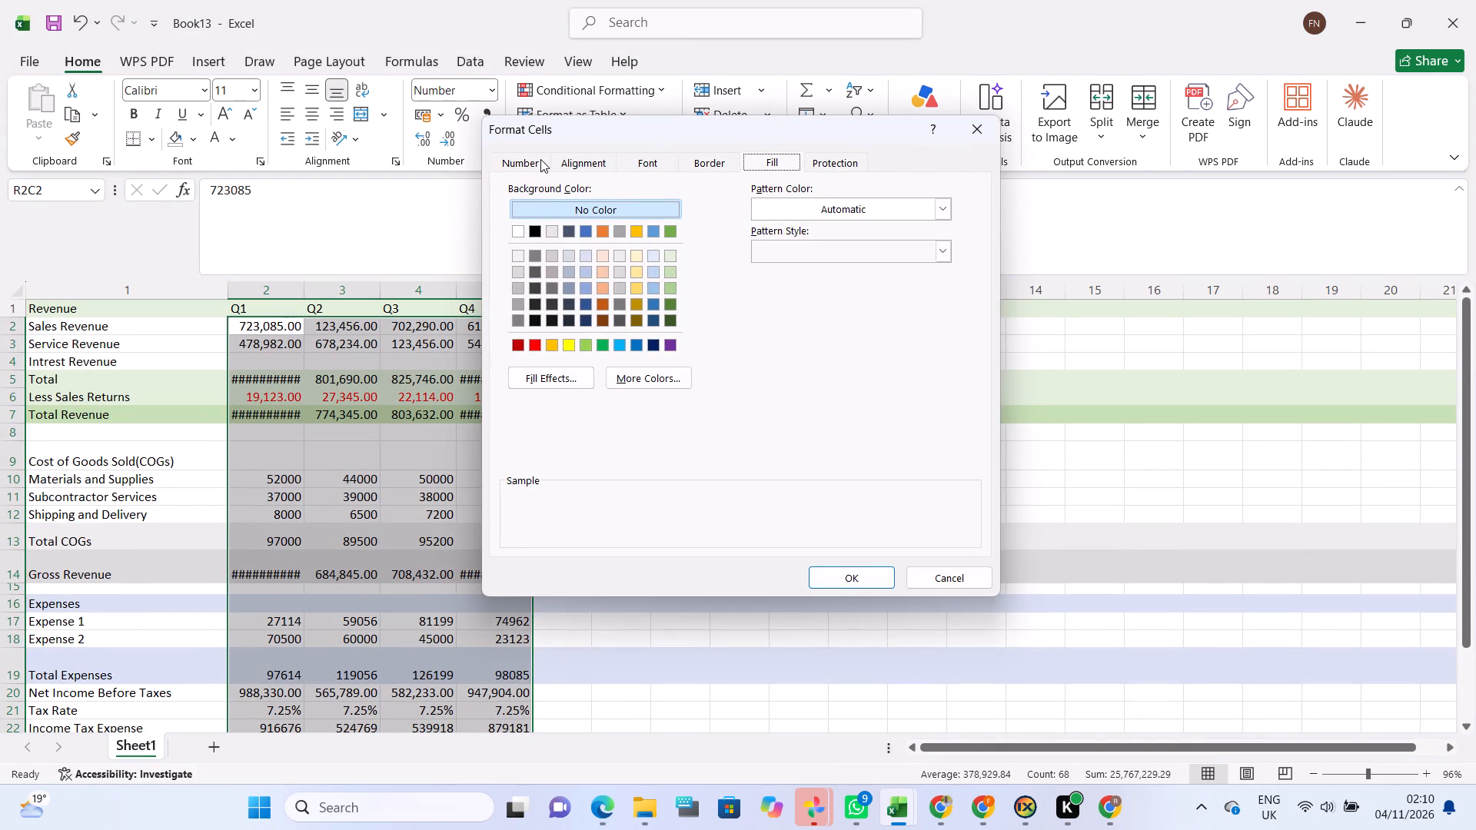
{"action": "left_click", "coordinate": [540, 159]}
{"action": "left_click", "coordinate": [539, 207]}
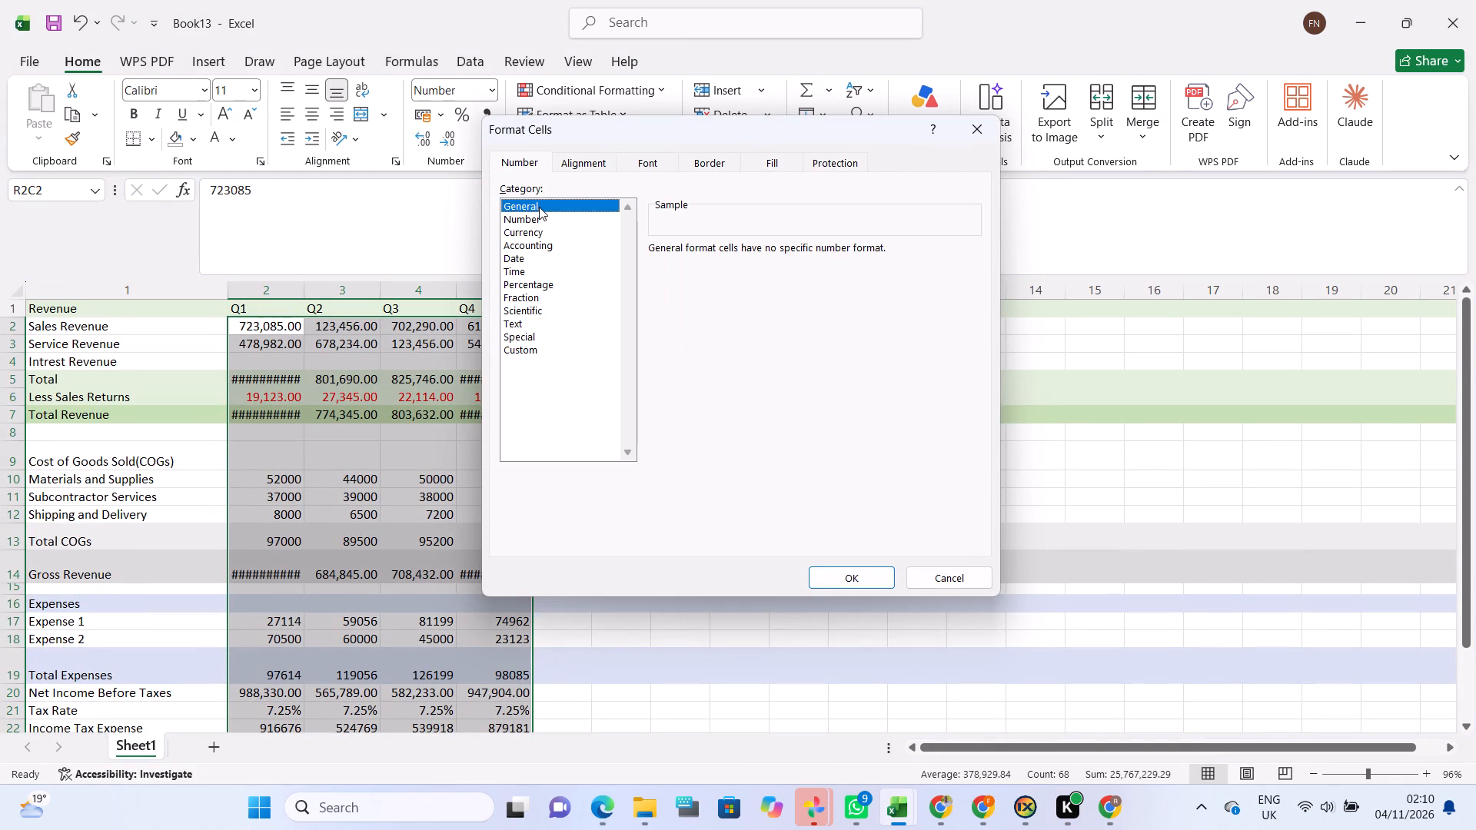
{"action": "left_click", "coordinate": [535, 223]}
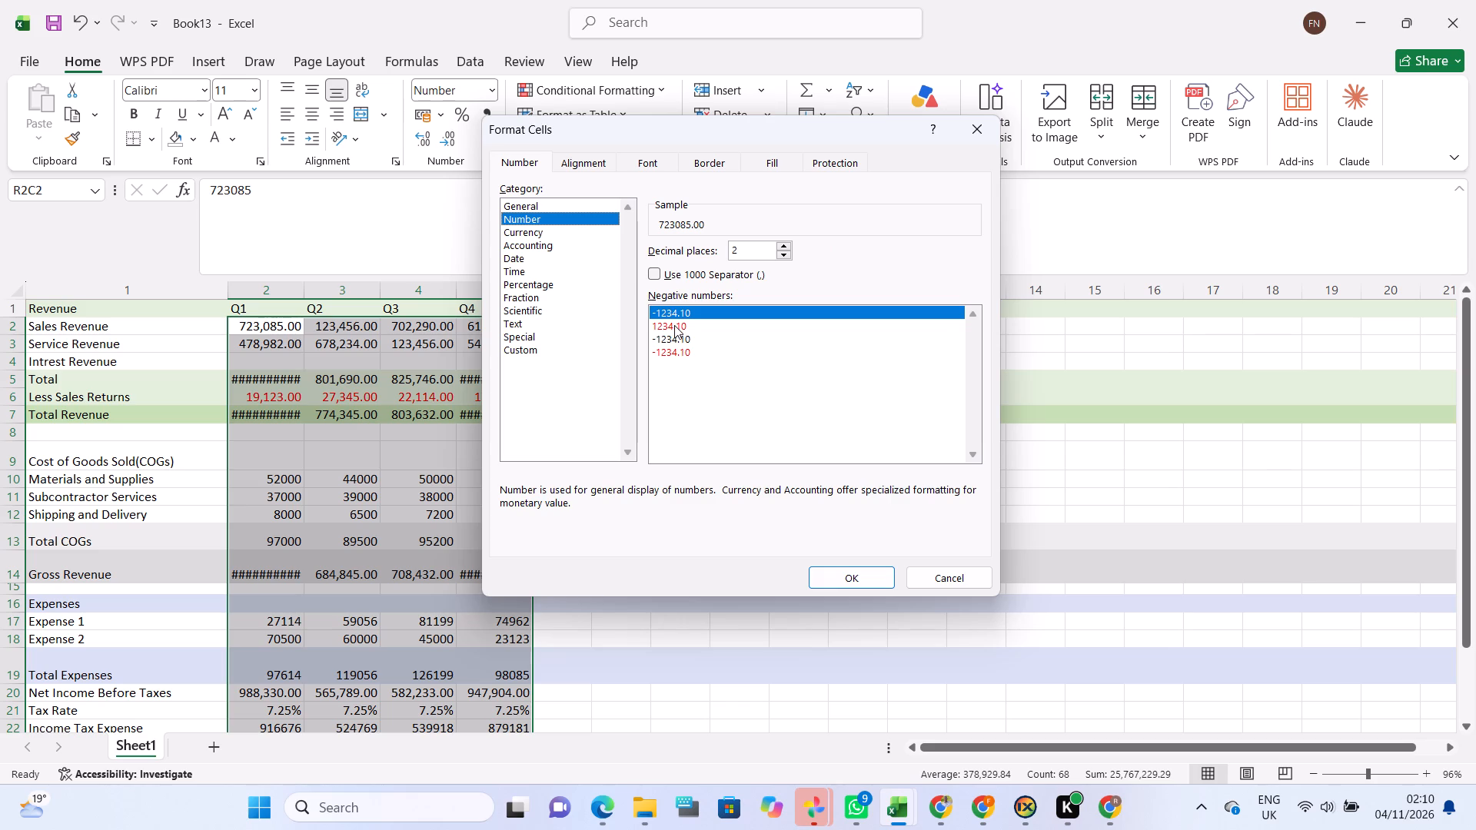
{"action": "left_click", "coordinate": [673, 330]}
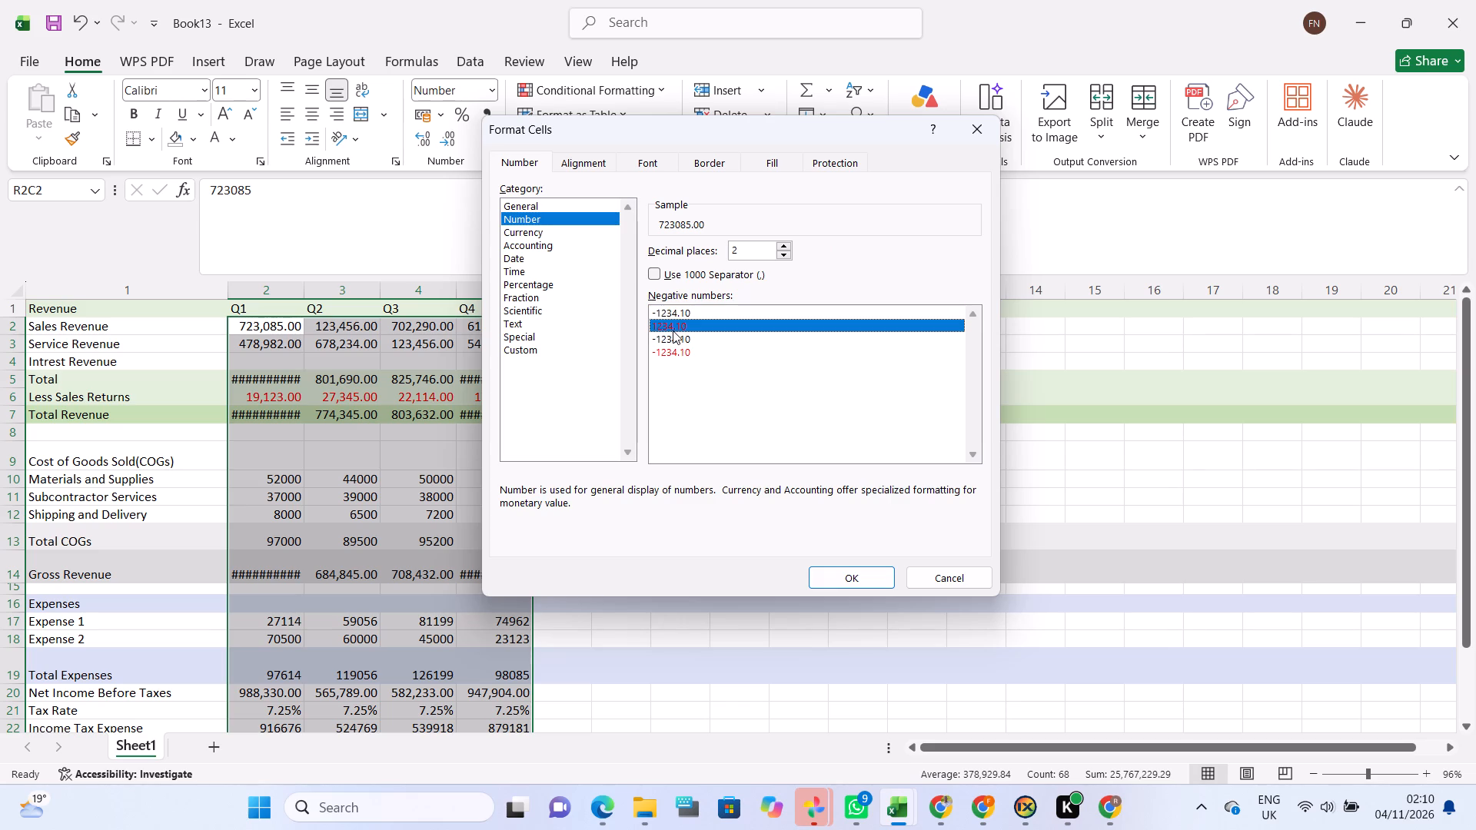
{"action": "left_click", "coordinate": [654, 271]}
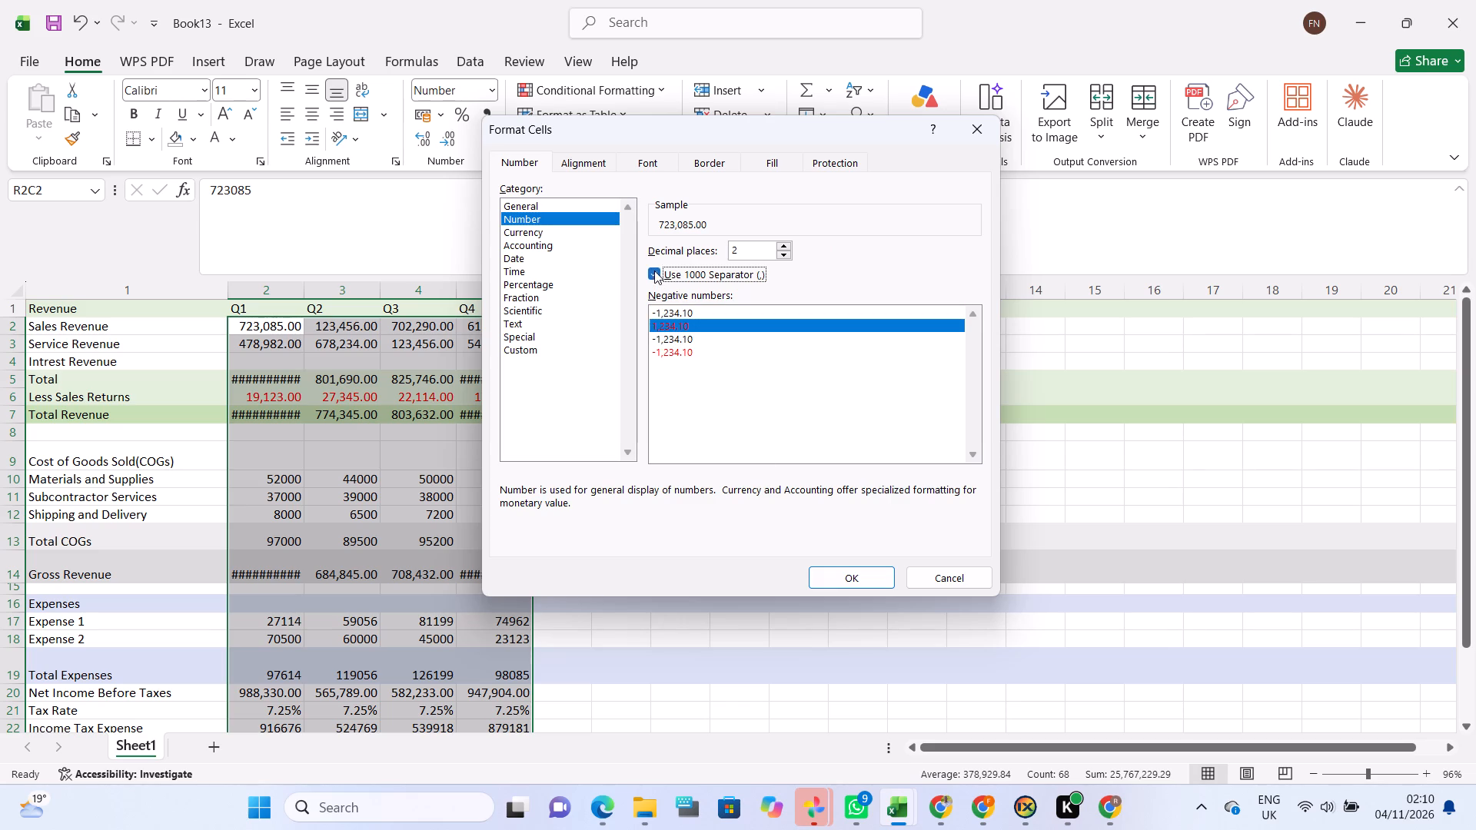
{"action": "left_click", "coordinate": [833, 579]}
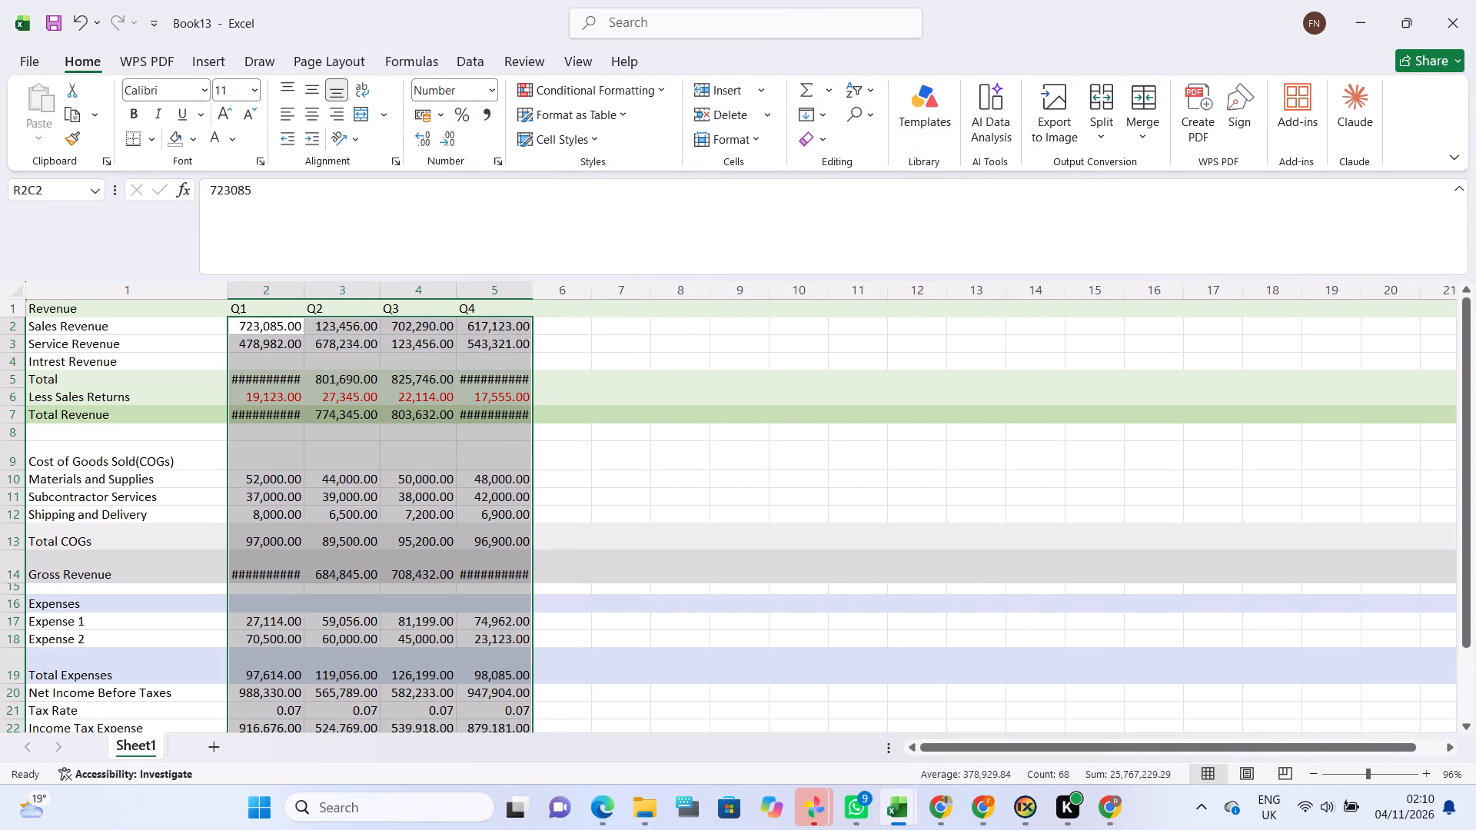
{"action": "left_click", "coordinate": [660, 530]}
Examine the number formatting of all the sections from the Revenue heading down to the Net Income row.
{"action": "scroll", "coordinate": [417, 561], "scroll_direction": "up", "scroll_amount": 1}
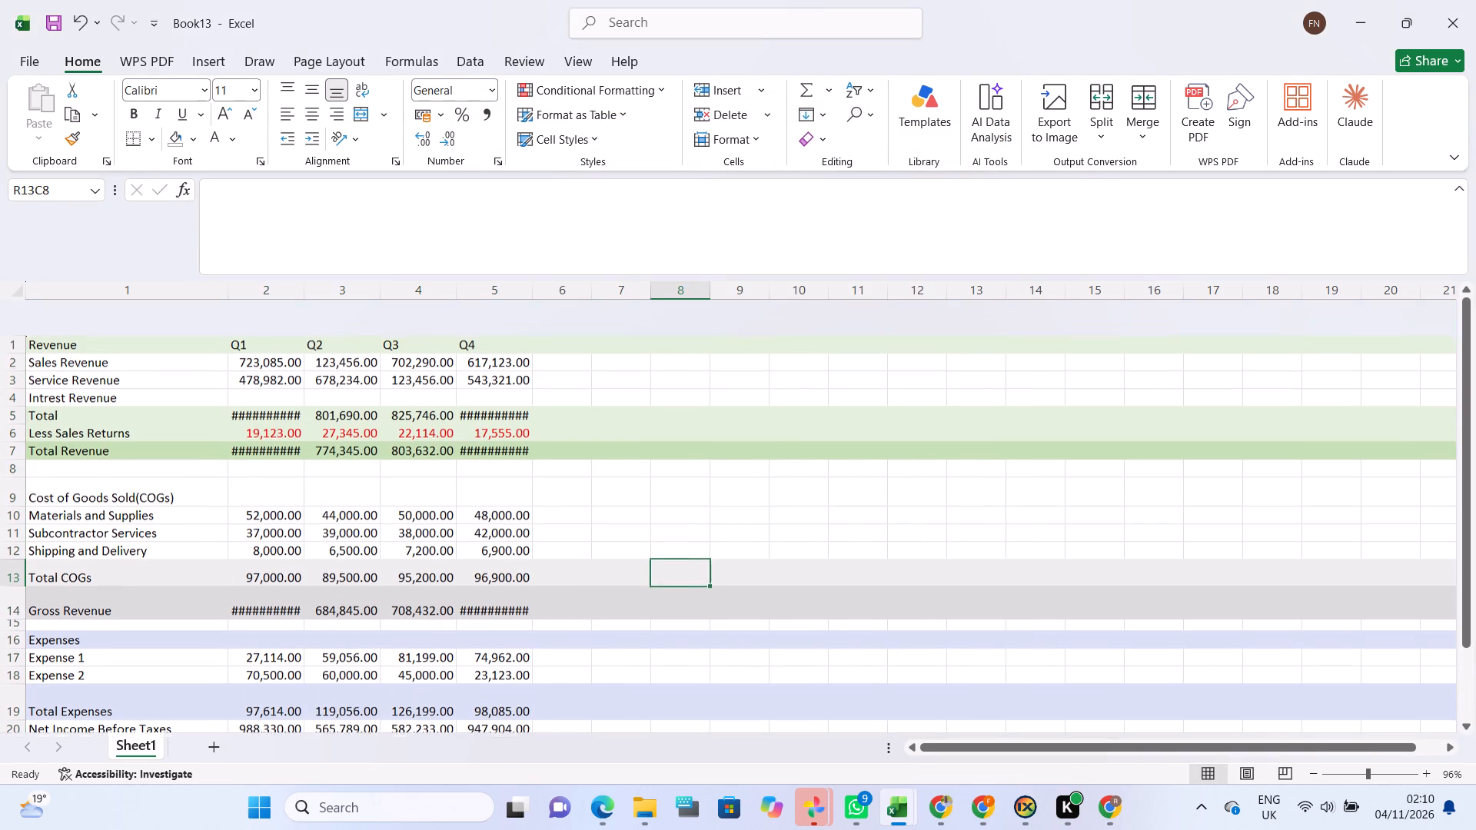
{"action": "scroll", "coordinate": [417, 561], "scroll_direction": "up", "scroll_amount": 1}
{"action": "scroll", "coordinate": [417, 561], "scroll_direction": "down", "scroll_amount": 1}
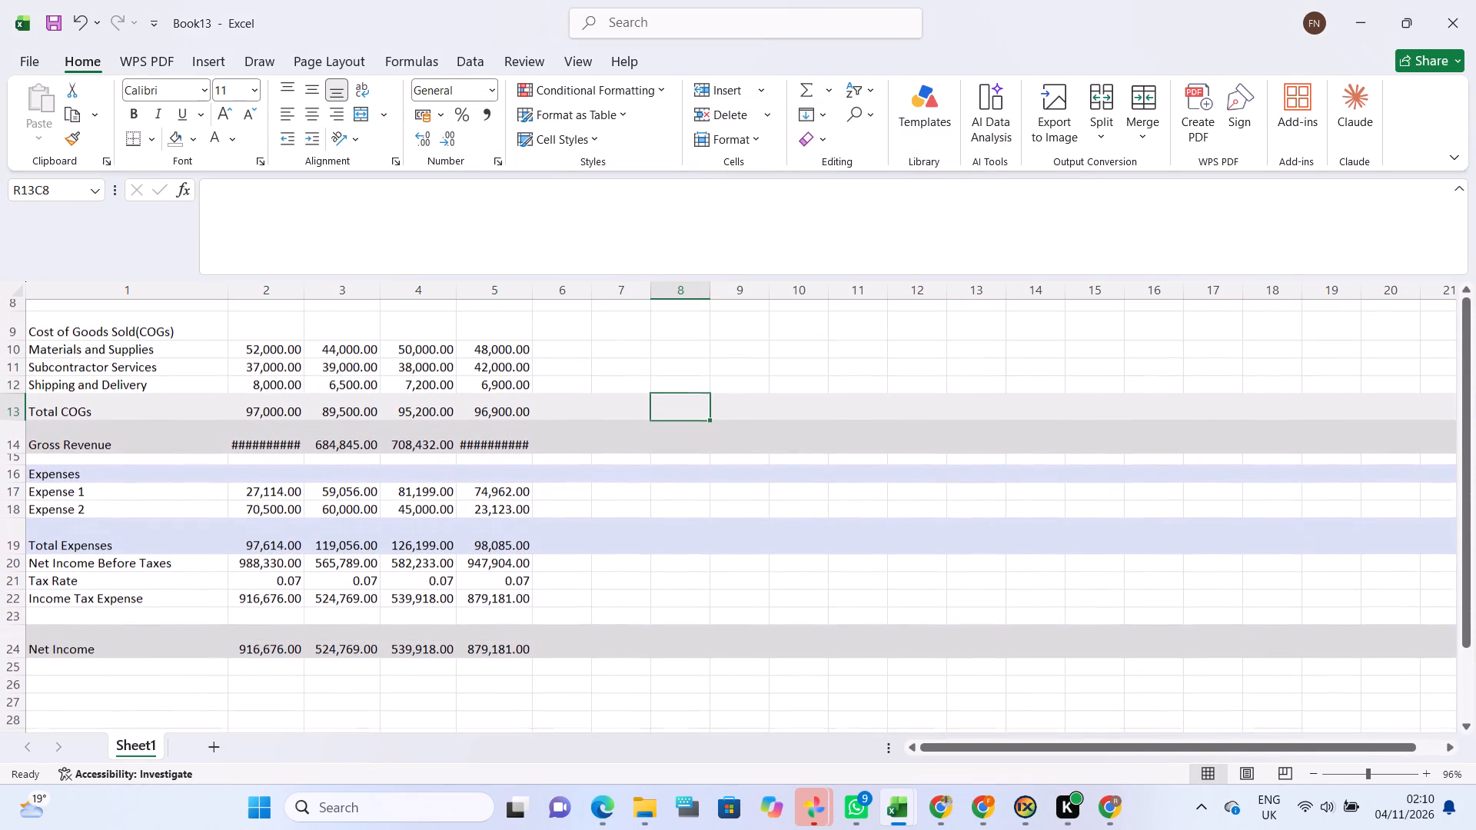
{"action": "scroll", "coordinate": [690, 532], "scroll_direction": "down", "scroll_amount": 1}
{"action": "scroll", "coordinate": [690, 532], "scroll_direction": "up", "scroll_amount": 2}
{"action": "scroll", "coordinate": [596, 494], "scroll_direction": "up", "scroll_amount": 1}
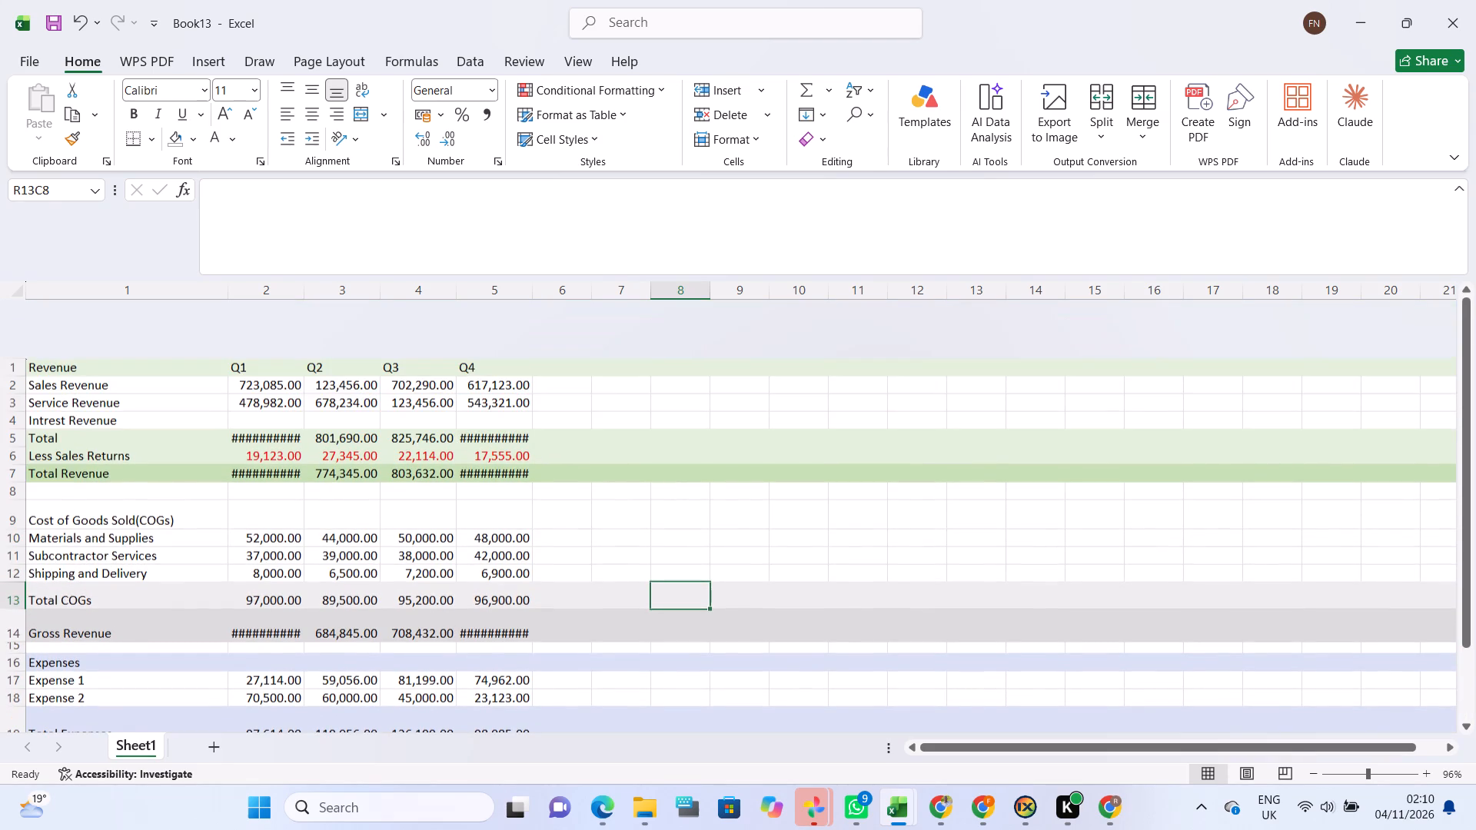
{"action": "scroll", "coordinate": [596, 494], "scroll_direction": "up", "scroll_amount": 1}
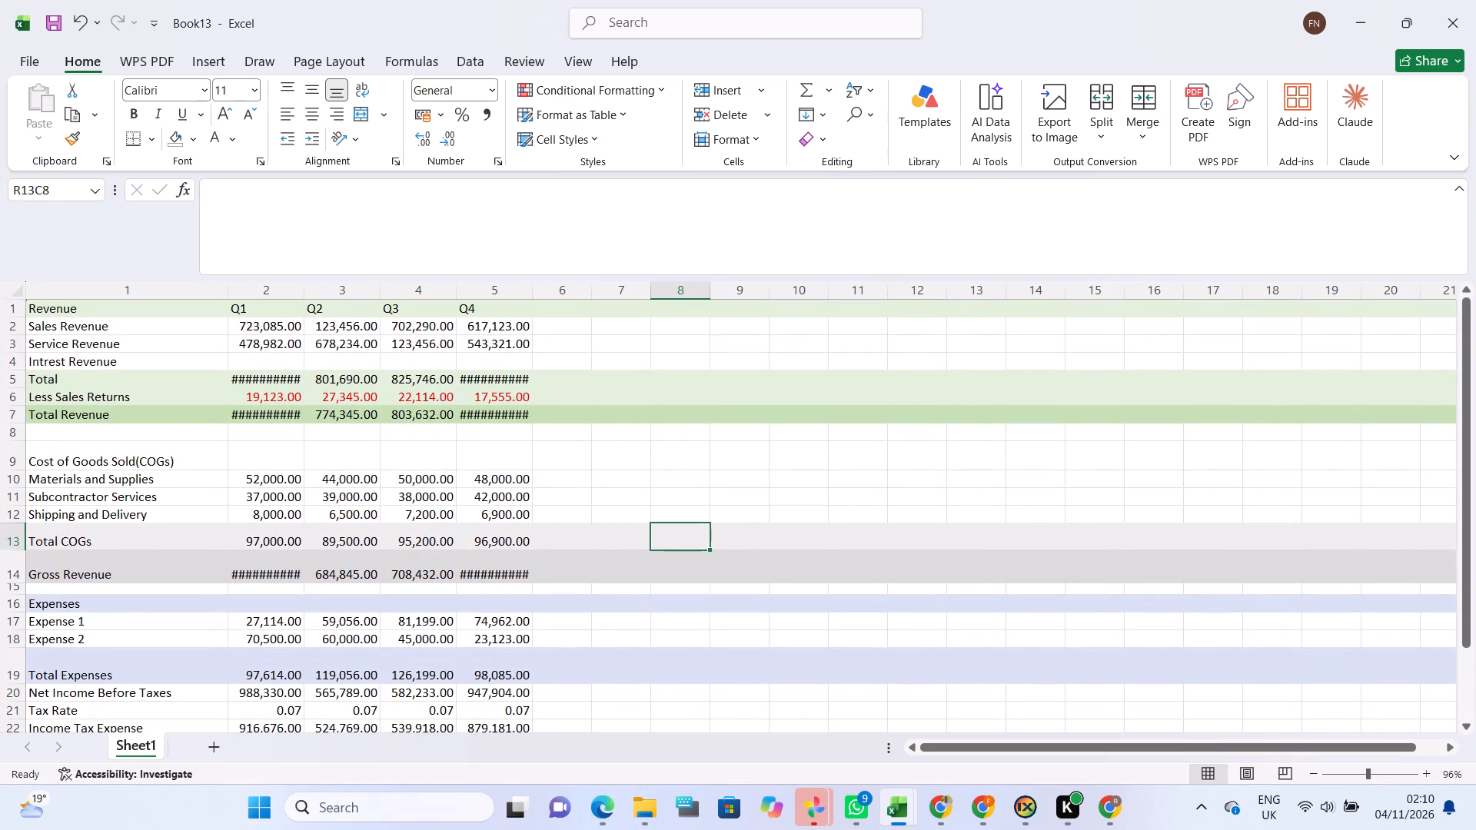
{"action": "scroll", "coordinate": [547, 556], "scroll_direction": "down", "scroll_amount": 1}
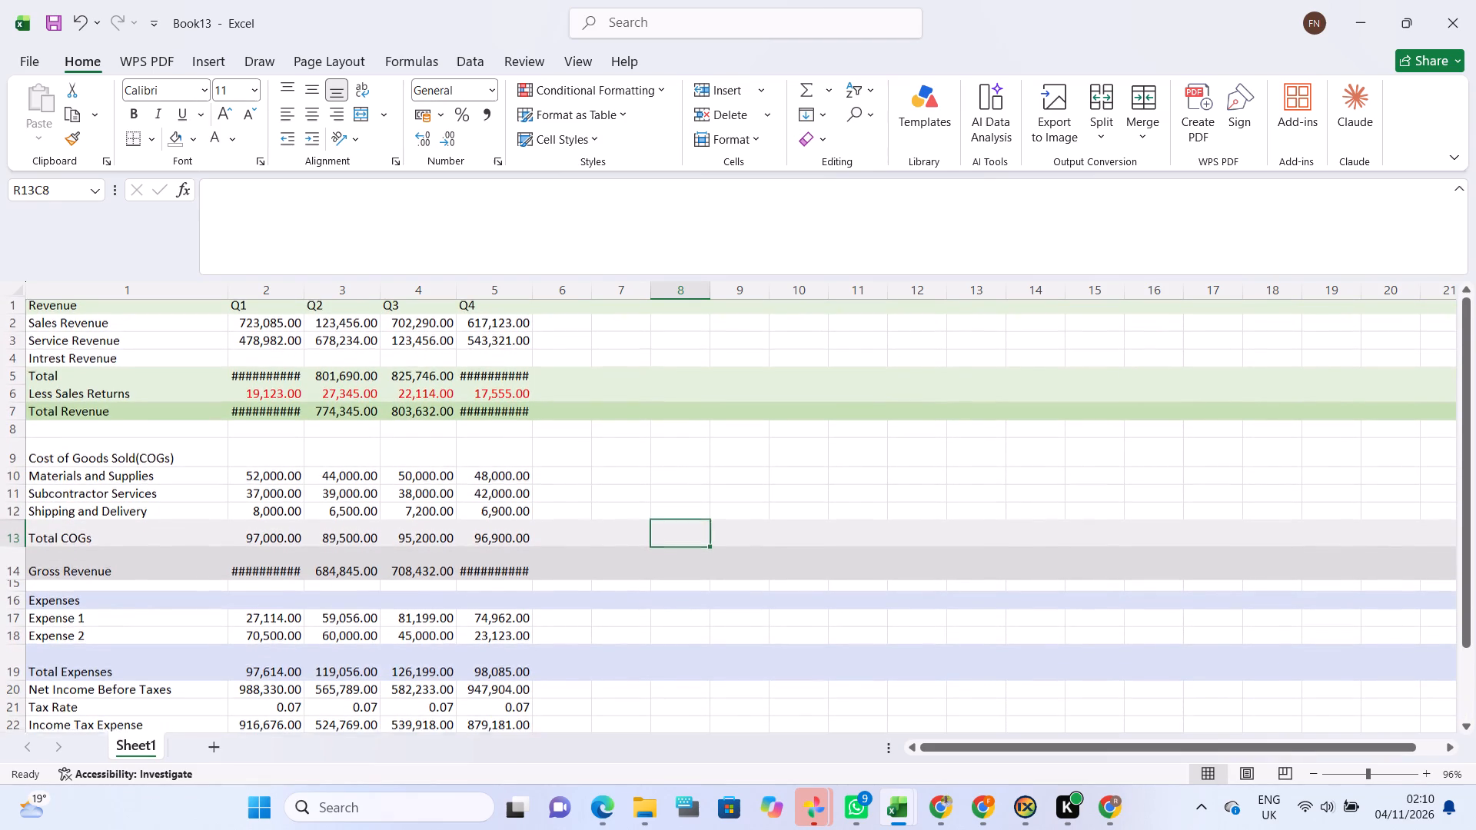
{"action": "scroll", "coordinate": [547, 556], "scroll_direction": "down", "scroll_amount": 1}
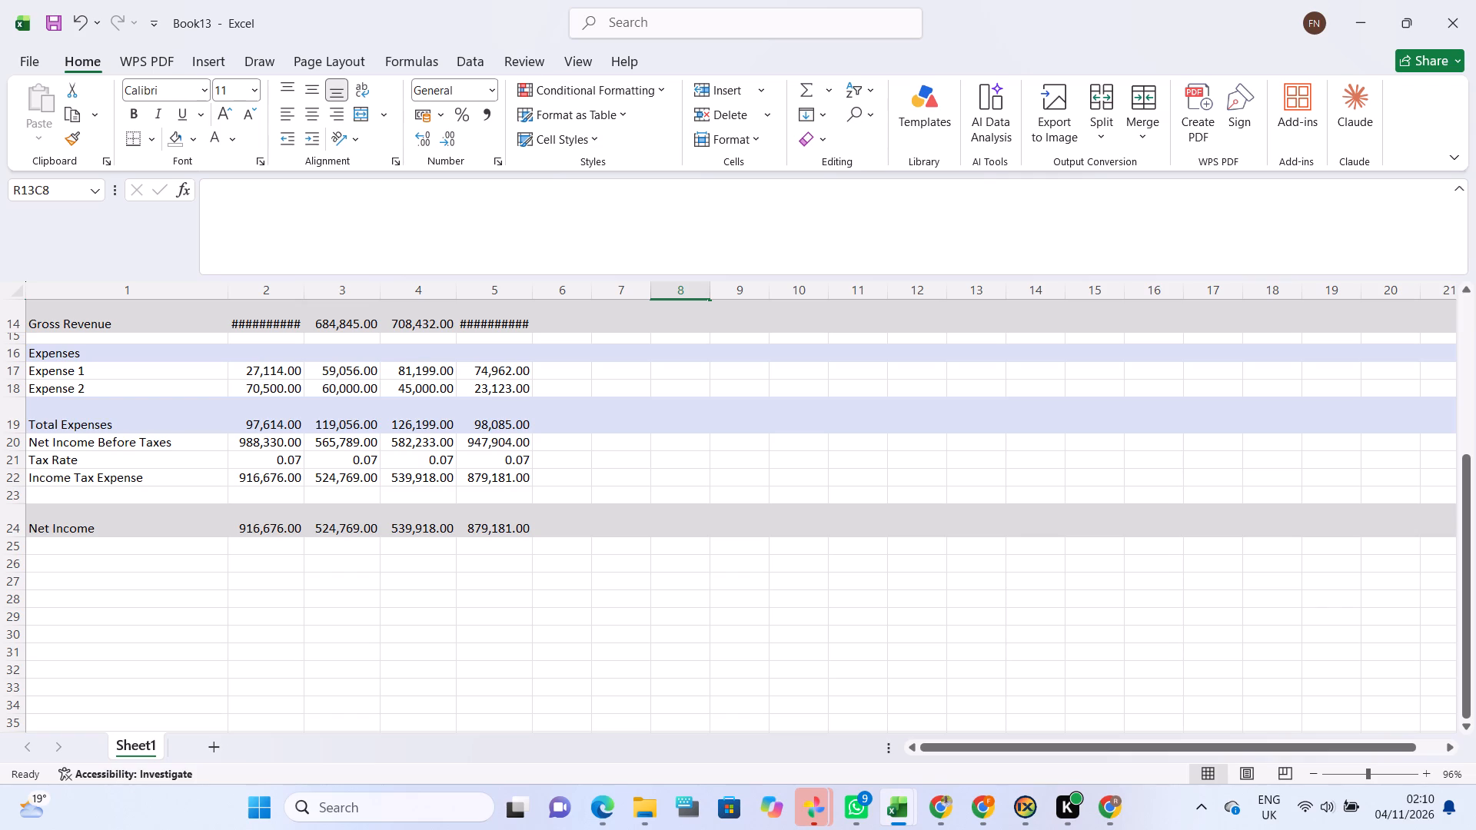
Fill the Net Income Before Taxes, Tax Rate and Income Tax Expense label cells with the palest tint of the theme's gold accent.
{"action": "left_click_drag", "start_coordinate": [35, 445], "coordinate": [107, 483]}
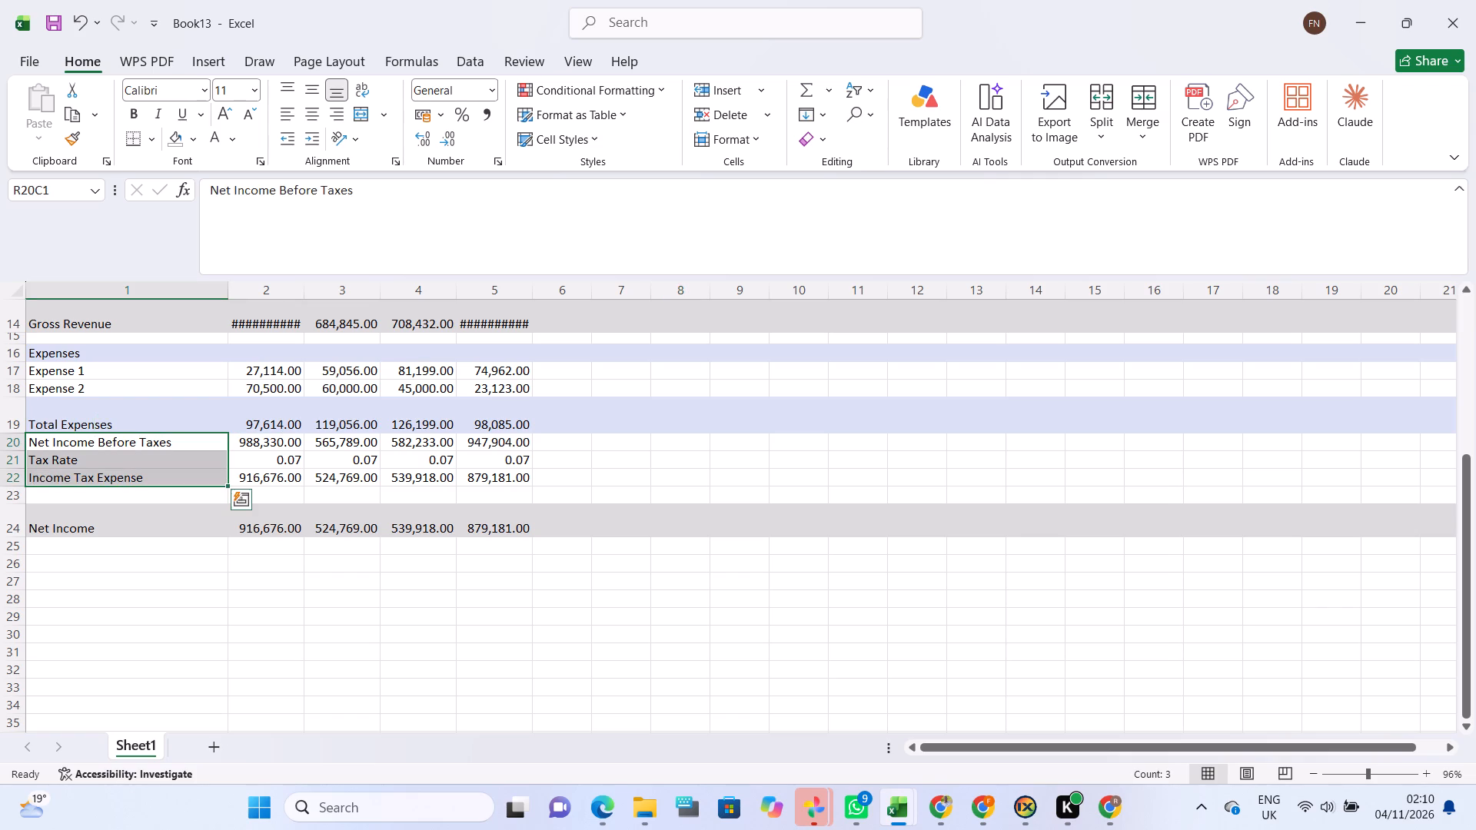
{"action": "right_click", "coordinate": [107, 483]}
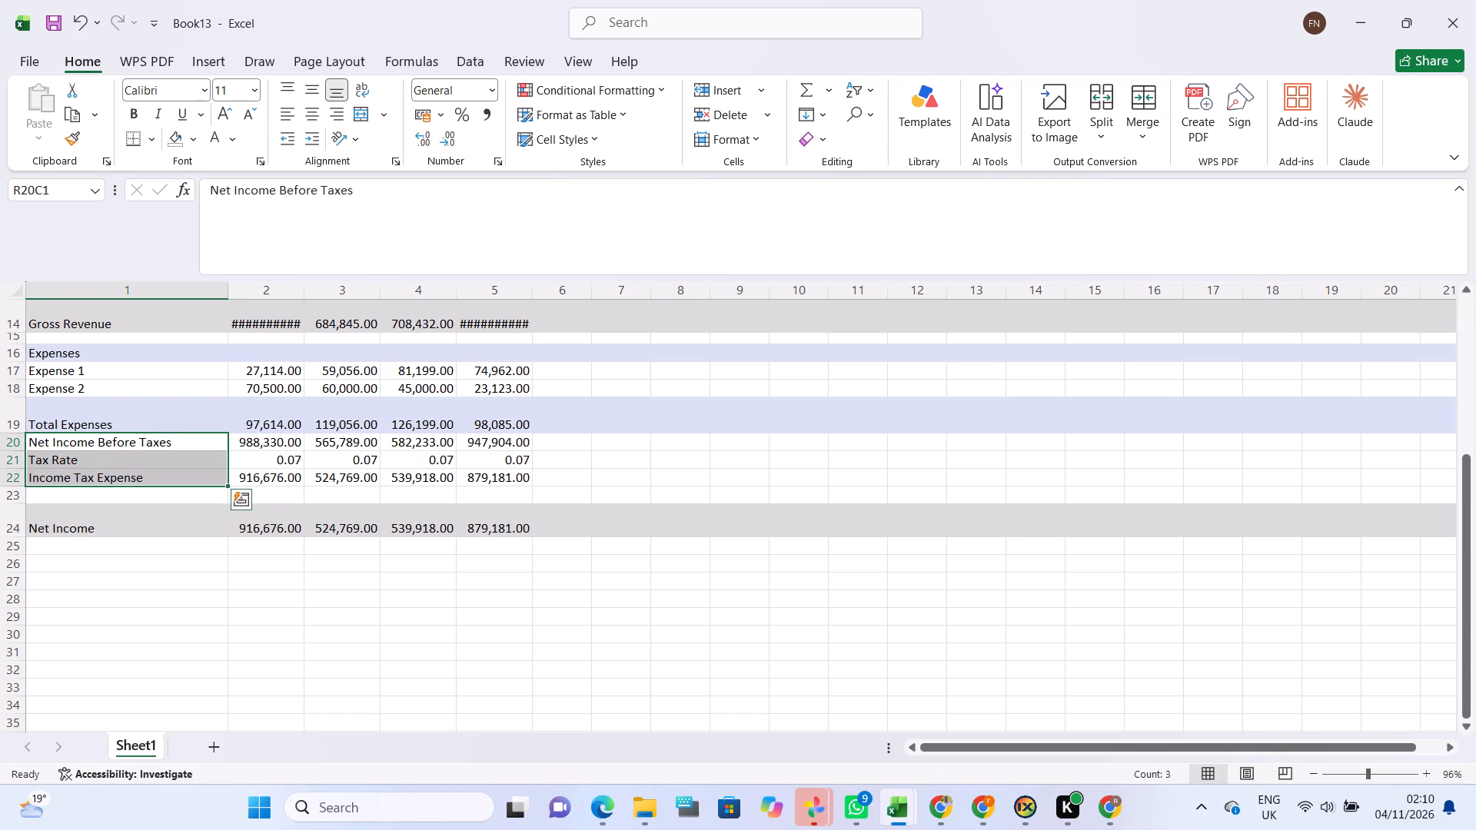
{"action": "right_click", "coordinate": [107, 483]}
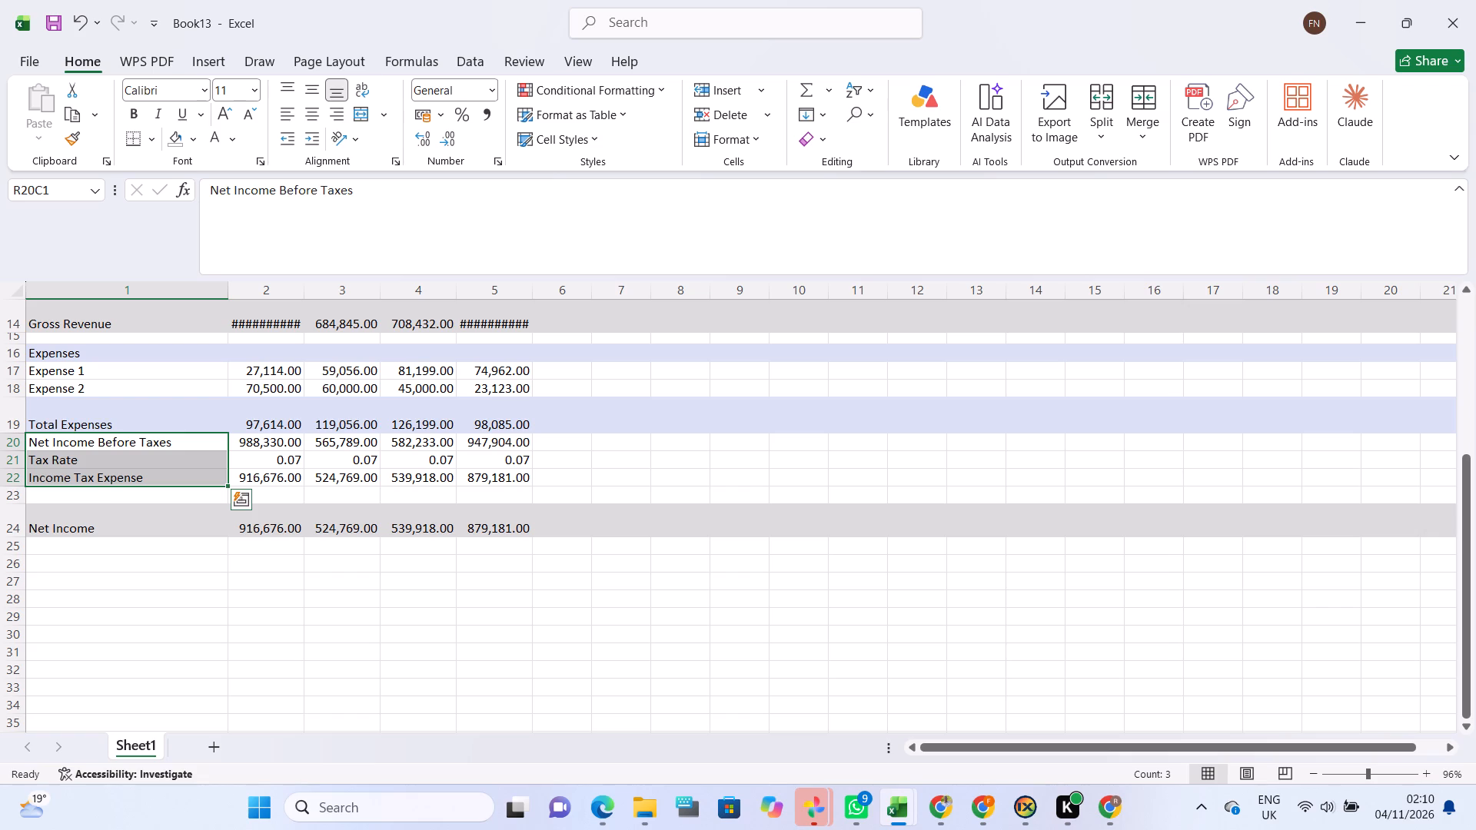
{"action": "right_click", "coordinate": [107, 480]}
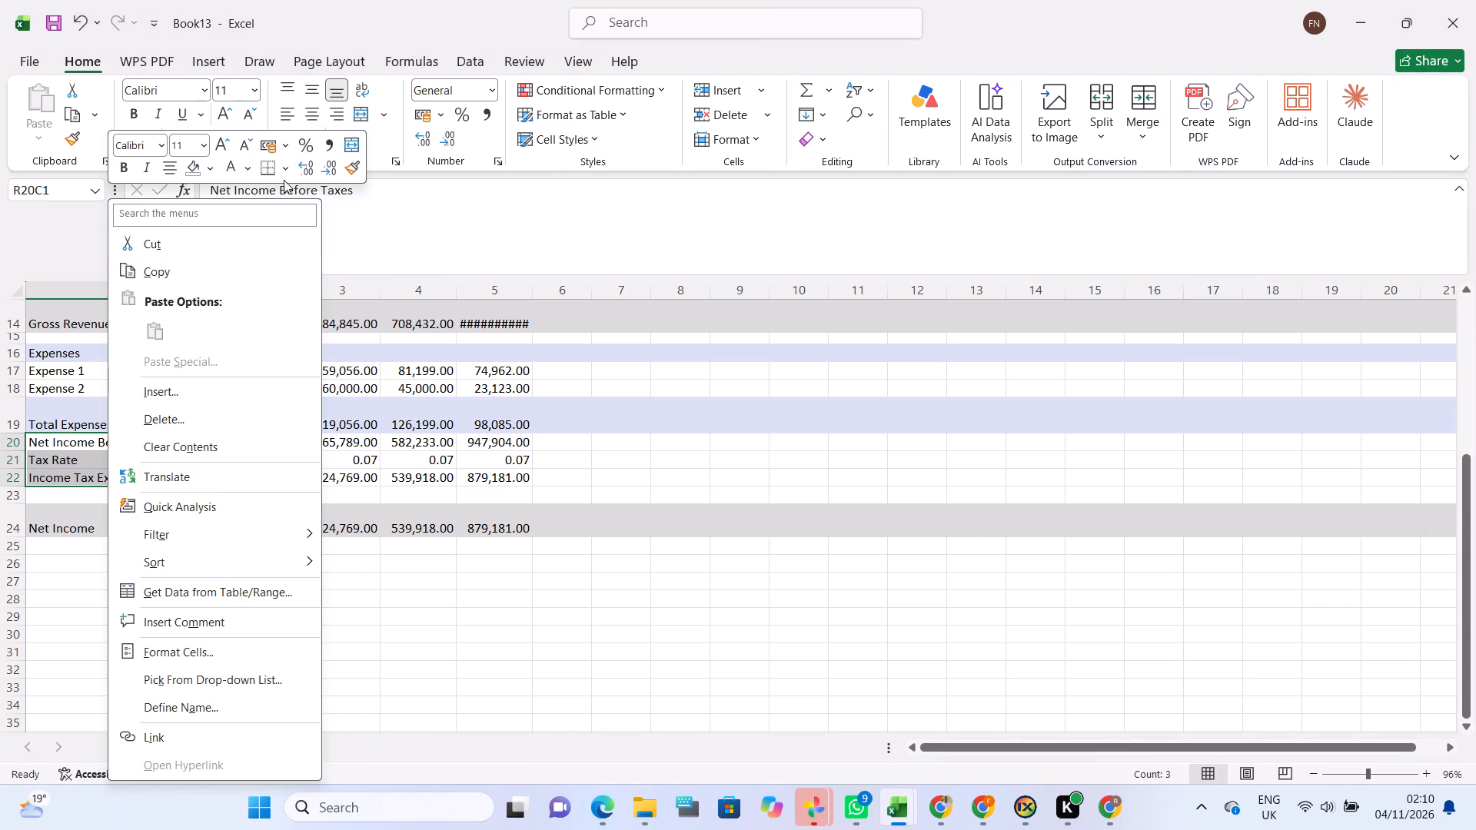
{"action": "left_click", "coordinate": [352, 469]}
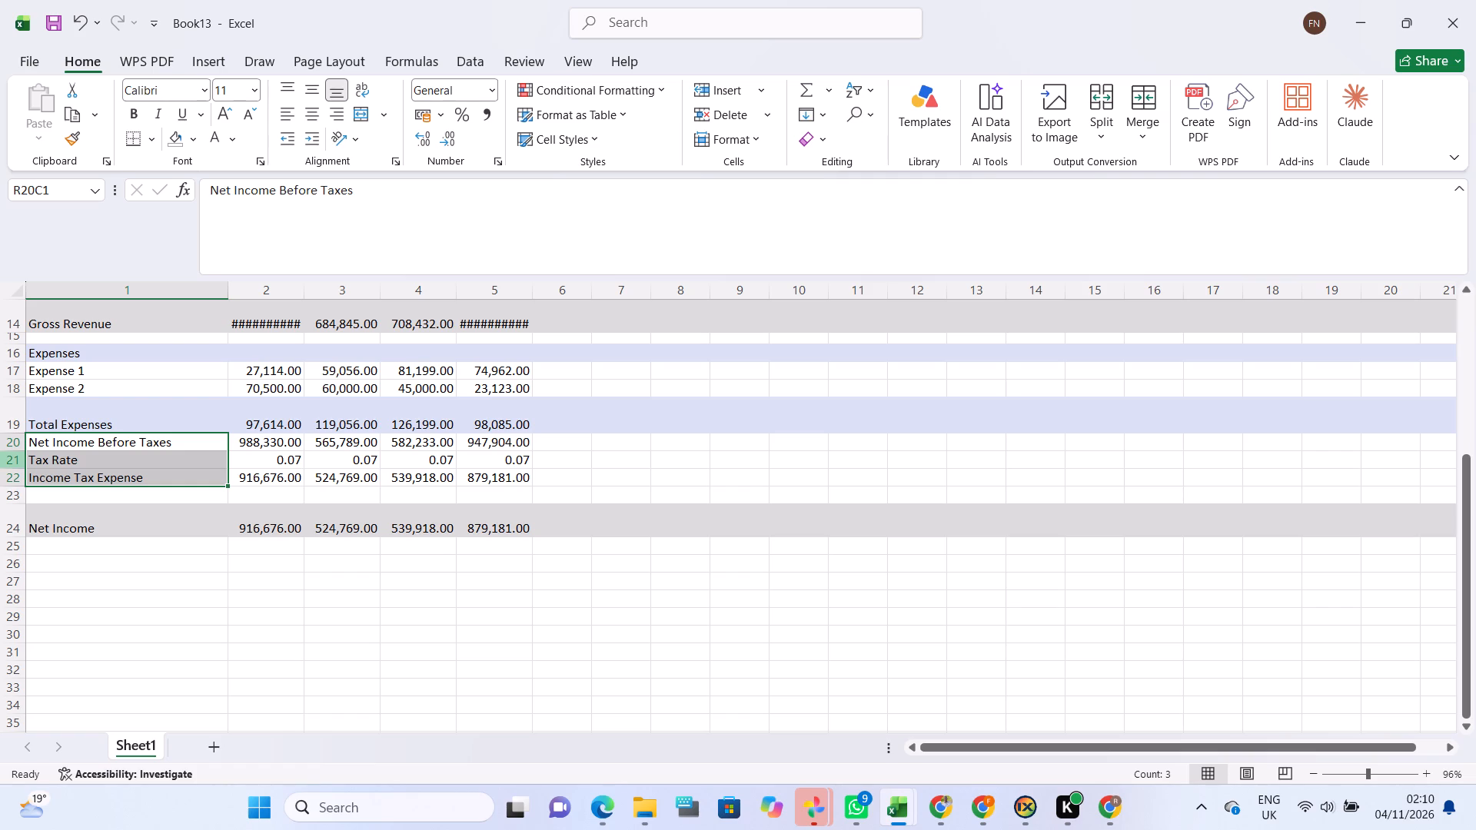
{"action": "key", "text": "ctrl+1"}
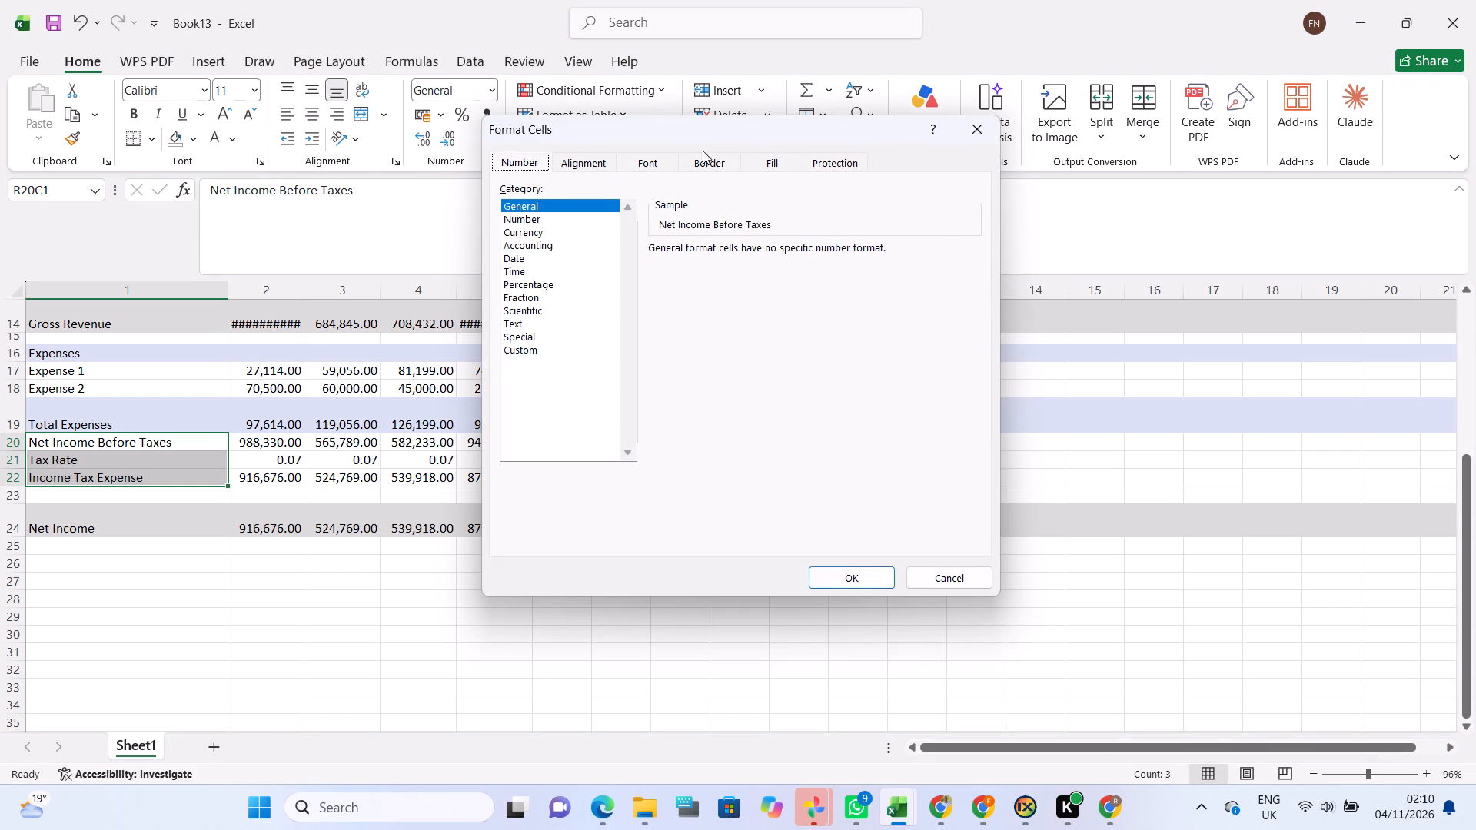
{"action": "left_click", "coordinate": [773, 157]}
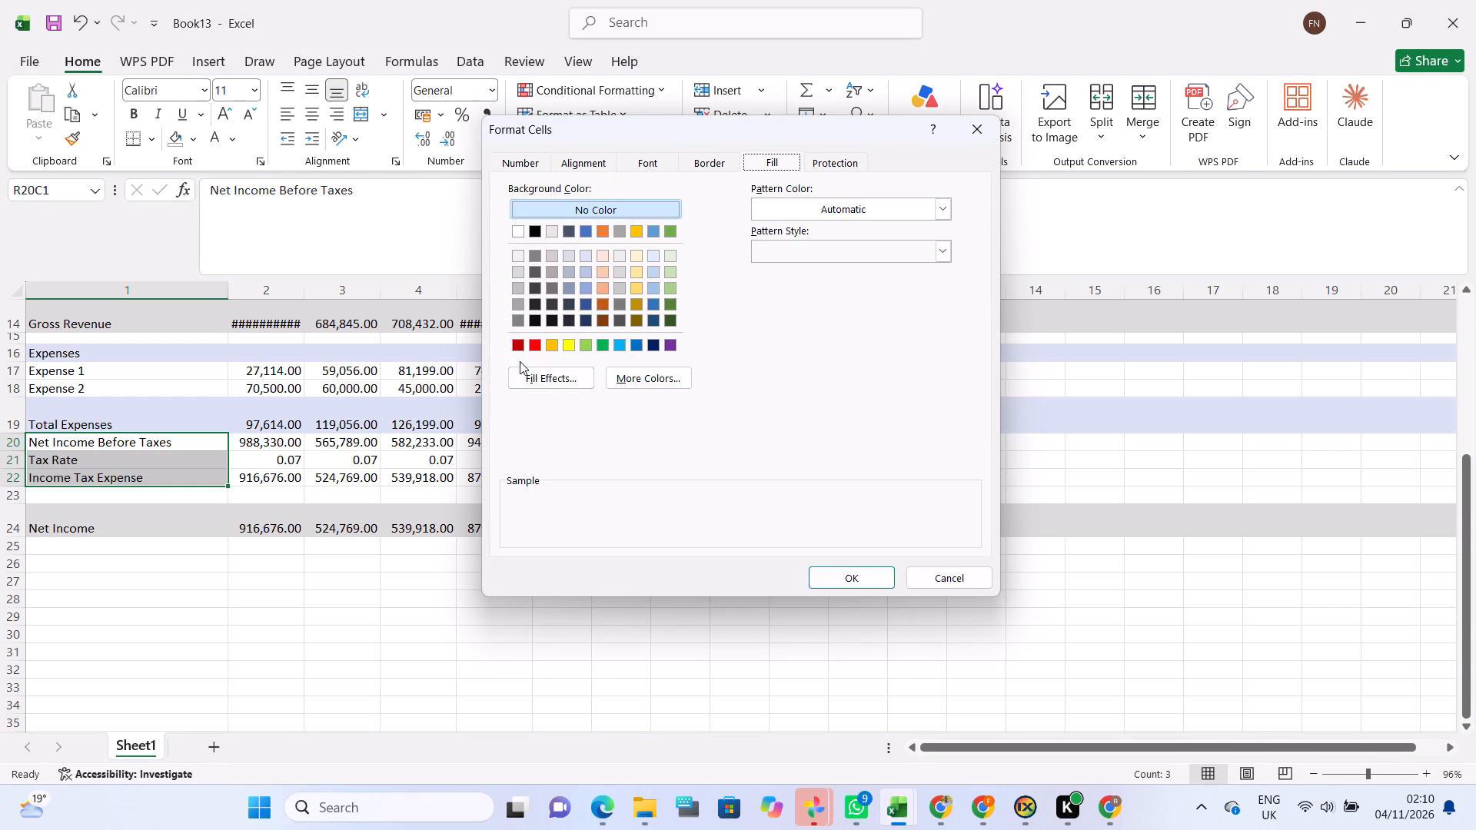
{"action": "left_click", "coordinate": [636, 256]}
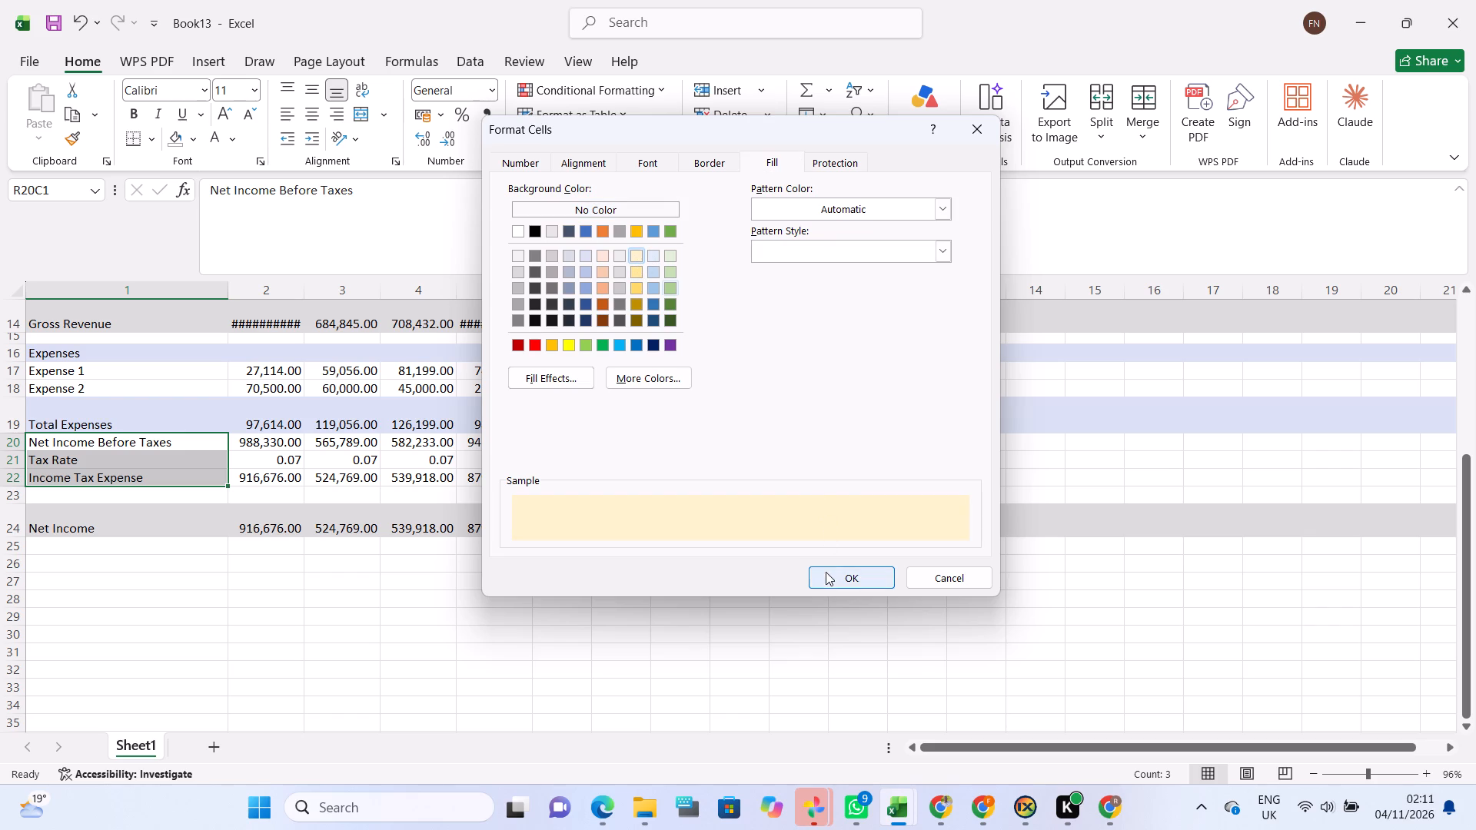
{"action": "left_click", "coordinate": [826, 575]}
{"action": "left_click", "coordinate": [391, 549]}
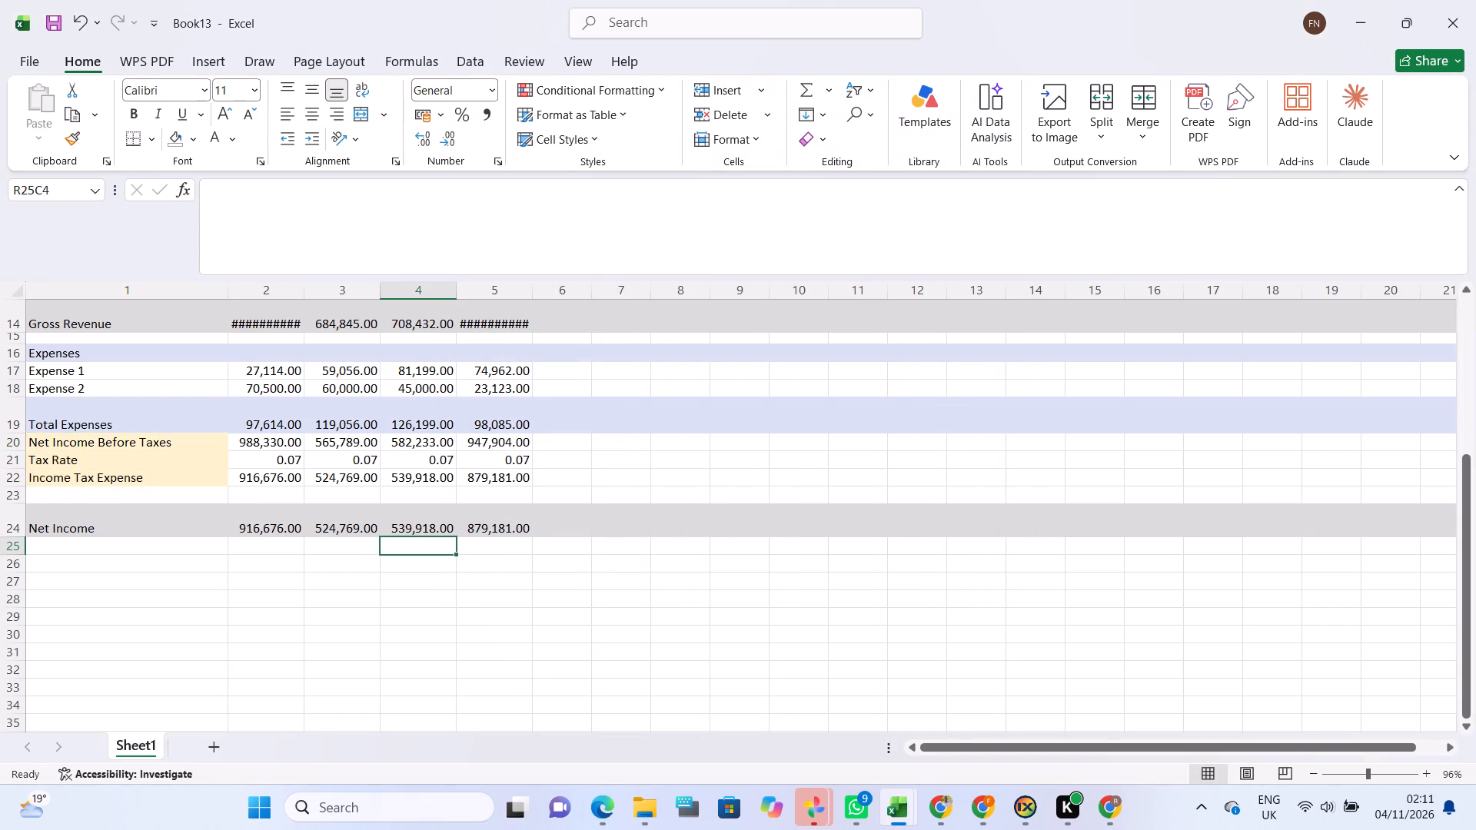
Fill the whole Net Income Before Taxes row, row 20, with the same palest gold tint as its label.
{"action": "left_click_drag", "start_coordinate": [234, 443], "coordinate": [321, 436]}
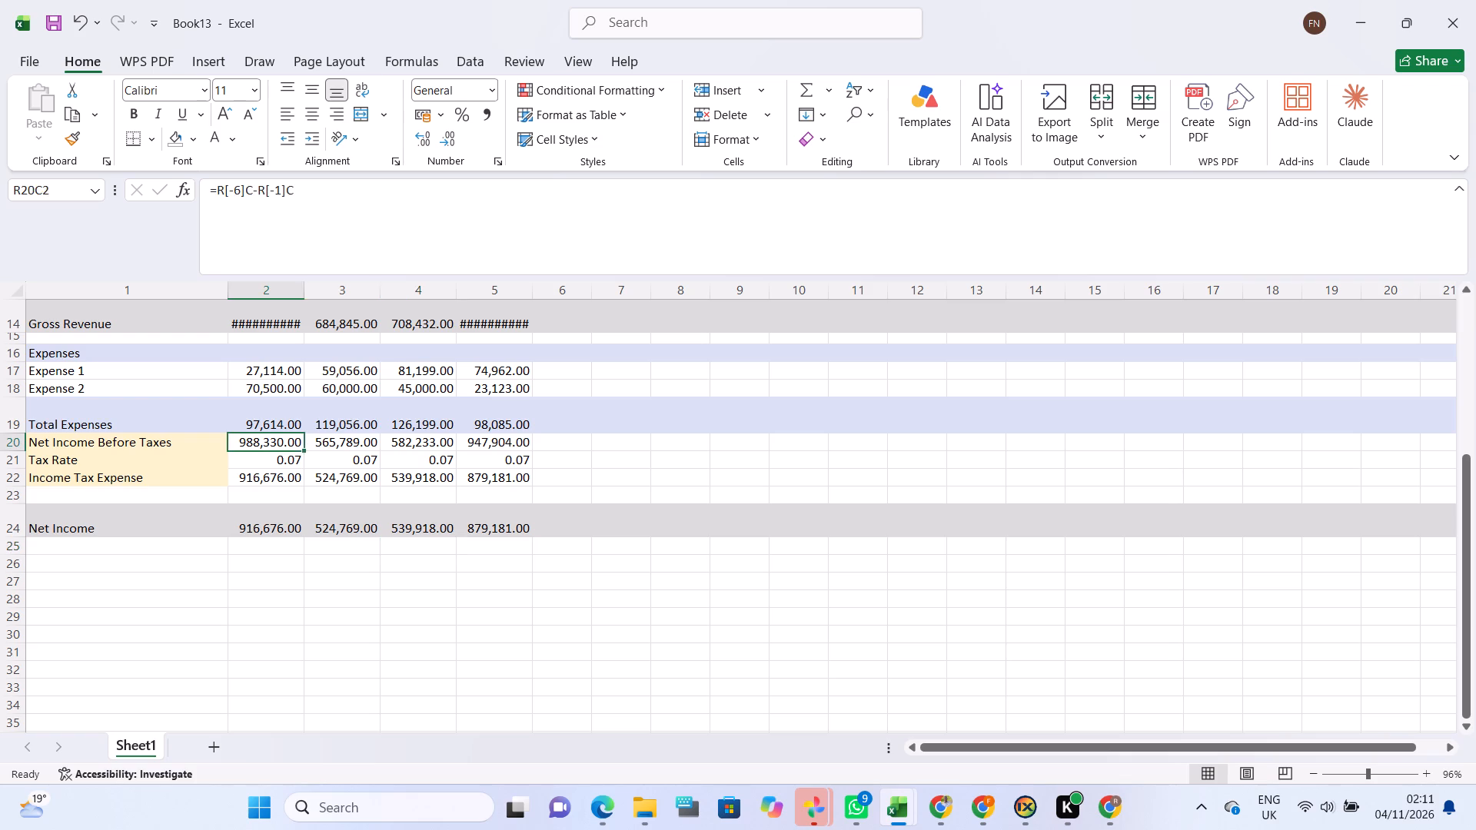
{"action": "left_click_drag", "start_coordinate": [321, 436], "coordinate": [479, 446]}
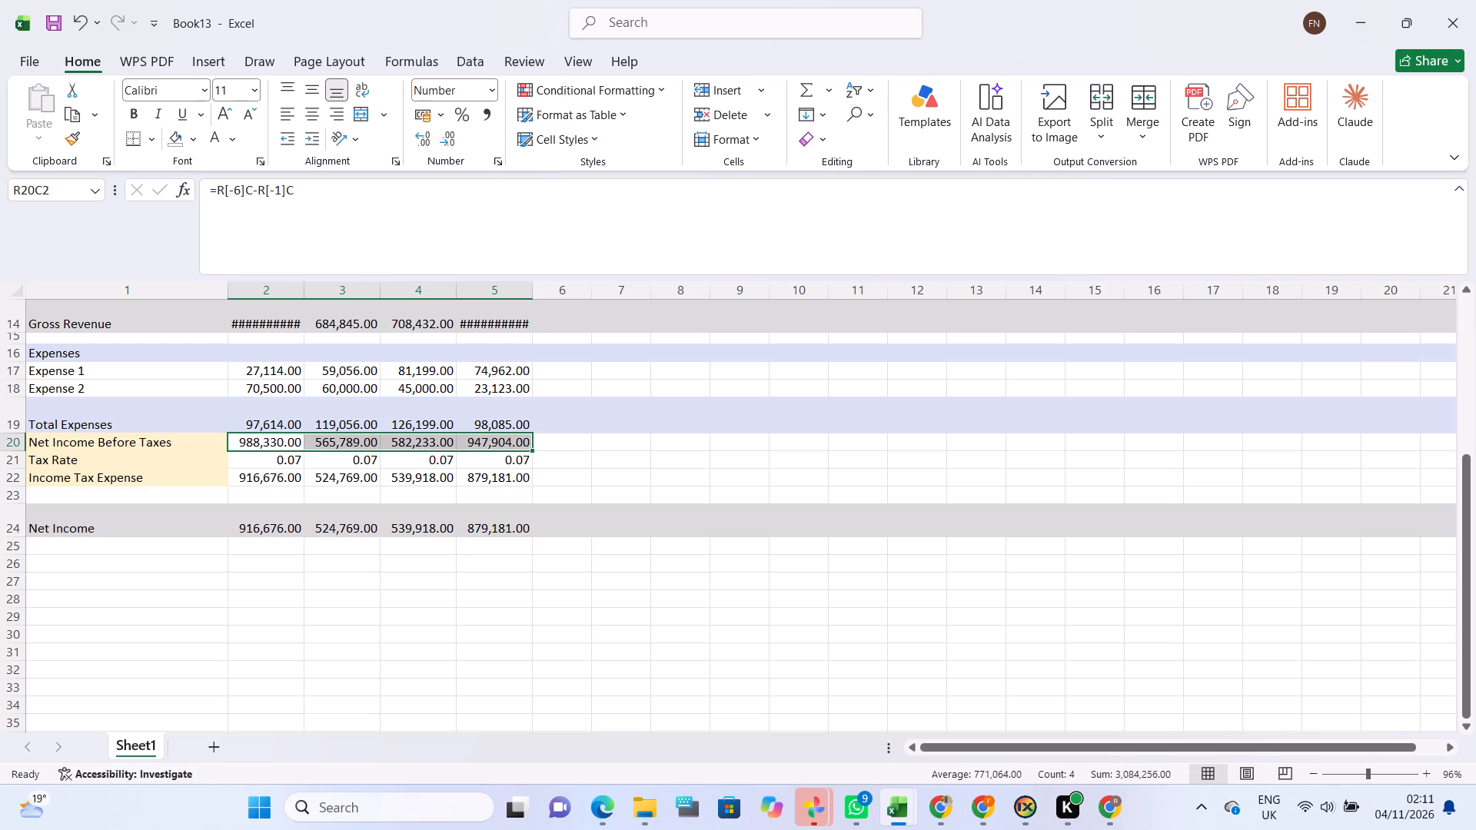
{"action": "right_click", "coordinate": [479, 446]}
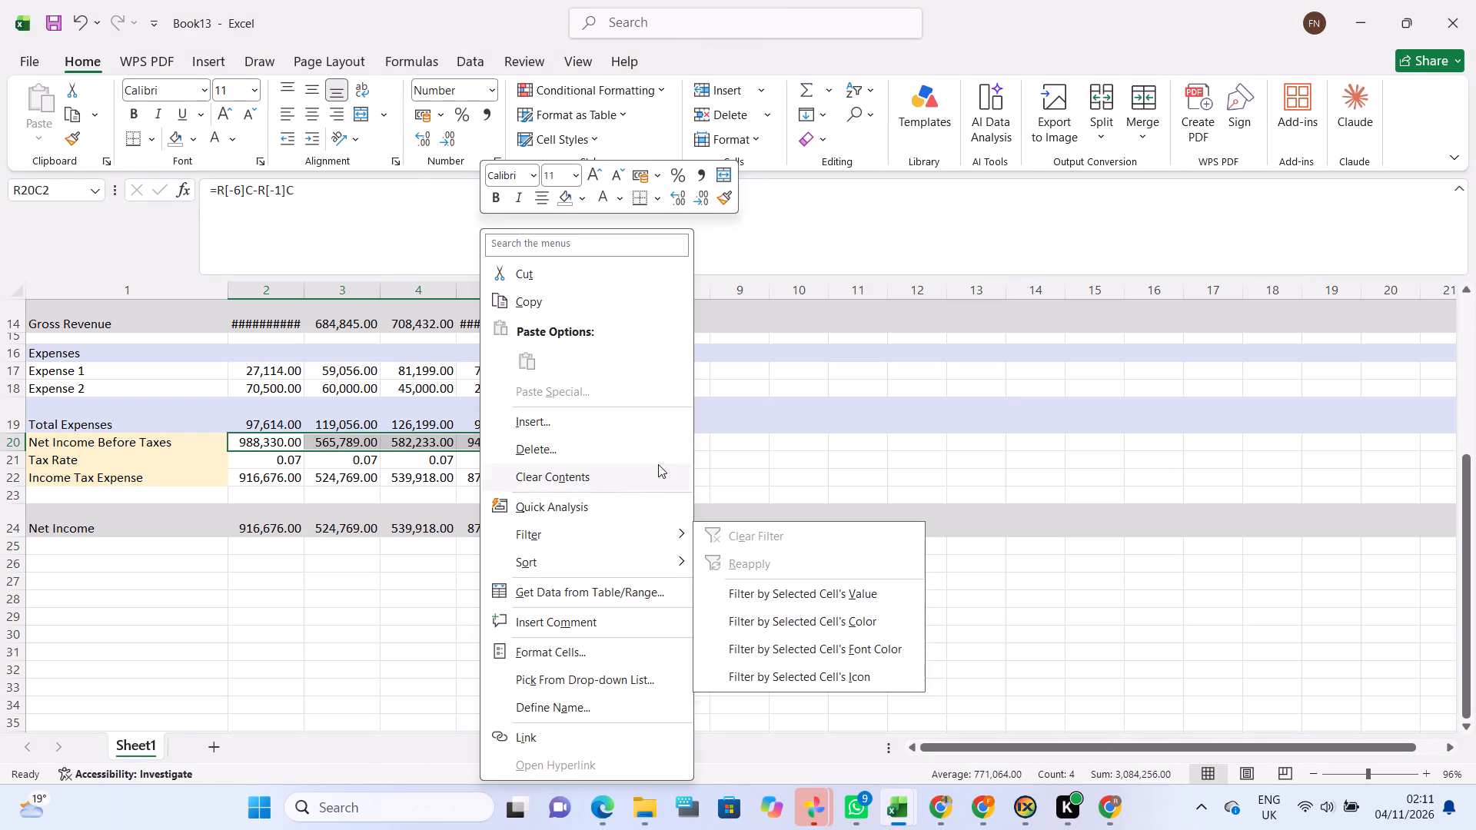
{"action": "left_click", "coordinate": [716, 435]}
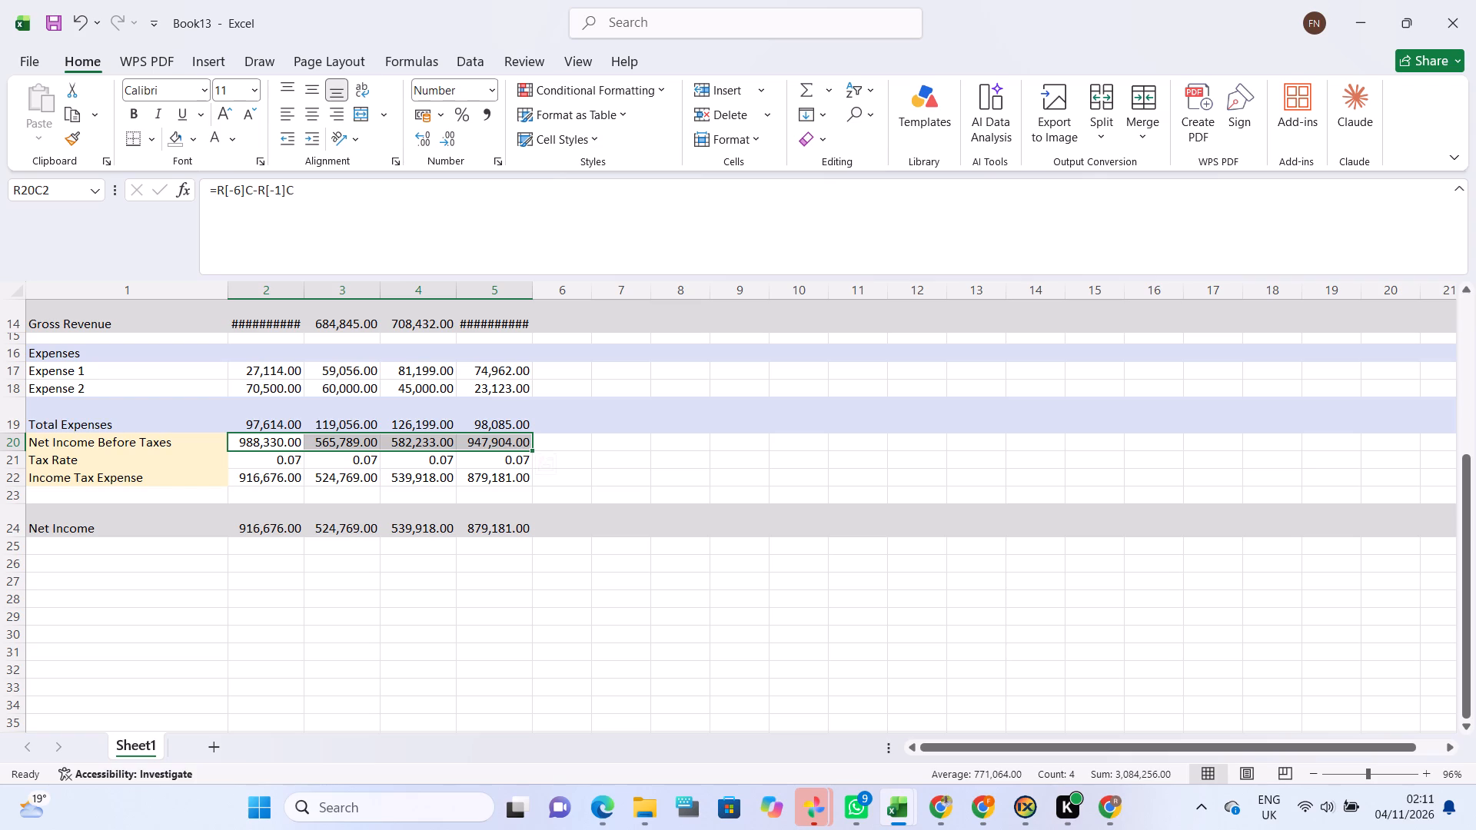
{"action": "right_click", "coordinate": [15, 442]}
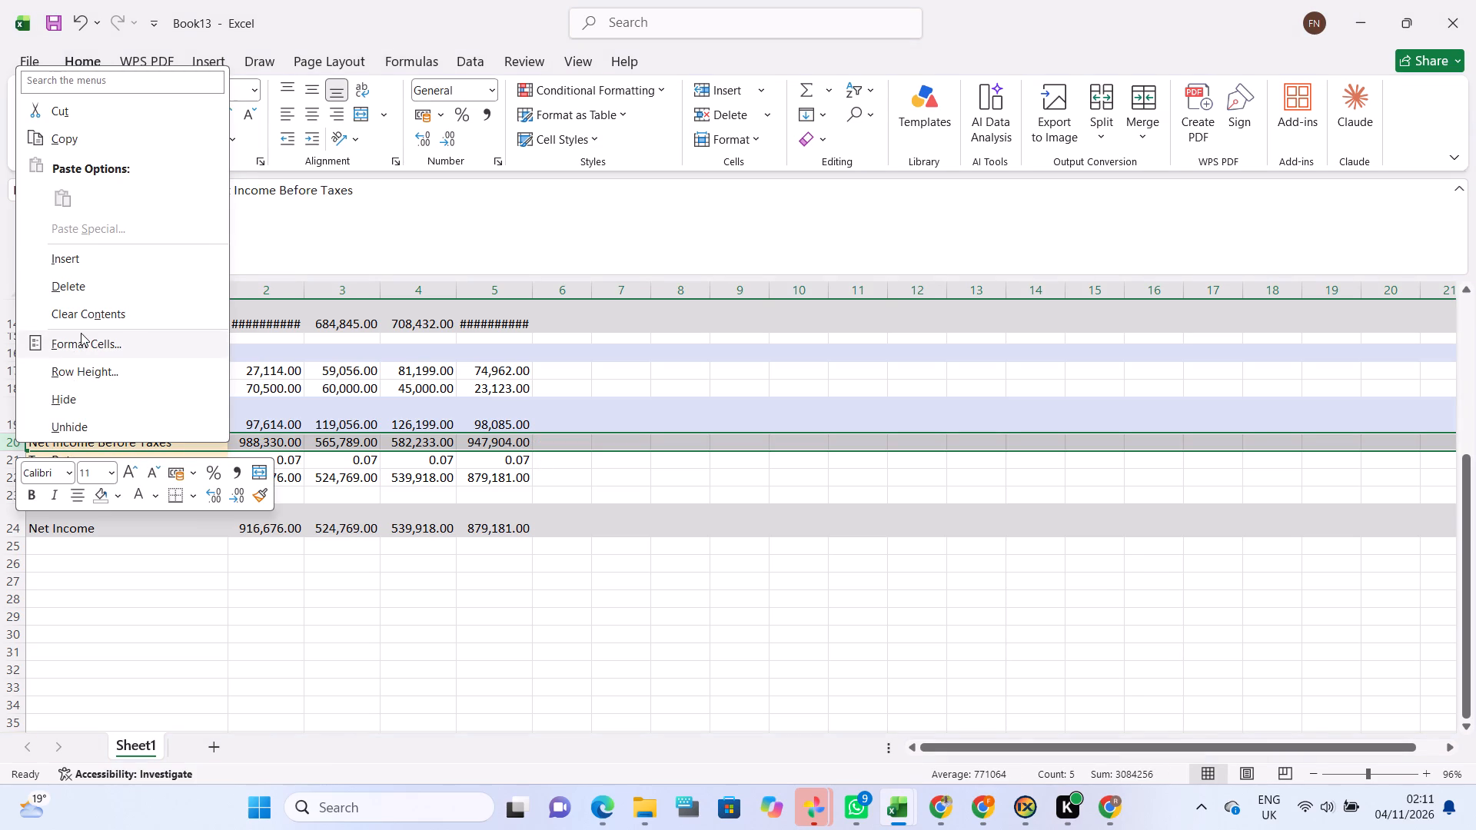
{"action": "left_click", "coordinate": [80, 344]}
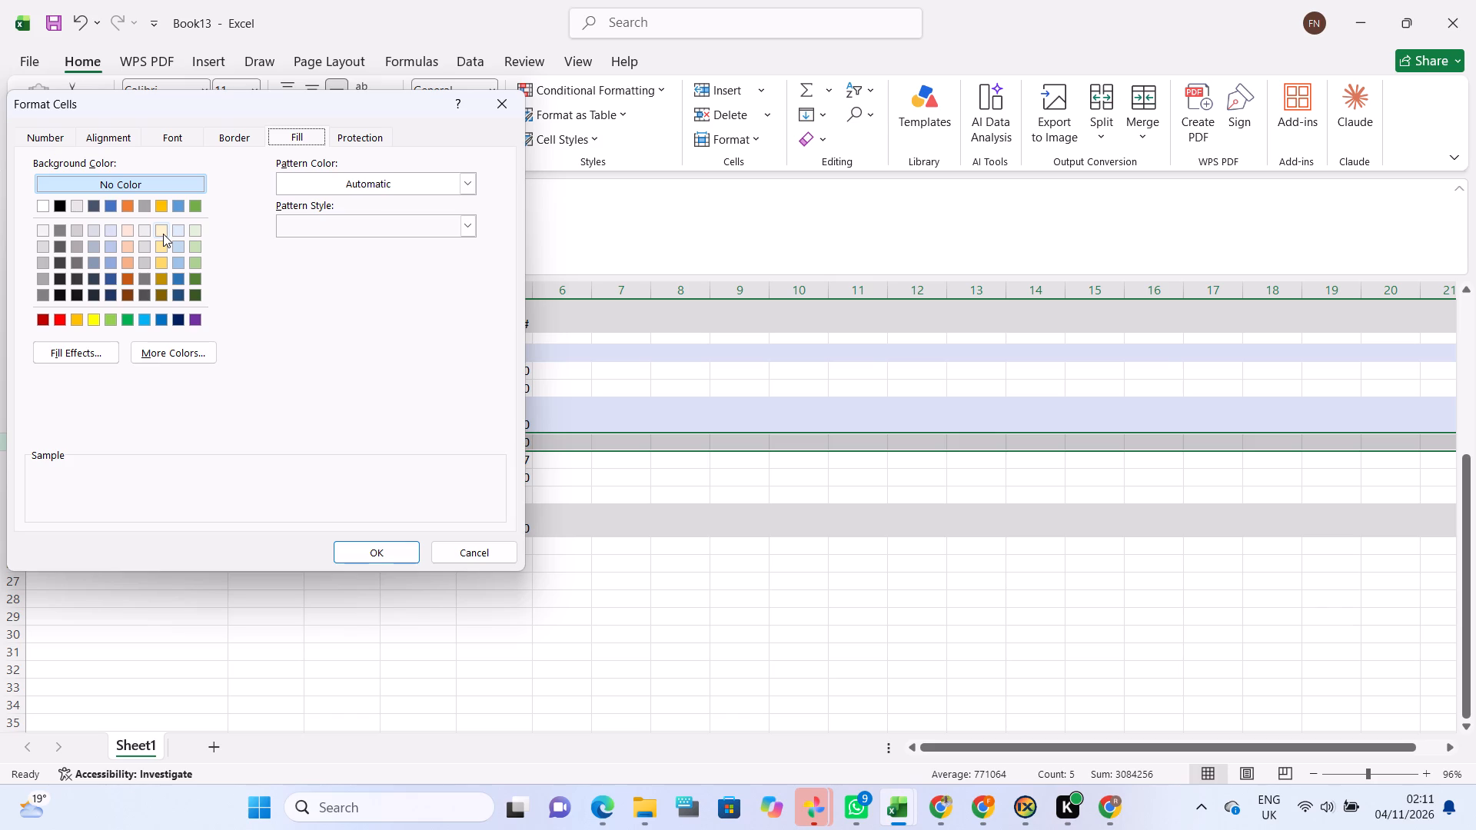
{"action": "left_click", "coordinate": [163, 234]}
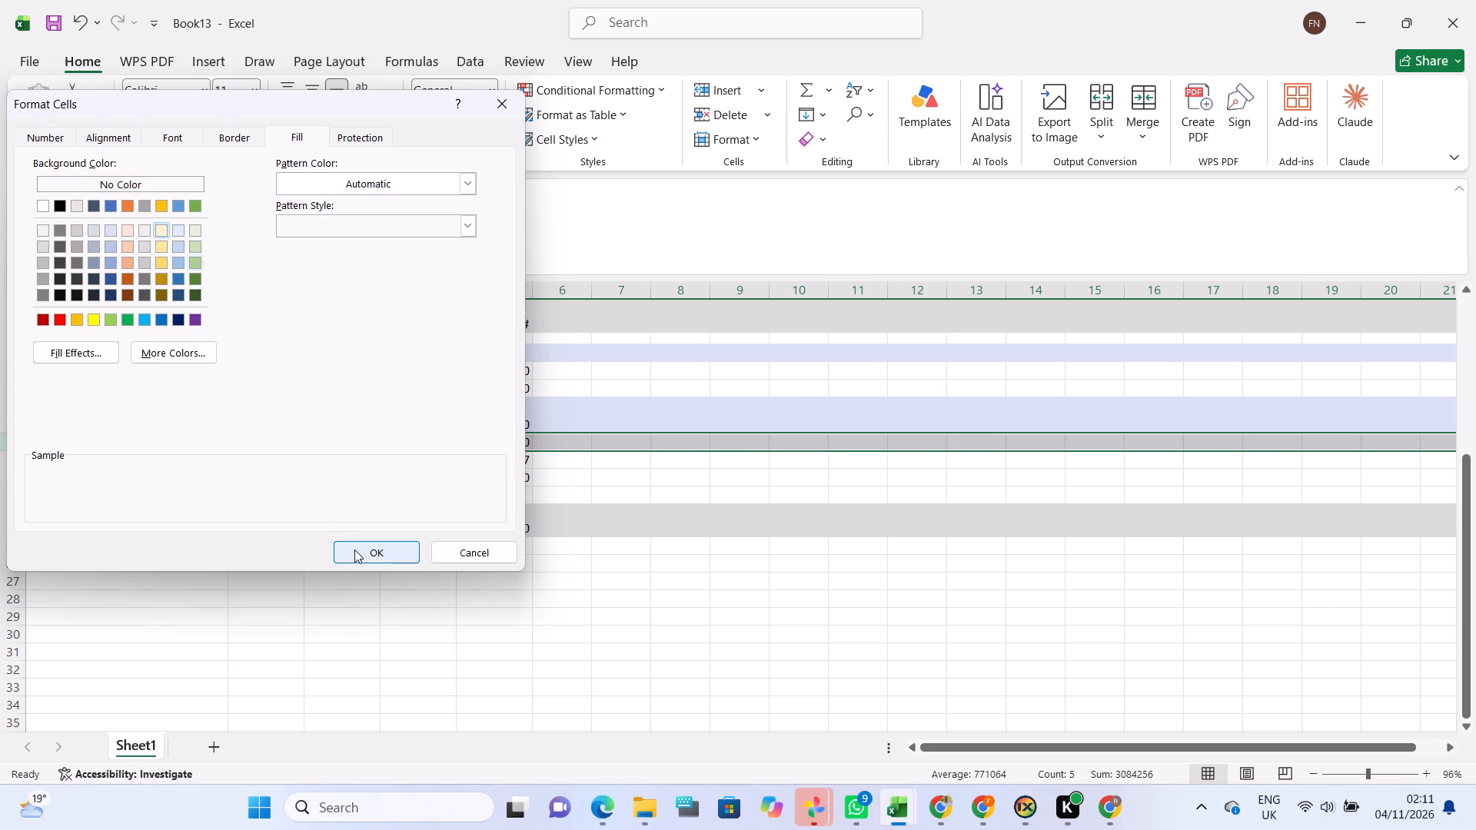
{"action": "left_click", "coordinate": [354, 550]}
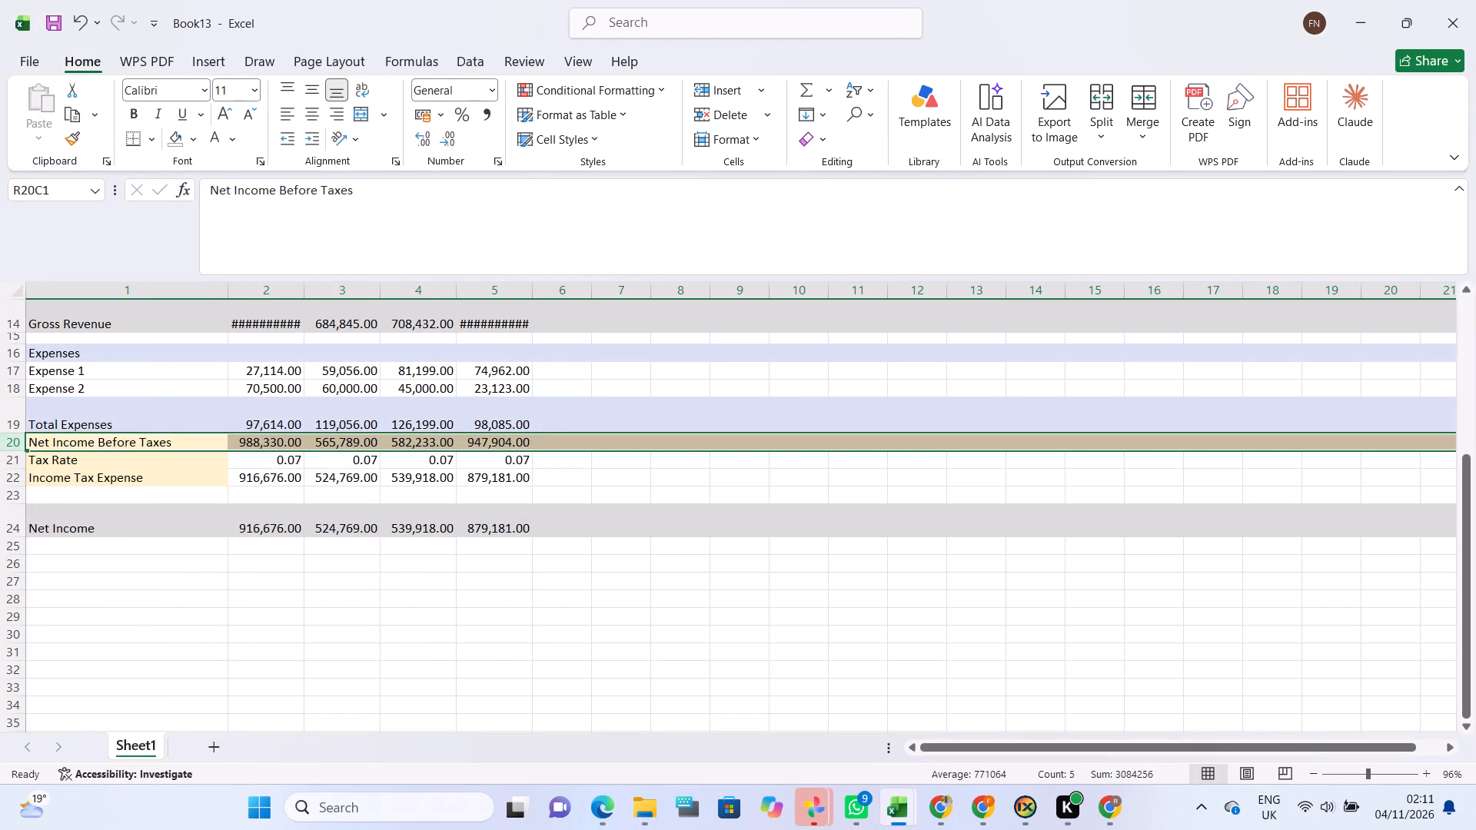
{"action": "left_click", "coordinate": [339, 449]}
{"action": "left_click", "coordinate": [339, 449]}
{"action": "left_click", "coordinate": [349, 531]}
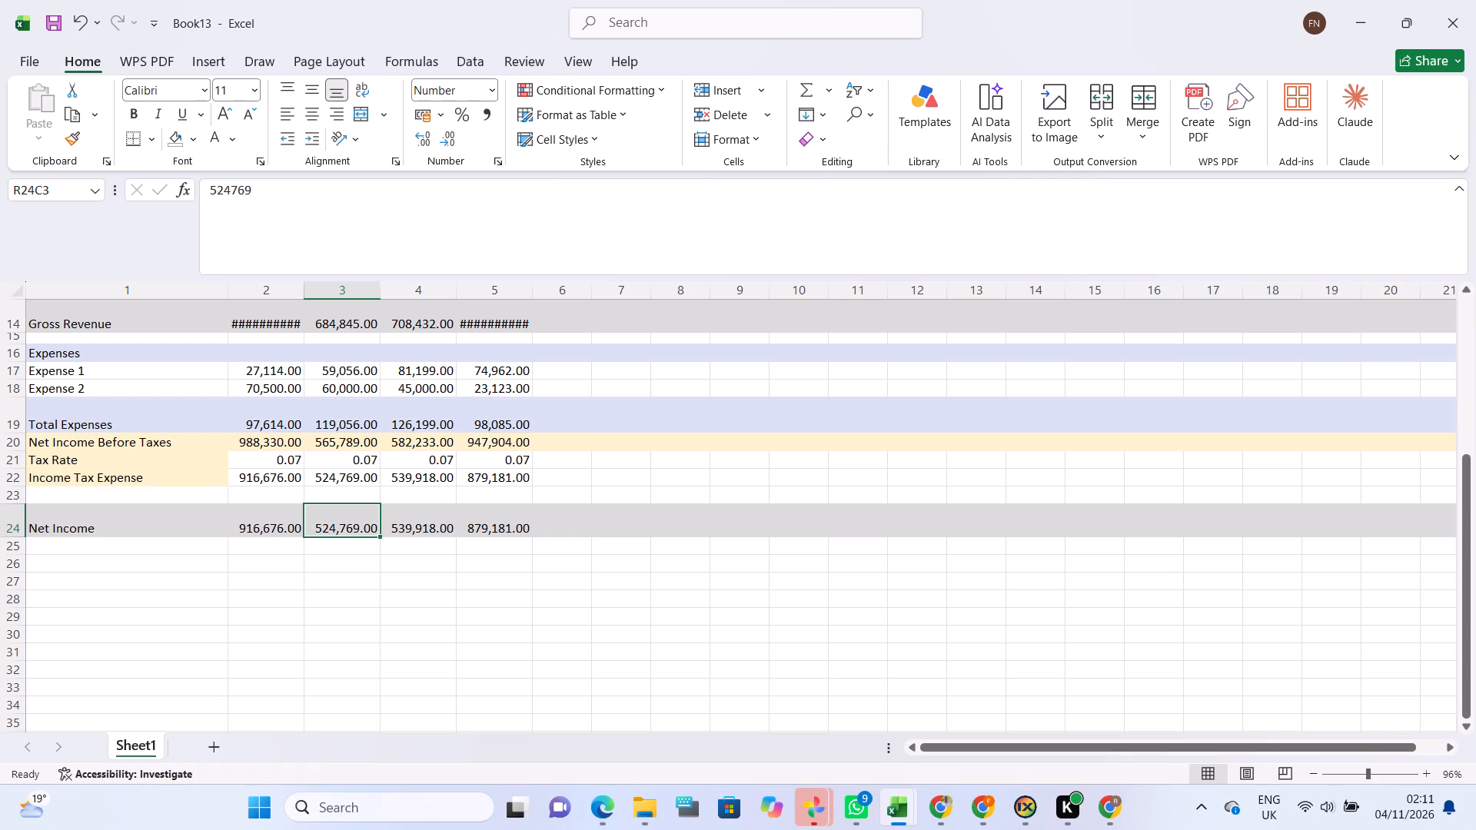
Fill the whole Income Tax Expense row, row 22, with the same palest gold tint.
{"action": "left_click_drag", "start_coordinate": [240, 472], "coordinate": [491, 480]}
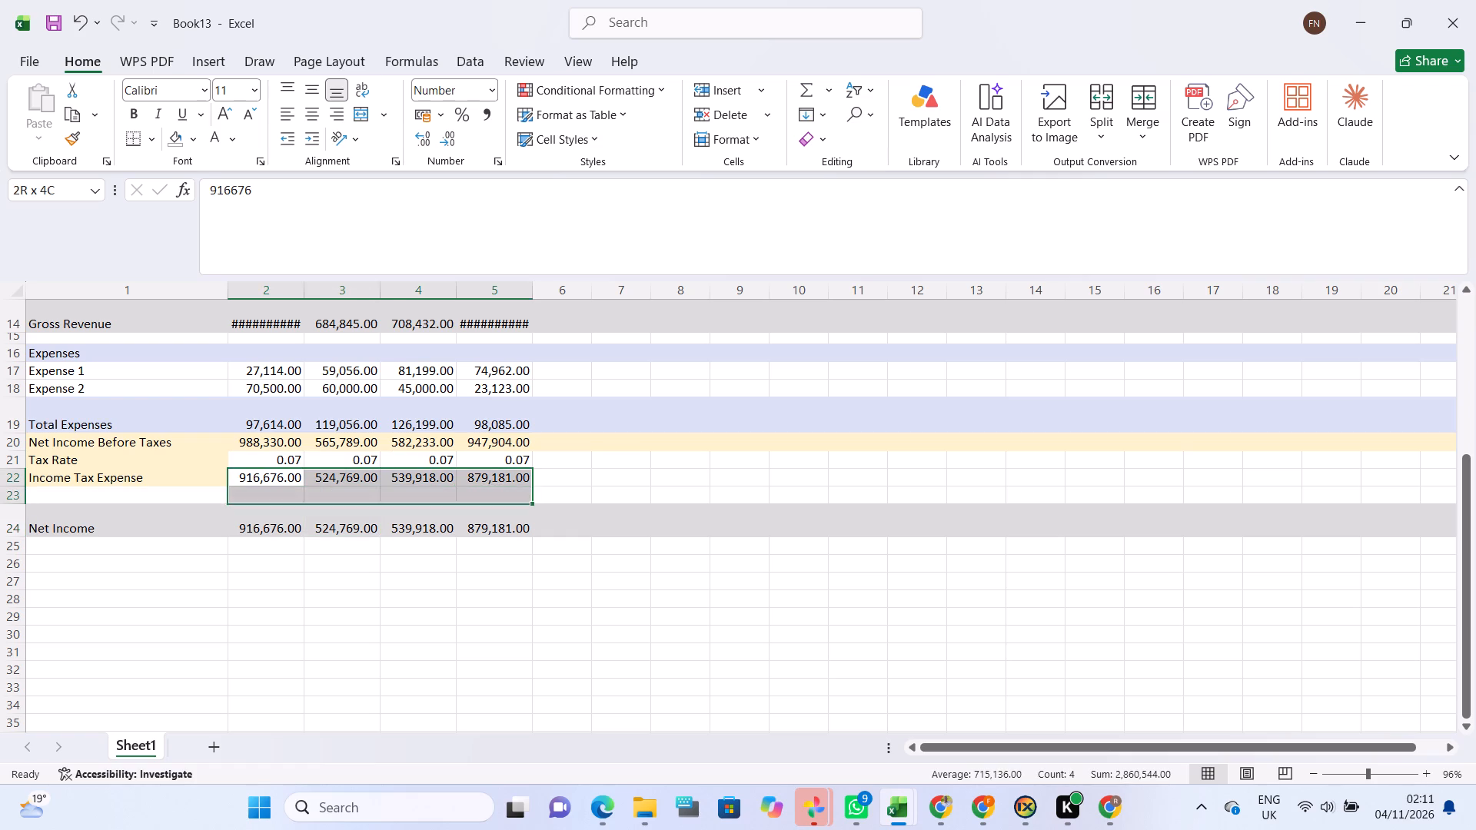
{"action": "left_click_drag", "start_coordinate": [491, 480], "coordinate": [507, 478]}
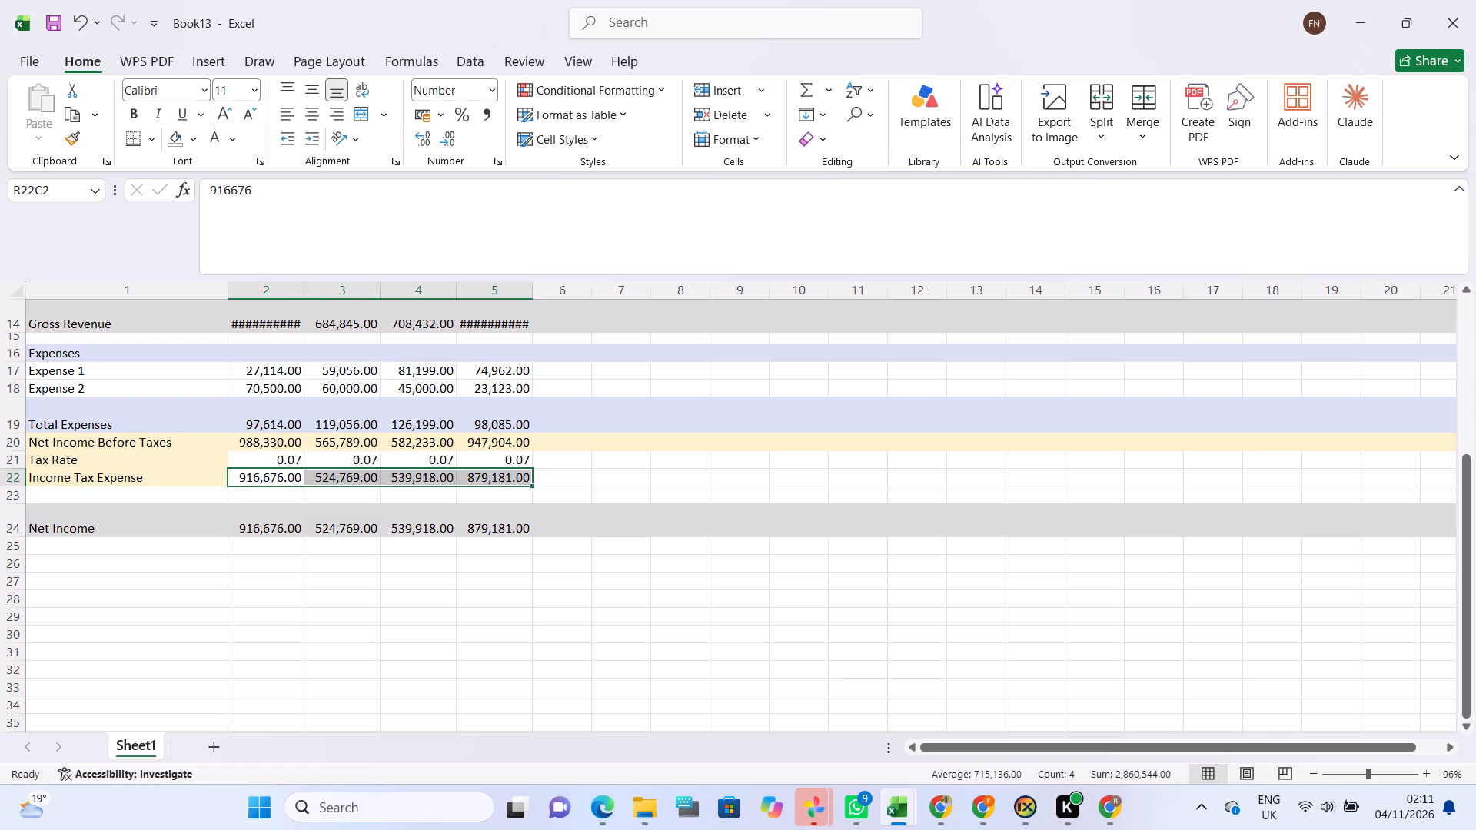
{"action": "right_click", "coordinate": [15, 475]}
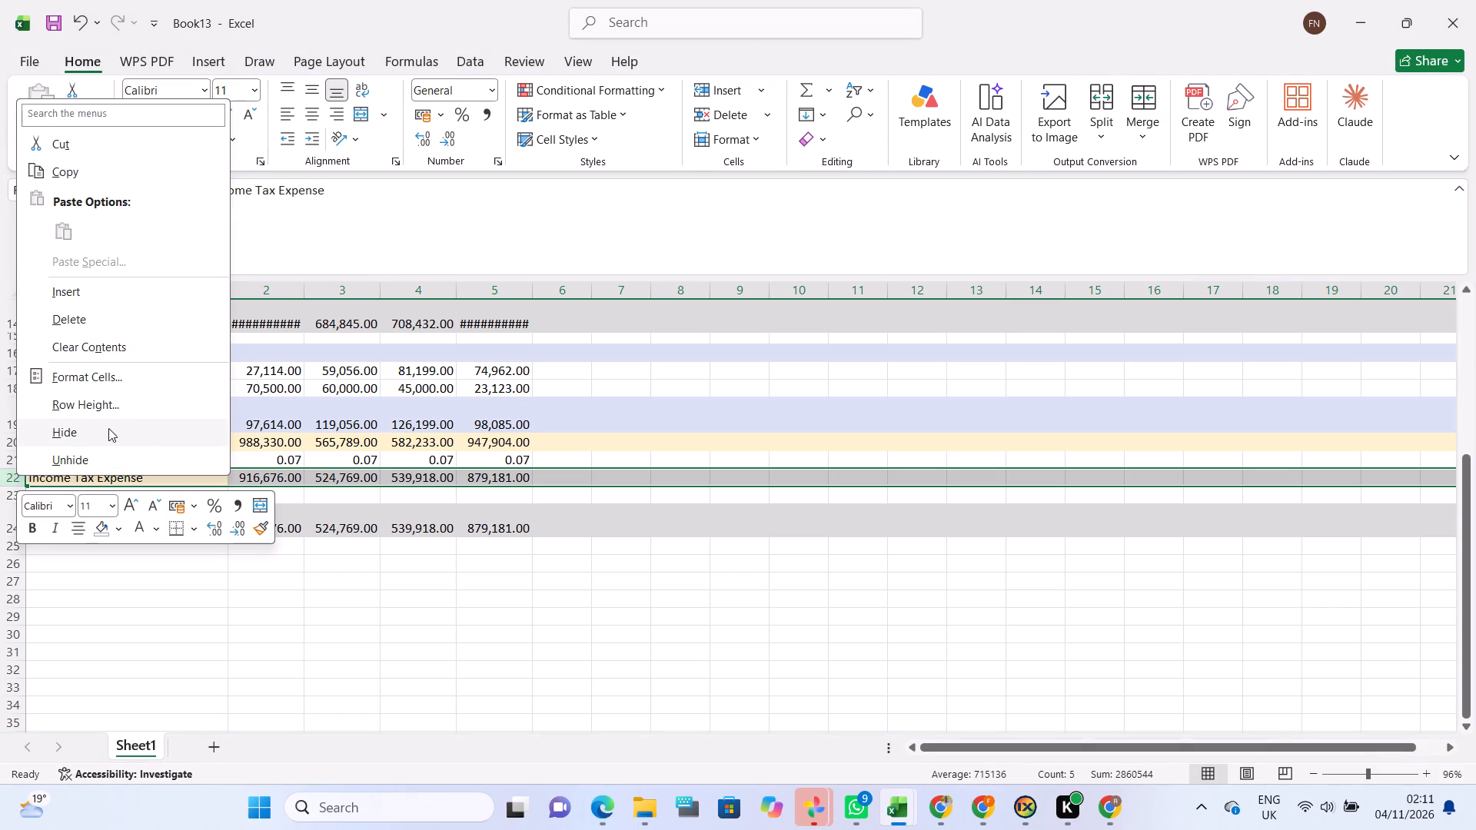
{"action": "left_click", "coordinate": [104, 380]}
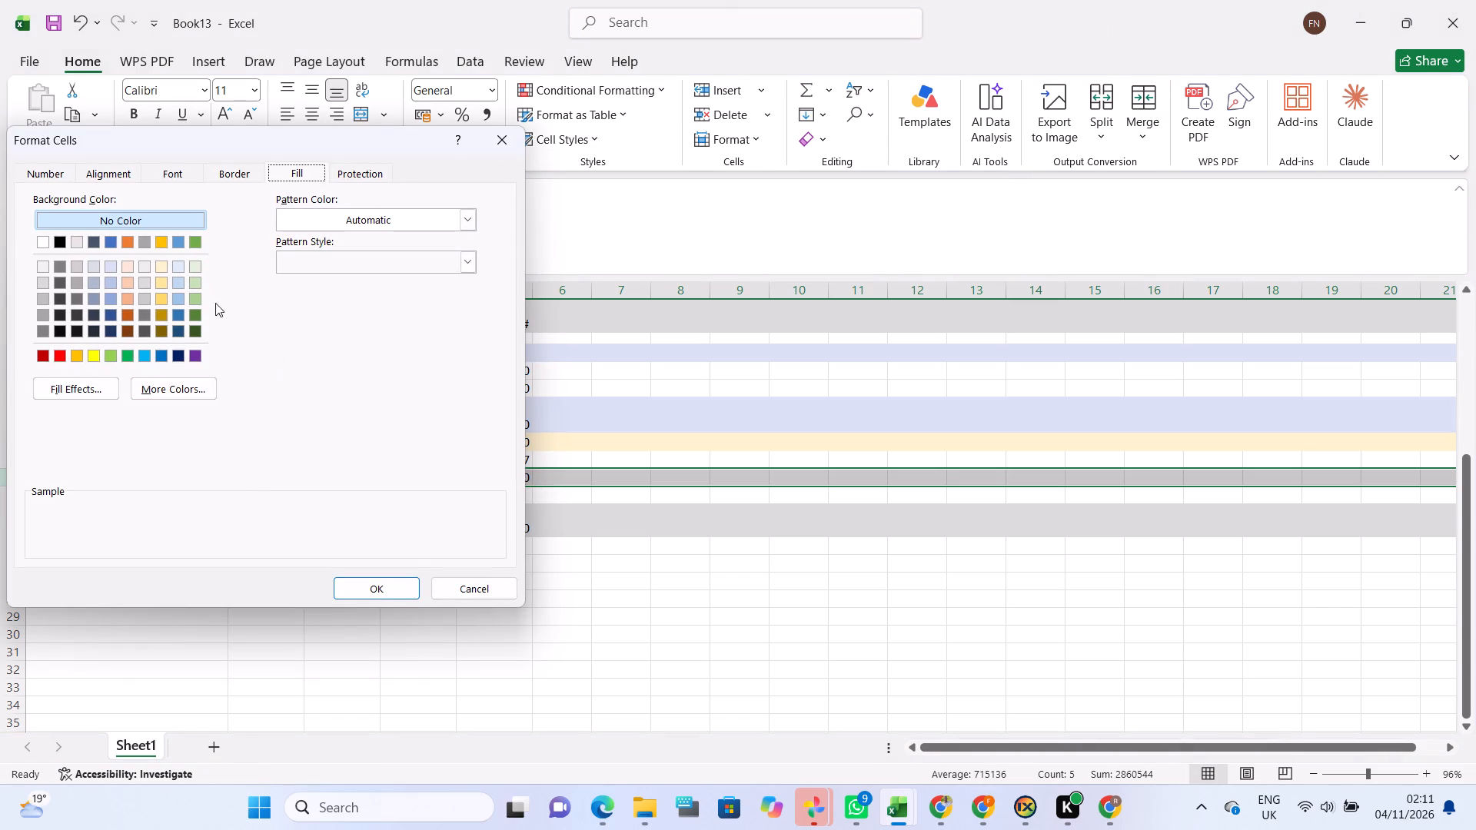
{"action": "left_click", "coordinate": [163, 261]}
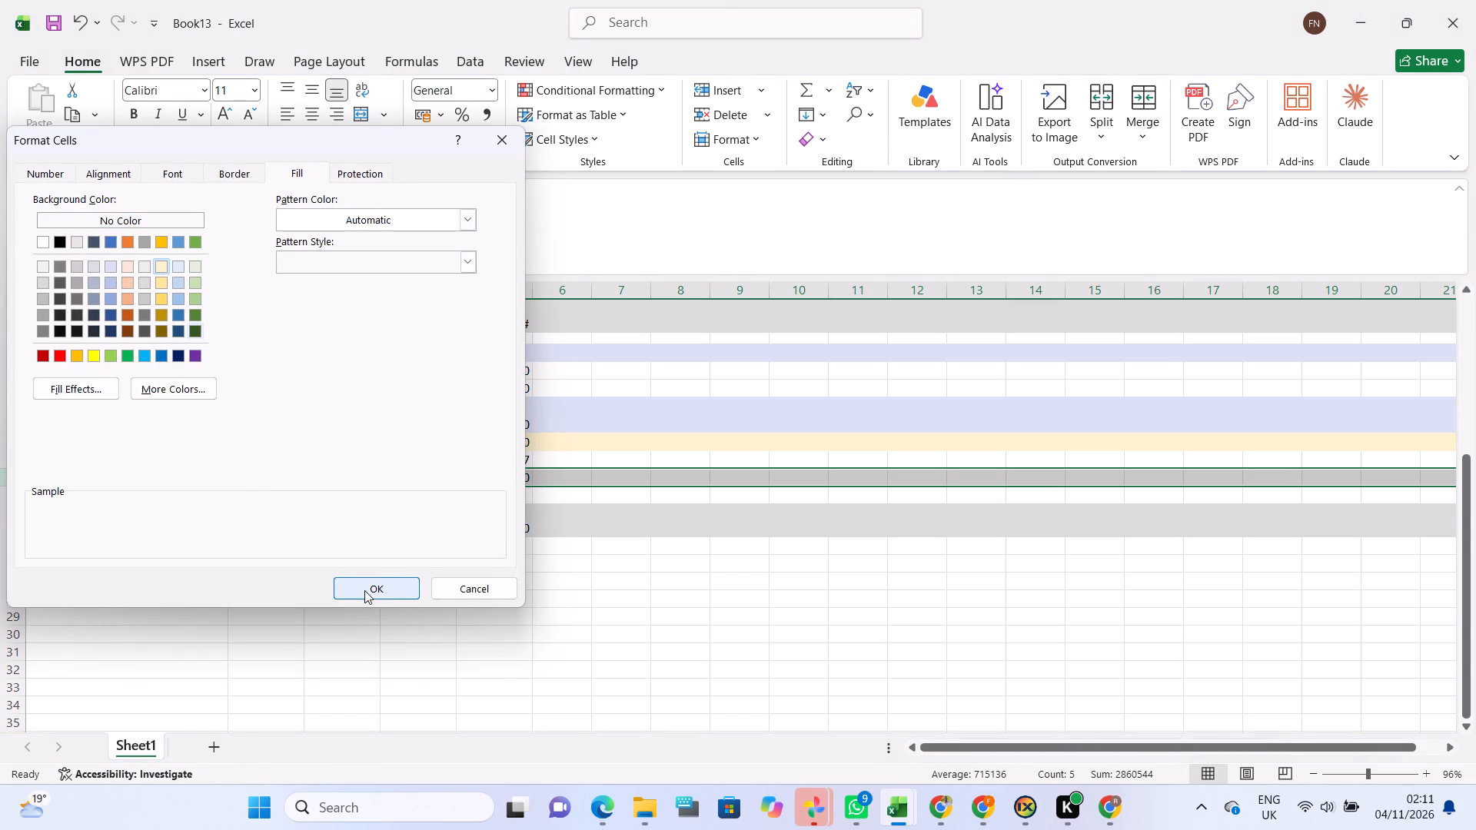
{"action": "left_click", "coordinate": [364, 590]}
{"action": "left_click", "coordinate": [331, 566]}
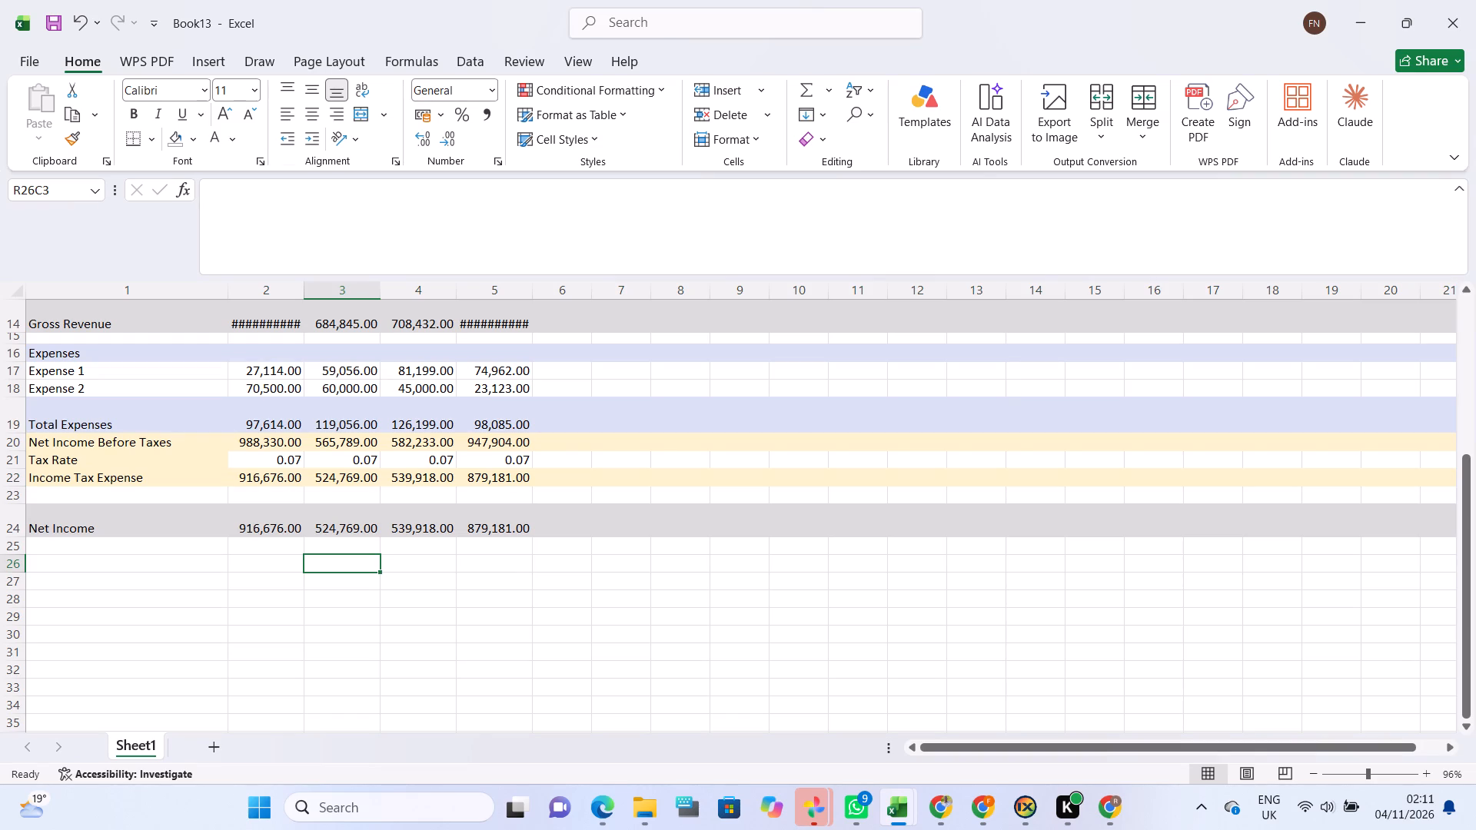
Move the entire table, from the Revenue heading through Net Income and Q4, down two rows so it starts in row 3, column 1.
{"action": "scroll", "coordinate": [150, 456], "scroll_direction": "up", "scroll_amount": 1}
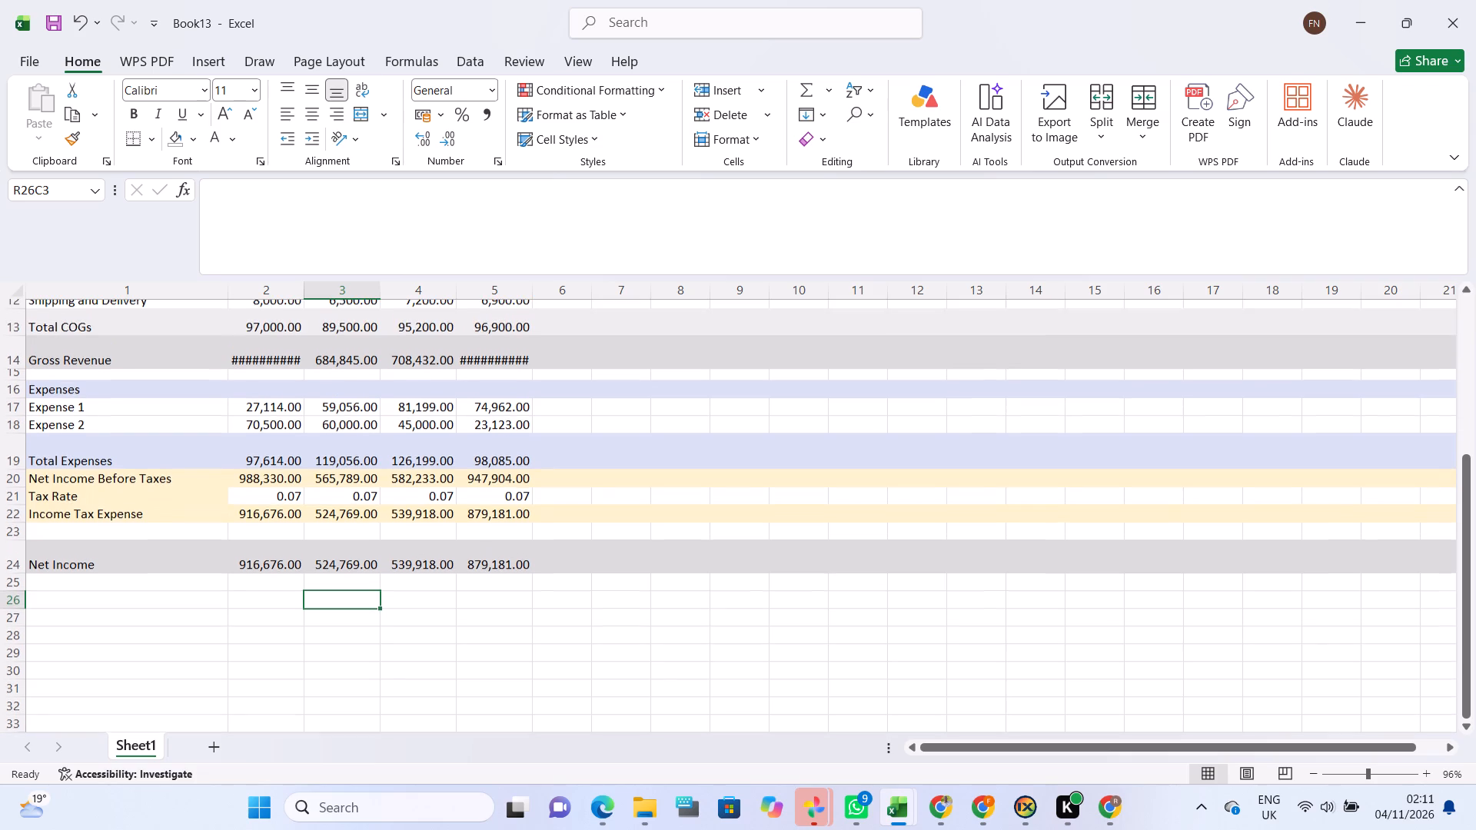
{"action": "scroll", "coordinate": [150, 456], "scroll_direction": "up", "scroll_amount": 5}
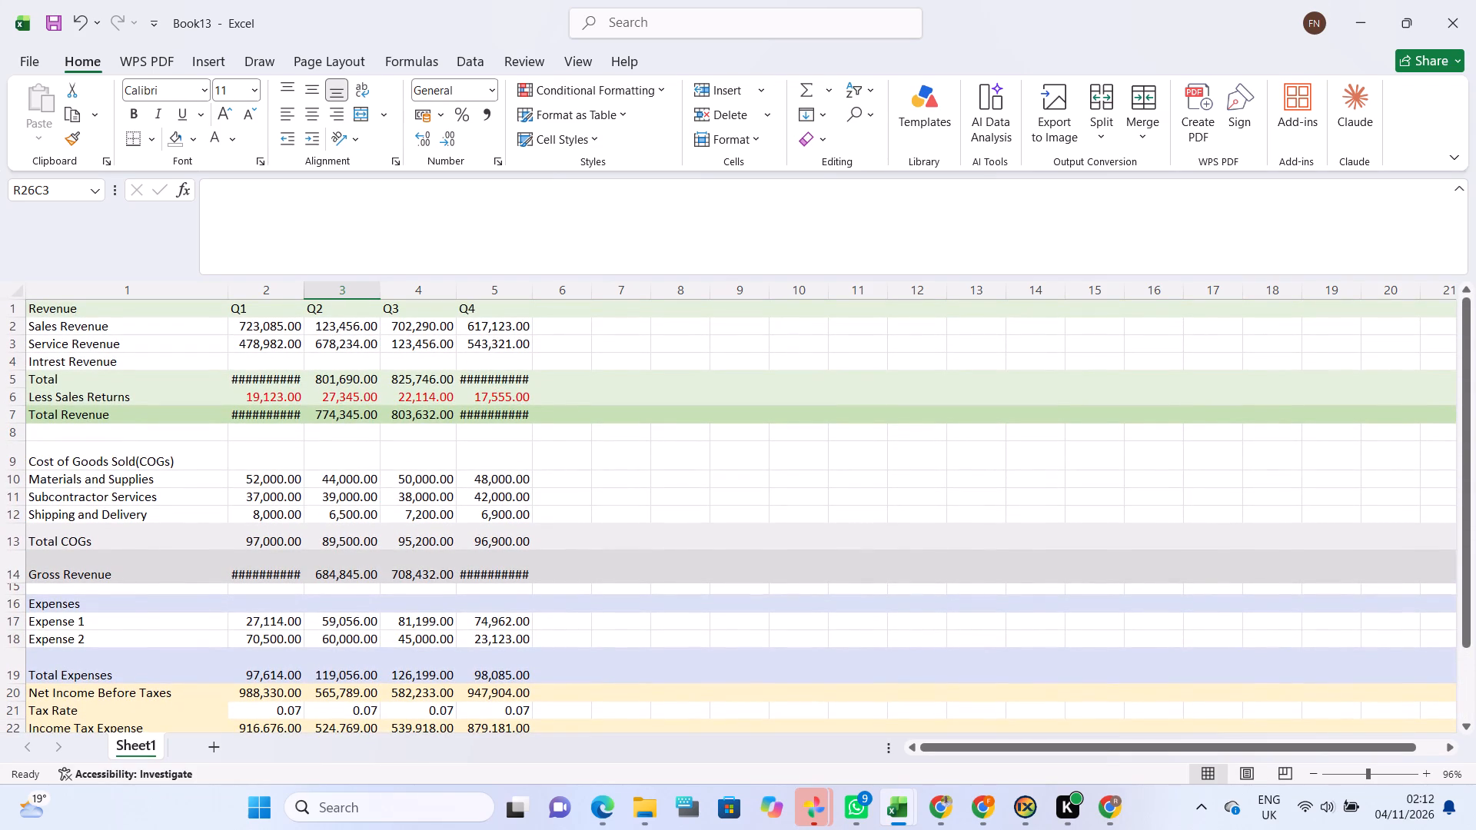
{"action": "left_click_drag", "start_coordinate": [46, 304], "coordinate": [213, 377]}
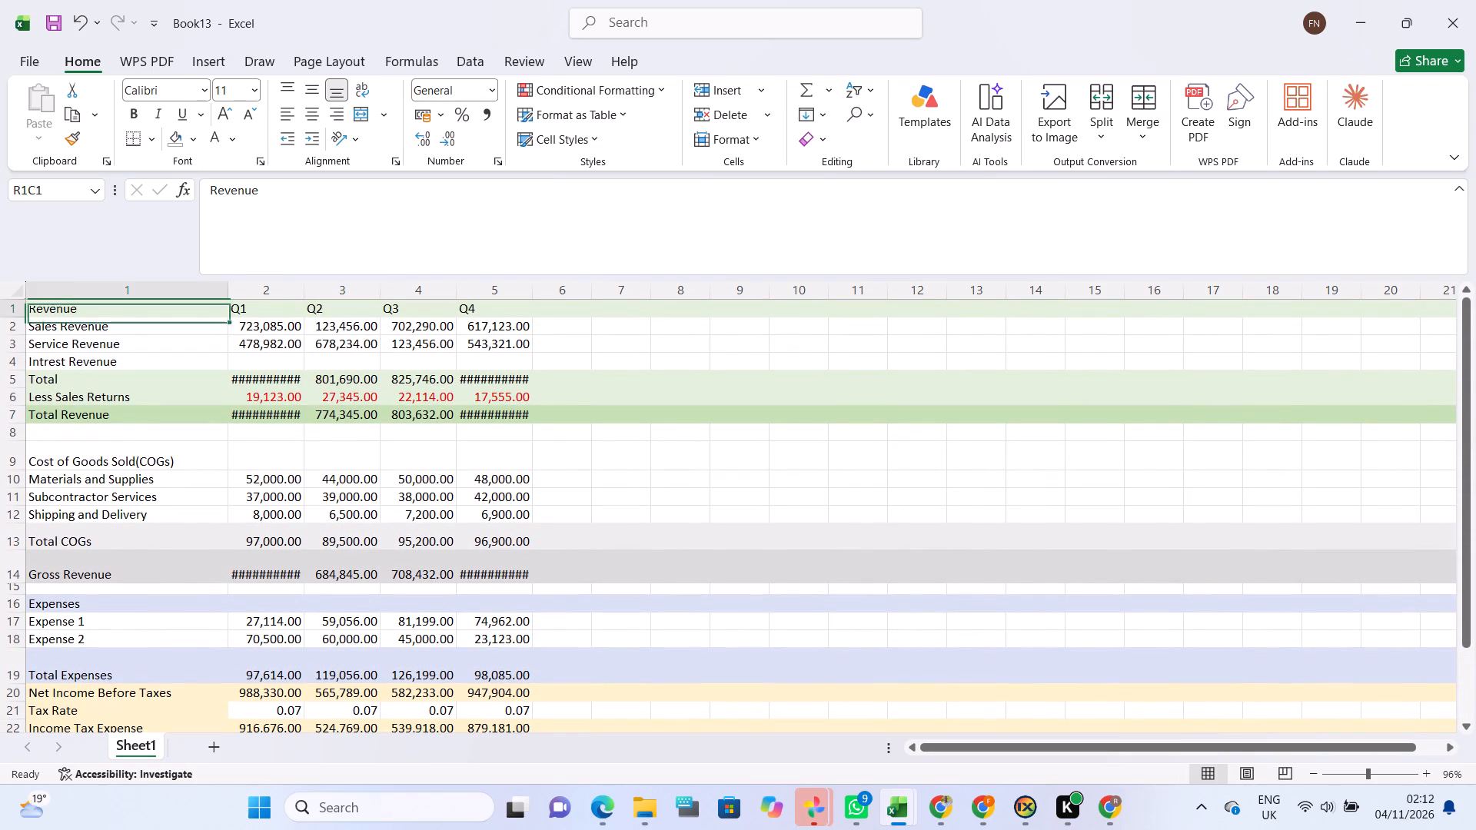
{"action": "left_click_drag", "start_coordinate": [213, 377], "coordinate": [509, 597]}
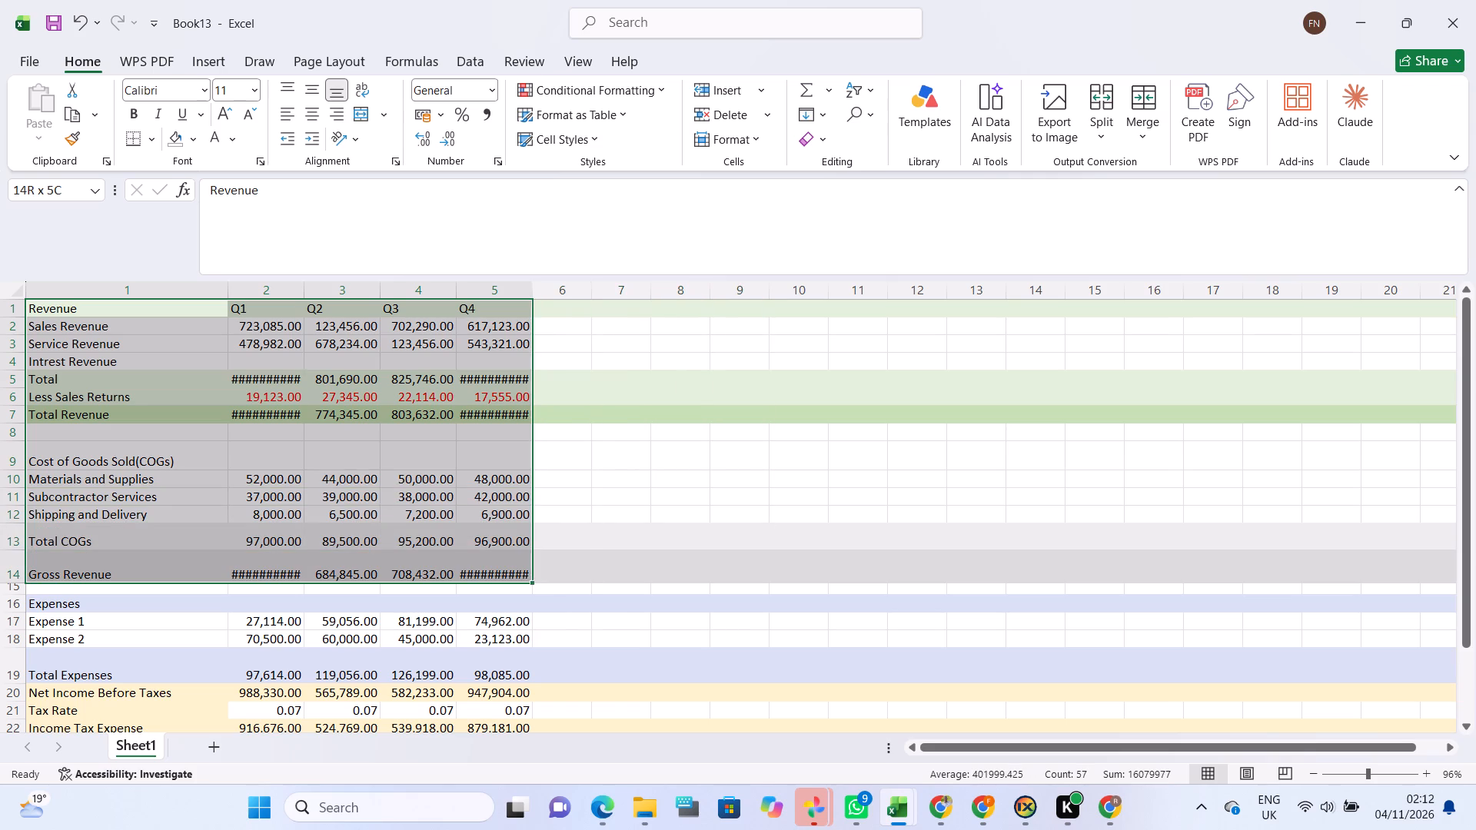
{"action": "left_click_drag", "start_coordinate": [509, 597], "coordinate": [534, 731]}
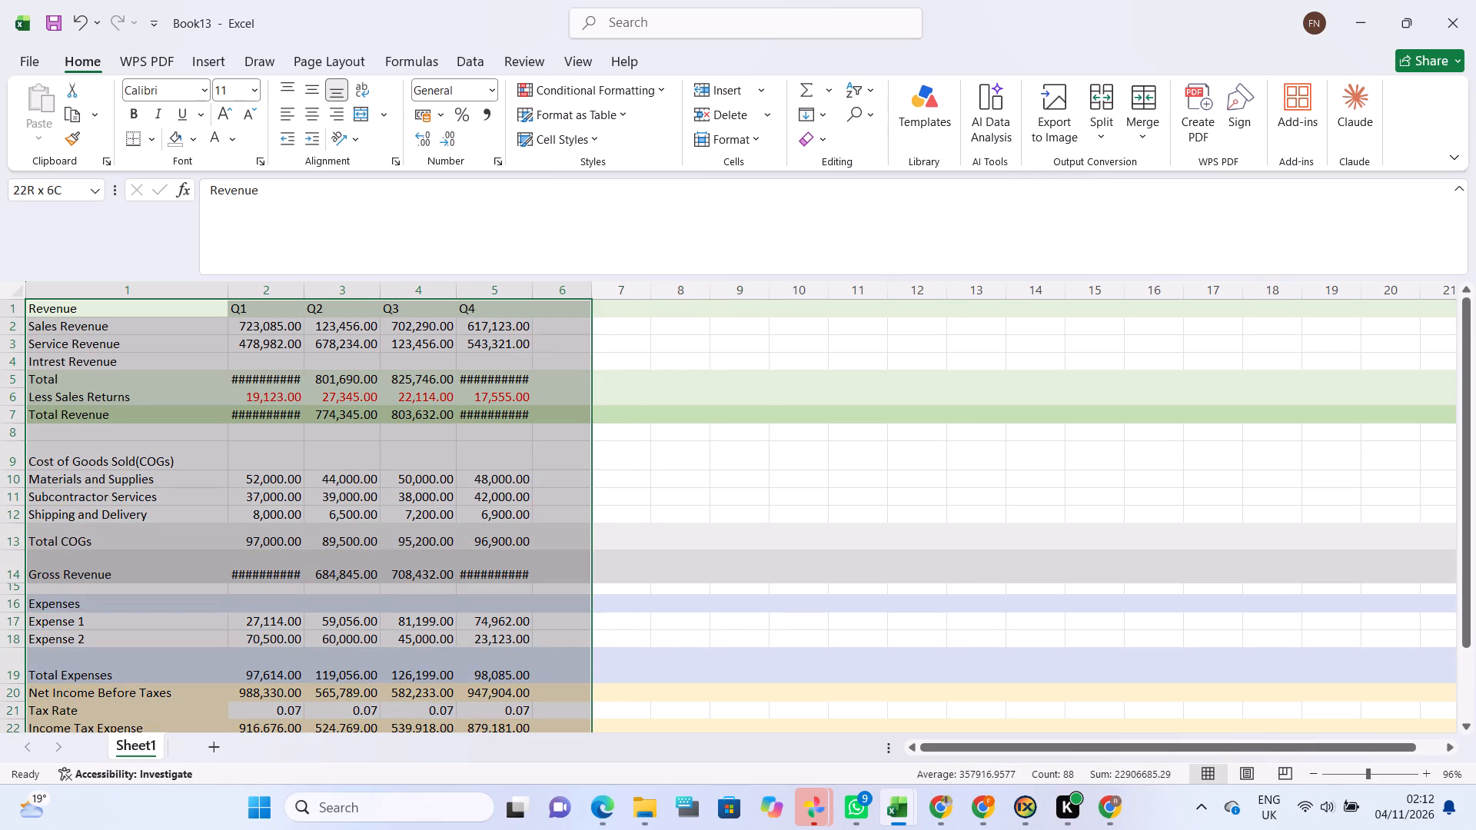
{"action": "left_click_drag", "start_coordinate": [534, 731], "coordinate": [510, 762]}
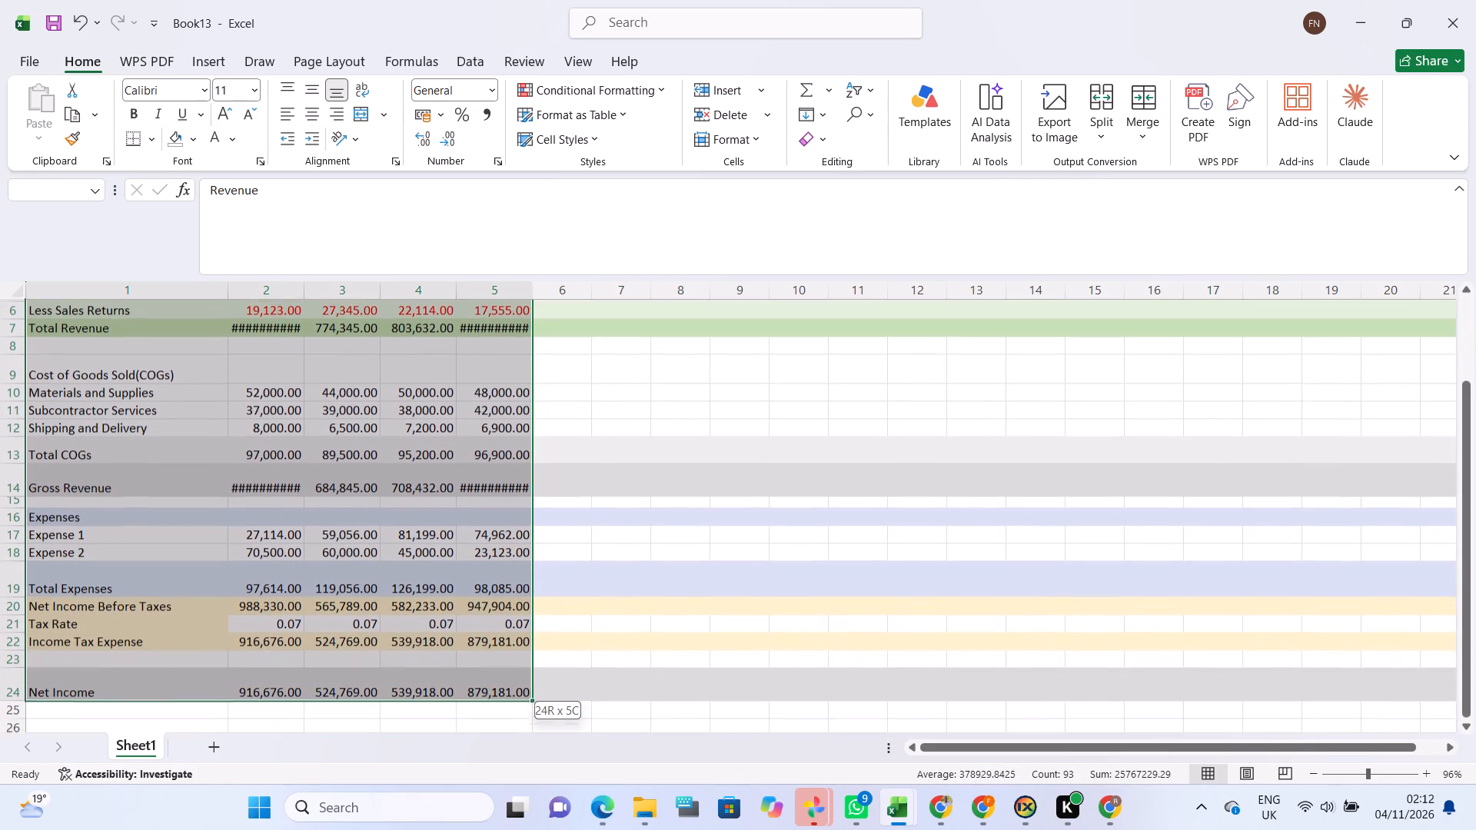
{"action": "left_click_drag", "start_coordinate": [510, 762], "coordinate": [477, 586]}
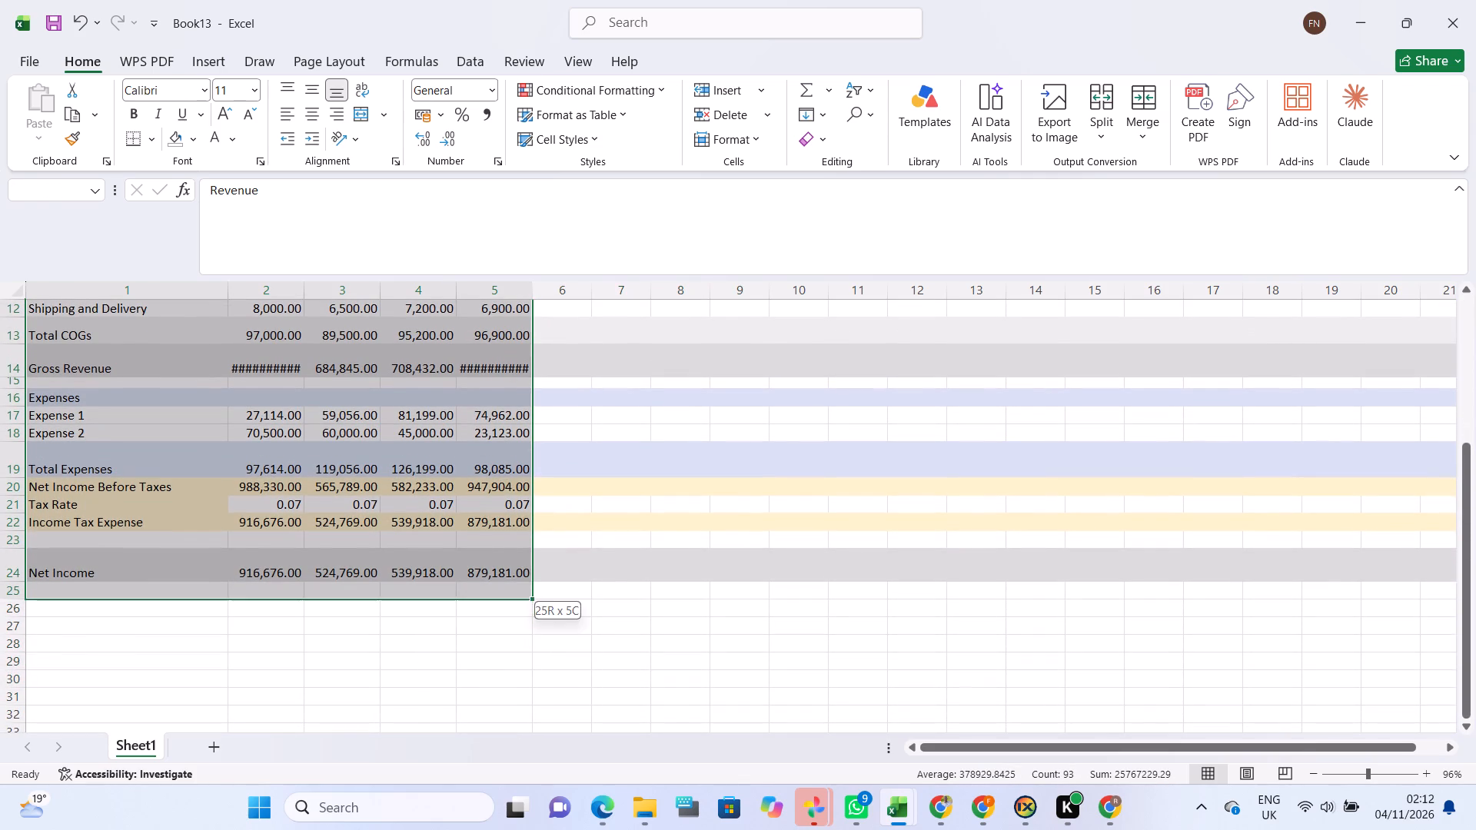
{"action": "left_click_drag", "start_coordinate": [477, 586], "coordinate": [474, 571]}
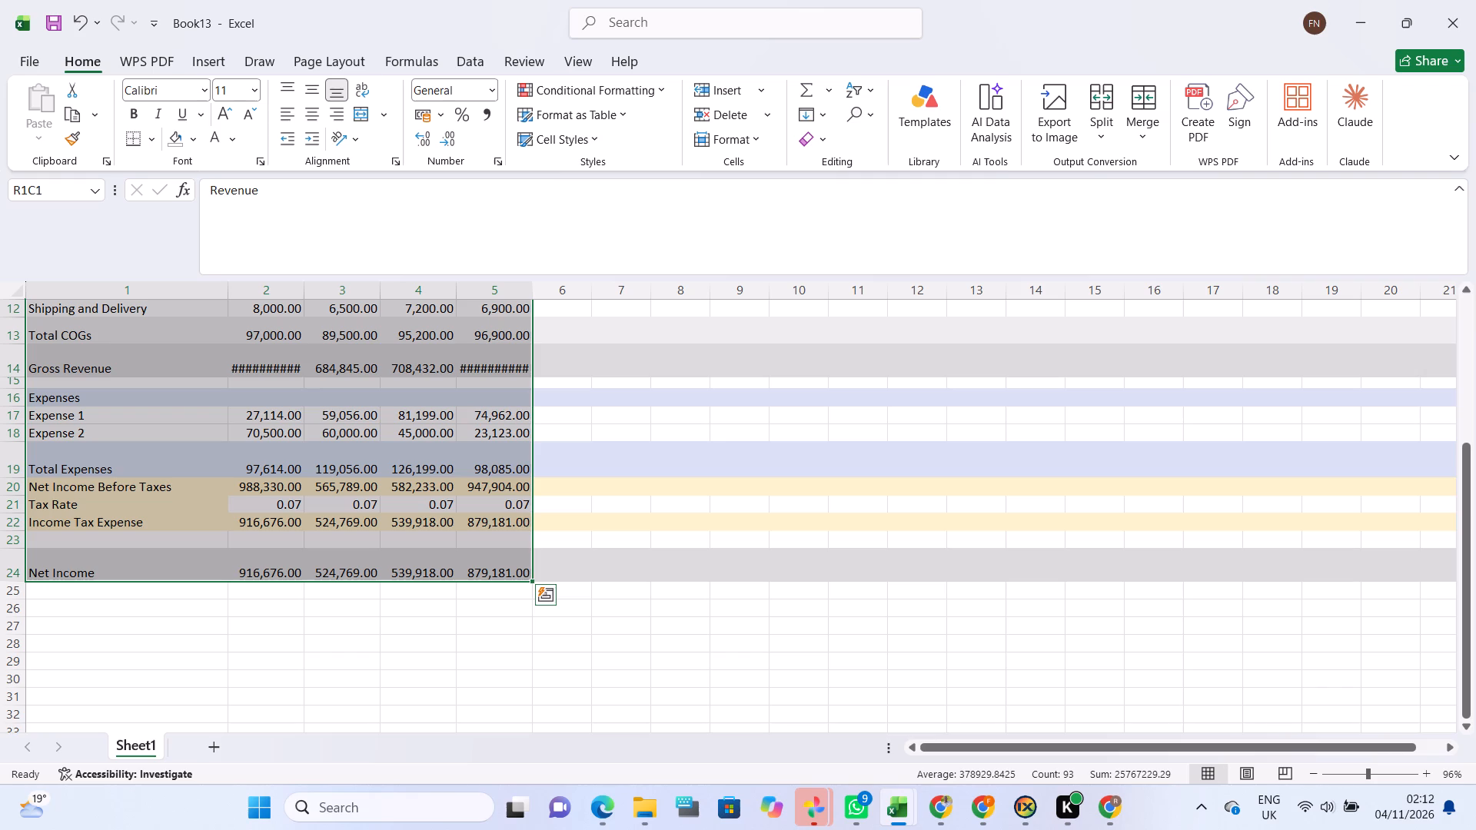
{"action": "key", "text": "ctrl+x"}
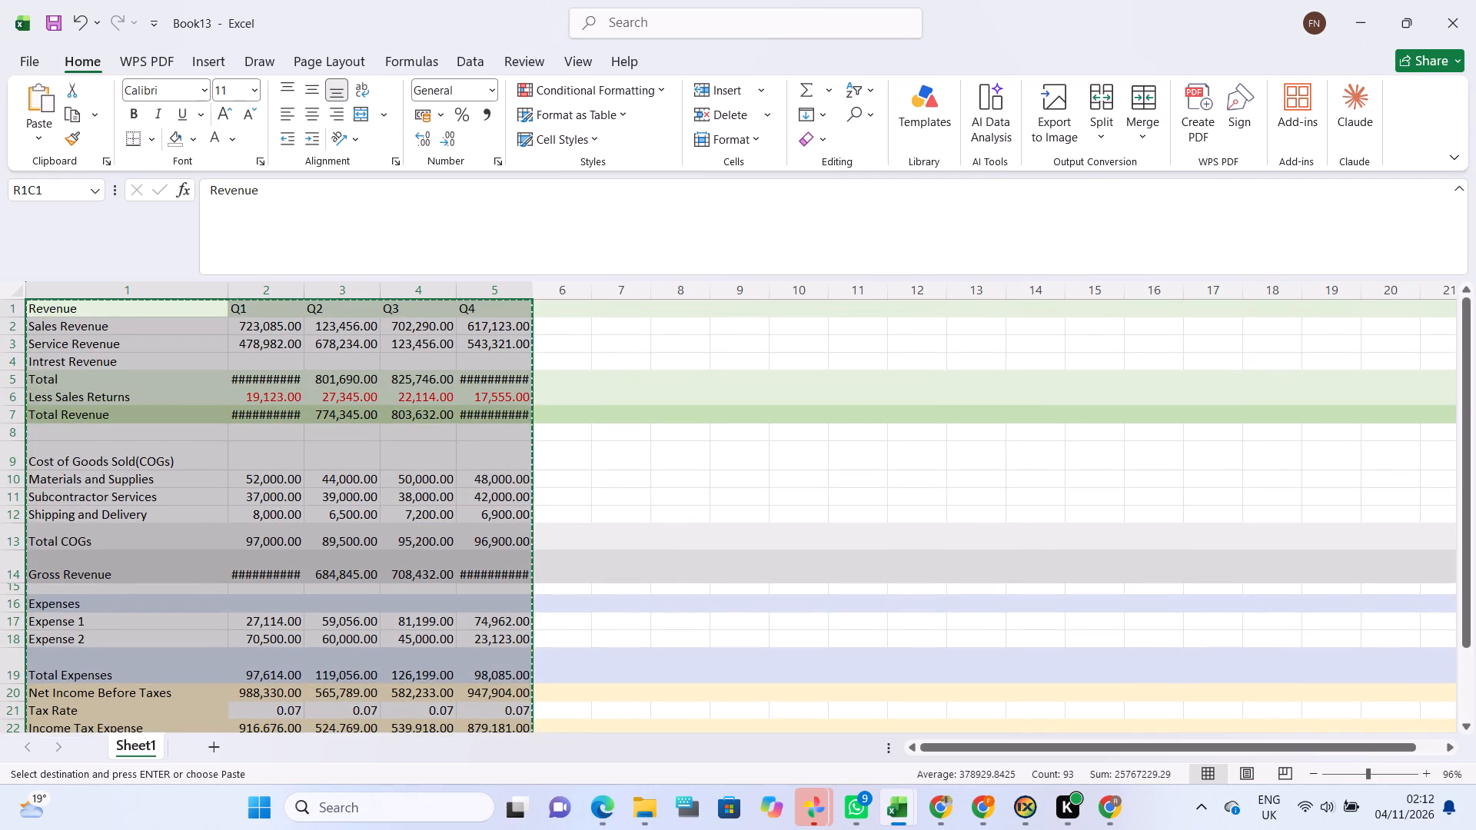
{"action": "scroll", "coordinate": [254, 468], "scroll_direction": "up", "scroll_amount": 2}
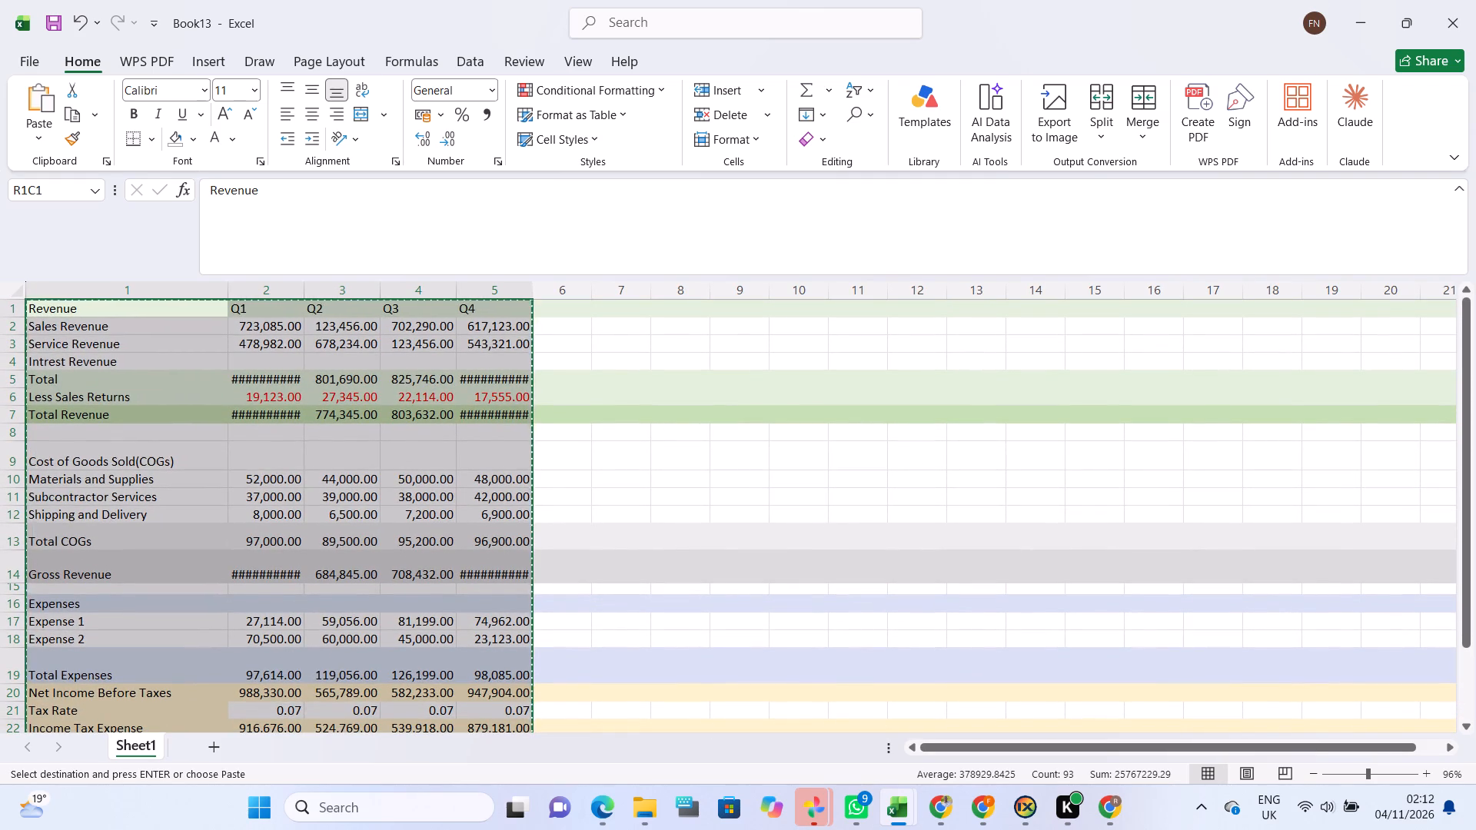
{"action": "left_click", "coordinate": [41, 350]}
{"action": "key", "text": "Return"}
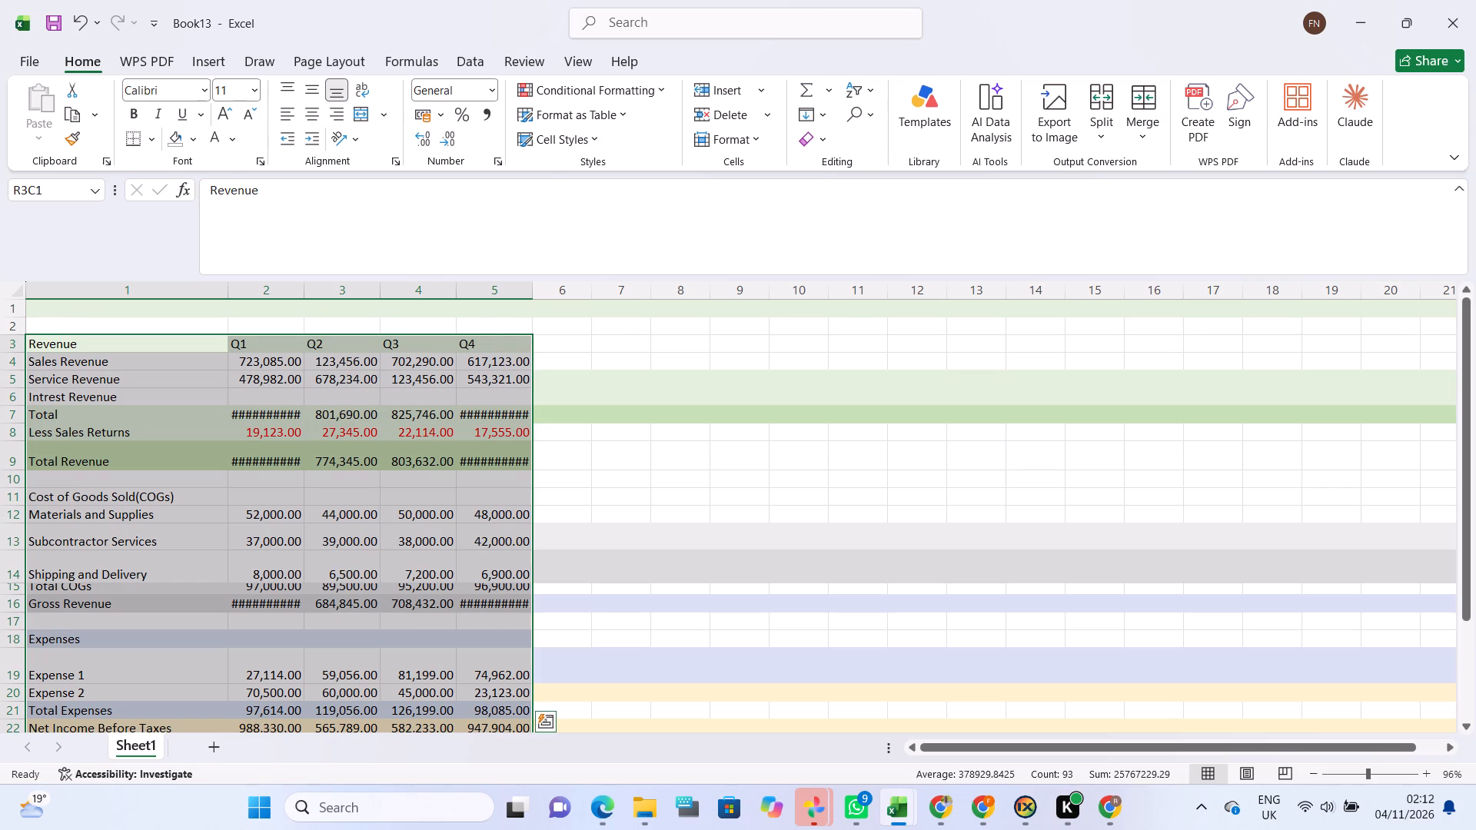
Undo the two-row move and place the entire cut table so it starts in row 5, column 1.
{"action": "left_click", "coordinate": [85, 309]}
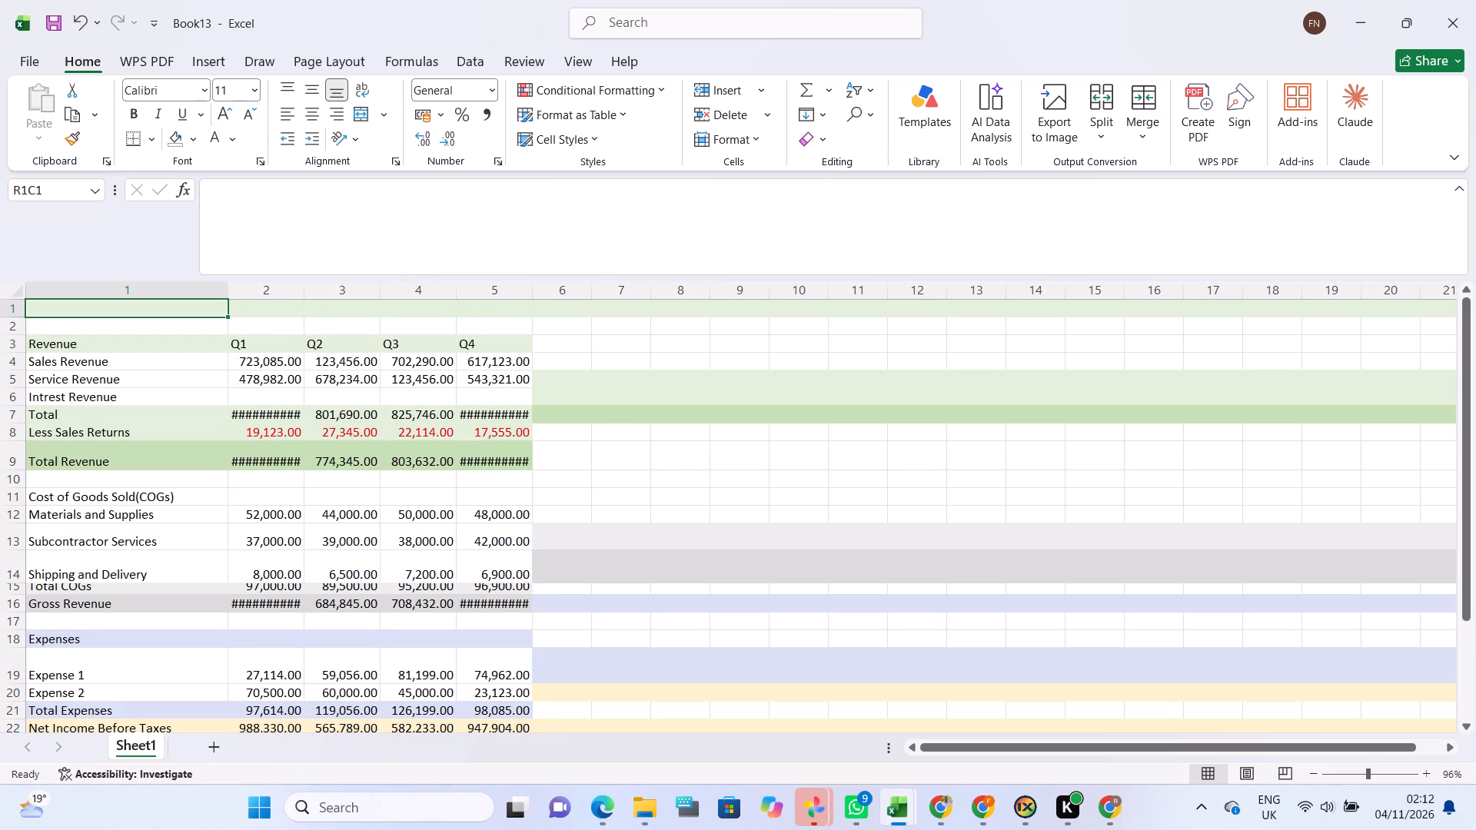
{"action": "left_click", "coordinate": [75, 26]}
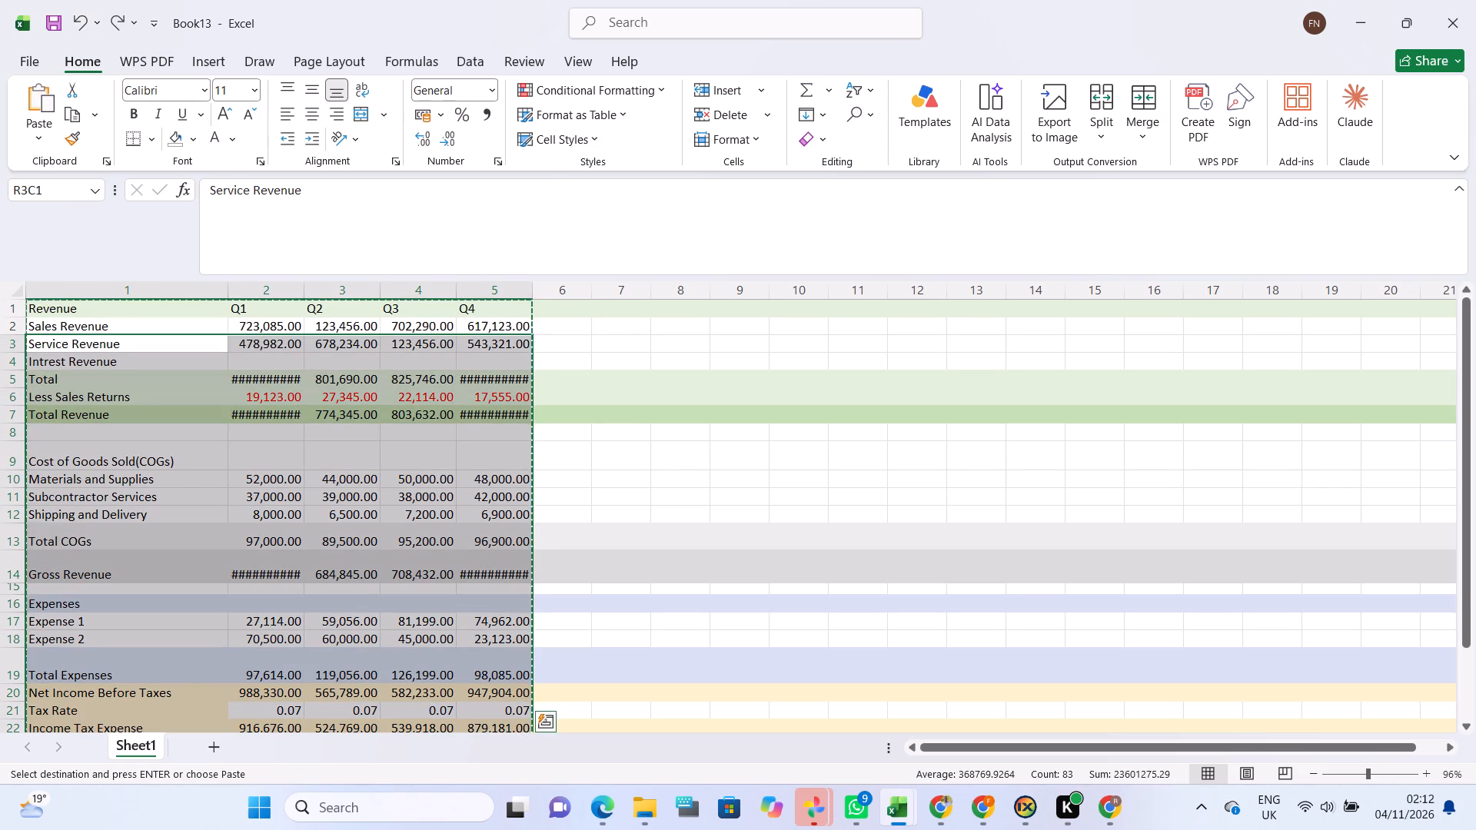
{"action": "left_click", "coordinate": [57, 377]}
{"action": "key", "text": "Return"}
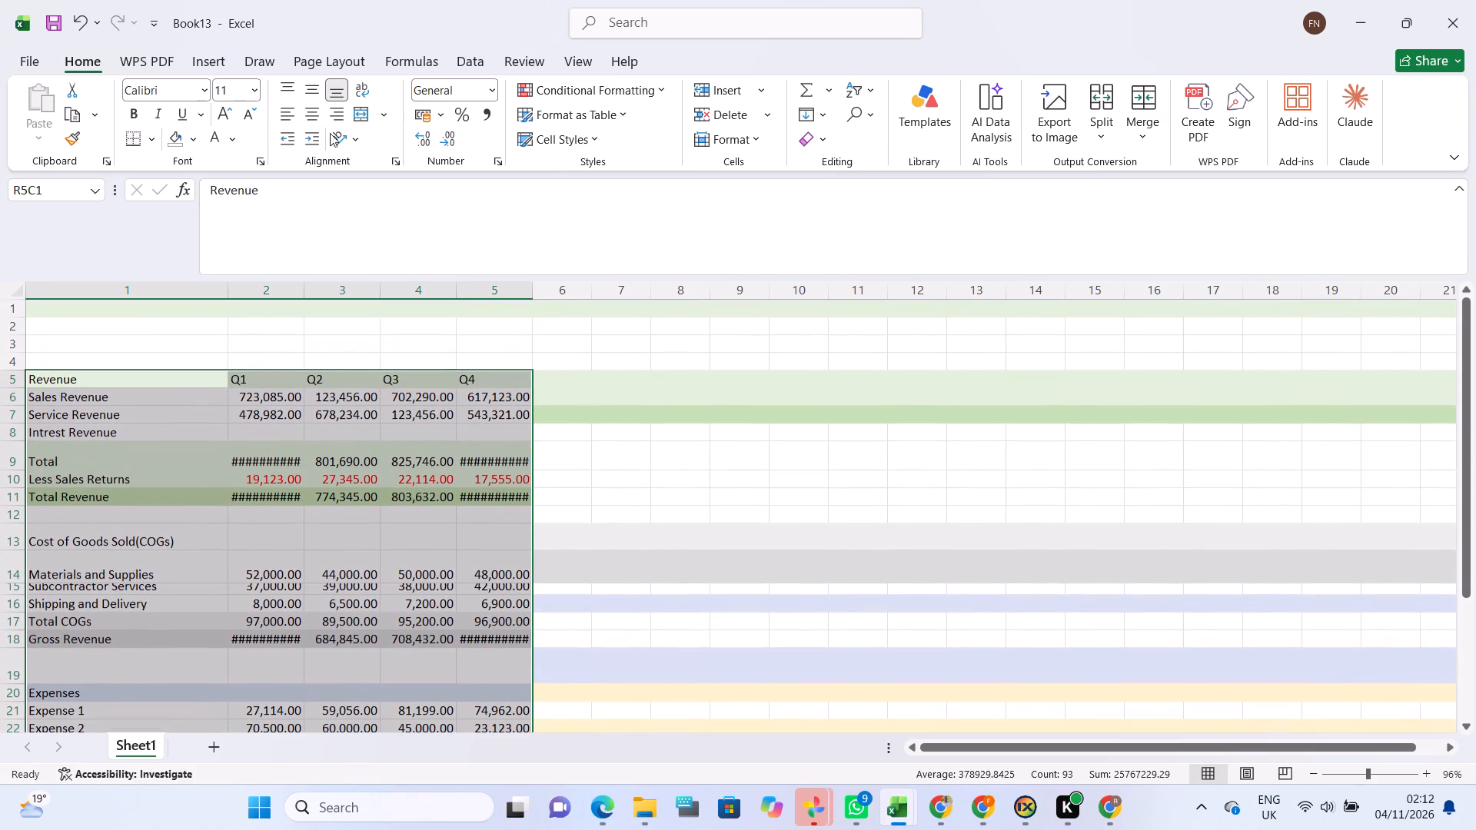
Hide the worksheet gridlines.
{"action": "left_click", "coordinate": [567, 60]}
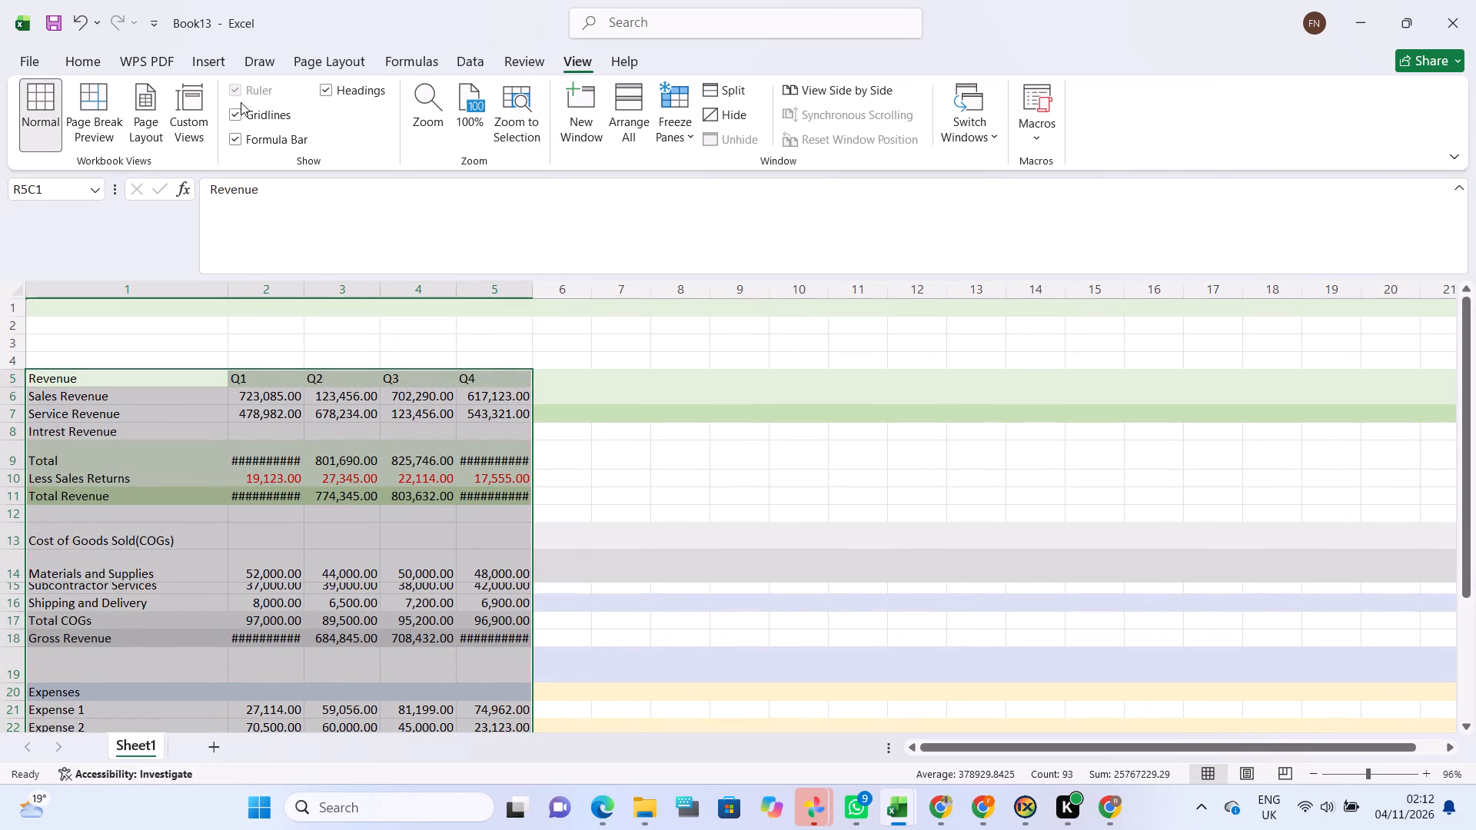
{"action": "left_click", "coordinate": [241, 115]}
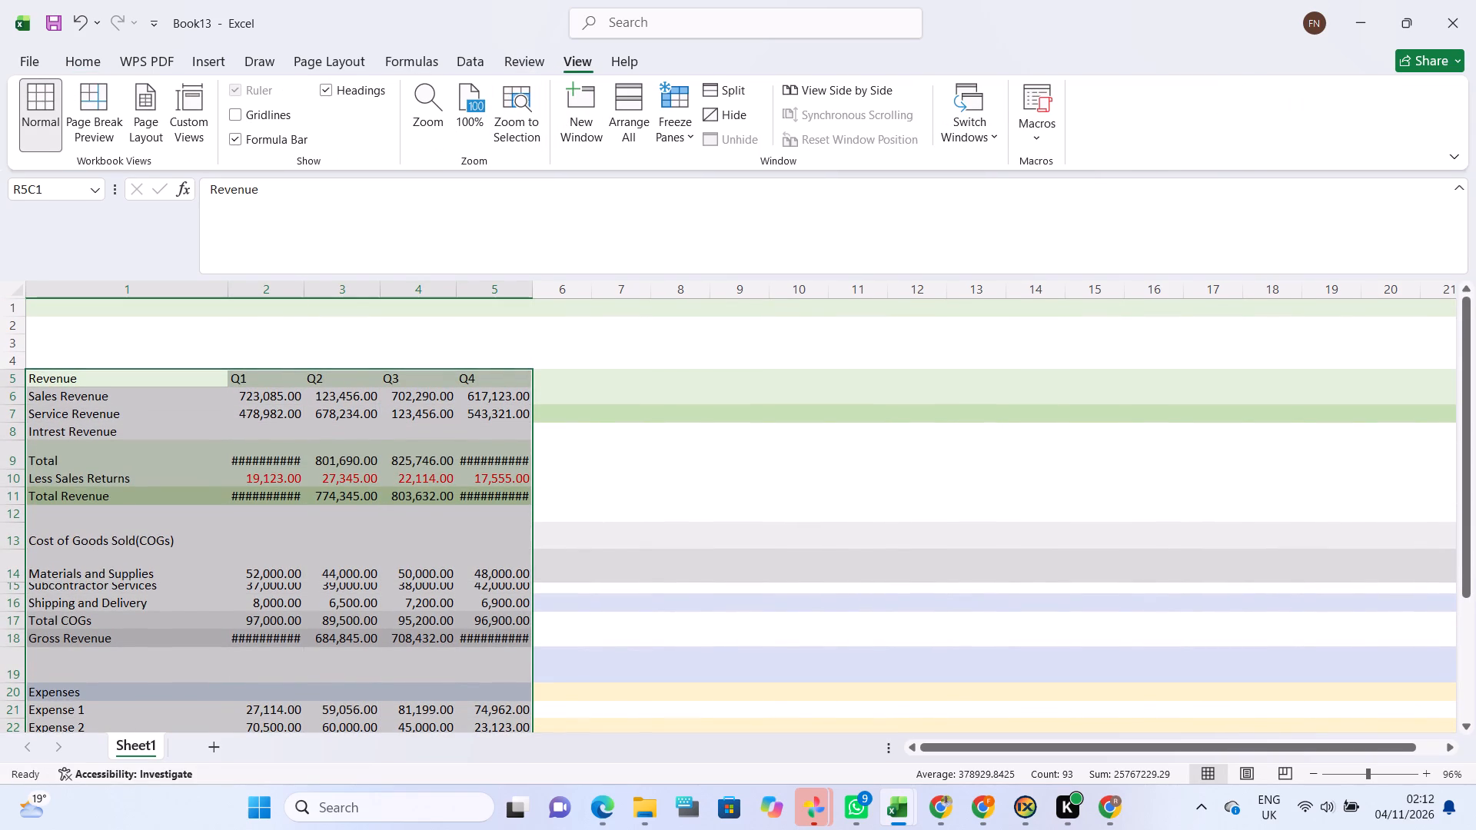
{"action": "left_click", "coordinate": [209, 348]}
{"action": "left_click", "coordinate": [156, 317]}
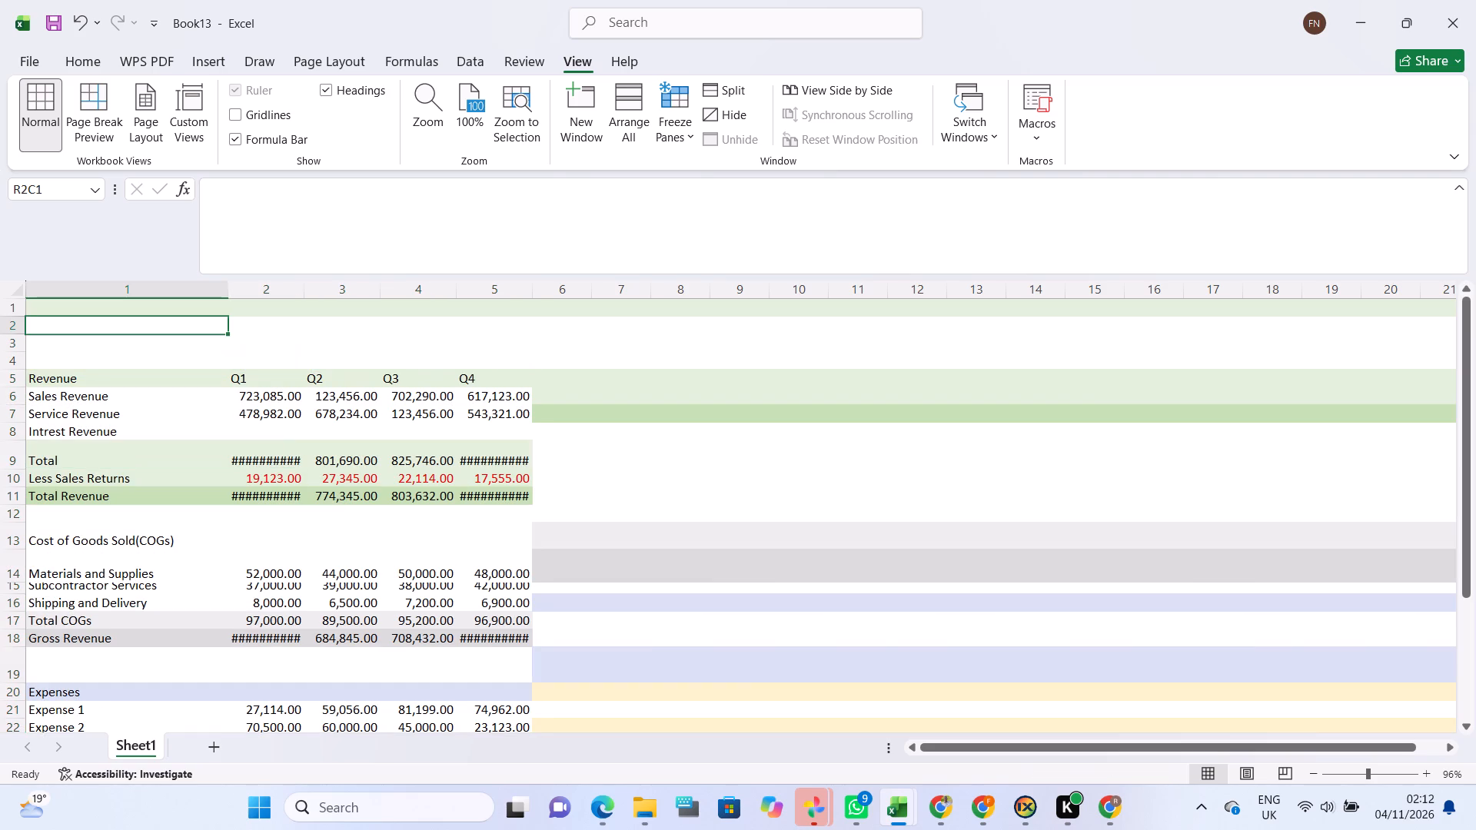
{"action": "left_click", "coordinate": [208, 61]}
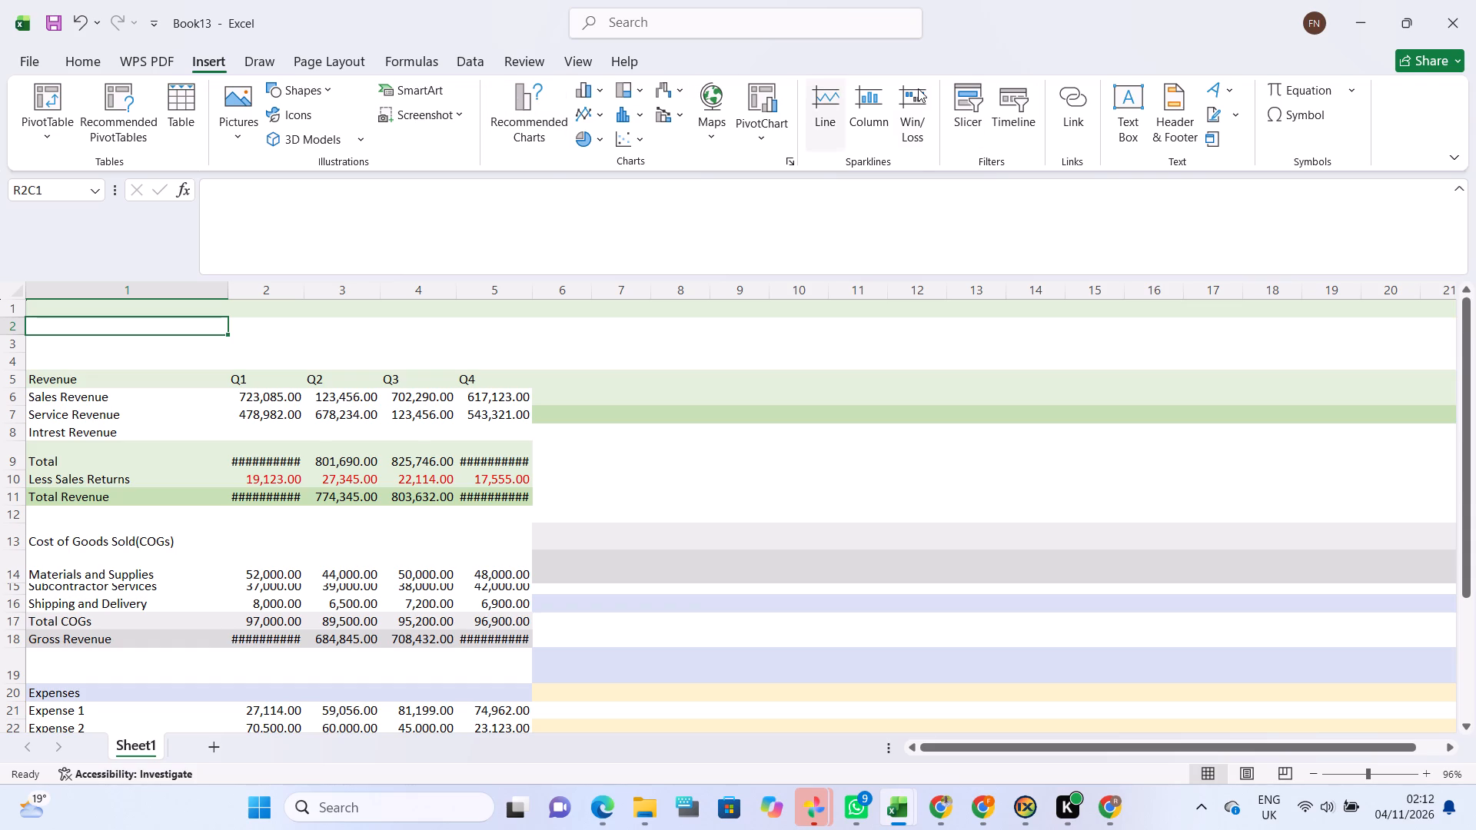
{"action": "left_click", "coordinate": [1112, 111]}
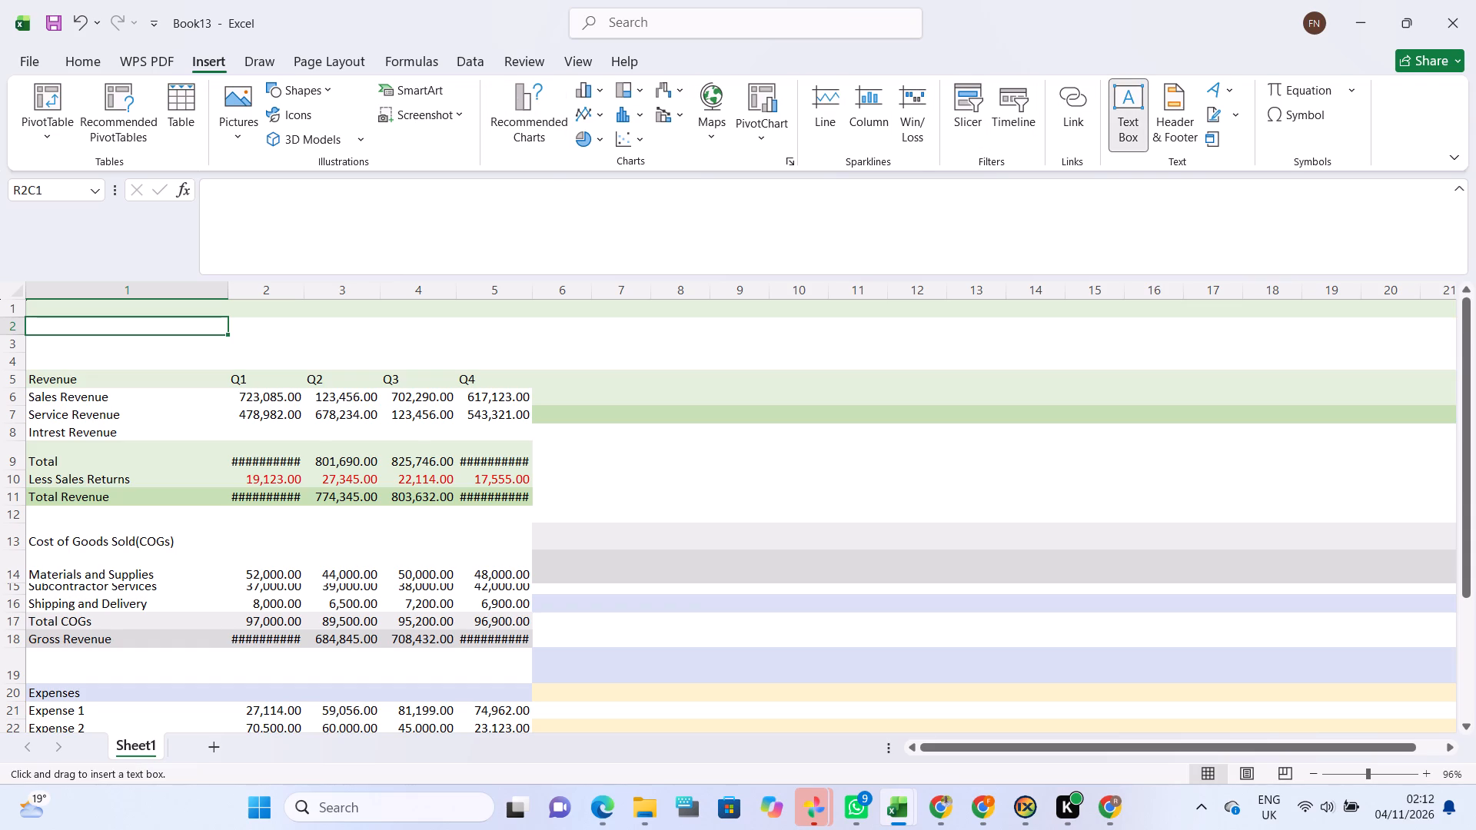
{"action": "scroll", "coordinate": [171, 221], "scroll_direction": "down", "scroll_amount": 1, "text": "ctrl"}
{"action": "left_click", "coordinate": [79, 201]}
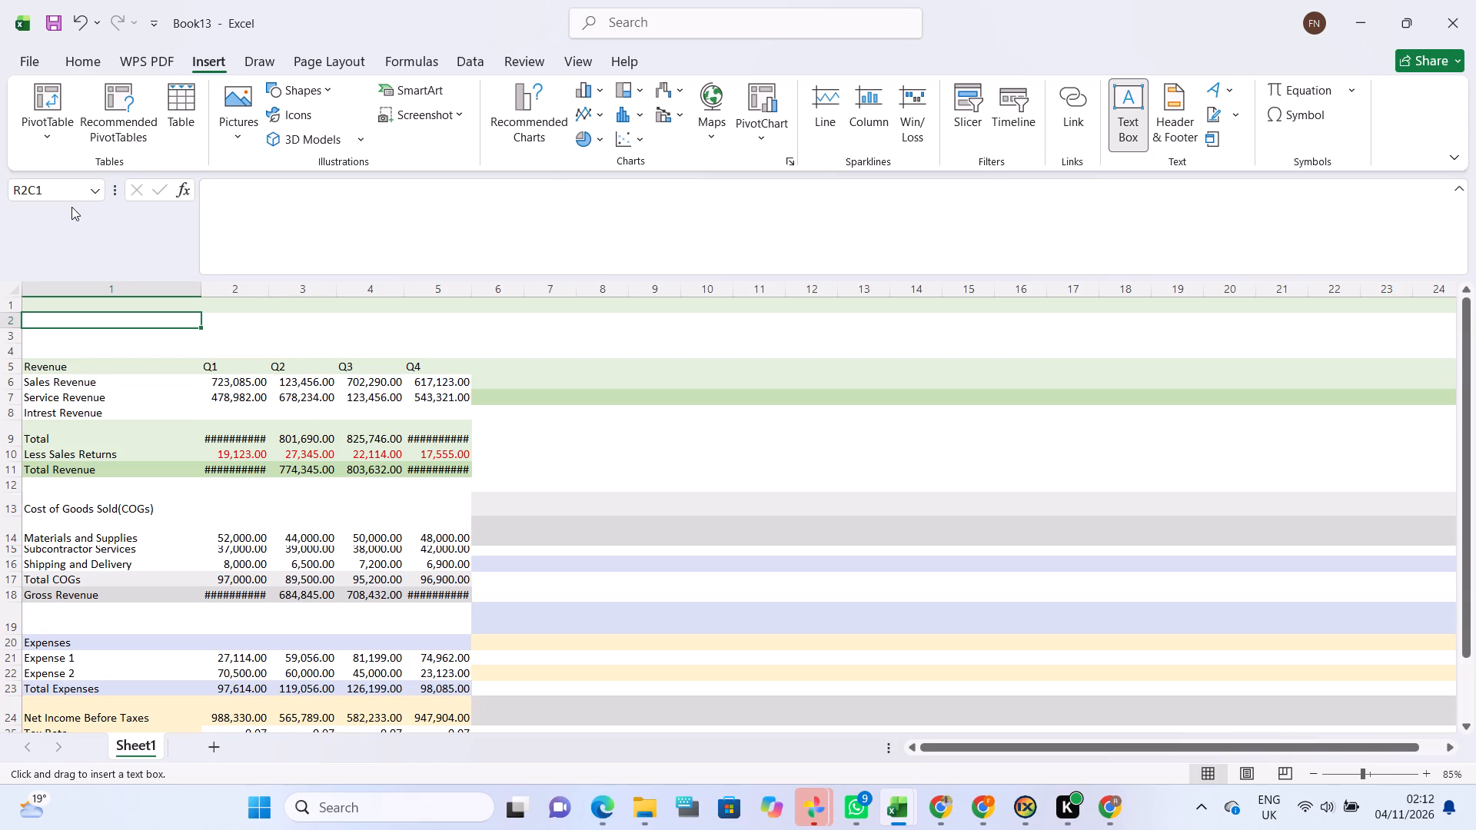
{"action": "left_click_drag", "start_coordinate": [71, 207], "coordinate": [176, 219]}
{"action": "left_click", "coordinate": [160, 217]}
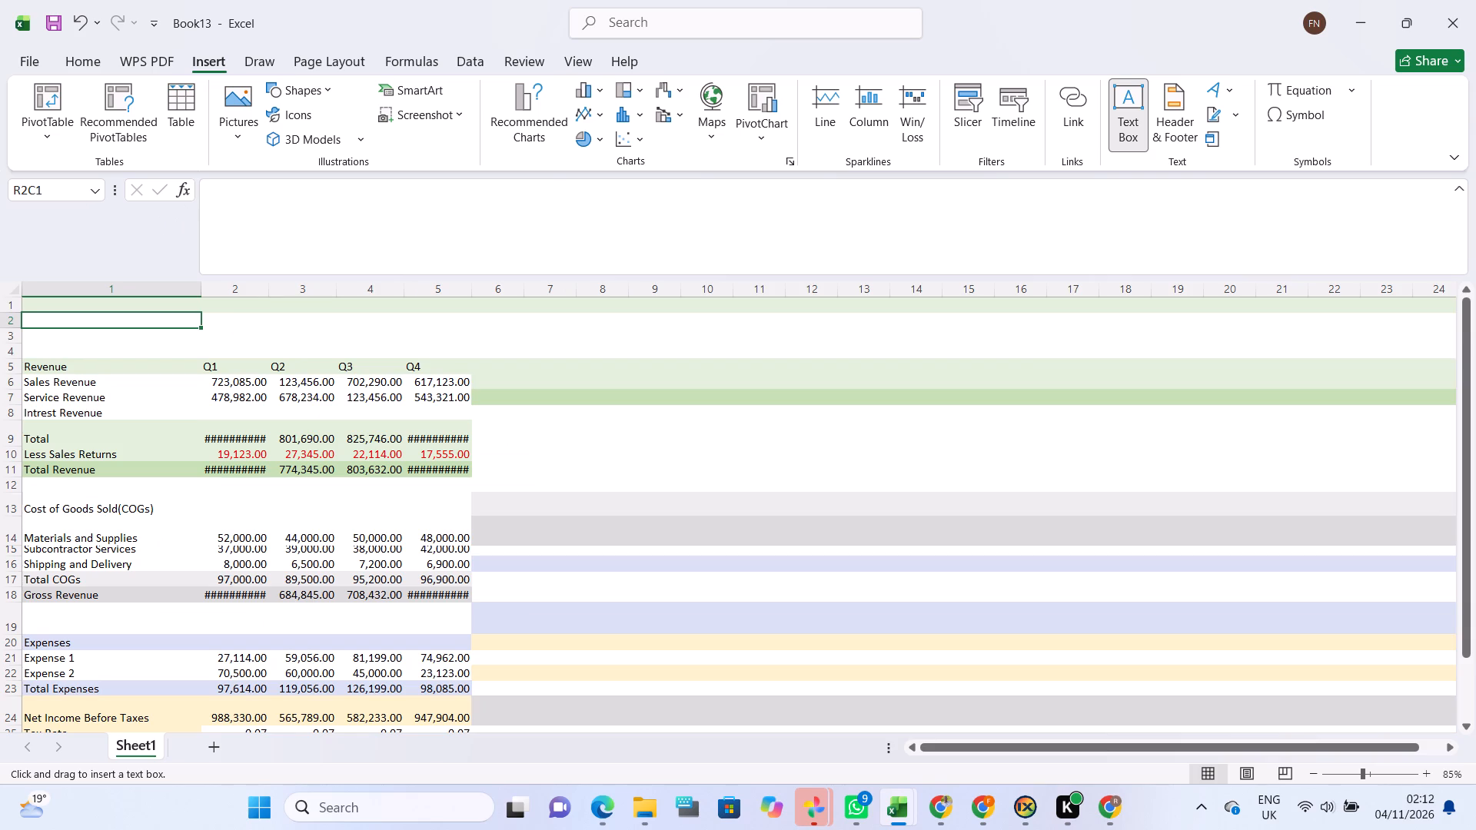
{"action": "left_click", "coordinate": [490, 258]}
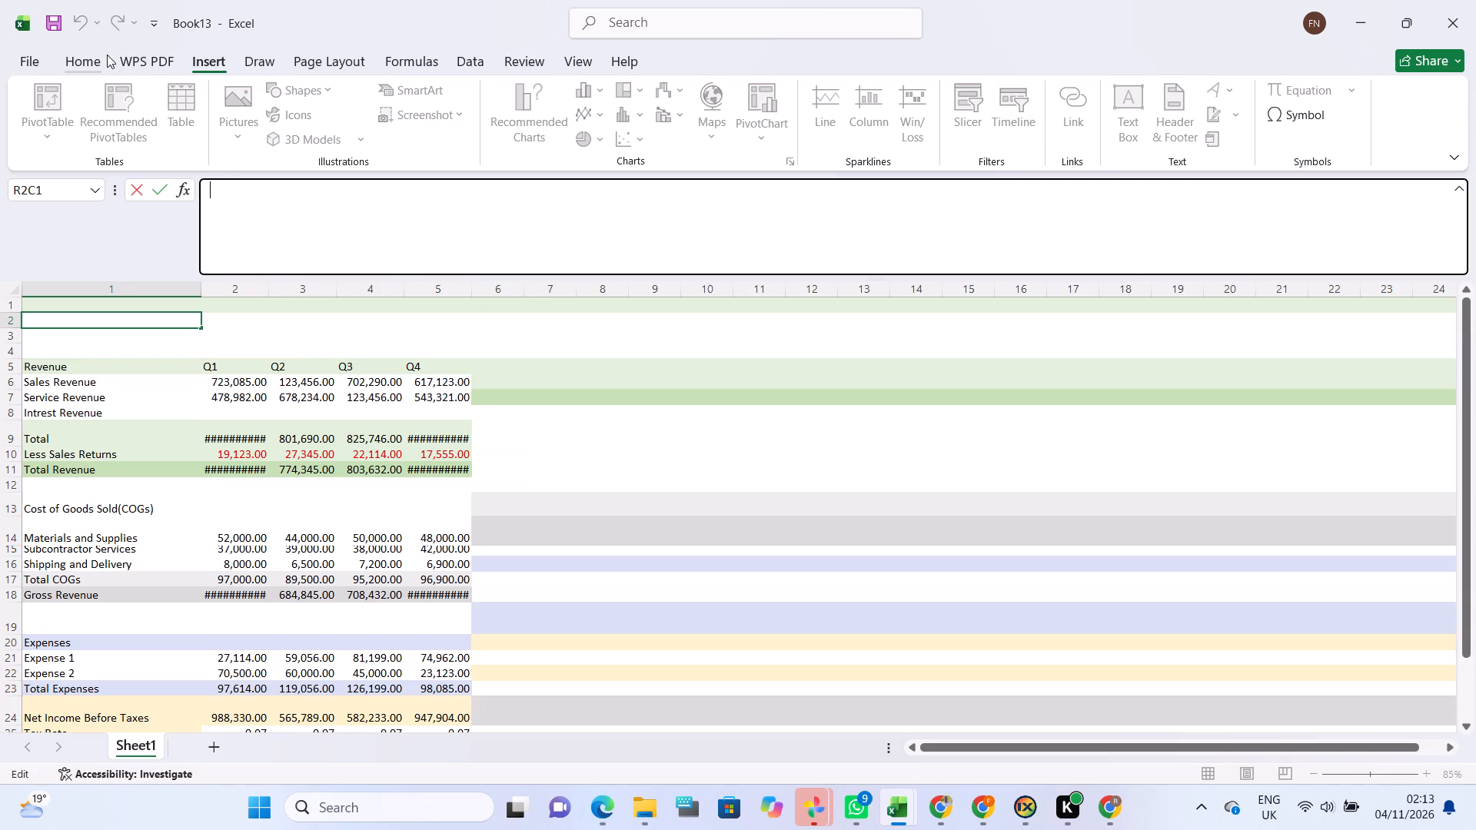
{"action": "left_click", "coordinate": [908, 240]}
Leave the empty cell edit in row 2 and hide the formula bar to free space above the sheet.
{"action": "left_click", "coordinate": [582, 55]}
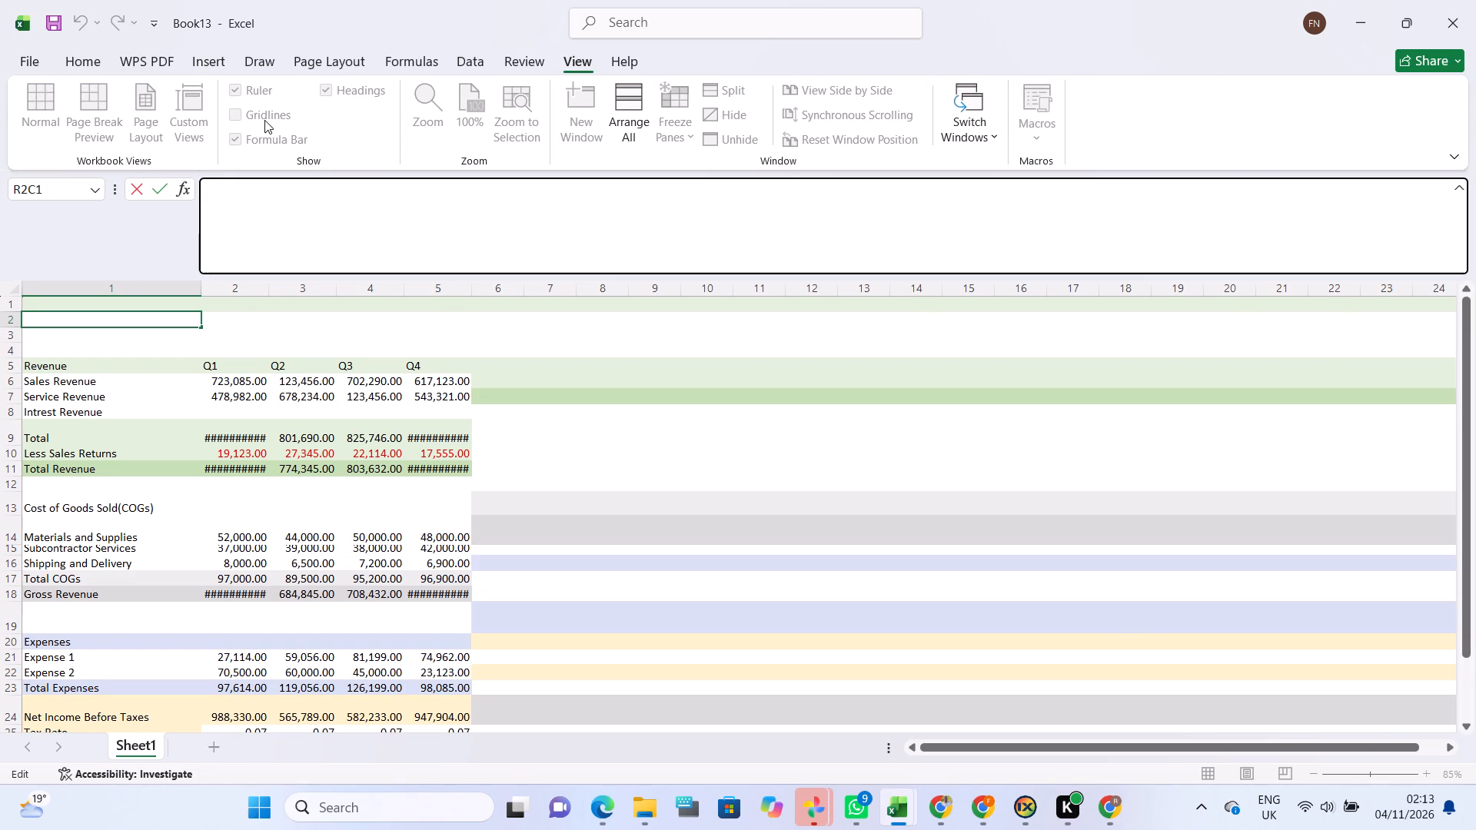
{"action": "left_click", "coordinate": [381, 469]}
{"action": "left_click", "coordinate": [677, 524]}
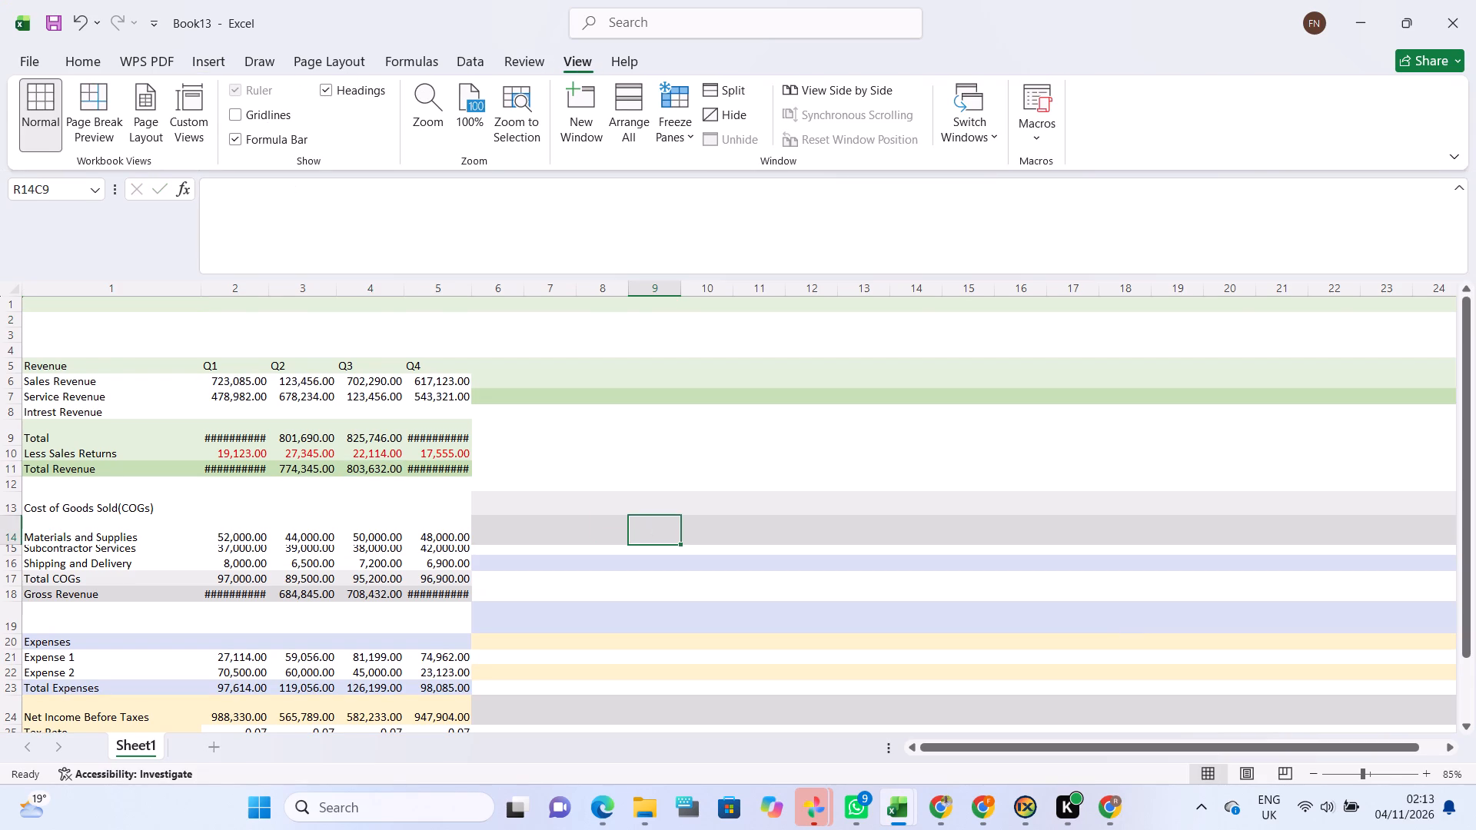
{"action": "left_click", "coordinate": [574, 58]}
{"action": "left_click", "coordinate": [243, 141]}
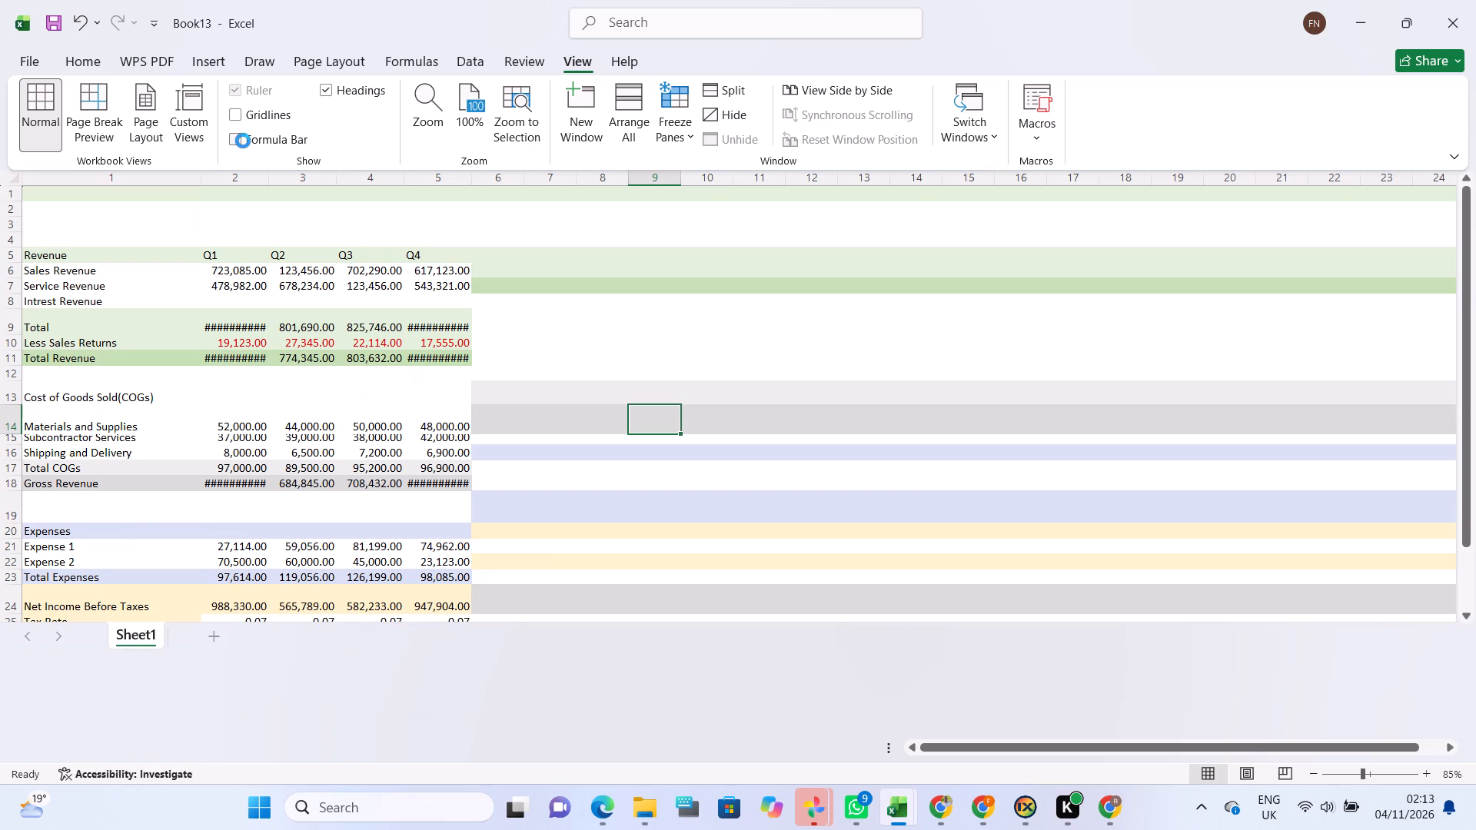
{"action": "left_click_drag", "start_coordinate": [243, 141], "coordinate": [206, 211]}
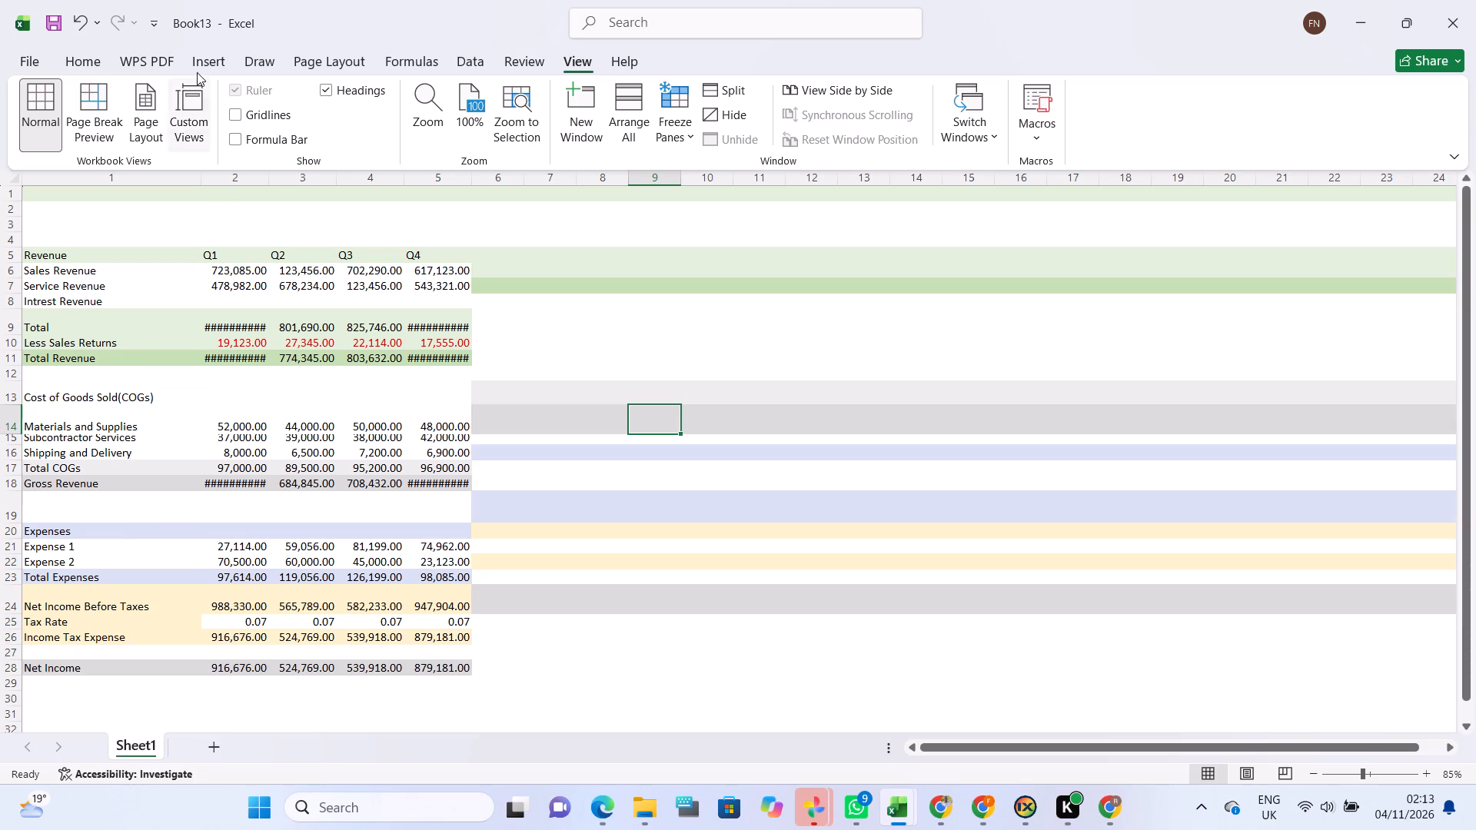
Insert a text box above the table, spanning rows 2 to 4 from column 1 to the end of column 5.
{"action": "left_click", "coordinate": [191, 63]}
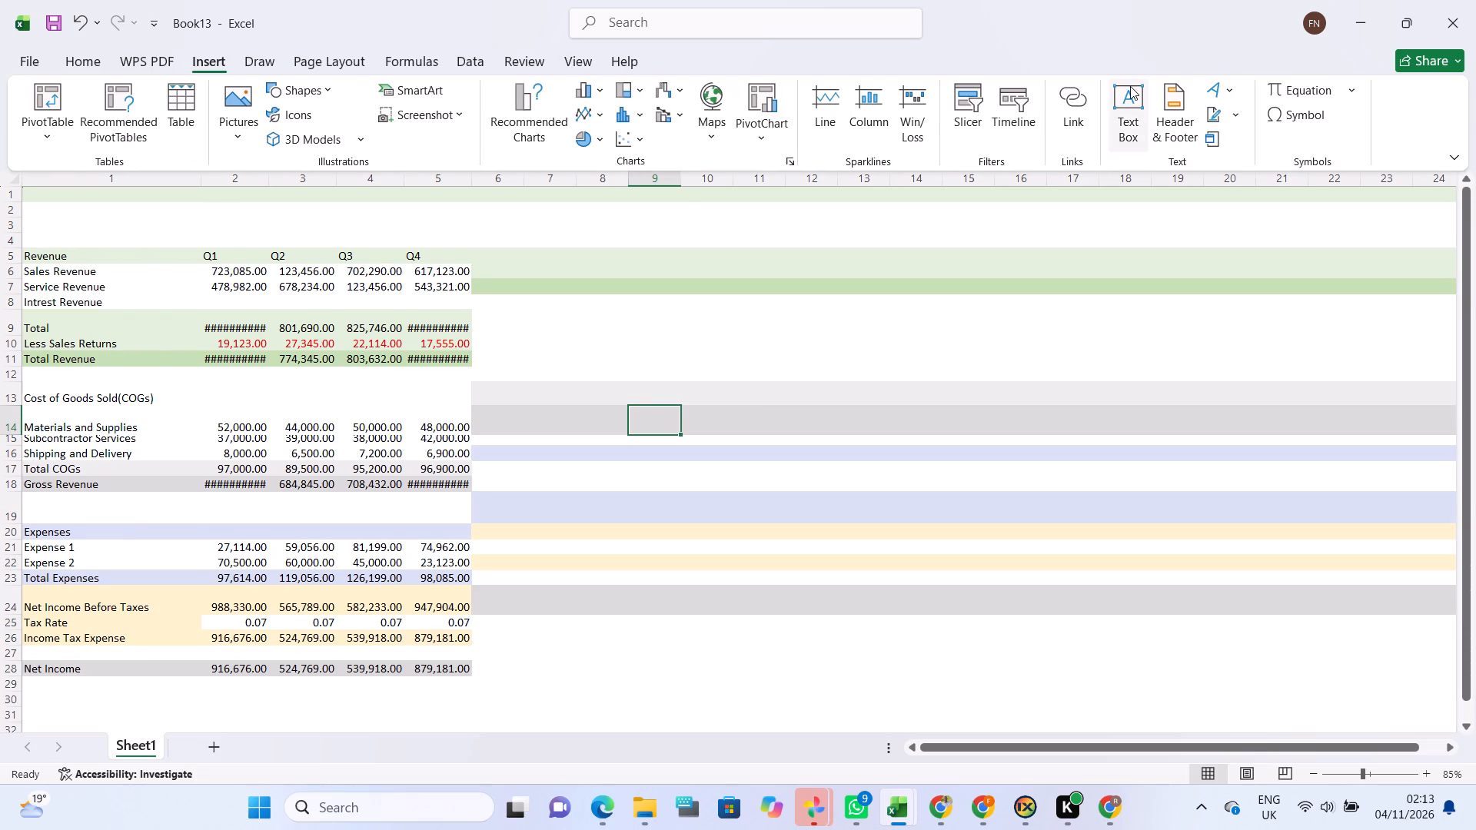
{"action": "left_click", "coordinate": [1131, 121]}
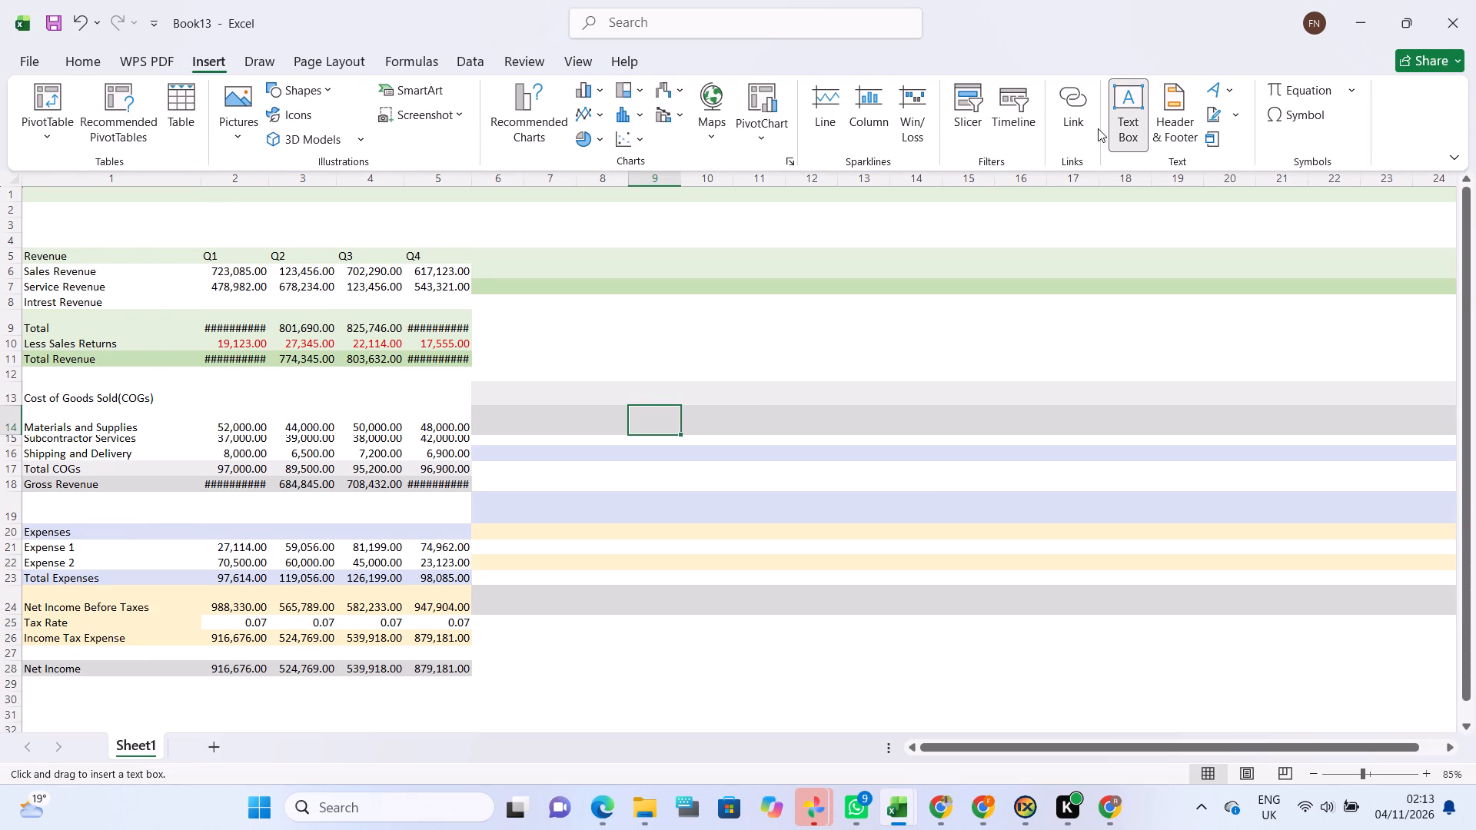
{"action": "left_click", "coordinate": [1109, 131]}
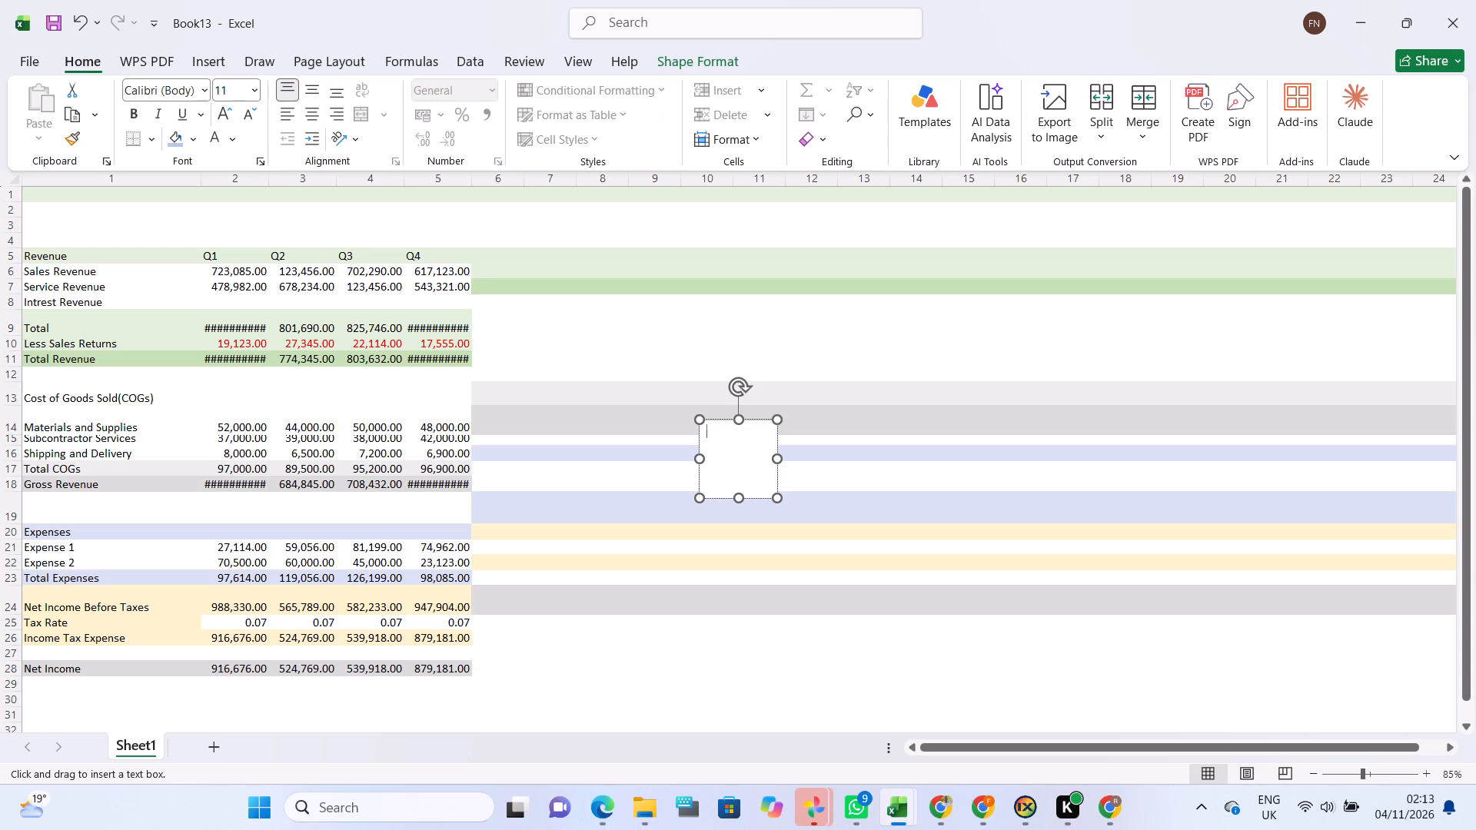
{"action": "left_click_drag", "start_coordinate": [40, 209], "coordinate": [307, 243]}
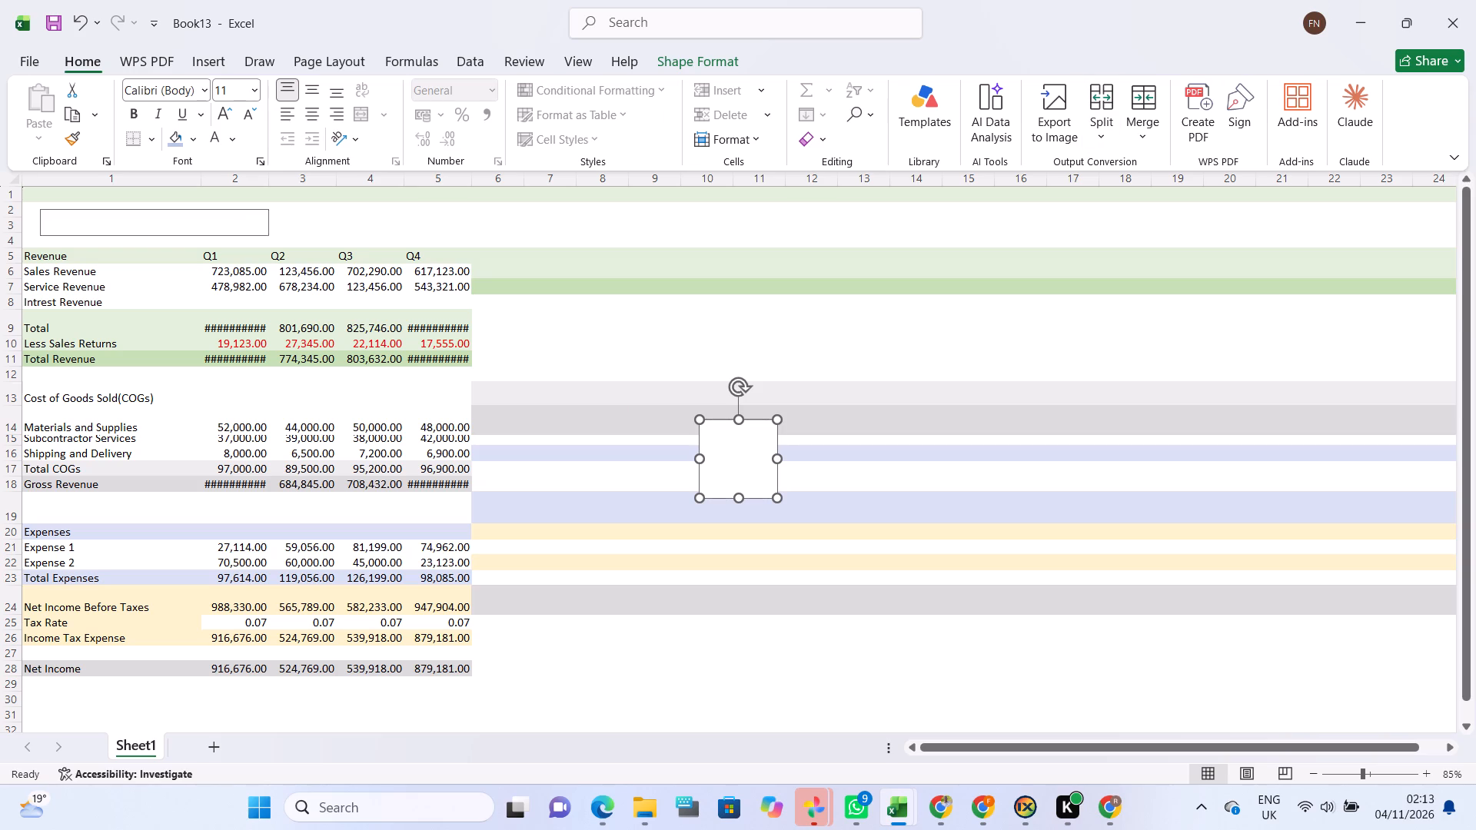
{"action": "left_click_drag", "start_coordinate": [307, 243], "coordinate": [525, 241]}
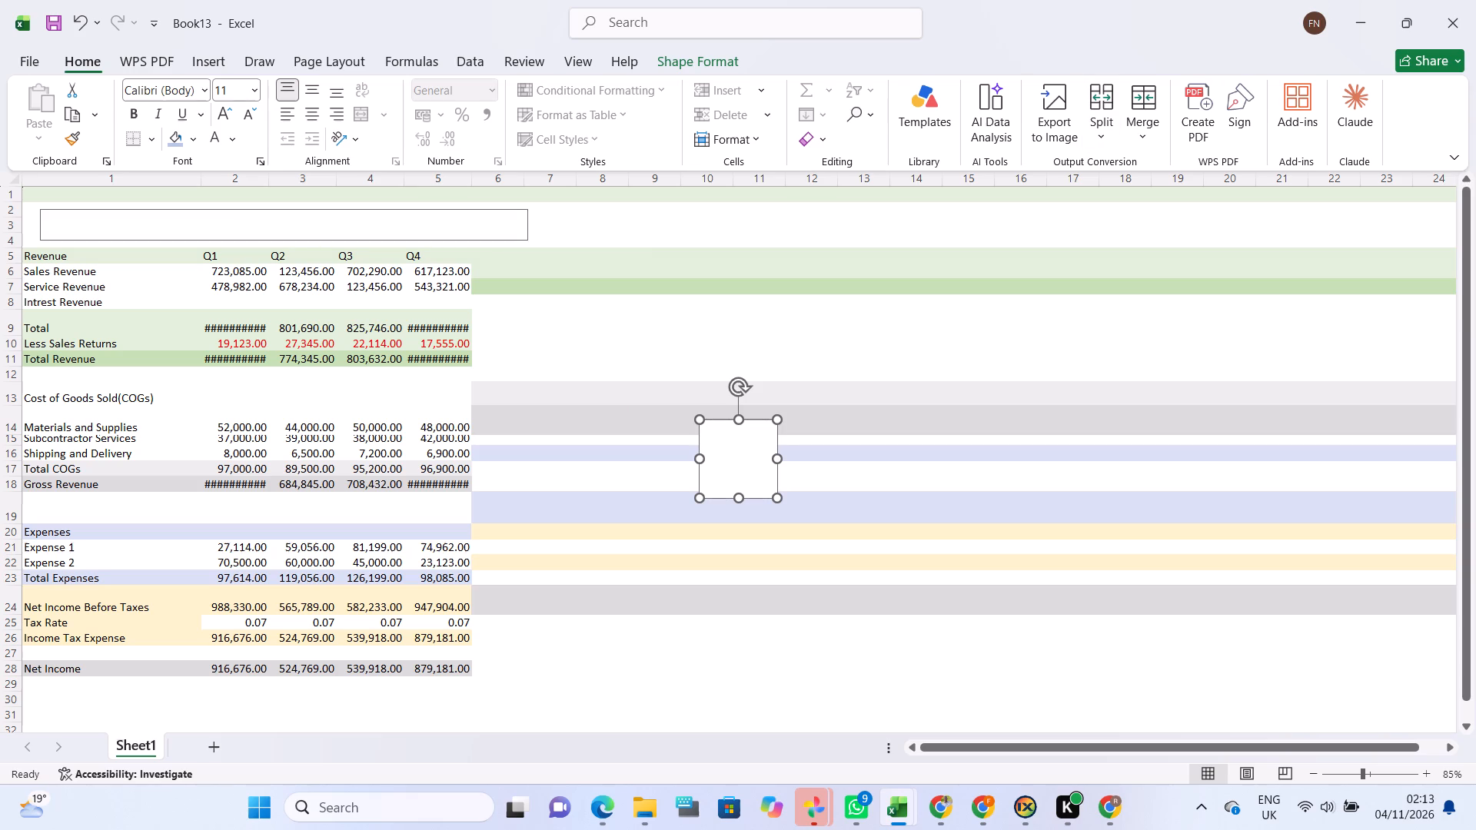
{"action": "left_click_drag", "start_coordinate": [525, 241], "coordinate": [474, 247]}
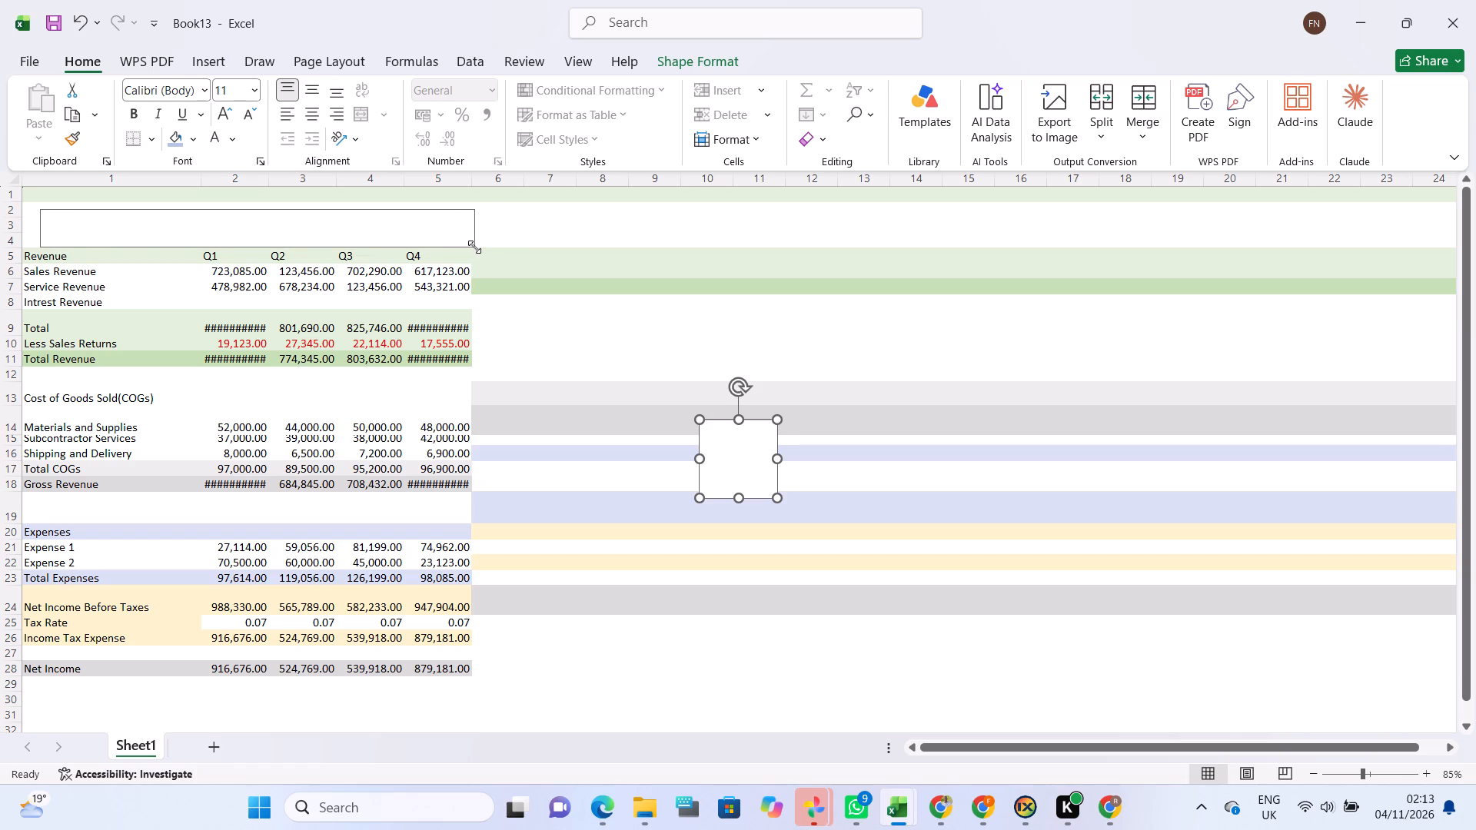
Delete the small stray empty text box over columns 10 and 11, beside rows 14 to 18.
{"action": "left_click", "coordinate": [720, 464]}
{"action": "key", "text": "BackSpace"}
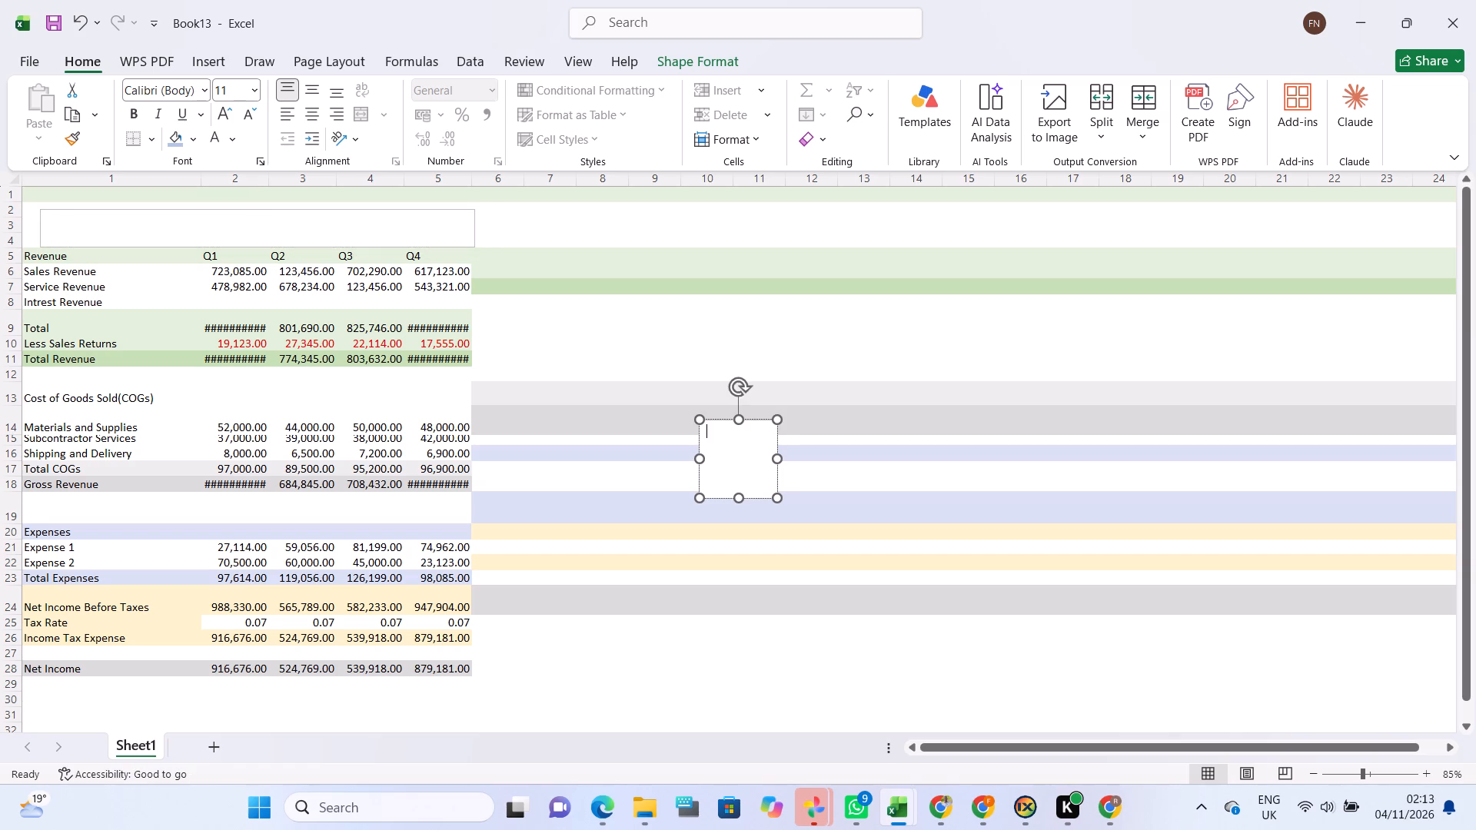
{"action": "key", "text": "Delete"}
{"action": "left_click_drag", "start_coordinate": [755, 482], "coordinate": [723, 491]}
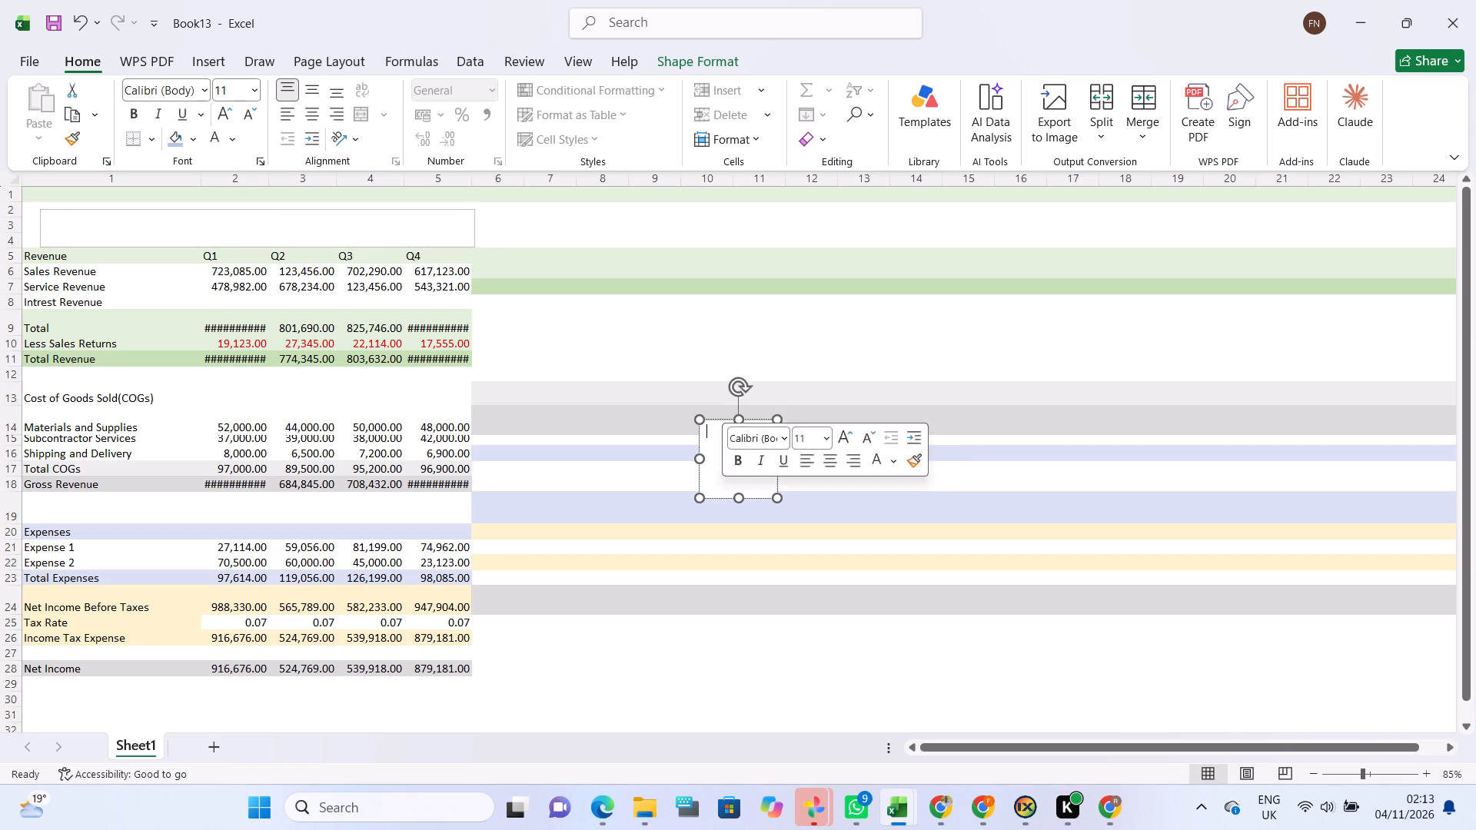
{"action": "left_click", "coordinate": [723, 491]}
{"action": "double_click", "coordinate": [708, 493]}
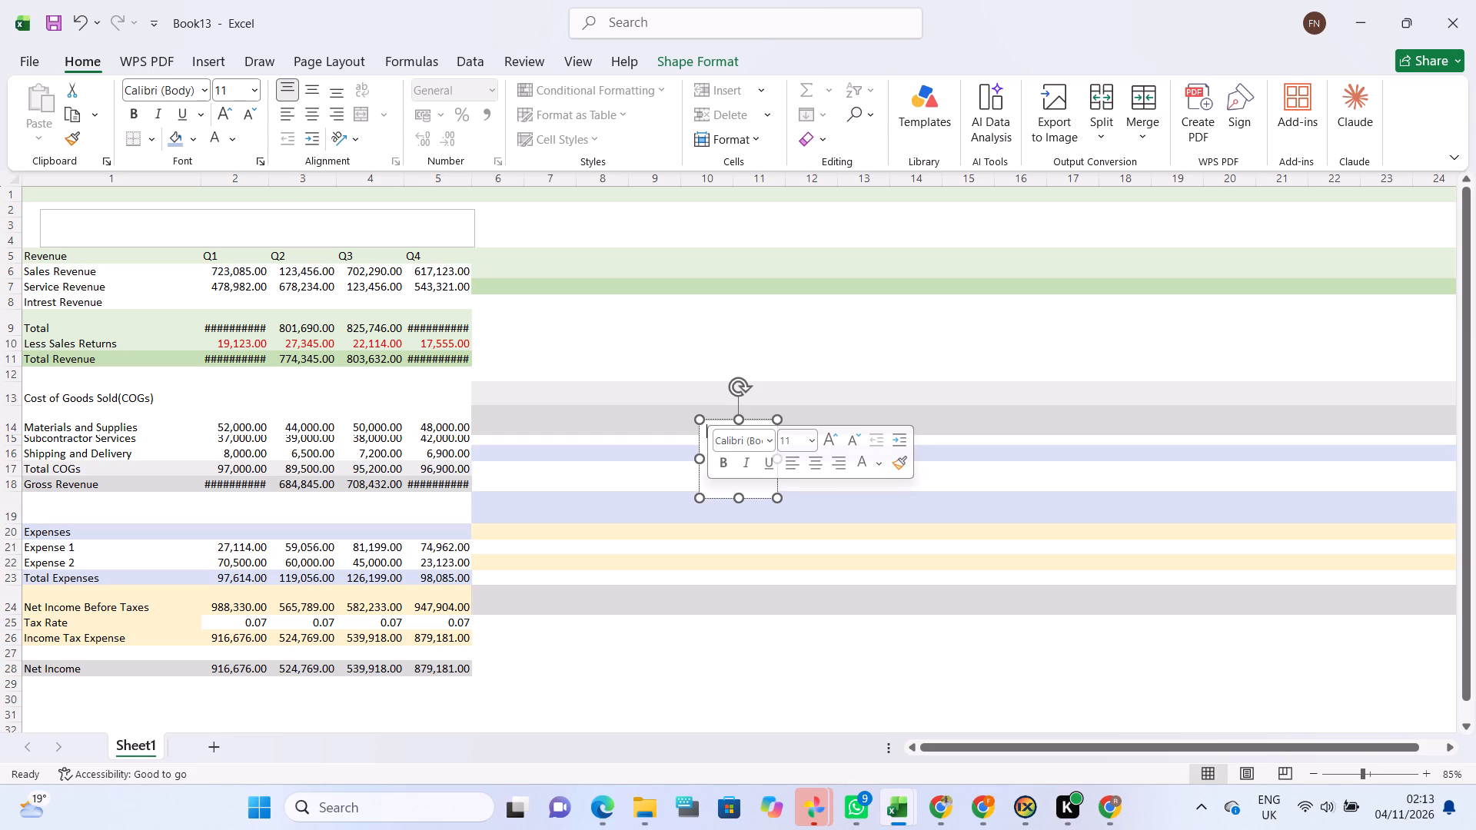
{"action": "left_click", "coordinate": [720, 502]}
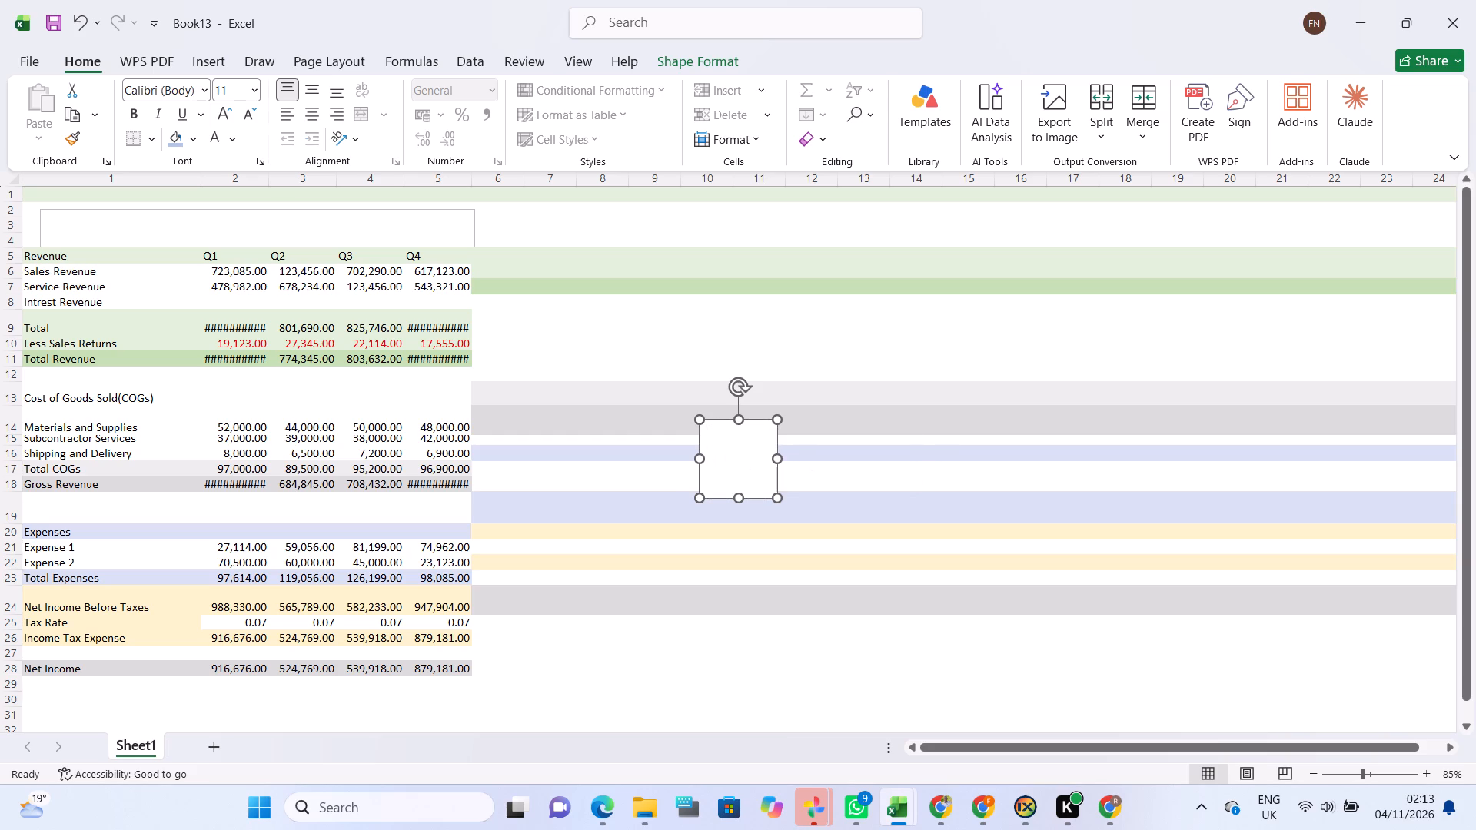
{"action": "key", "text": "BackSpace"}
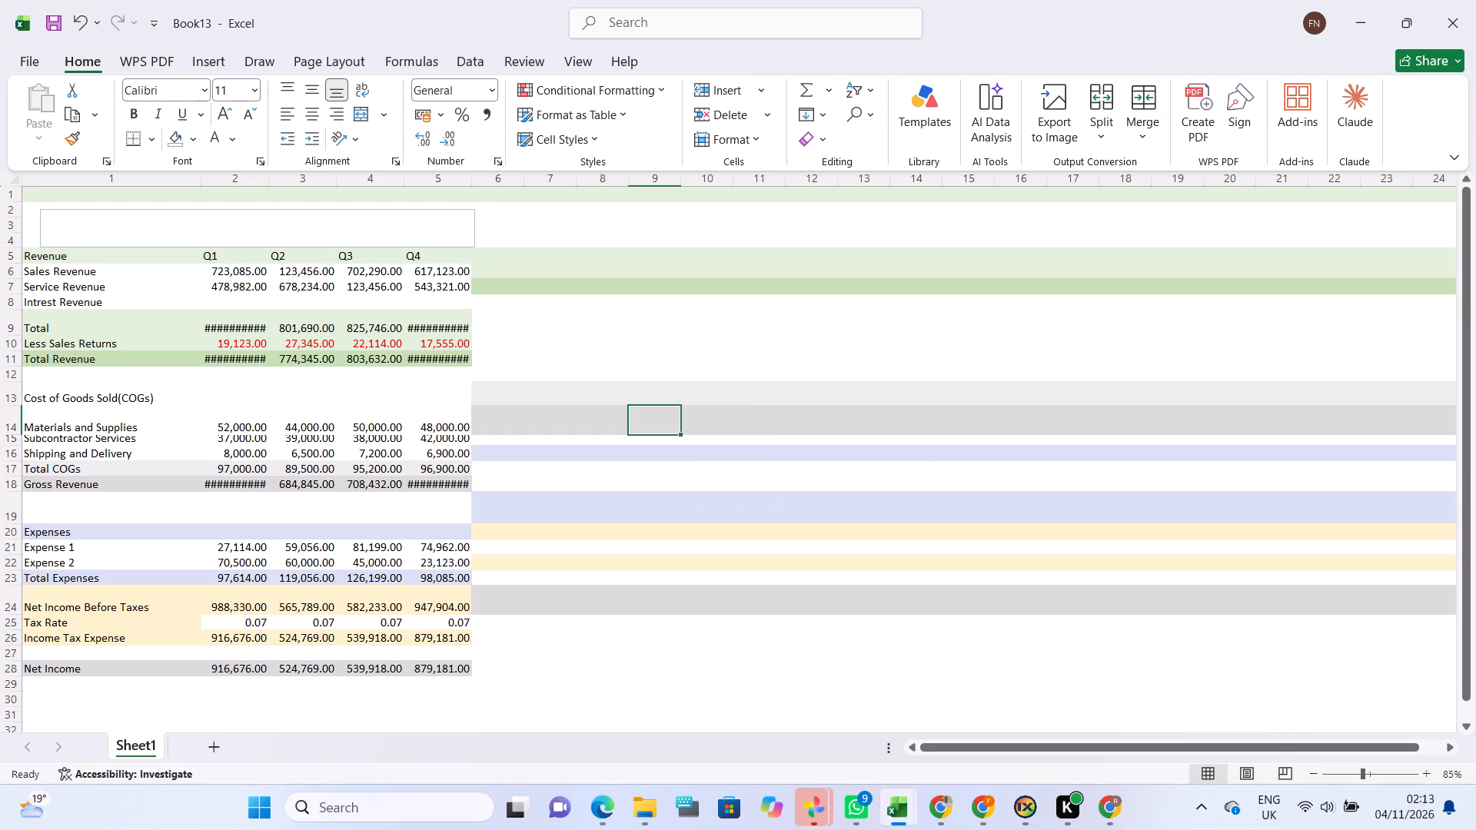
Widen the empty text box above the Revenue heading so it extends to about the middle of column 10.
{"action": "left_click", "coordinate": [269, 232]}
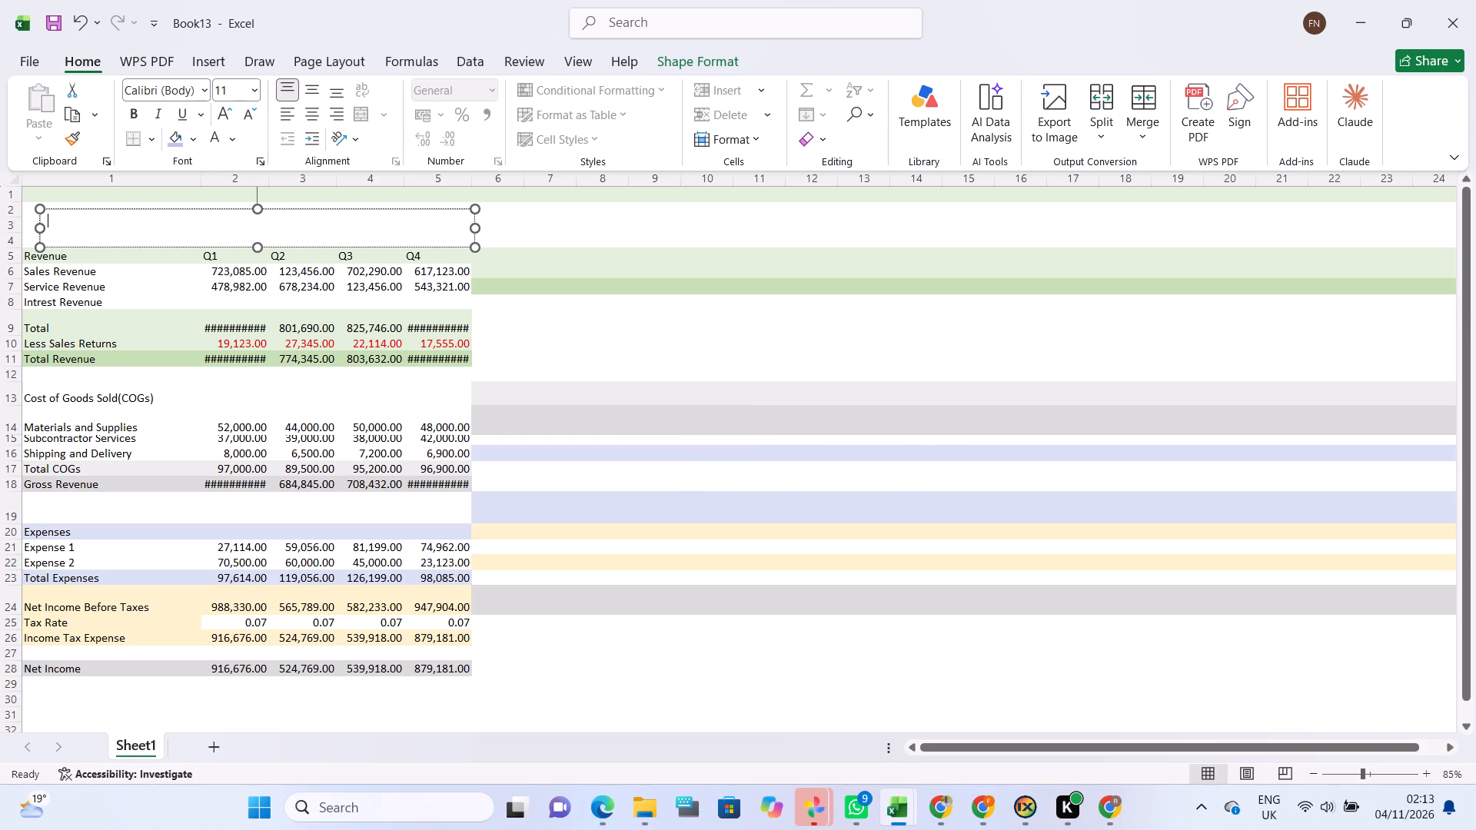
{"action": "left_click_drag", "start_coordinate": [477, 227], "coordinate": [695, 233]}
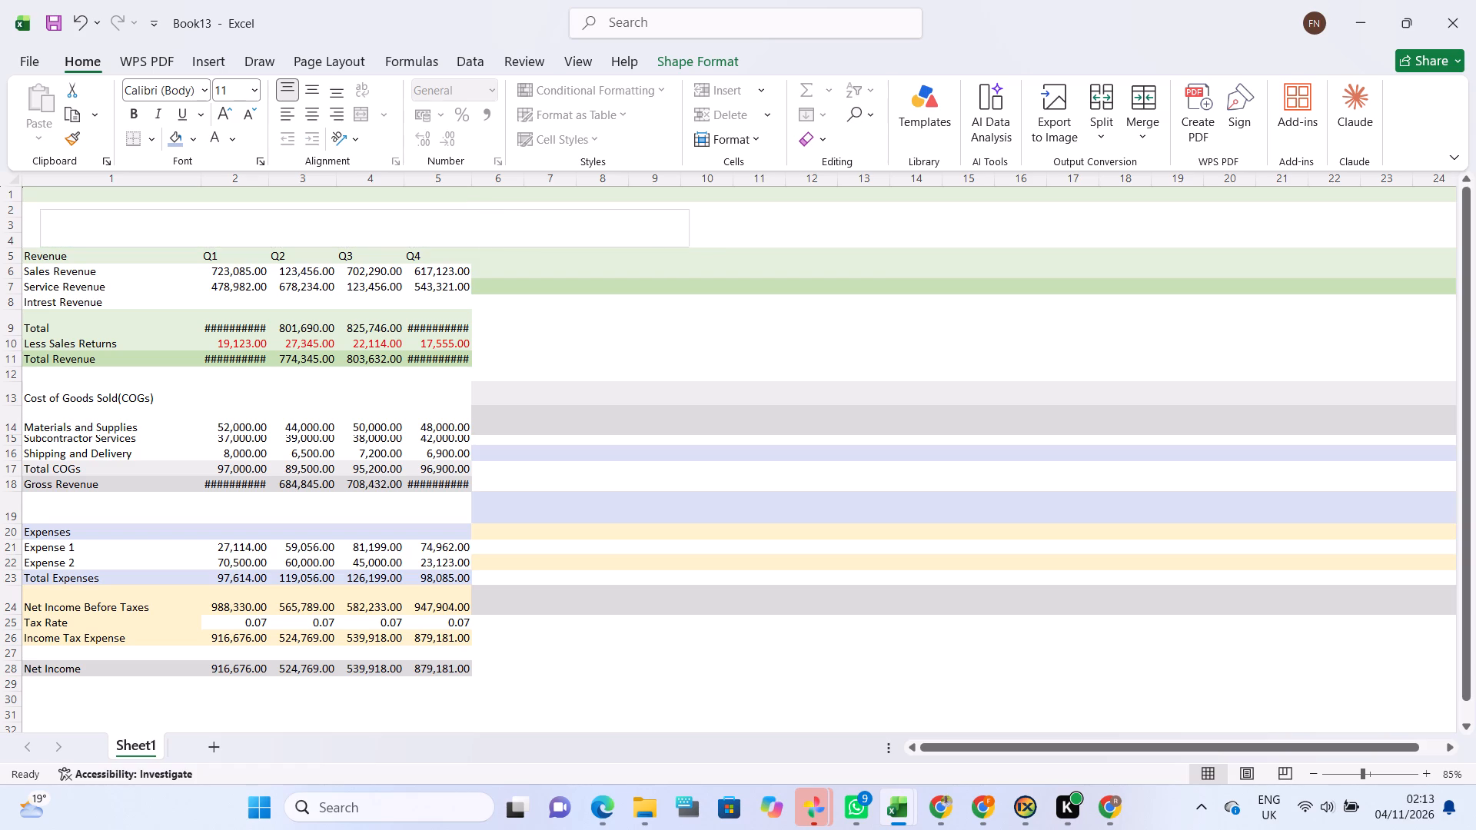
{"action": "left_click_drag", "start_coordinate": [695, 233], "coordinate": [708, 232]}
Enter the heading "Quarterly Profit and Loss Statement Template" in the text box above the Revenue row.
{"action": "left_click", "coordinate": [329, 221]}
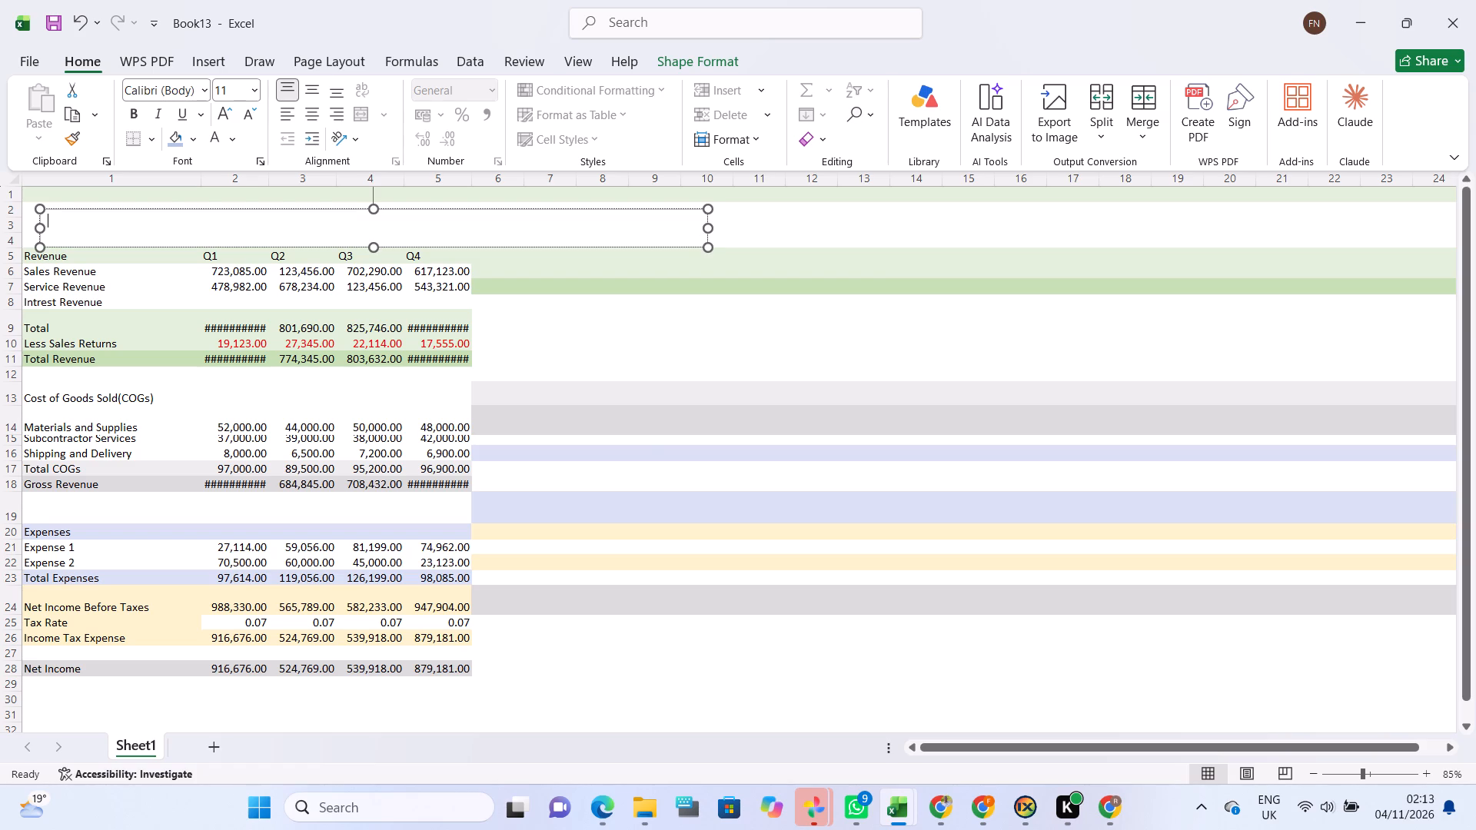
{"action": "key", "text": "q"}
{"action": "key", "text": "BackSpace"}
{"action": "key", "text": "q"}
{"action": "type", "text": "uarte"}
{"action": "type", "text": "rl"}
{"action": "key", "text": "y"}
{"action": "key", "text": "space"}
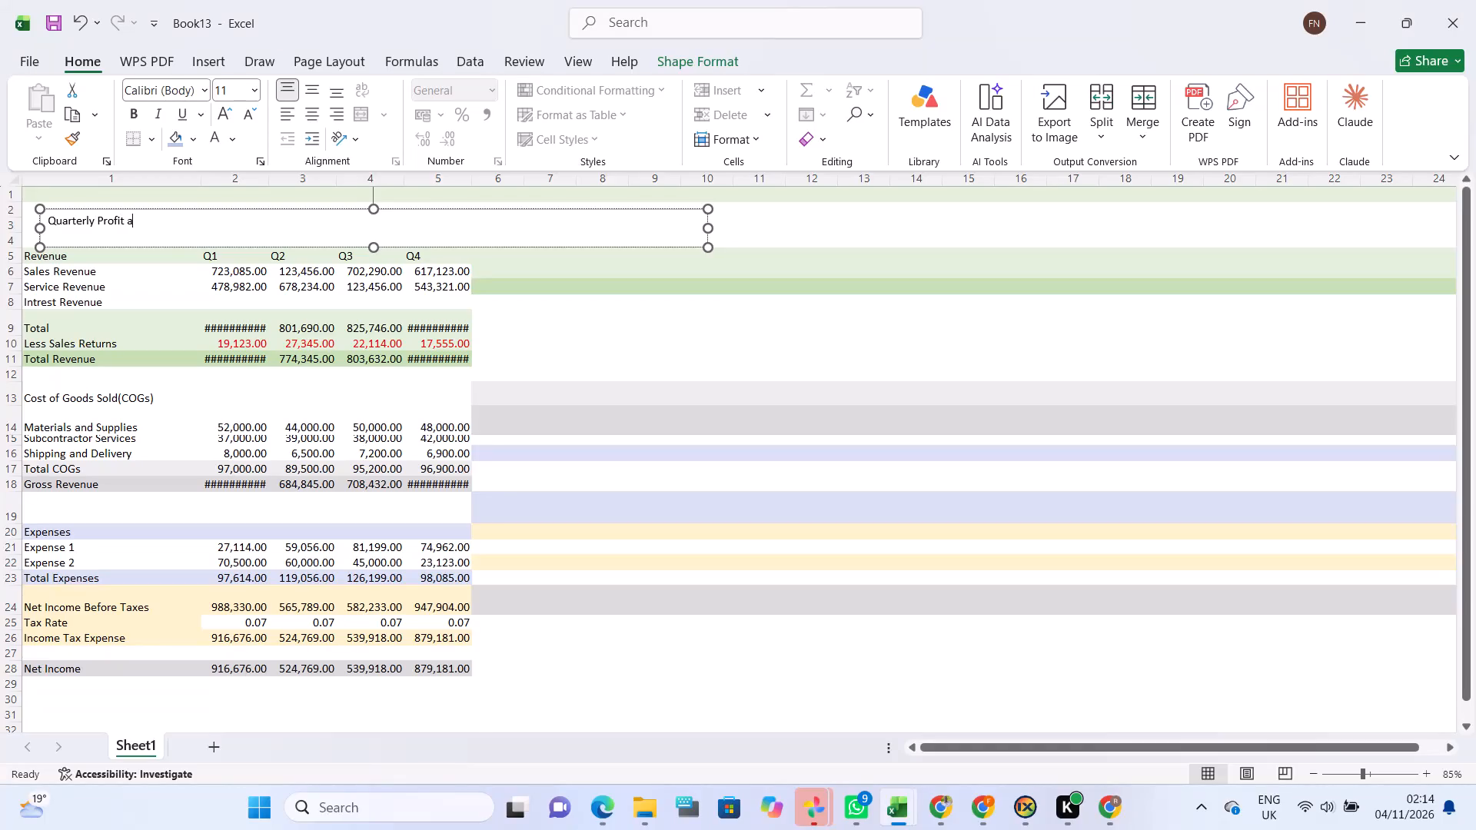
{"action": "key", "text": "BackSpace"}
{"action": "type", "text": "d"}
{"action": "key", "text": "space"}
{"action": "type", "text": "oss"}
{"action": "key", "text": "space"}
{"action": "key", "text": "s"}
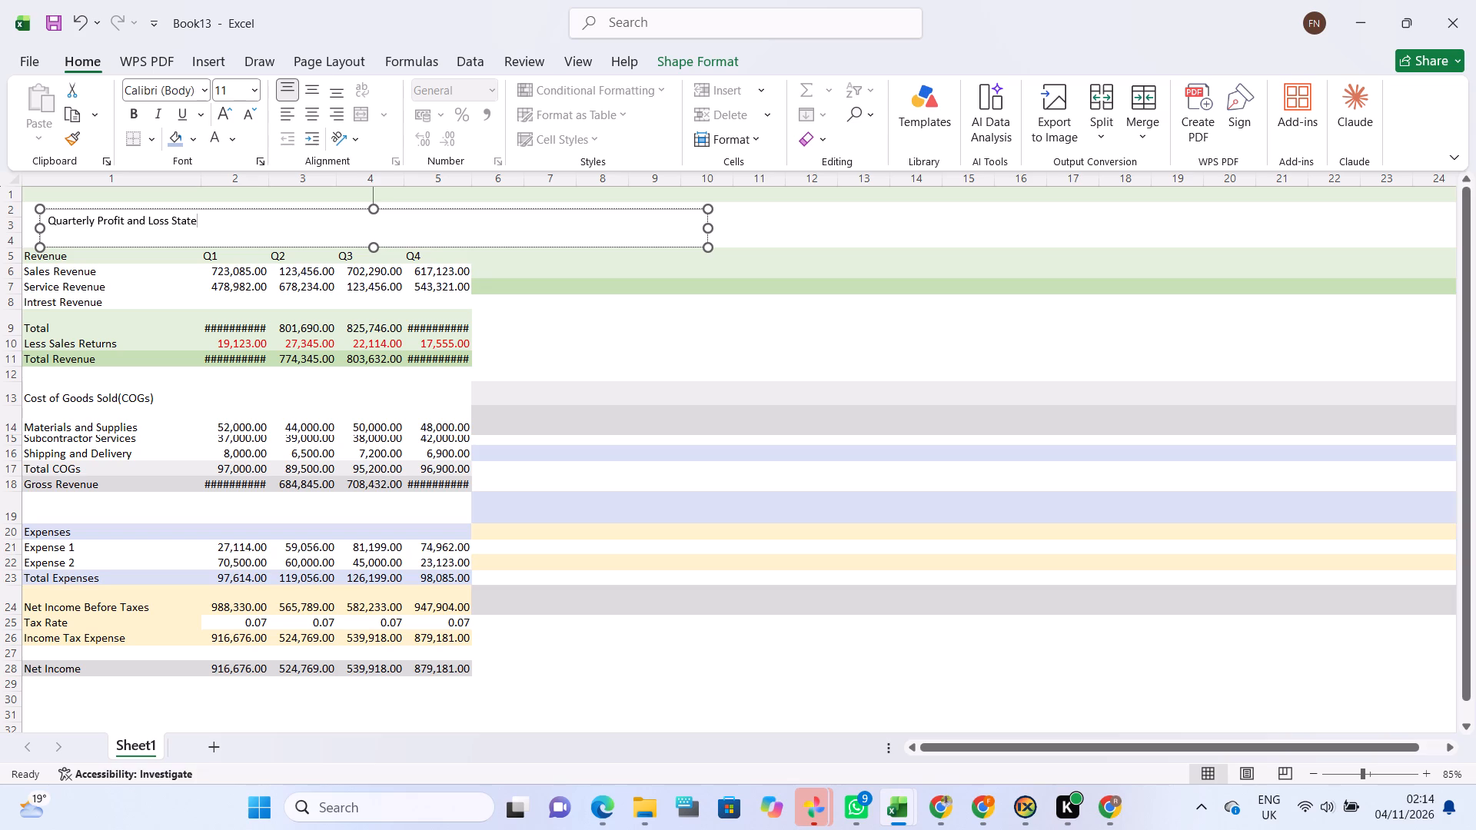
{"action": "type", "text": "ment"}
{"action": "key", "text": "space"}
{"action": "key", "text": "t"}
{"action": "key", "text": "m"}
{"action": "key", "text": "BackSpace"}
{"action": "key", "text": "BackSpace"}
{"action": "key", "text": "t"}
{"action": "type", "text": "emplate"}
Enlarge the whole heading text in the text box to font size 24 and make it bold.
{"action": "left_click_drag", "start_coordinate": [49, 221], "coordinate": [124, 225]}
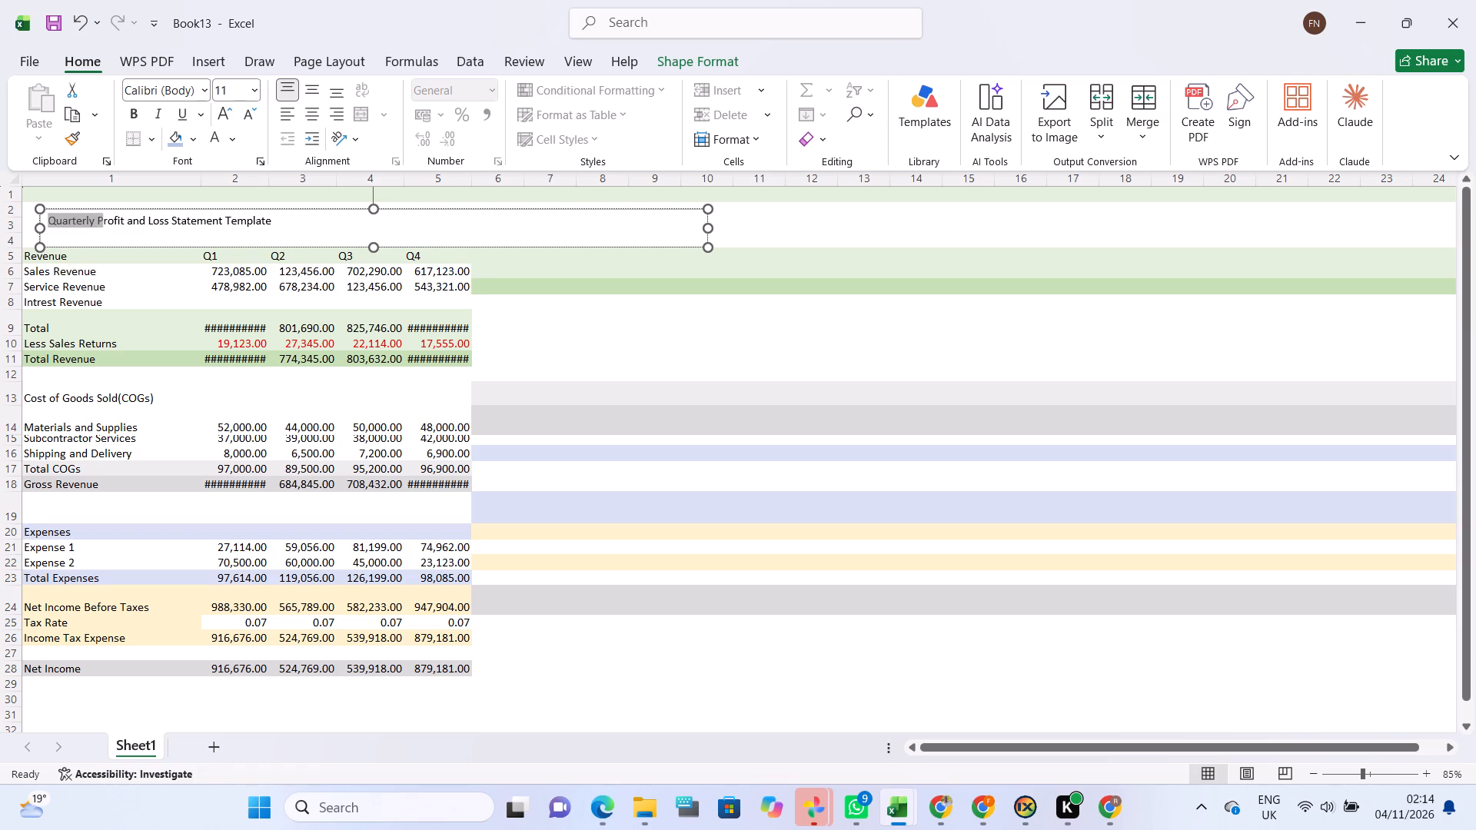
{"action": "left_click_drag", "start_coordinate": [124, 225], "coordinate": [241, 224]}
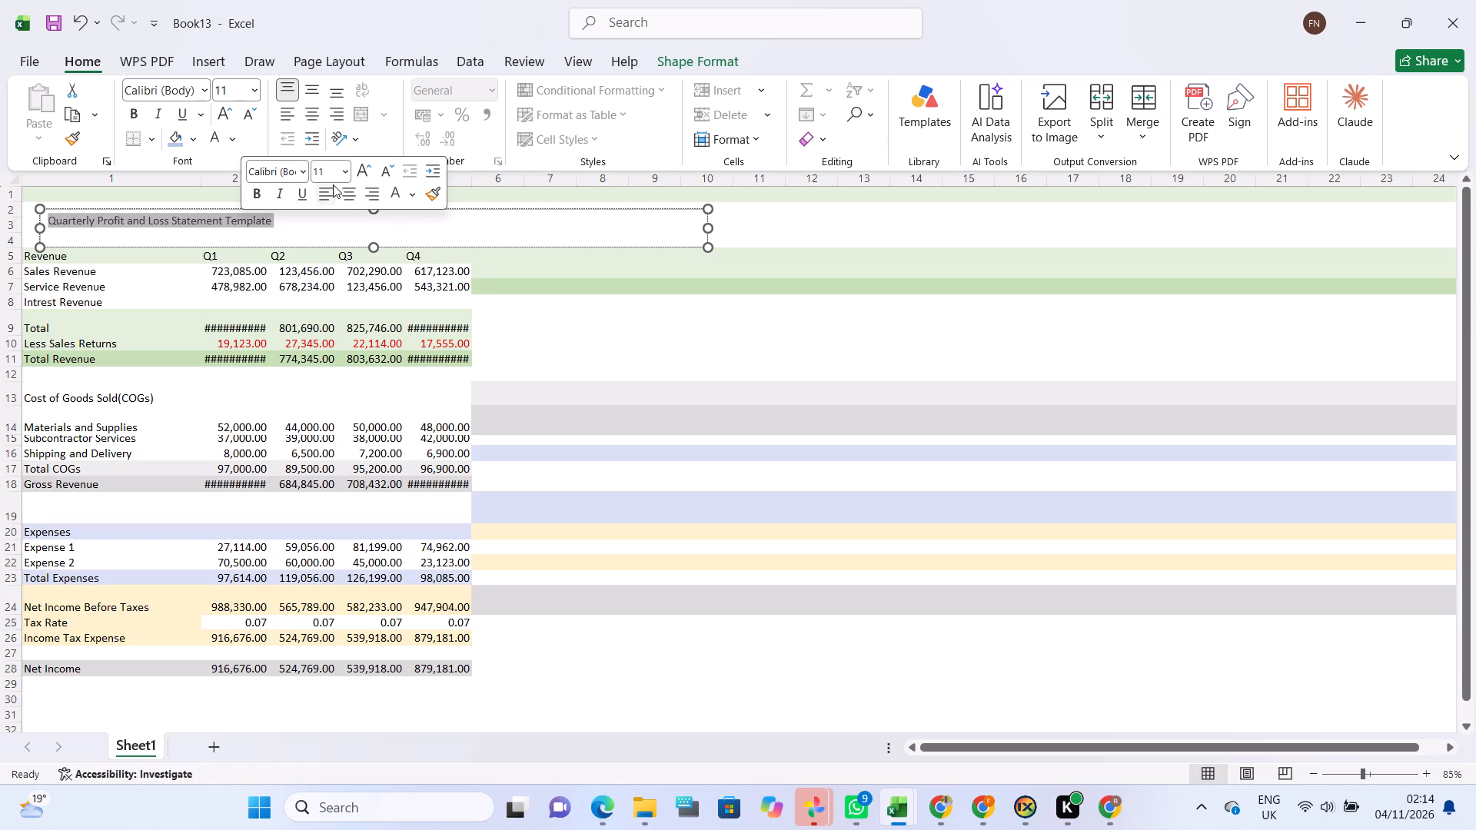
{"action": "double_click", "coordinate": [365, 166]}
{"action": "left_click", "coordinate": [365, 166]}
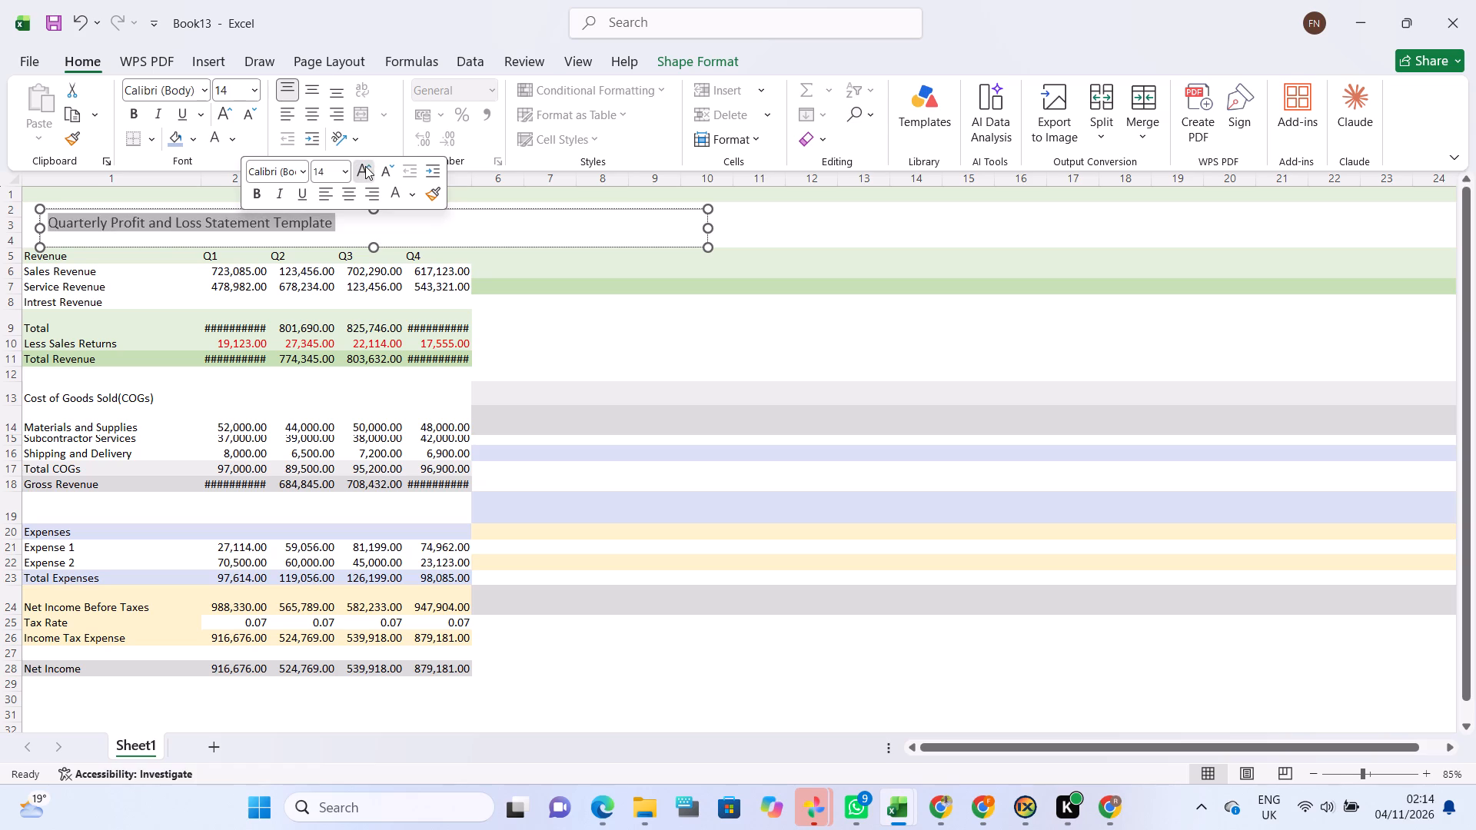
{"action": "left_click", "coordinate": [365, 166]}
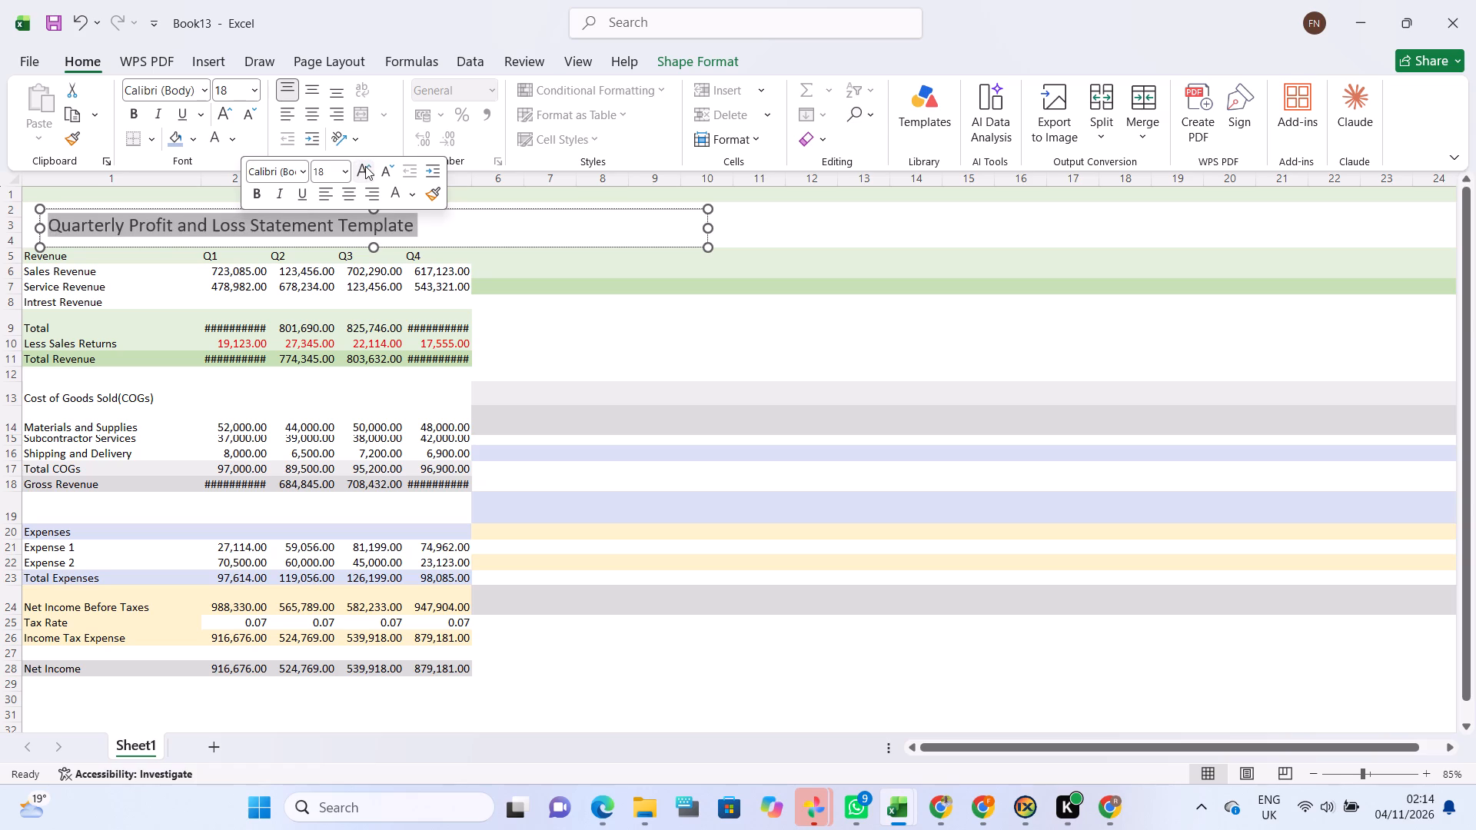
{"action": "left_click", "coordinate": [365, 166]}
{"action": "left_click", "coordinate": [365, 166]}
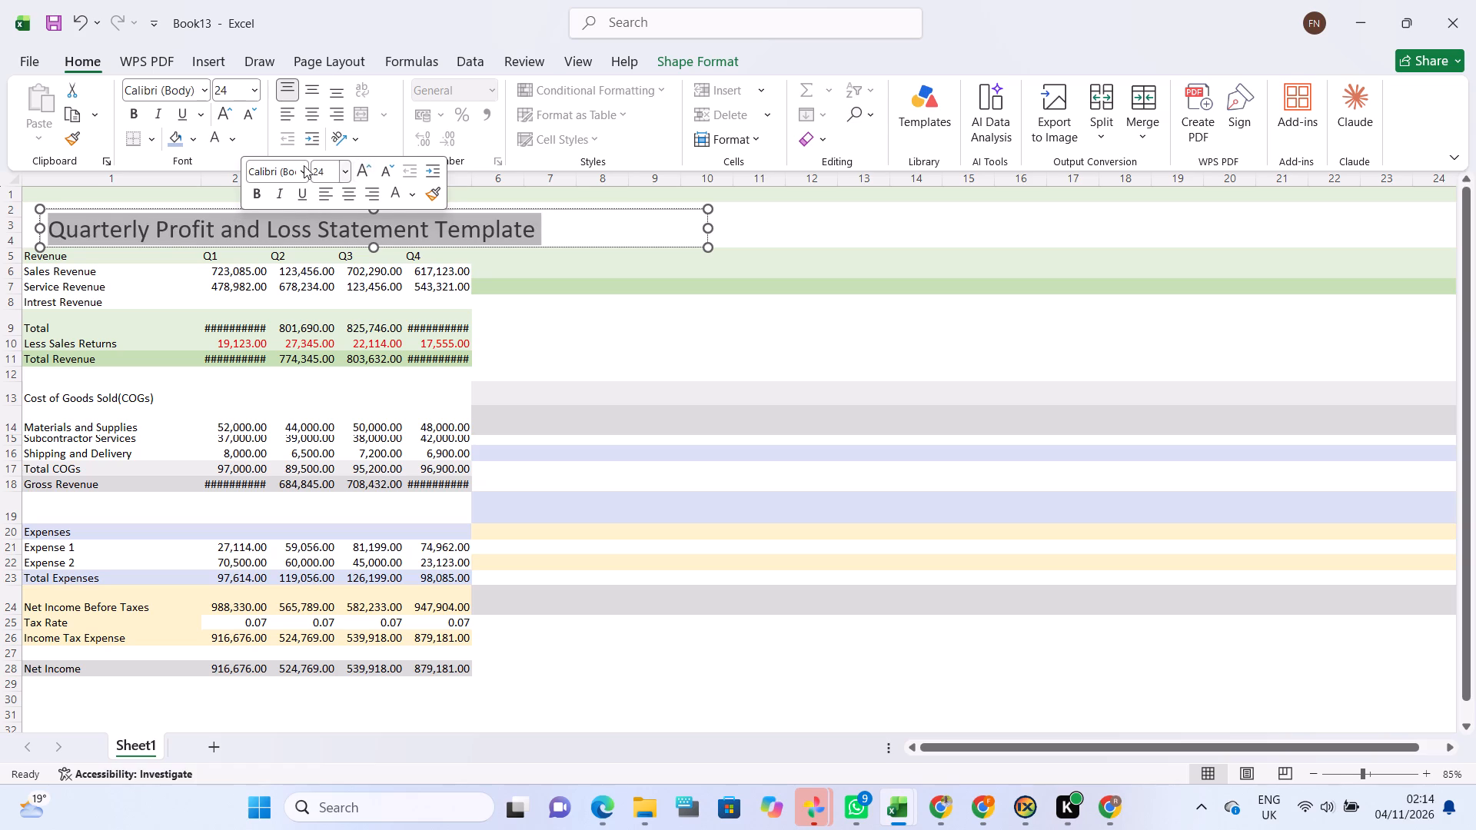
{"action": "left_click", "coordinate": [136, 113]}
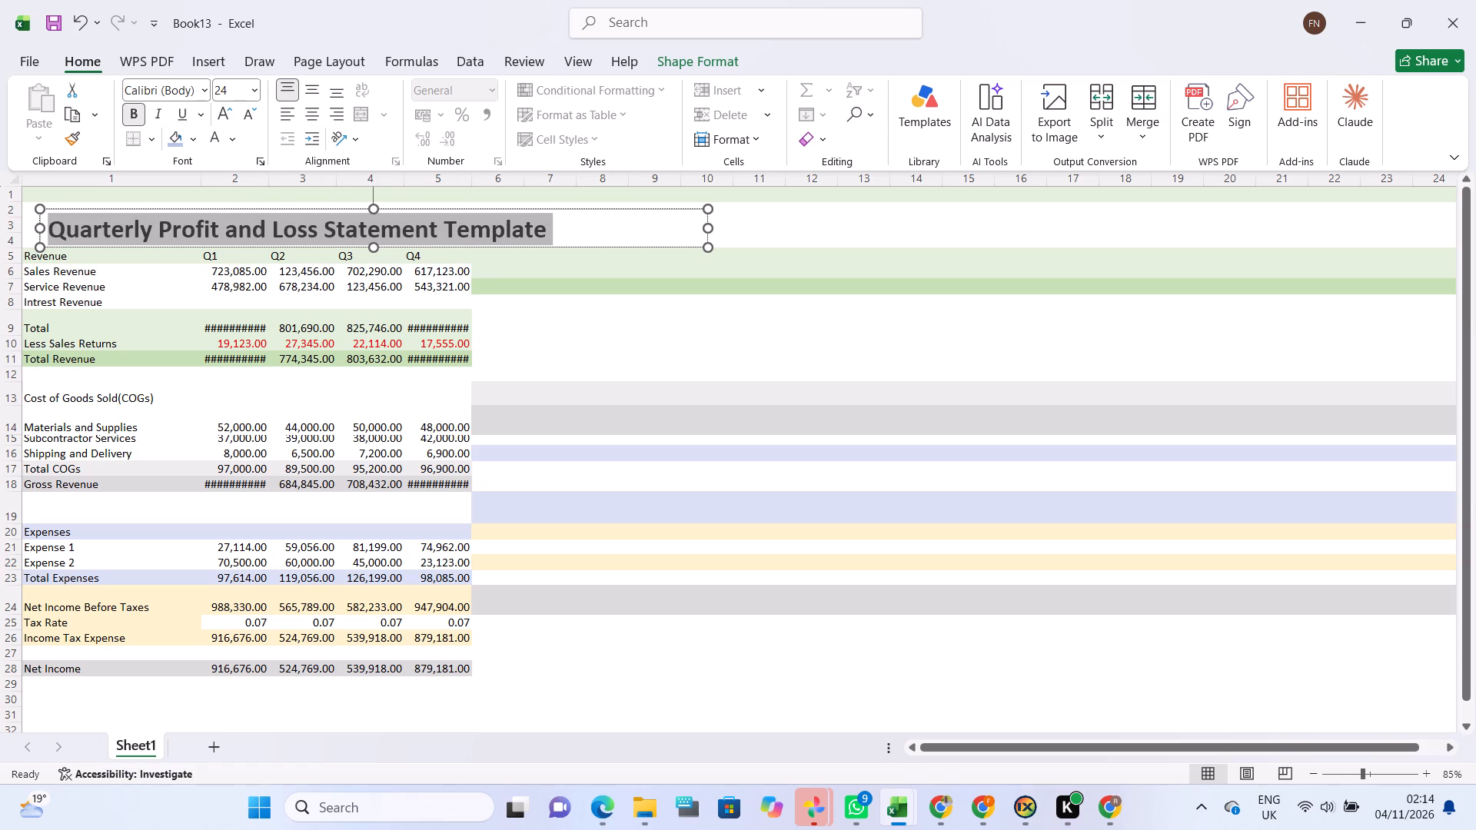
{"action": "left_click", "coordinate": [561, 232]}
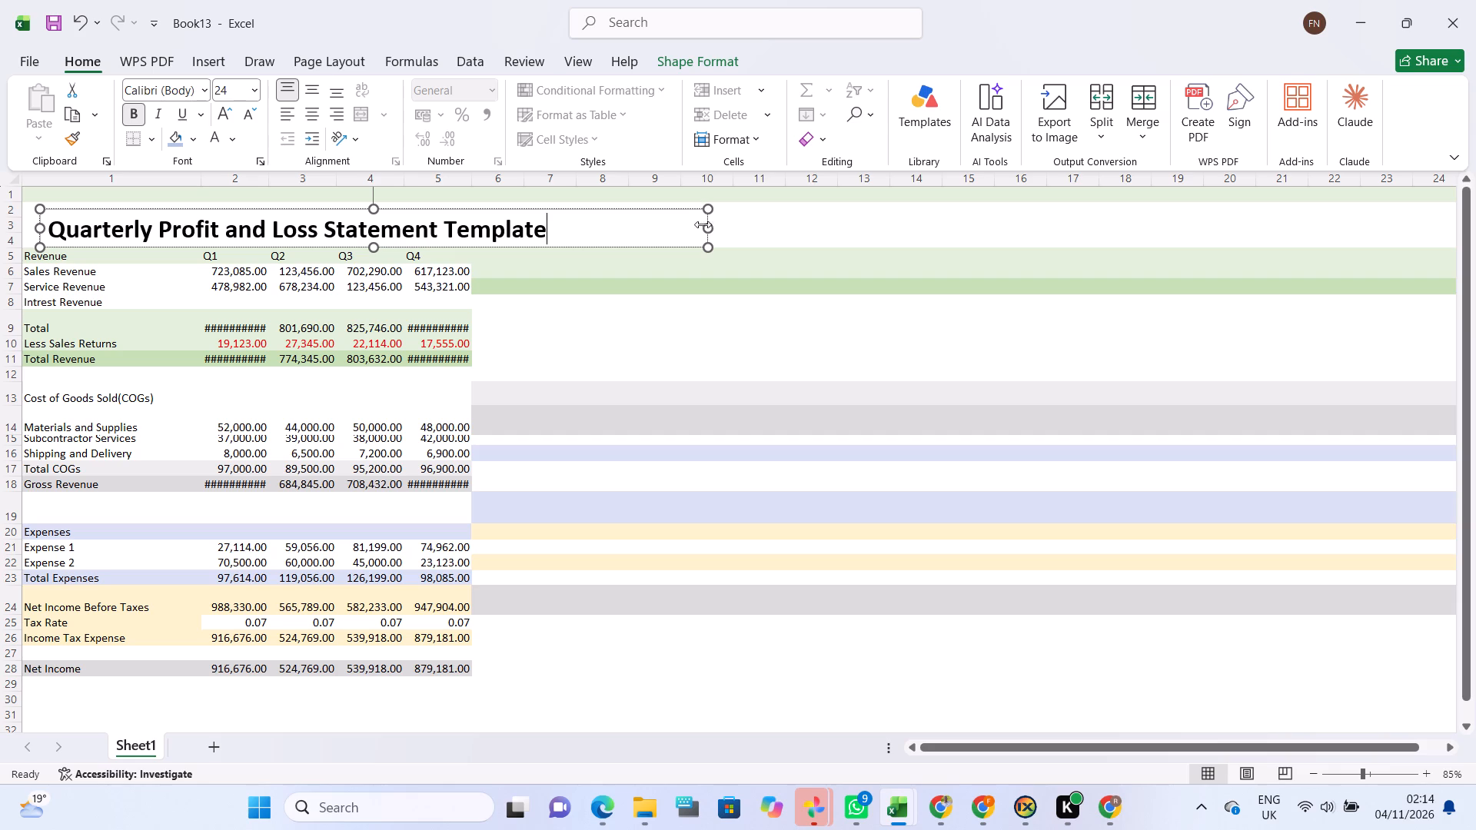
Narrow the heading text box to end just past column 5 and reduce its text to font size 20.
{"action": "left_click_drag", "start_coordinate": [704, 228], "coordinate": [490, 231]}
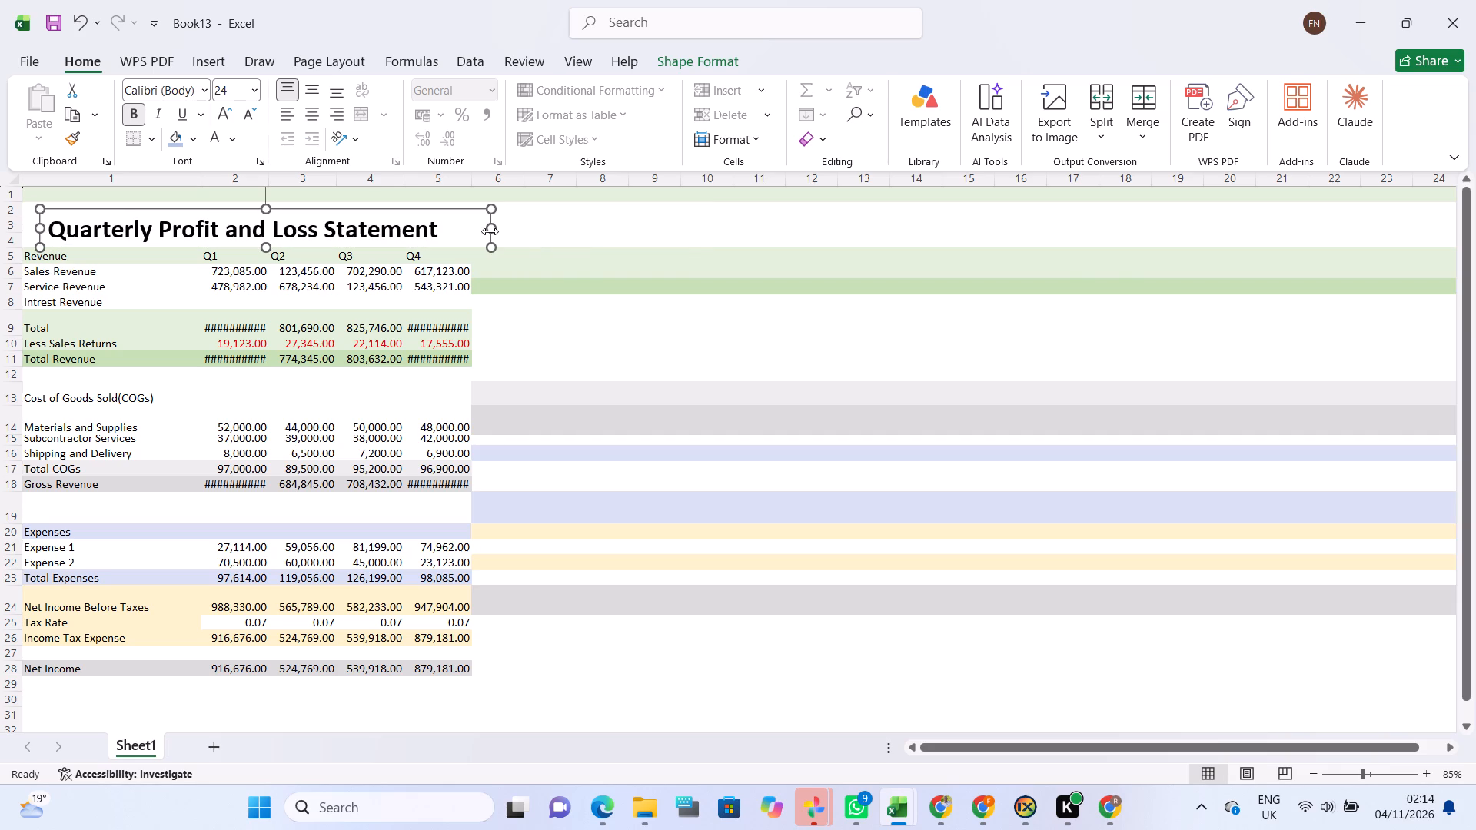
{"action": "left_click", "coordinate": [121, 214]}
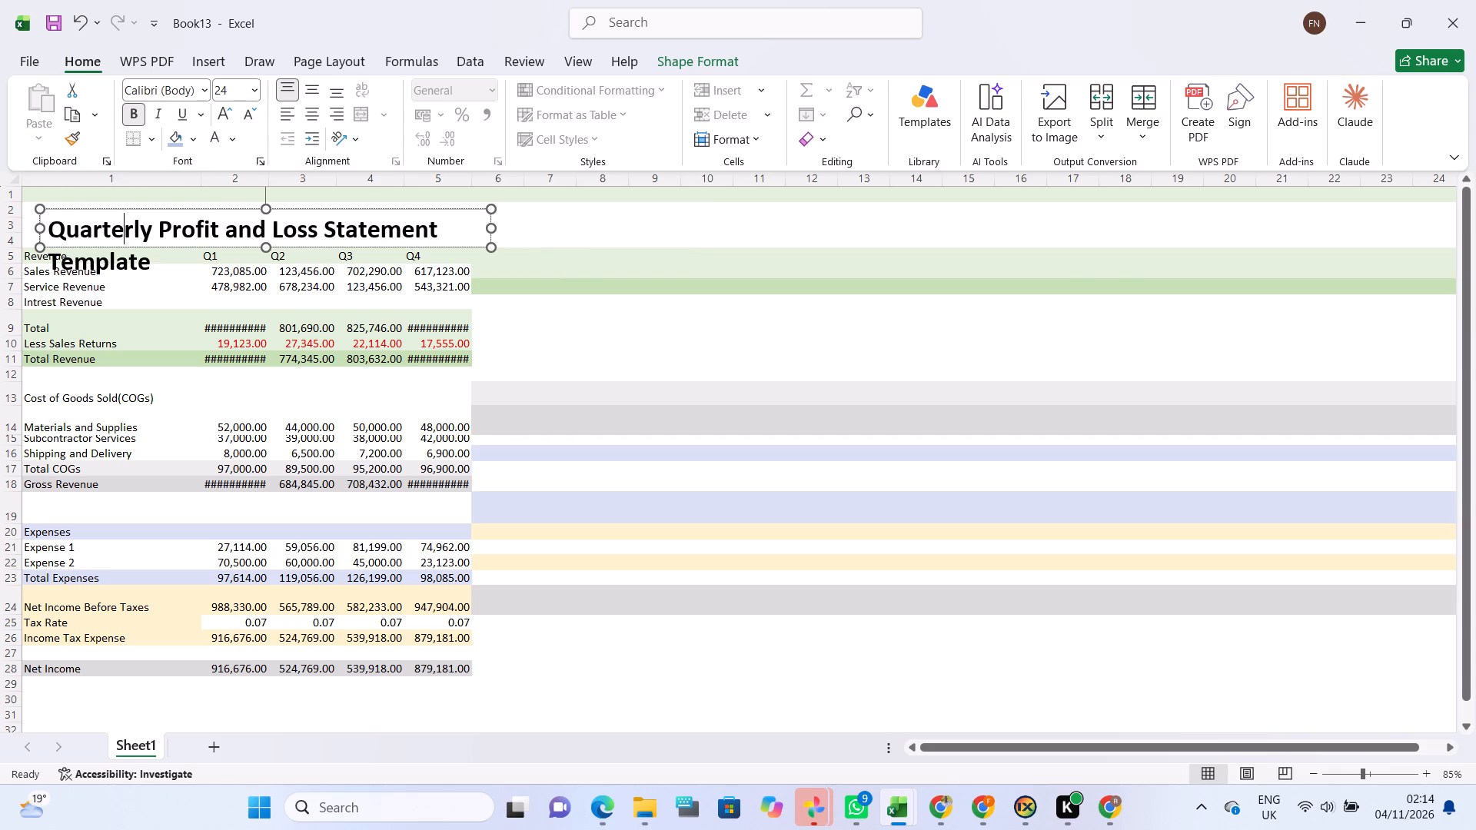
{"action": "left_click", "coordinate": [78, 245]}
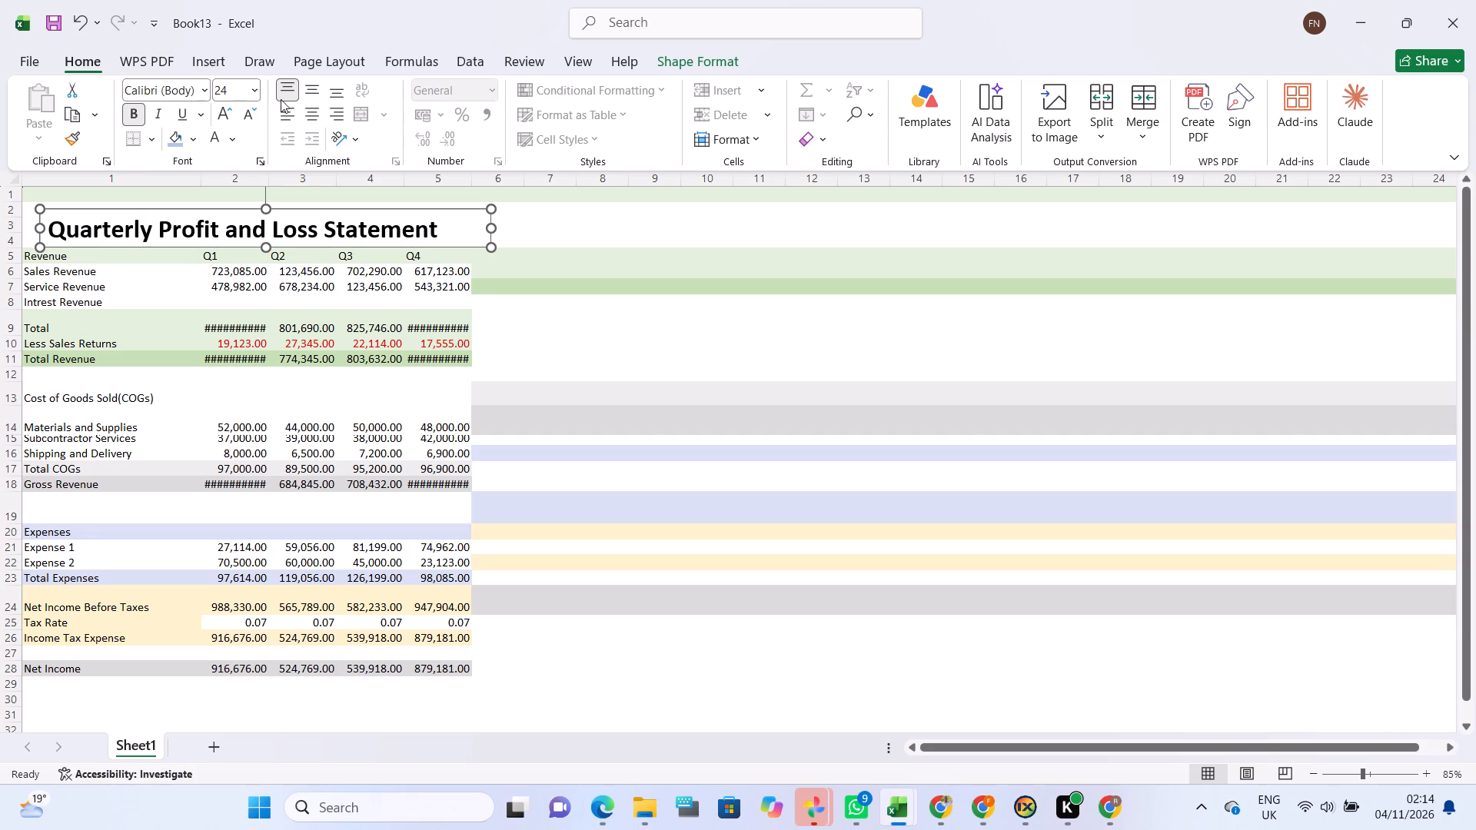
{"action": "left_click", "coordinate": [249, 115]}
{"action": "left_click", "coordinate": [249, 115]}
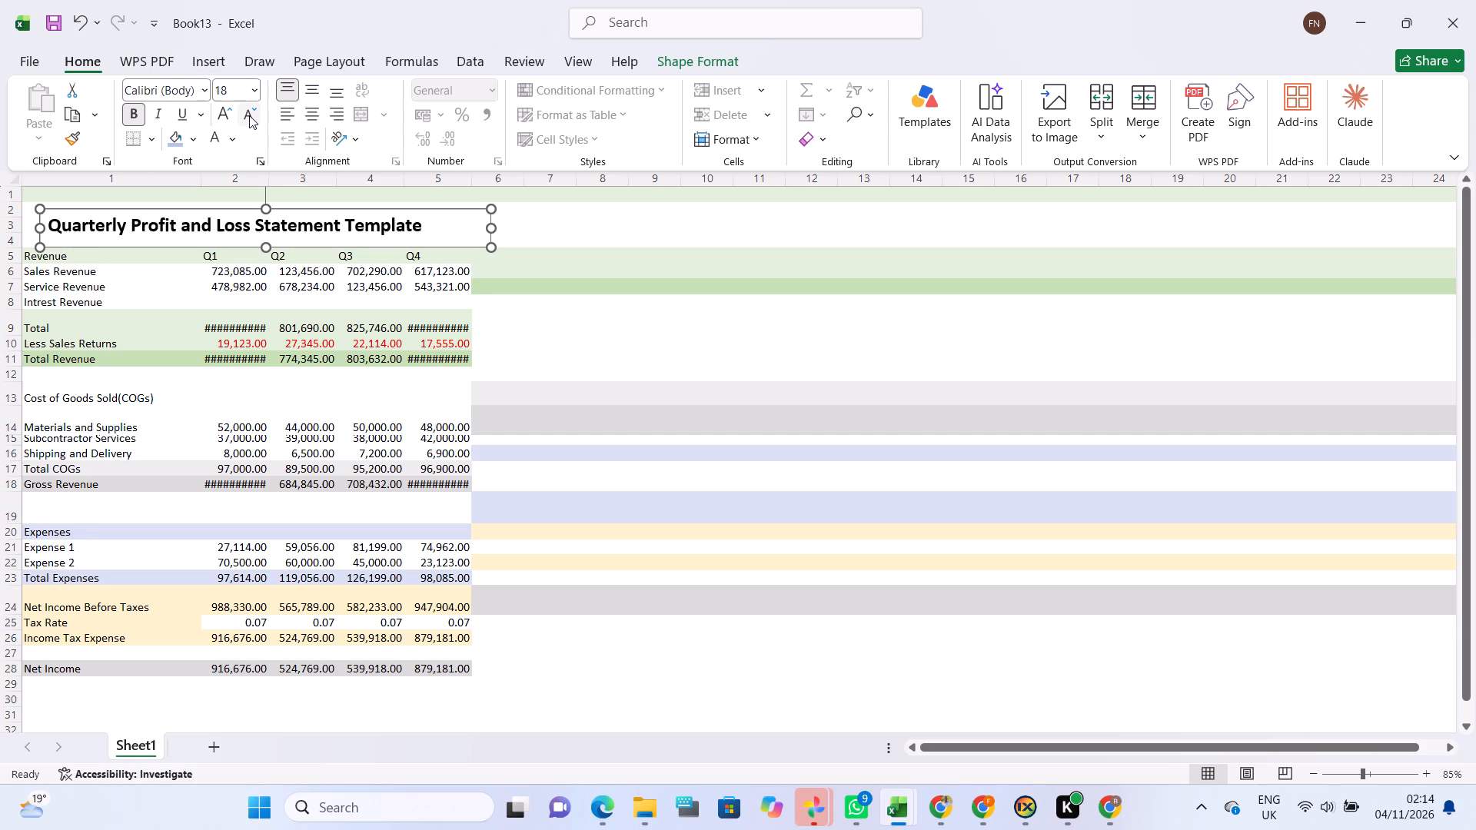
{"action": "left_click", "coordinate": [226, 114]}
Fine-tune the heading text box's width to end around the middle of column 6, fitting the title on one line.
{"action": "left_click_drag", "start_coordinate": [488, 229], "coordinate": [483, 230]}
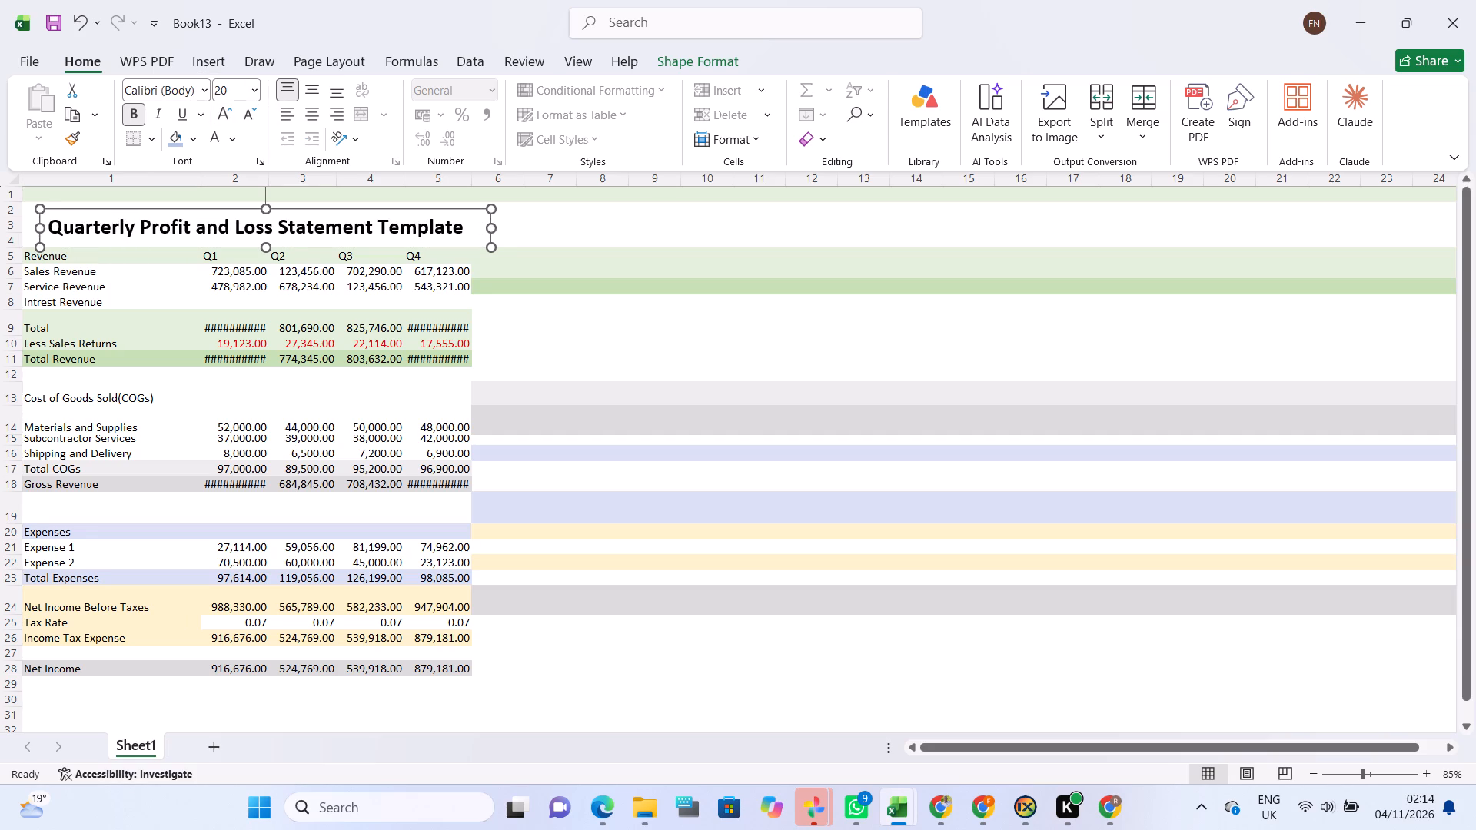
{"action": "left_click_drag", "start_coordinate": [483, 230], "coordinate": [470, 231]}
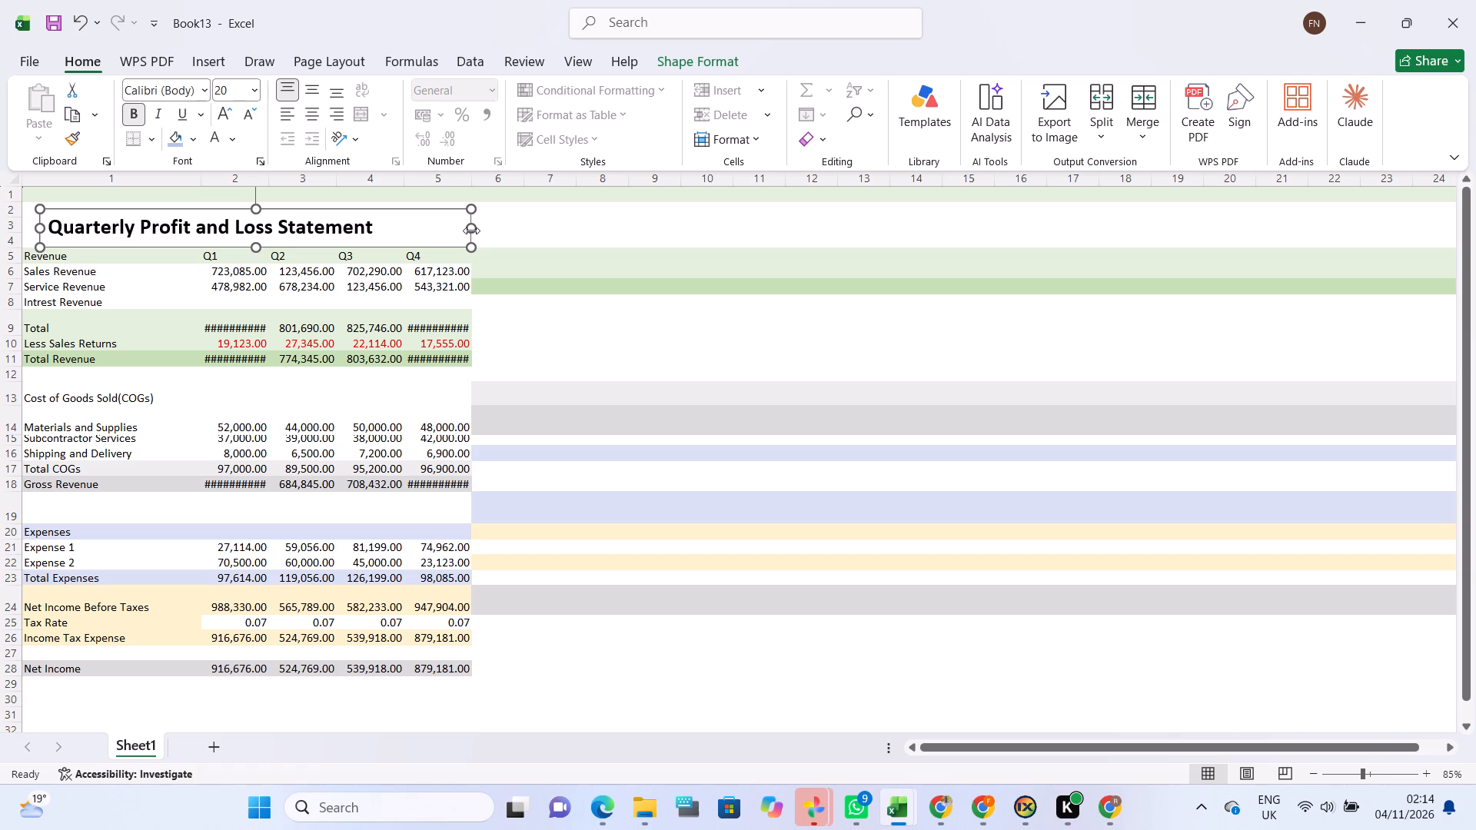
{"action": "left_click_drag", "start_coordinate": [471, 231], "coordinate": [495, 231]}
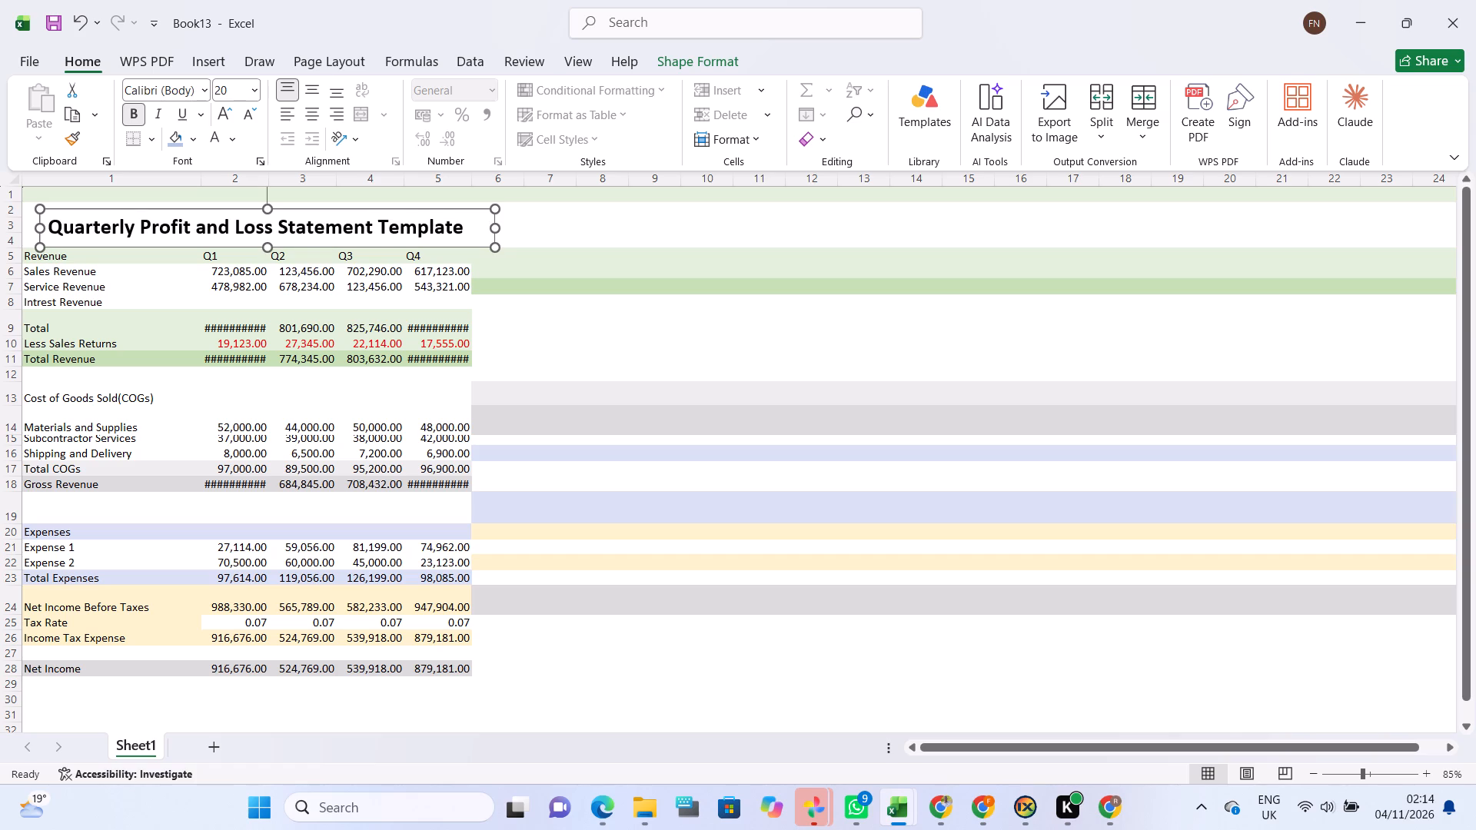
{"action": "left_click", "coordinate": [620, 244]}
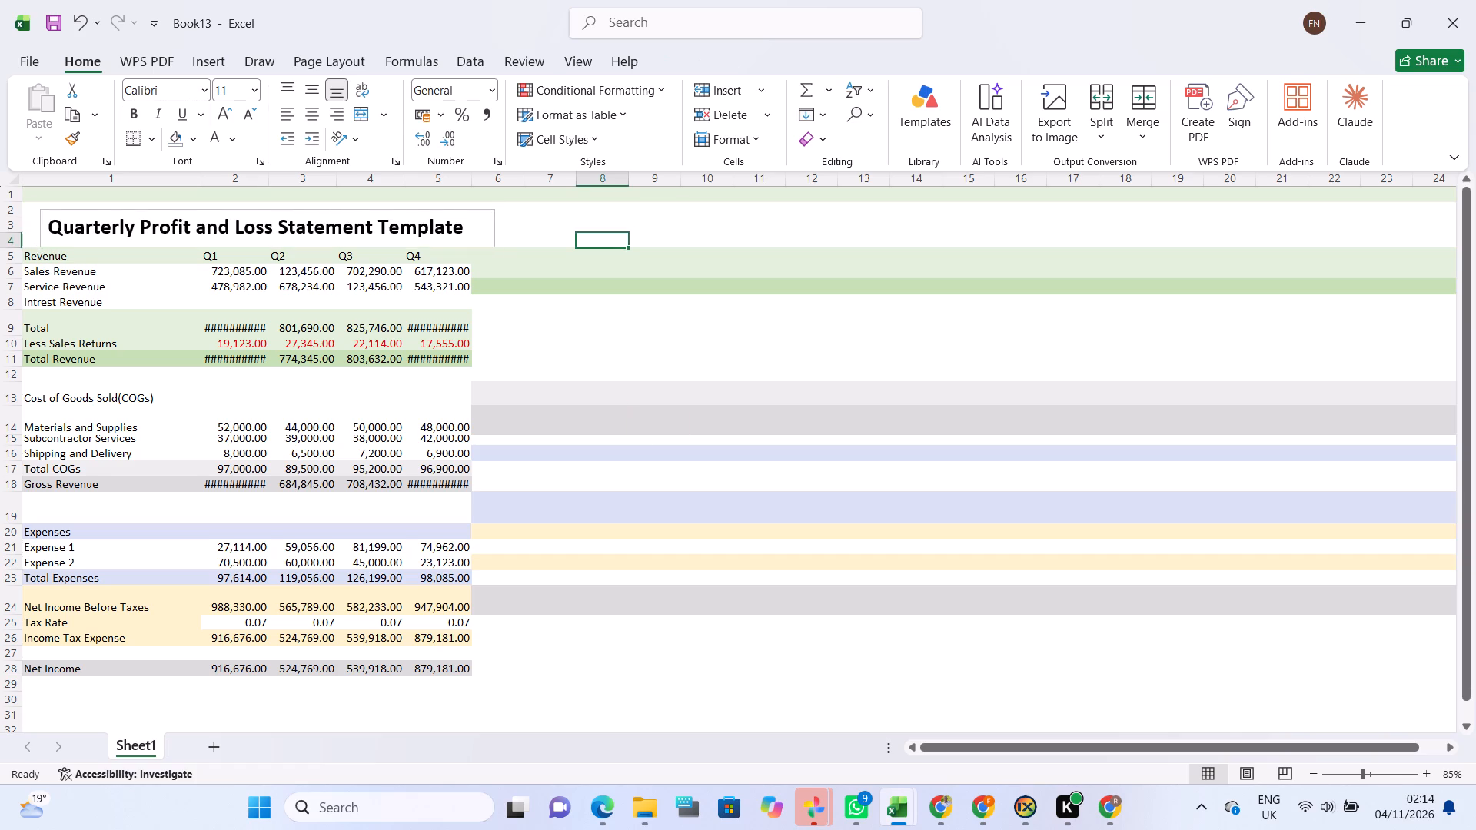
{"action": "scroll", "coordinate": [487, 380], "scroll_direction": "down", "scroll_amount": 1}
{"action": "scroll", "coordinate": [487, 380], "scroll_direction": "up", "scroll_amount": 1}
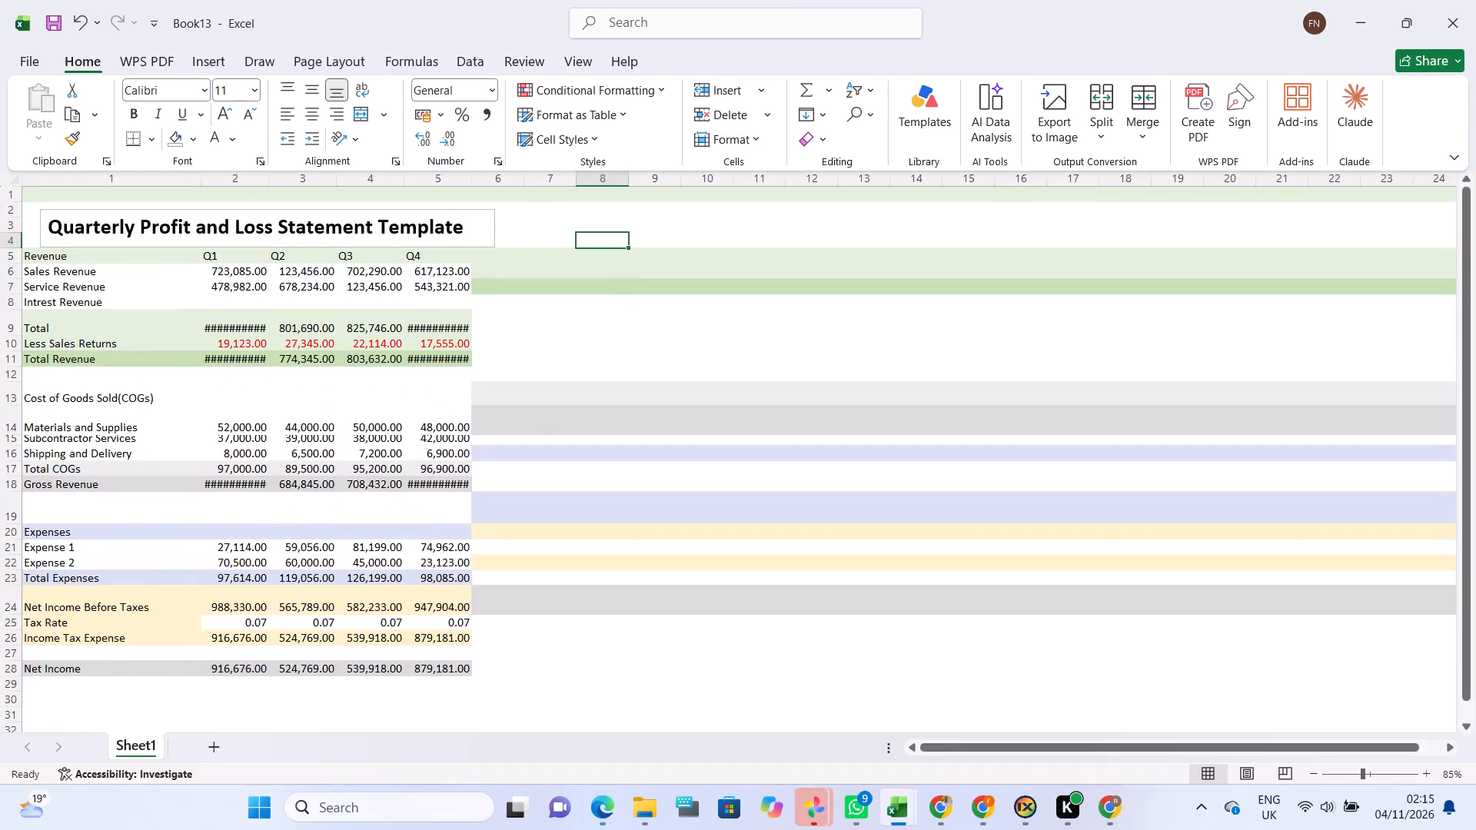
Save the workbook as Book13 in the Documents folder, in Excel Workbook format.
{"action": "left_click", "coordinate": [25, 65]}
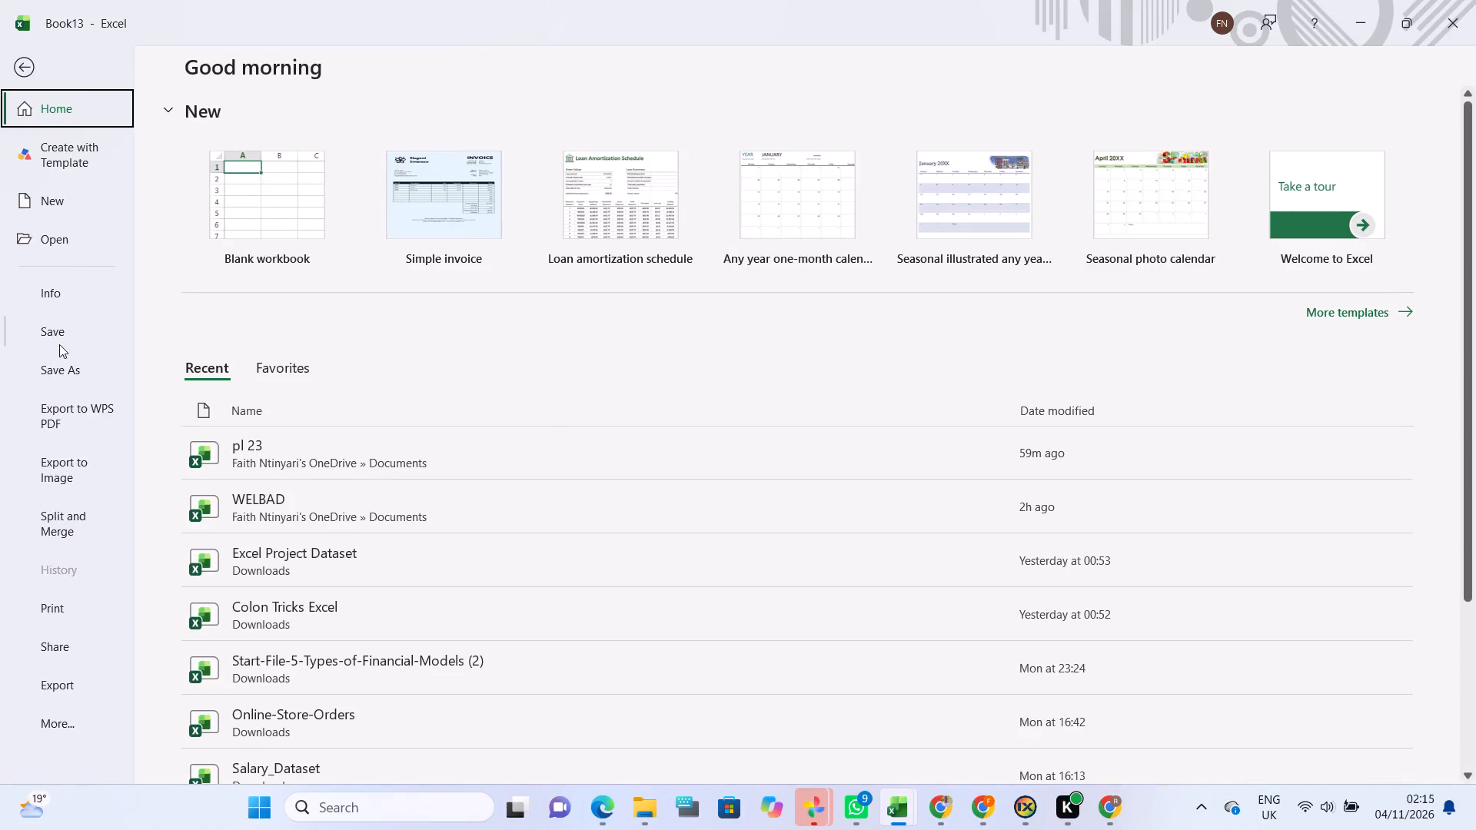
{"action": "left_click", "coordinate": [59, 356]}
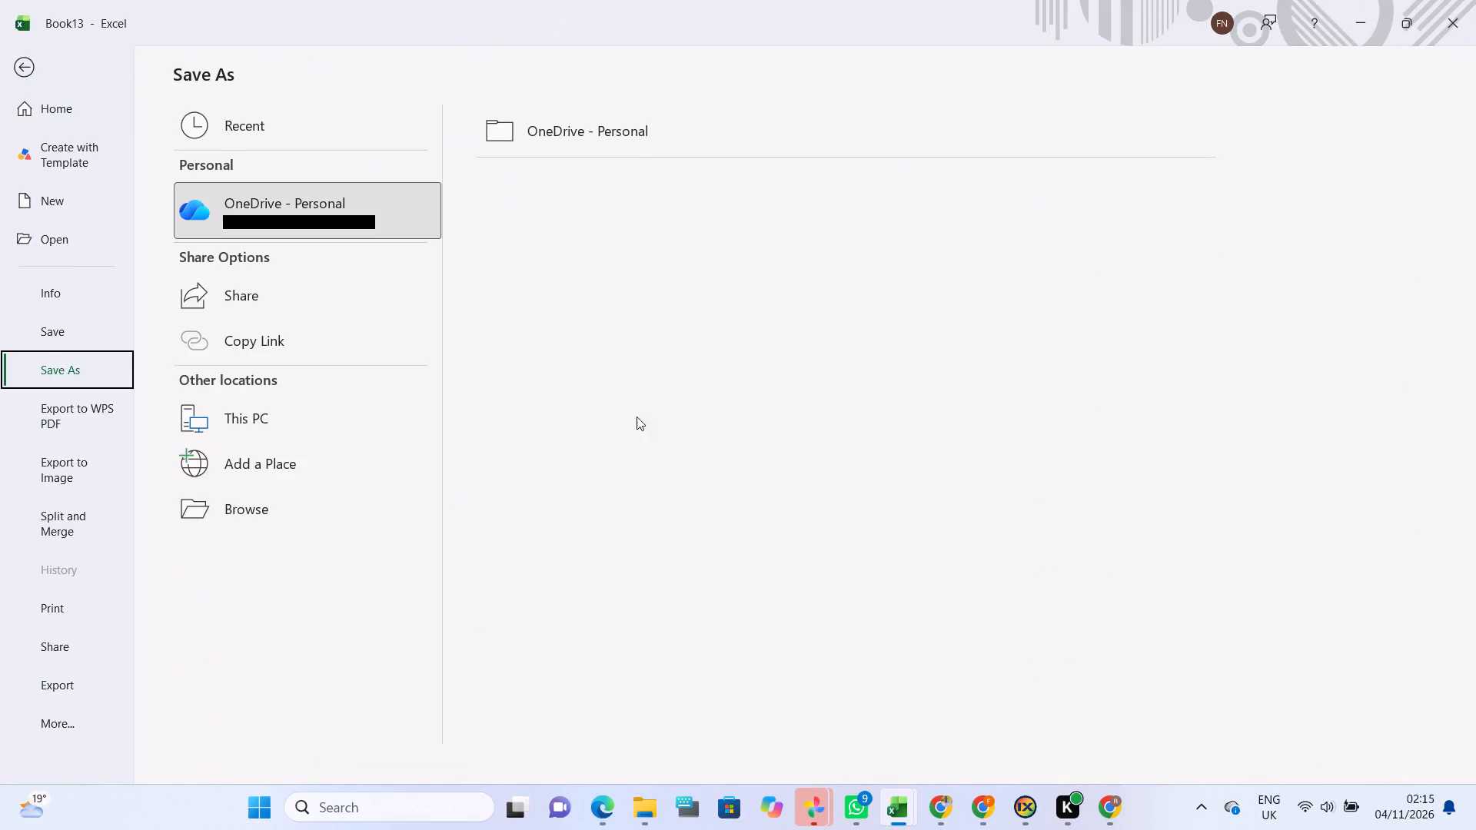
{"action": "left_click", "coordinate": [298, 403]}
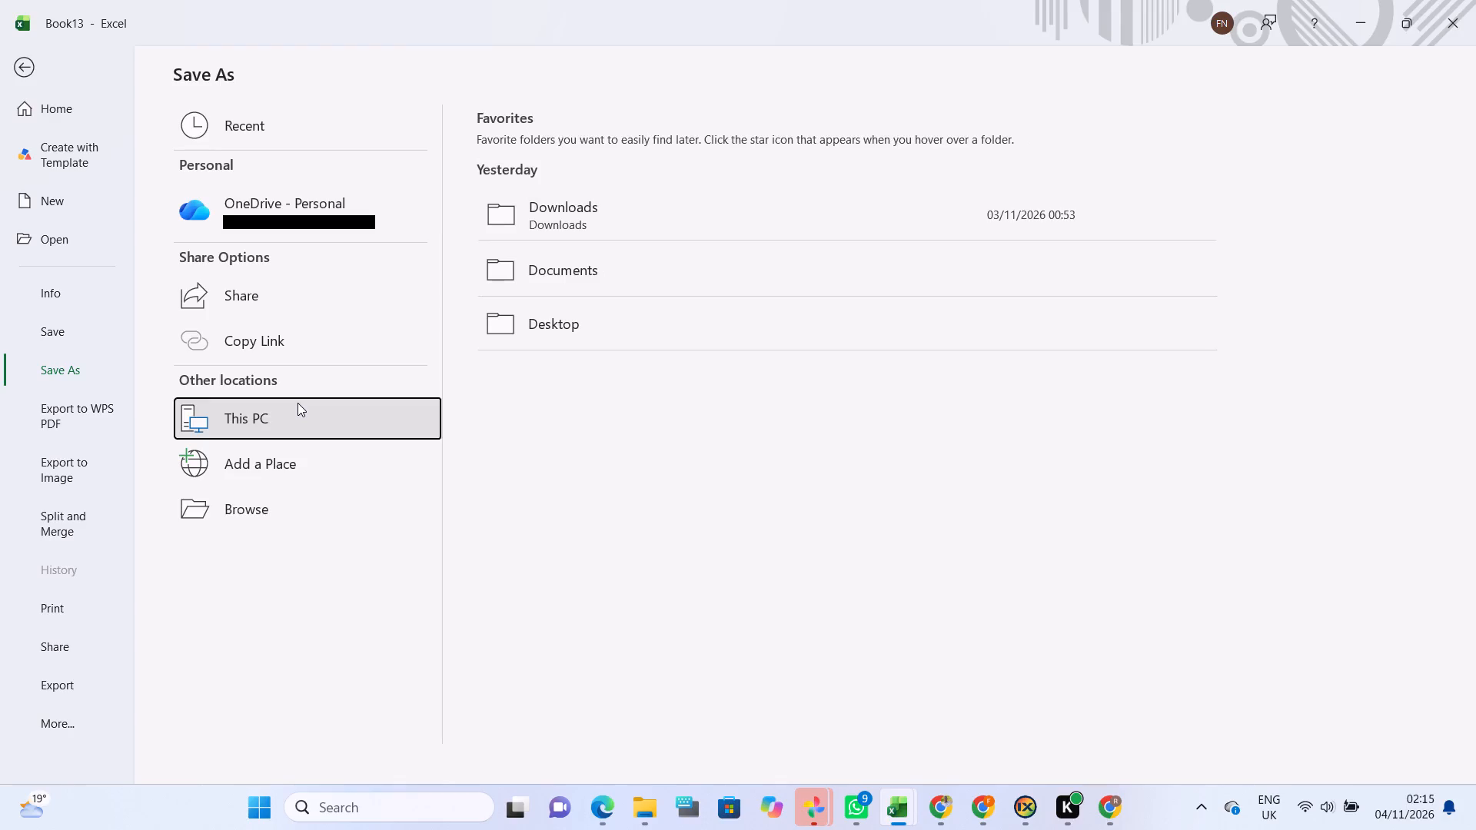
{"action": "left_click", "coordinate": [569, 279]}
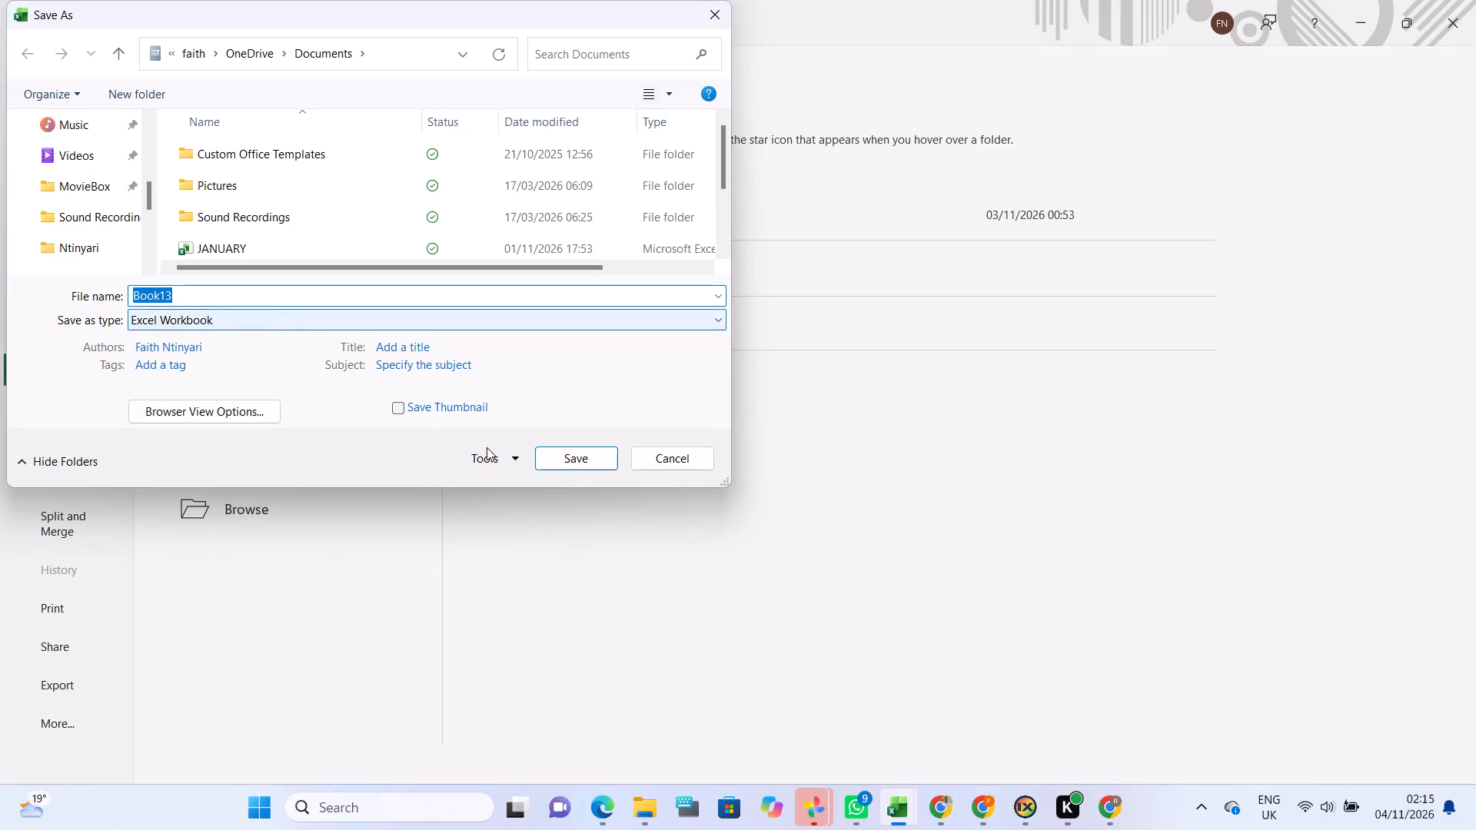
{"action": "left_click", "coordinate": [548, 463]}
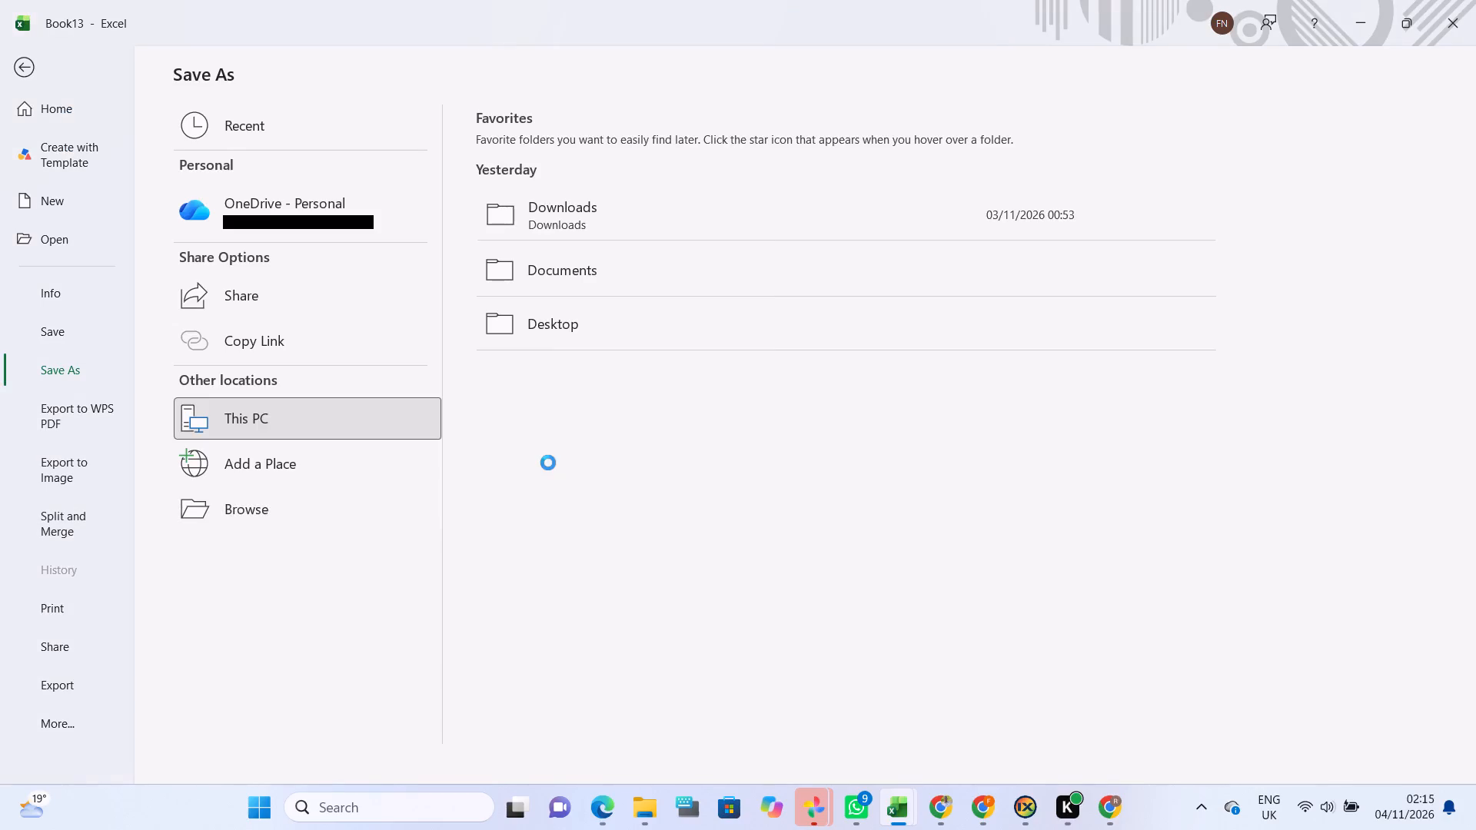